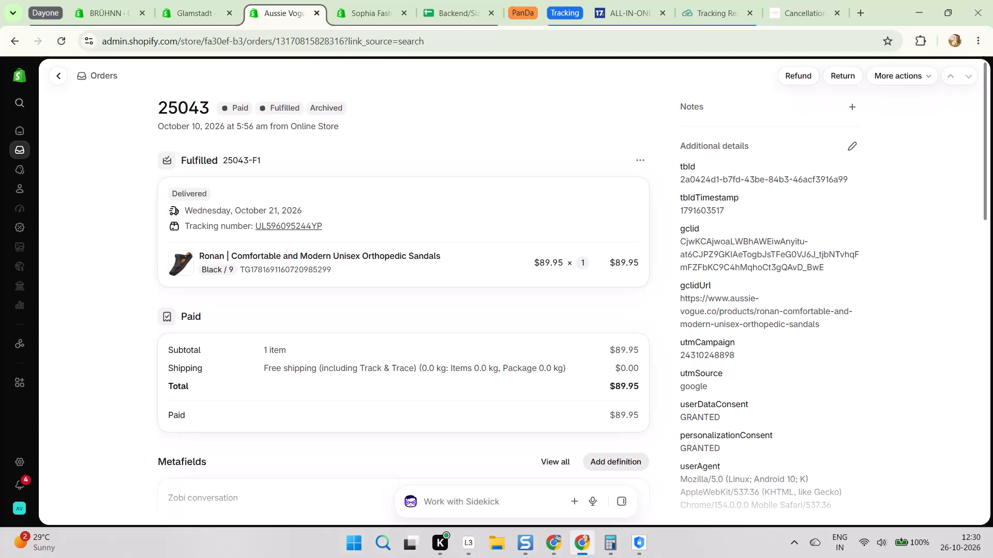
key("alt+Tab")
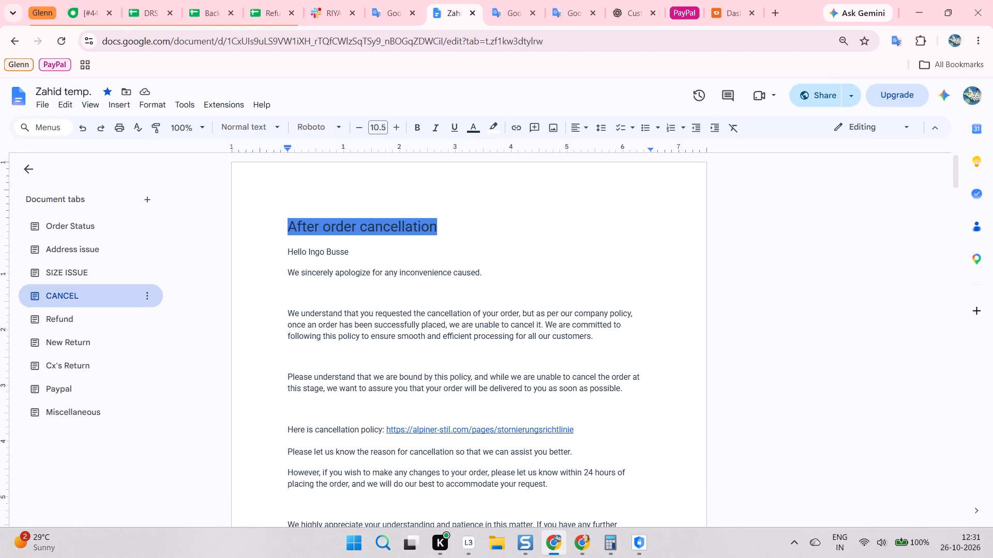
left_click(64, 268)
left_click(76, 239)
left_click(78, 223)
left_click(78, 341)
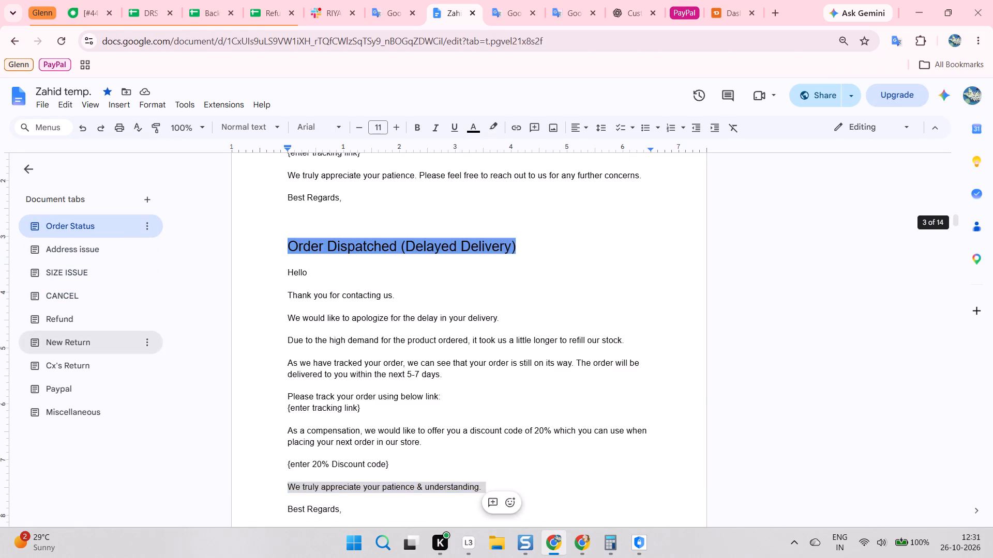
left_click(88, 365)
left_click(473, 296)
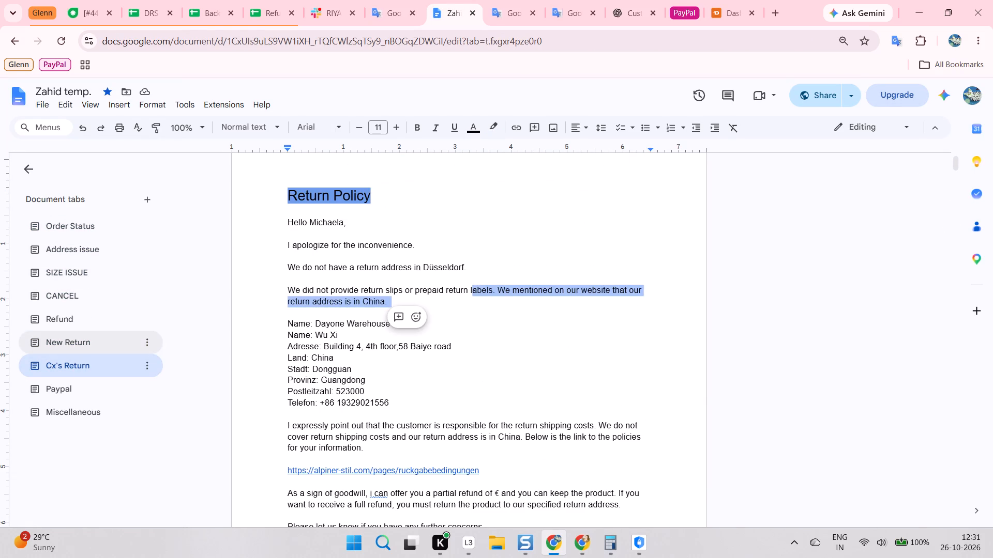
left_click(71, 343)
scroll(330, 328, "down", 1)
left_click(480, 284)
scroll(331, 338, "up", 2)
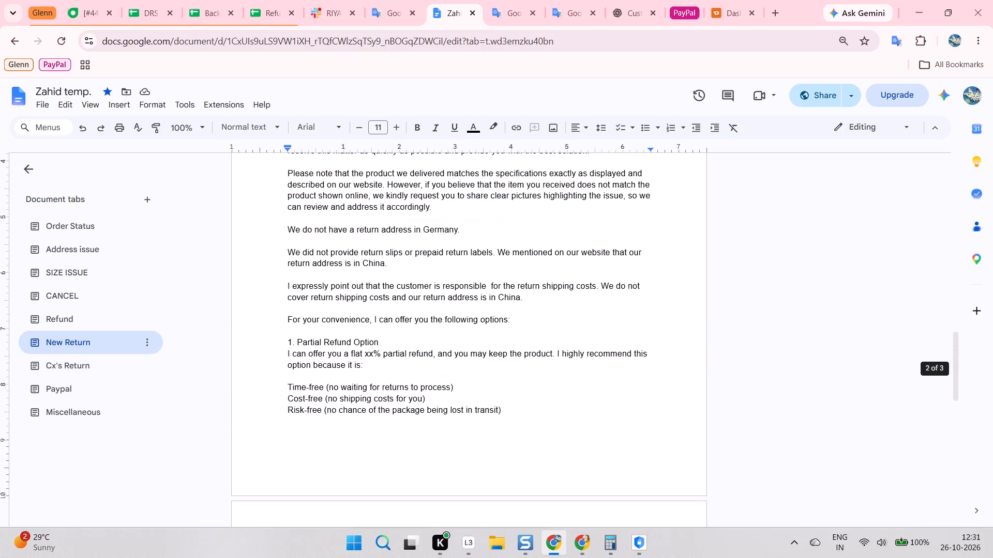
scroll(174, 338, "up", 1)
left_click(76, 367)
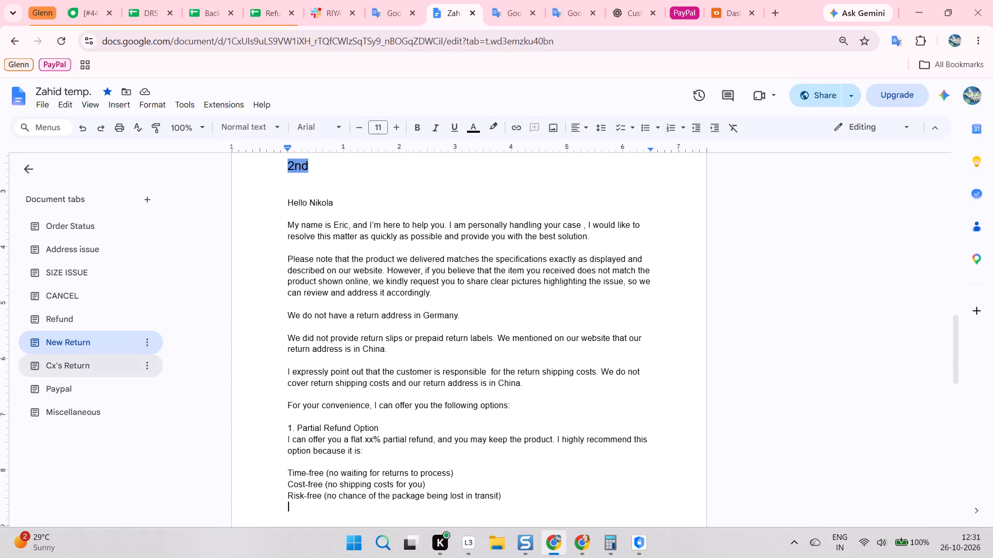
Examine the Paypal templates, especially "CX provide picture response" and its partial refund, exchange and return options.
left_click(86, 393)
scroll(372, 333, "up", 2)
scroll(387, 330, "down", 2)
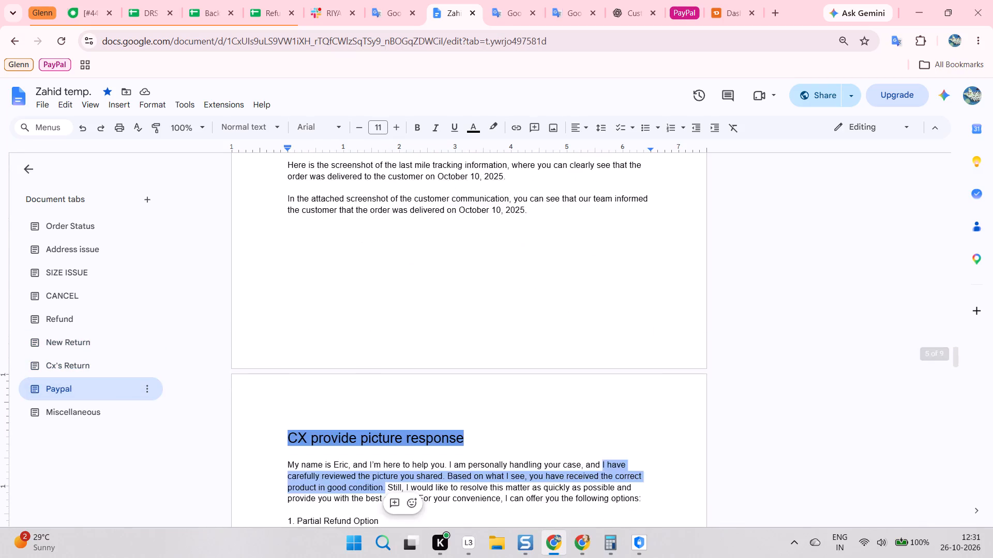
scroll(434, 318, "down", 2)
left_click(505, 314)
scroll(466, 337, "down", 2)
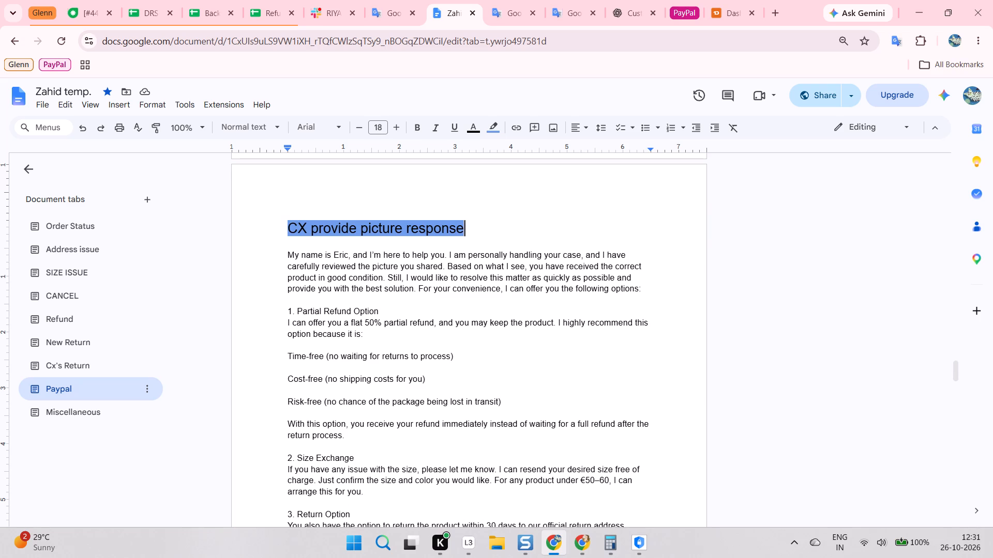
scroll(507, 320, "down", 1)
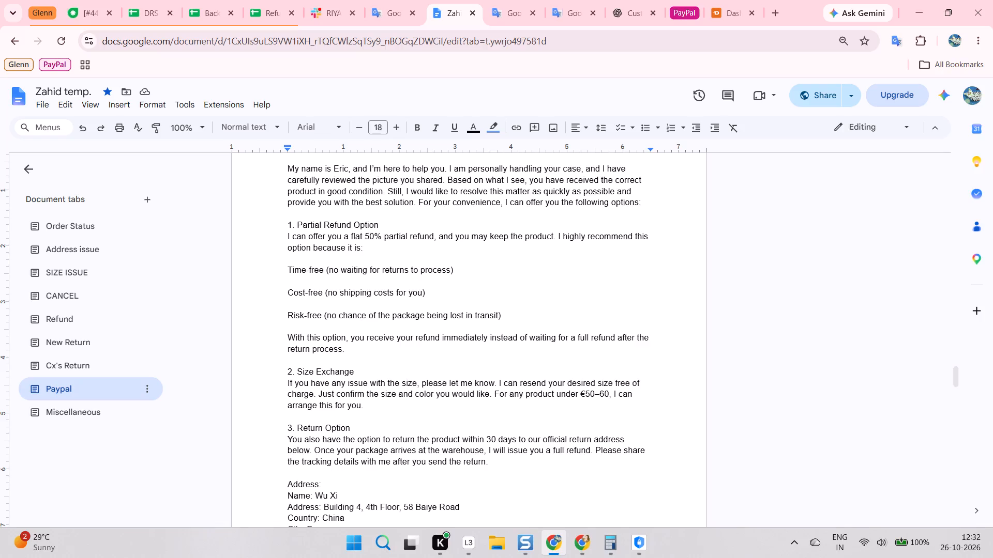
left_click(86, 0)
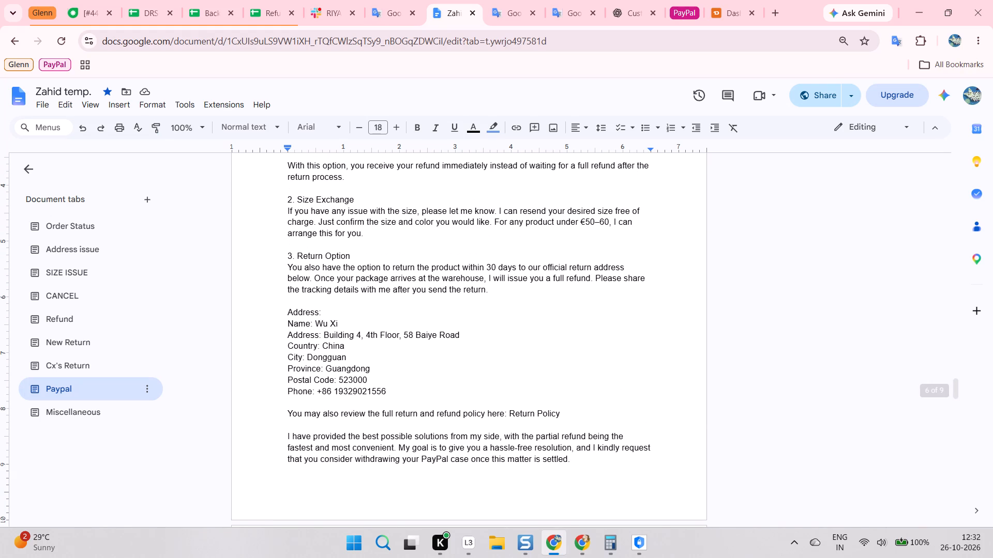
scroll(227, 303, "up", 3)
Examine the two "Order Not Dispatched" templates, New Order and Unfulfilled, in the Order Status section of the template document.
left_click(82, 249)
left_click(77, 275)
left_click(95, 221)
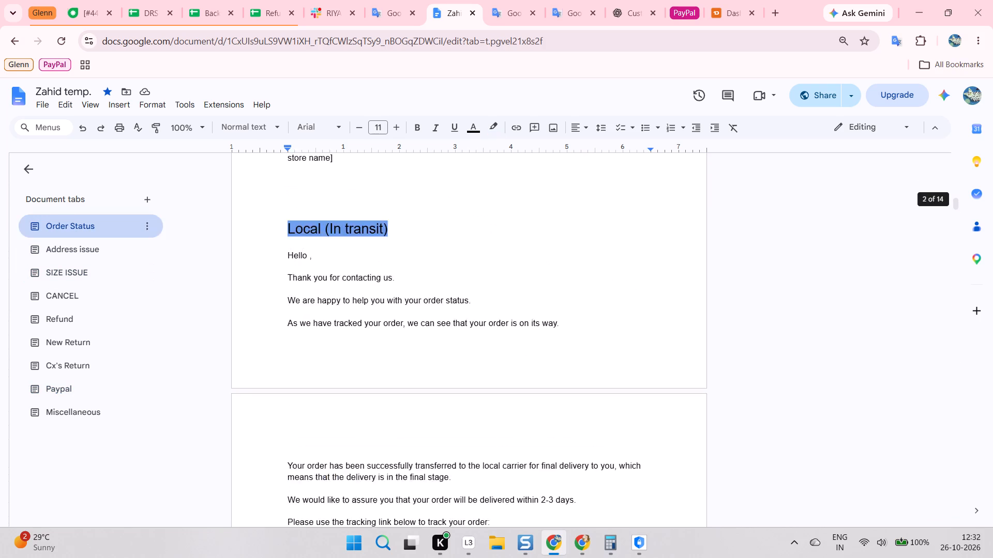
scroll(380, 308, "up", 2)
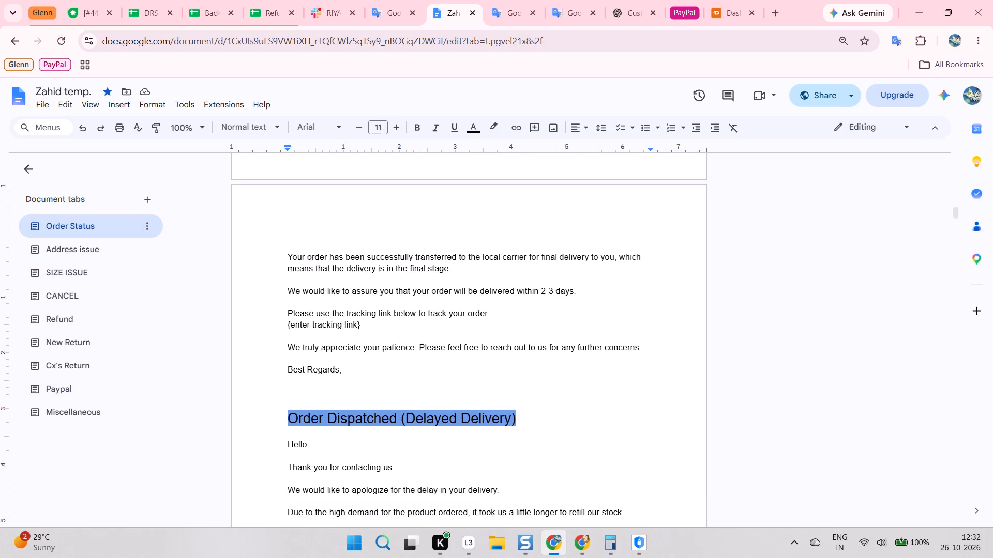
scroll(401, 300, "up", 12)
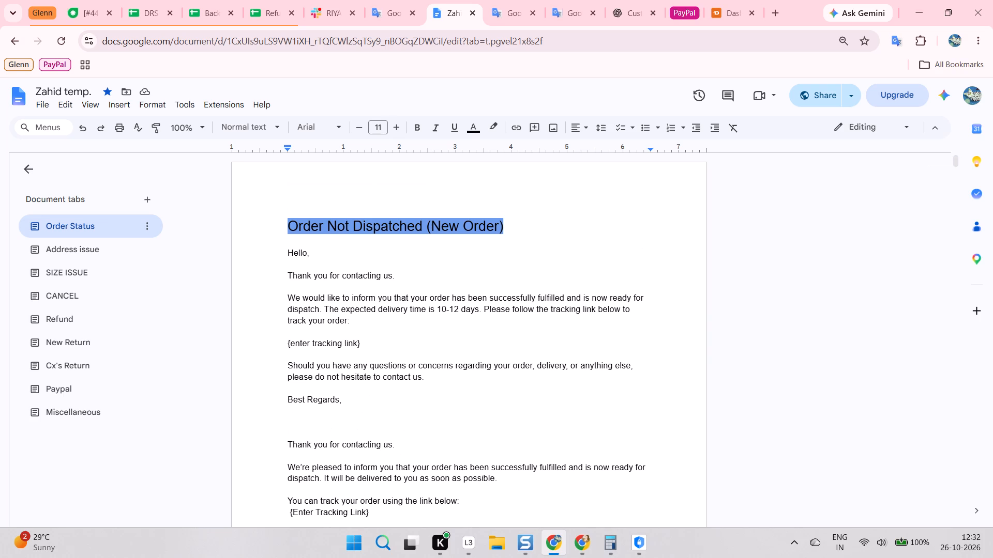
scroll(393, 318, "up", 5)
scroll(396, 312, "down", 7)
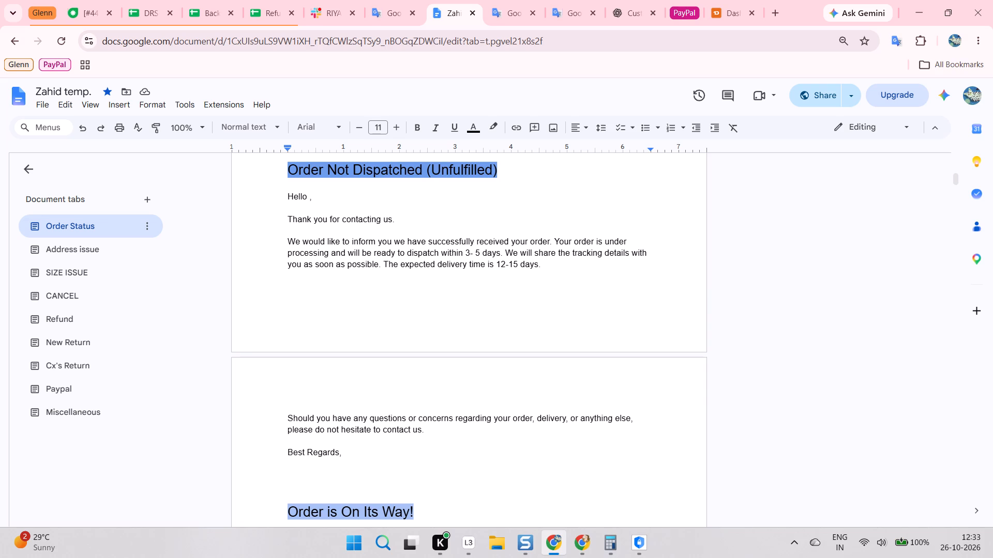
scroll(469, 316, "up", 3)
scroll(471, 311, "down", 3)
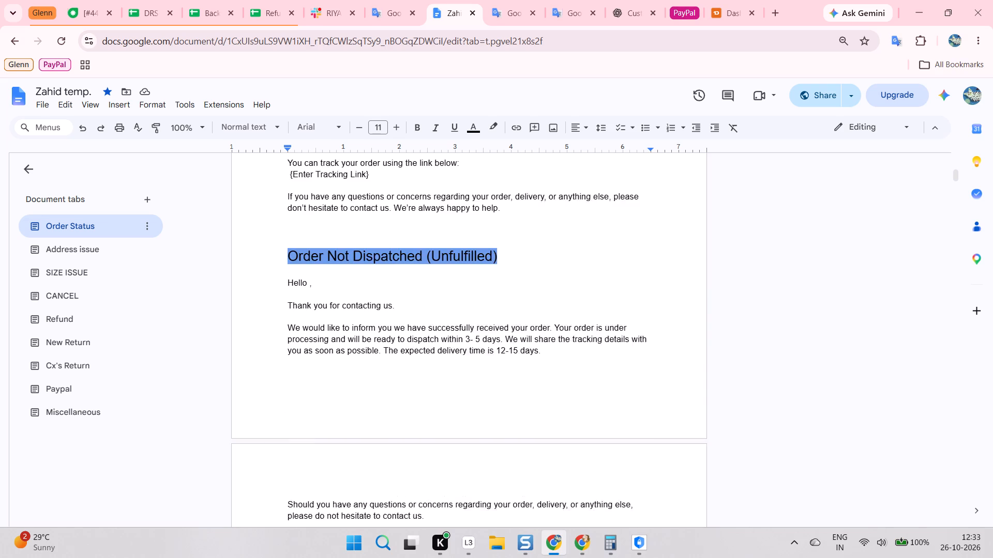
scroll(483, 296, "up", 1)
left_click(489, 311)
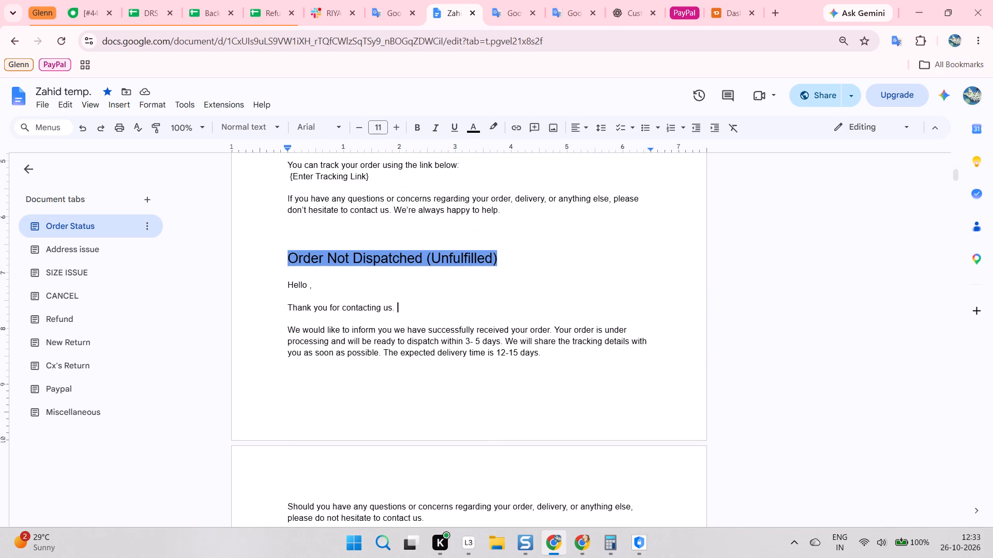
scroll(451, 313, "up", 1)
left_click(531, 290)
scroll(511, 308, "up", 1)
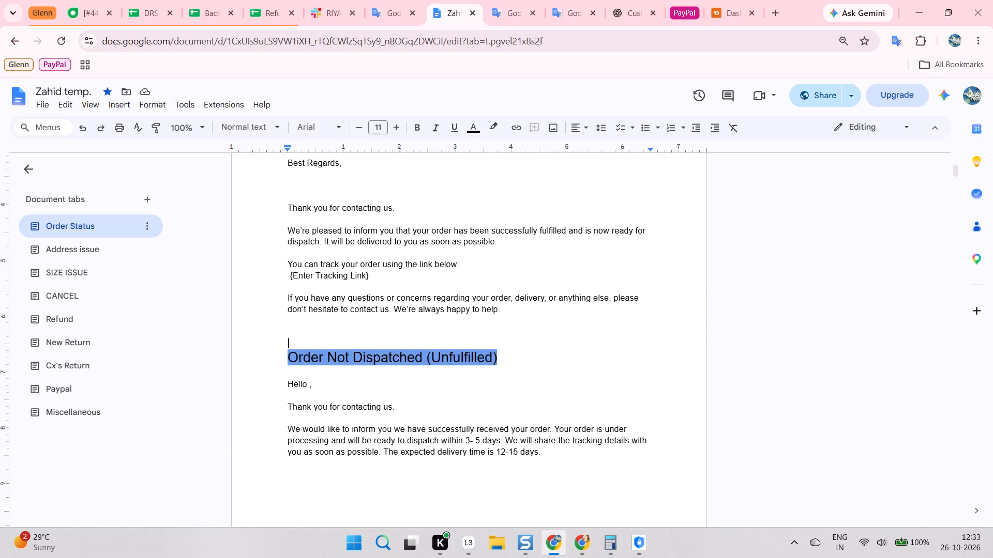
left_click(479, 291)
left_click(511, 301)
left_click(460, 316)
scroll(444, 299, "up", 4)
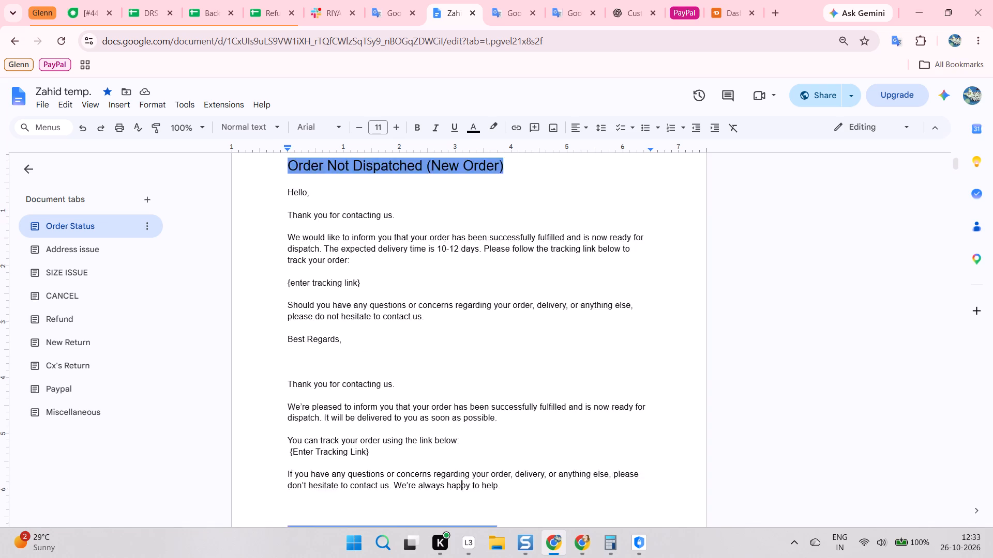
scroll(416, 294, "up", 1)
Read on through the Order Status section's "Order is On Its Way!" and "Local (In transit)" templates.
scroll(395, 298, "down", 2)
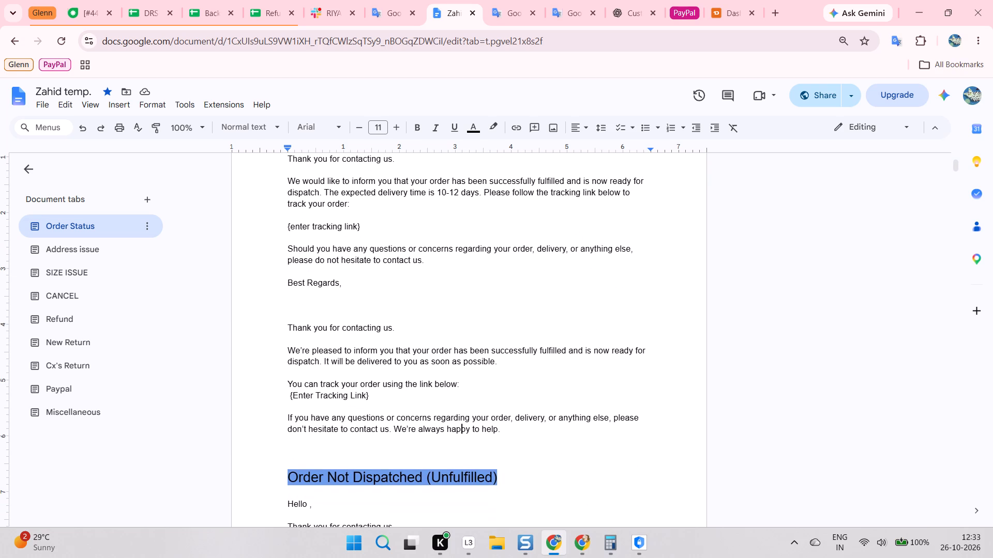
scroll(400, 293, "down", 4)
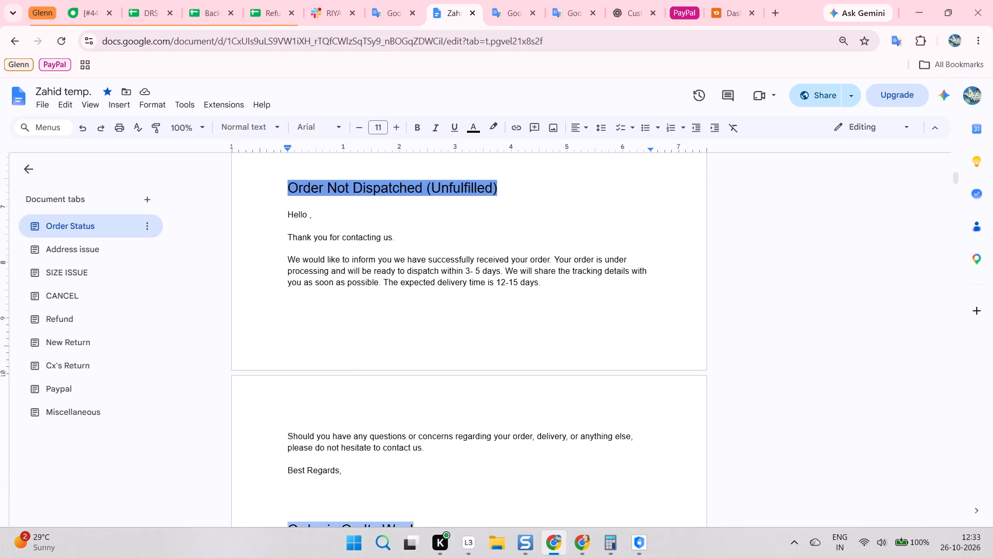
scroll(413, 301, "down", 3)
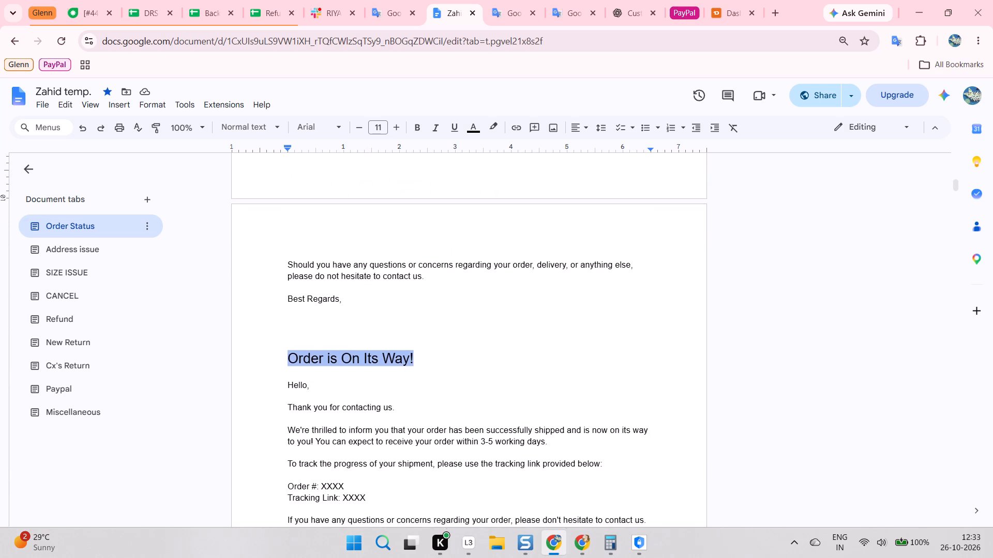
scroll(418, 300, "down", 1)
left_click(459, 305)
scroll(439, 315, "down", 1)
left_click(399, 325)
scroll(328, 295, "down", 1)
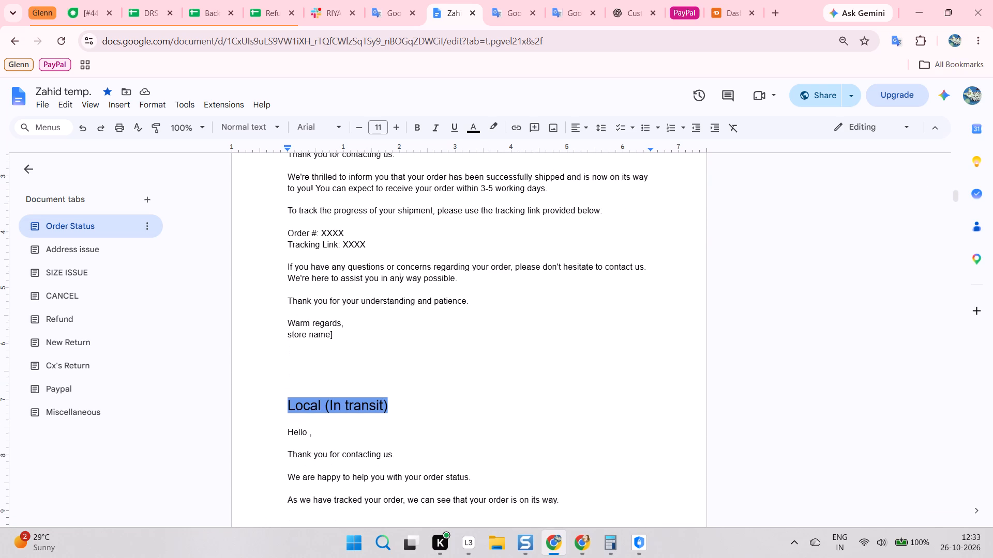
scroll(351, 290, "down", 1)
left_click(436, 300)
scroll(403, 316, "down", 1)
scroll(437, 344, "down", 1)
left_click(459, 353)
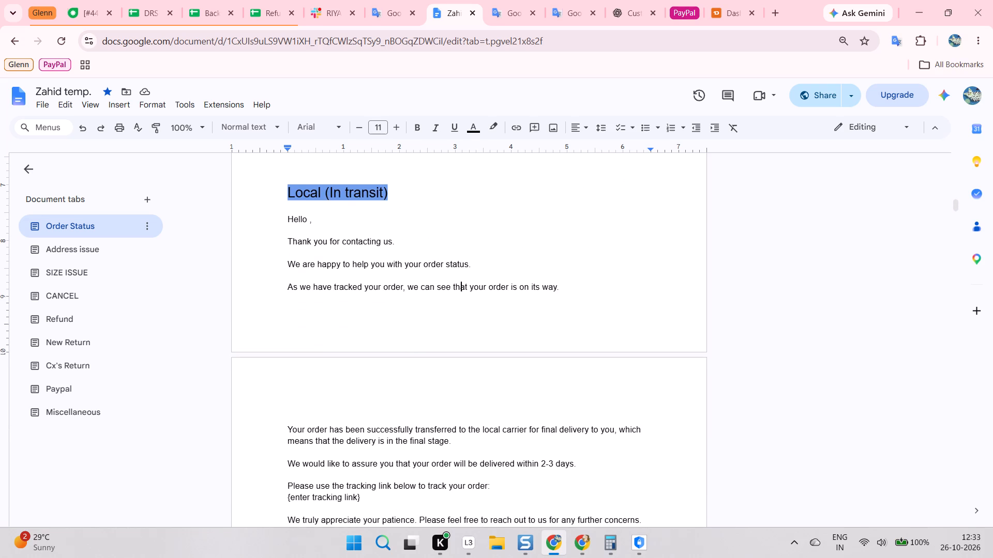
scroll(444, 342, "down", 2)
scroll(391, 298, "down", 1)
scroll(421, 303, "up", 9)
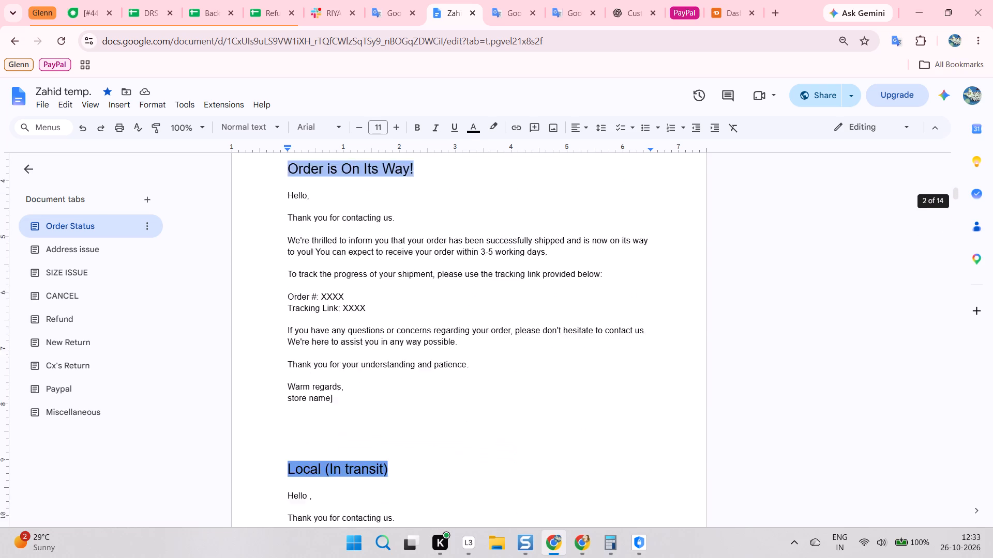
scroll(178, 269, "up", 3)
Look through the Address issue section, including the address update confirmation and the resend address templates.
left_click(77, 285)
left_click(79, 273)
left_click(91, 250)
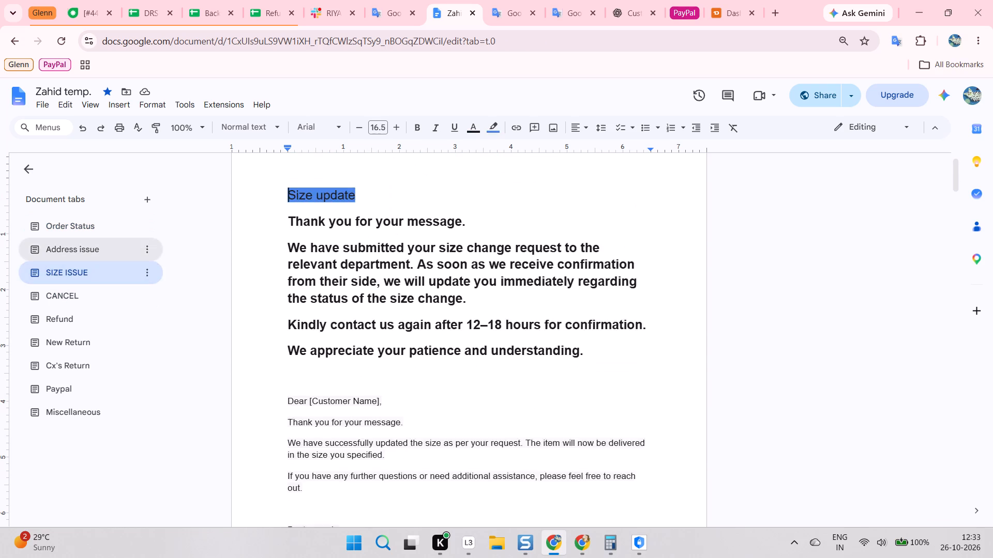
scroll(357, 293, "up", 2)
left_click(414, 289)
scroll(358, 318, "down", 3)
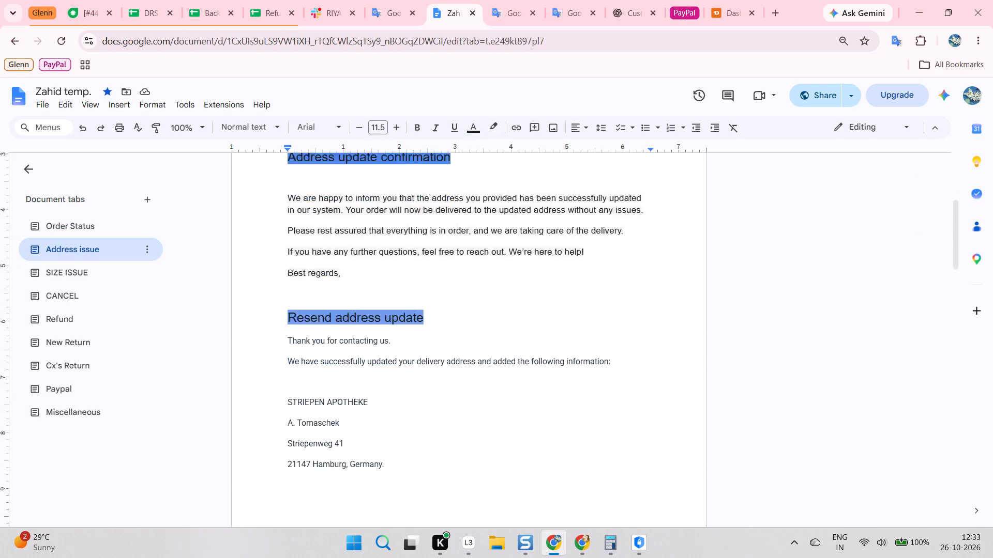
scroll(363, 312, "down", 7)
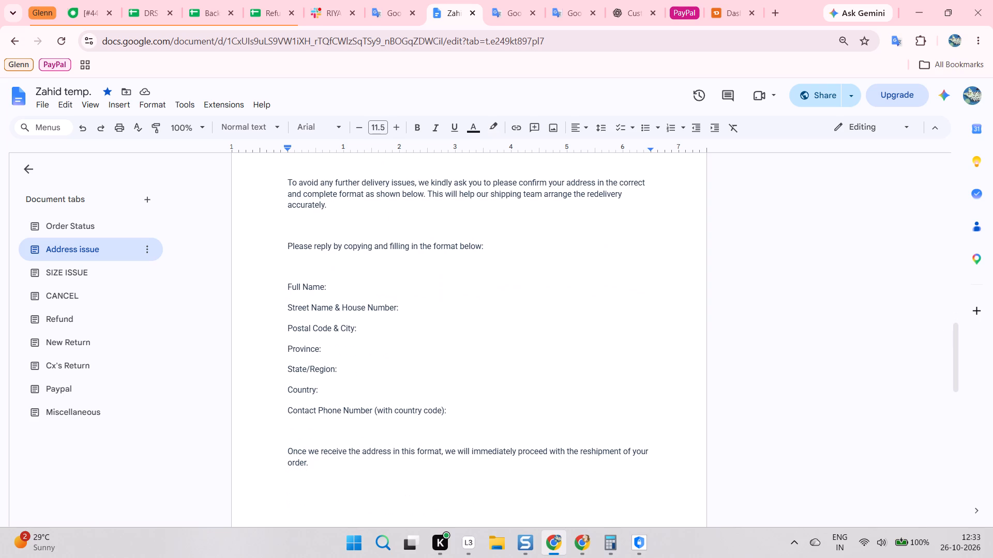
scroll(238, 307, "down", 1)
left_click(121, 270)
scroll(413, 327, "down", 4)
scroll(333, 265, "down", 10)
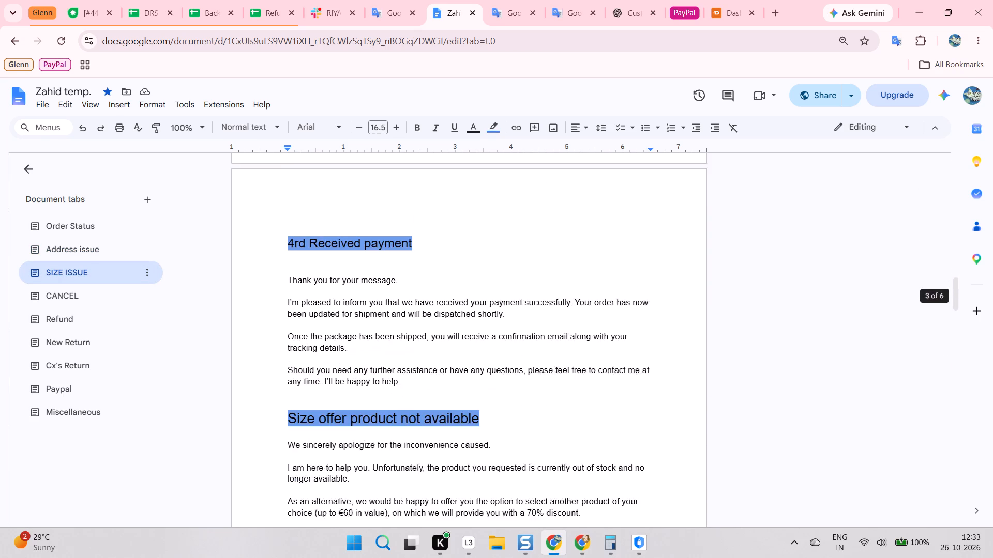
scroll(380, 295, "down", 7)
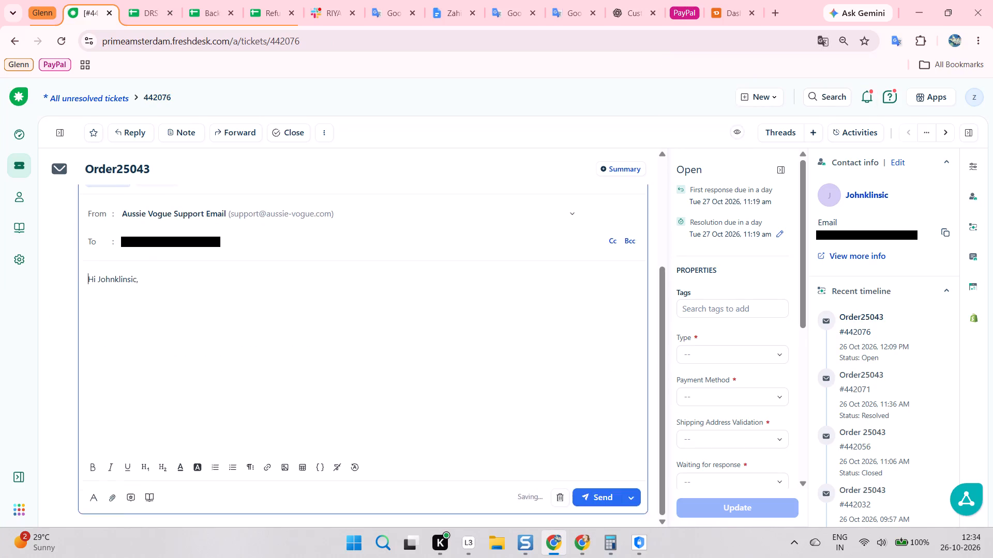
scroll(177, 340, "down", 3)
left_click(110, 443)
left_click(111, 440)
key("ctrl+a")
key("BackSpace")
key("BackSpace")
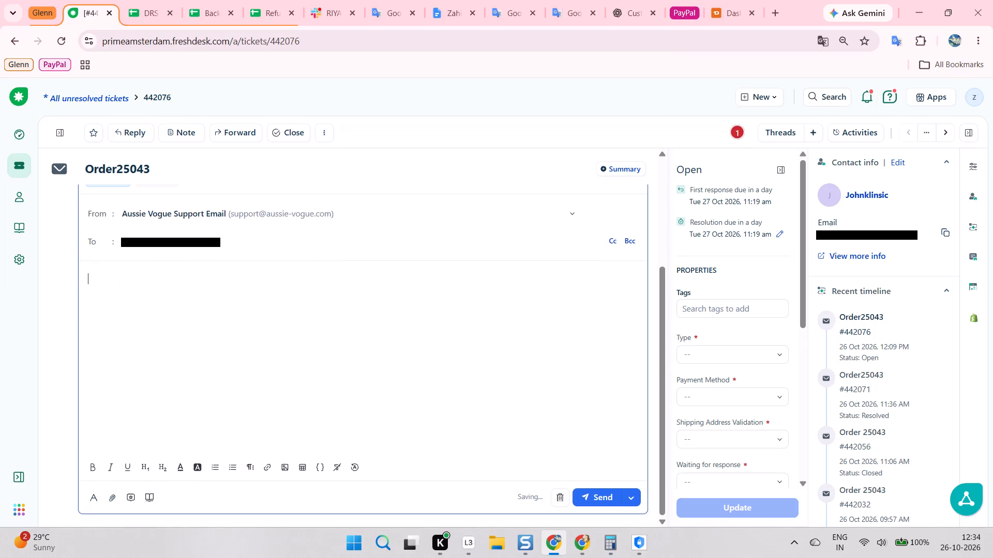
Paste the copied response into the reply as plain text, with blank lines separating the paragraphs.
key("ctrl+v")
left_click(216, 330)
key("ctrl+a")
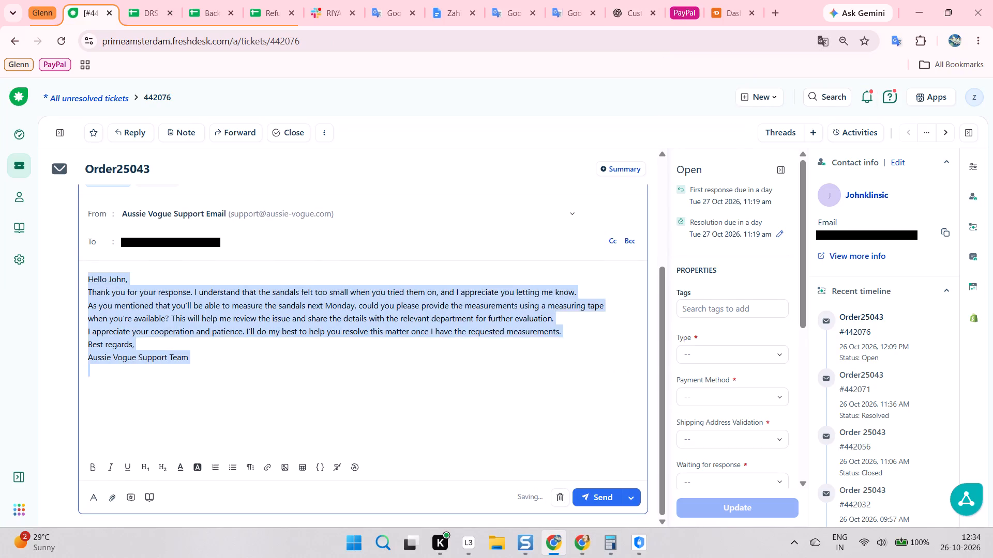
key("ctrl+shift+v")
scroll(156, 341, "down", 5)
left_click(150, 419)
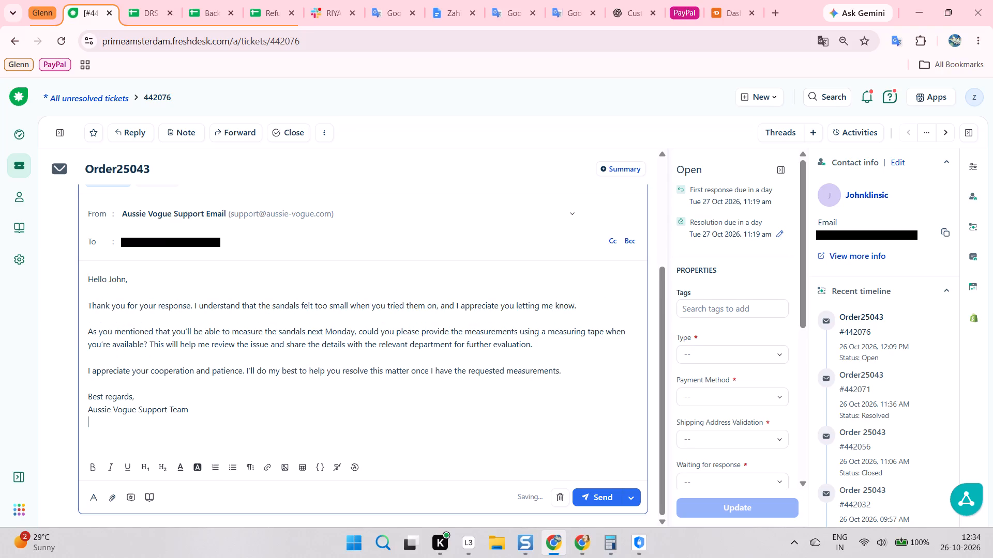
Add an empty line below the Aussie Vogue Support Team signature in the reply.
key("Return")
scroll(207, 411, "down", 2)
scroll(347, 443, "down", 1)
left_click(578, 539)
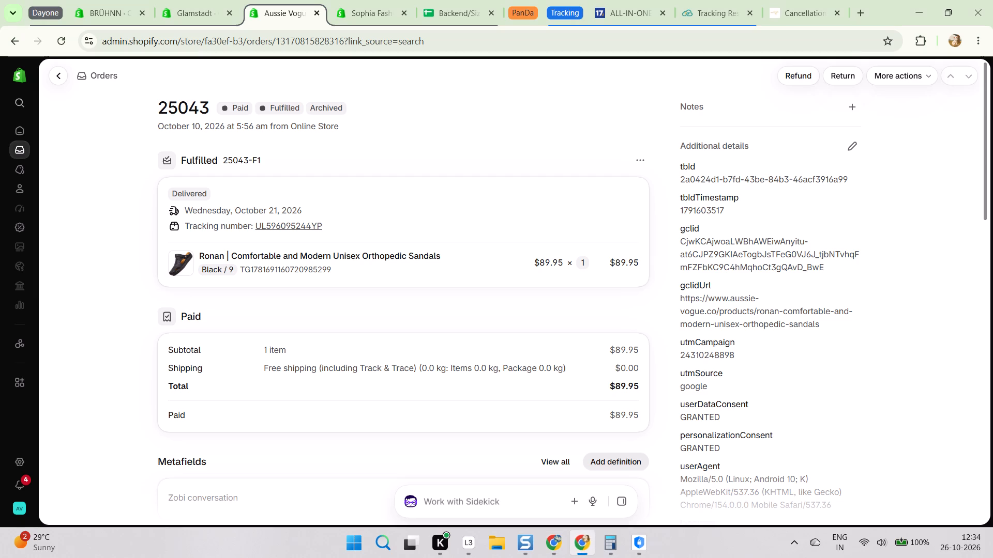
left_click(469, 137)
key("alt+Tab")
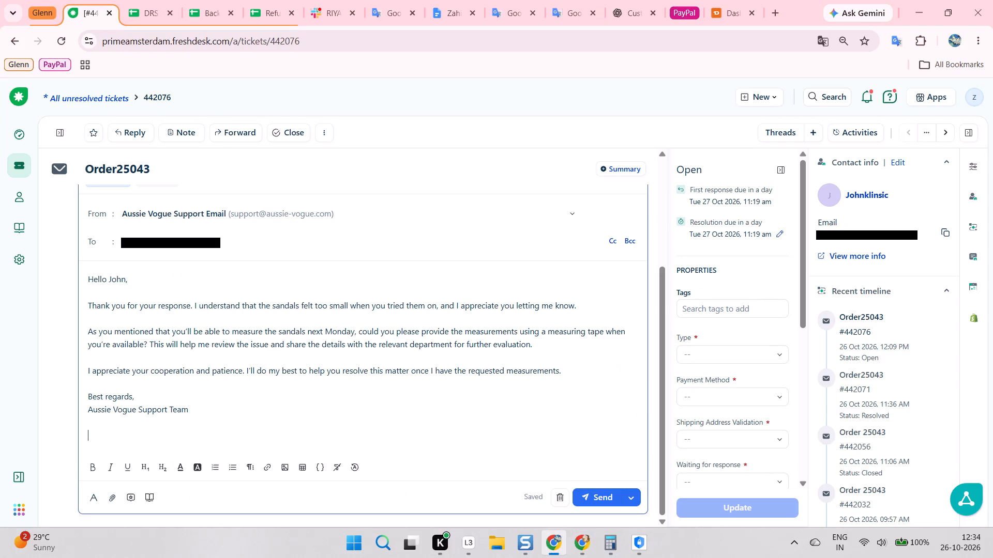
Delete the empty lines below the Aussie Vogue Support Team signature.
key("BackSpace")
key("BackSpace")
Start attaching a file to the reply and browse the Downloads folder for it.
left_click(109, 495)
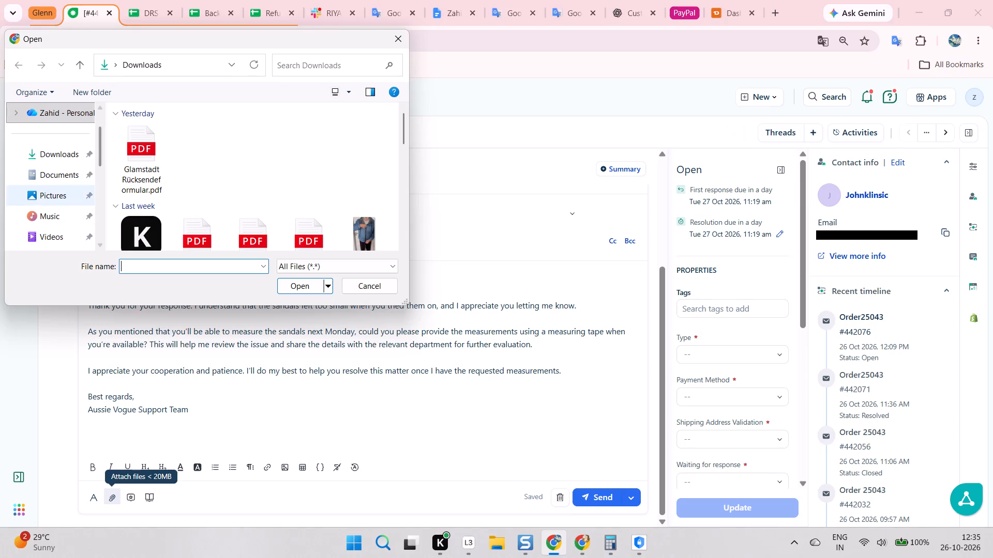
double_click(59, 146)
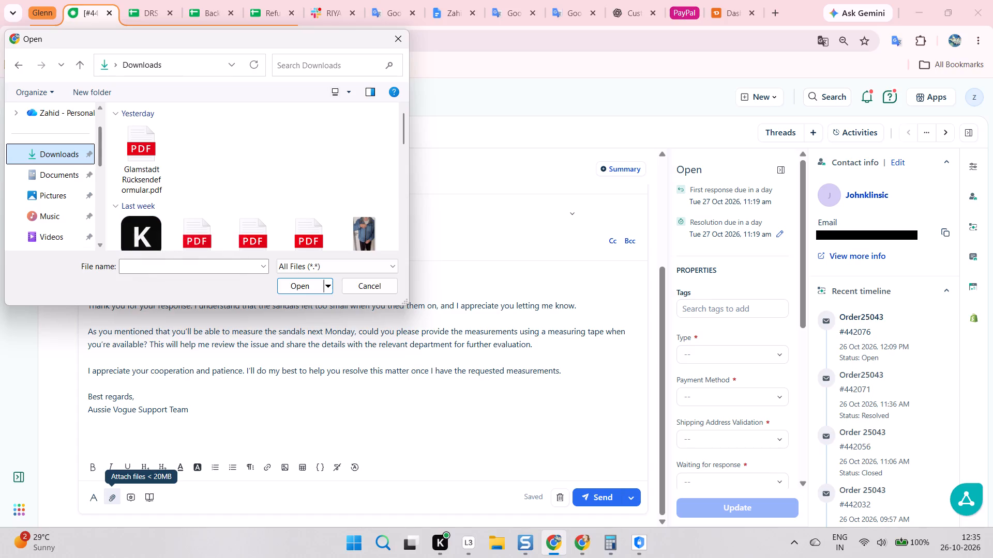
left_click(132, 270)
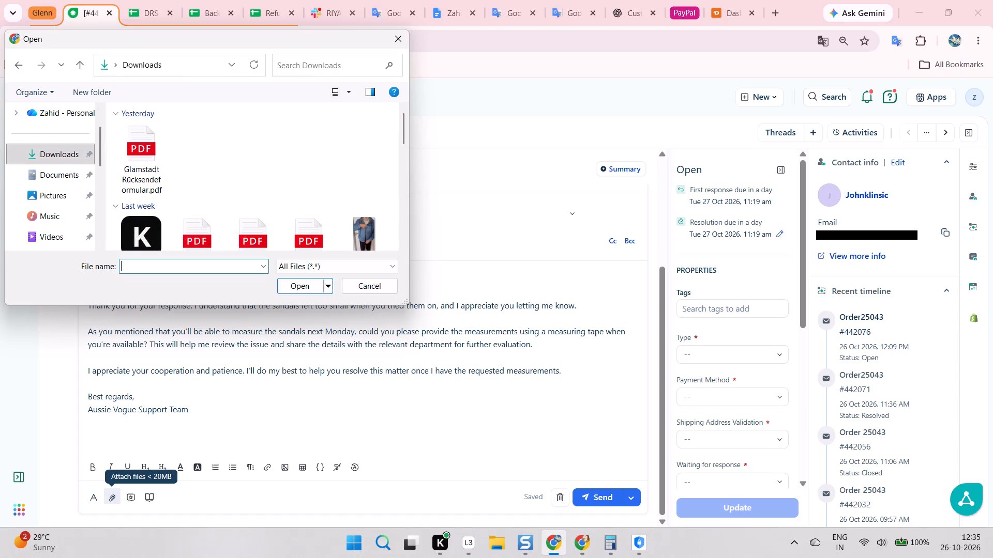
scroll(187, 195, "down", 2)
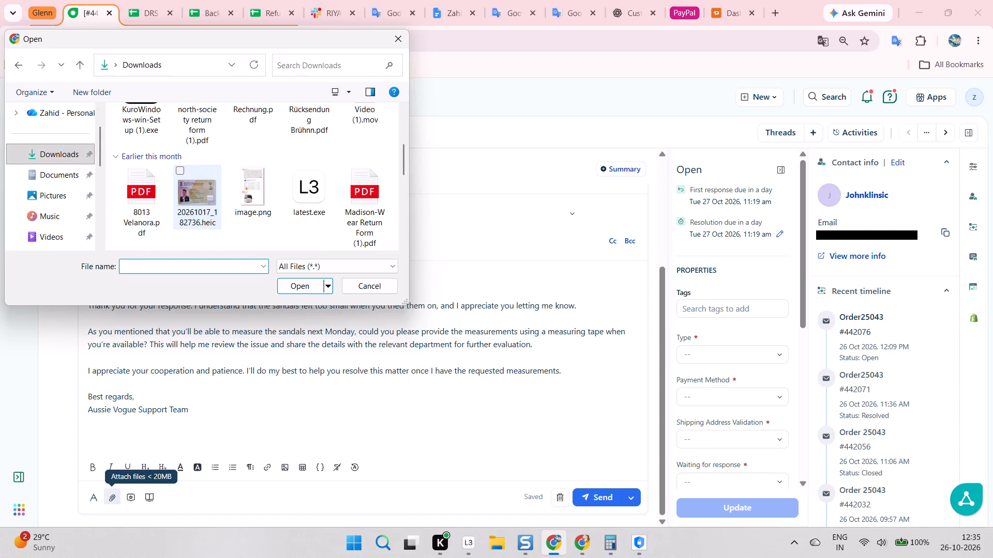
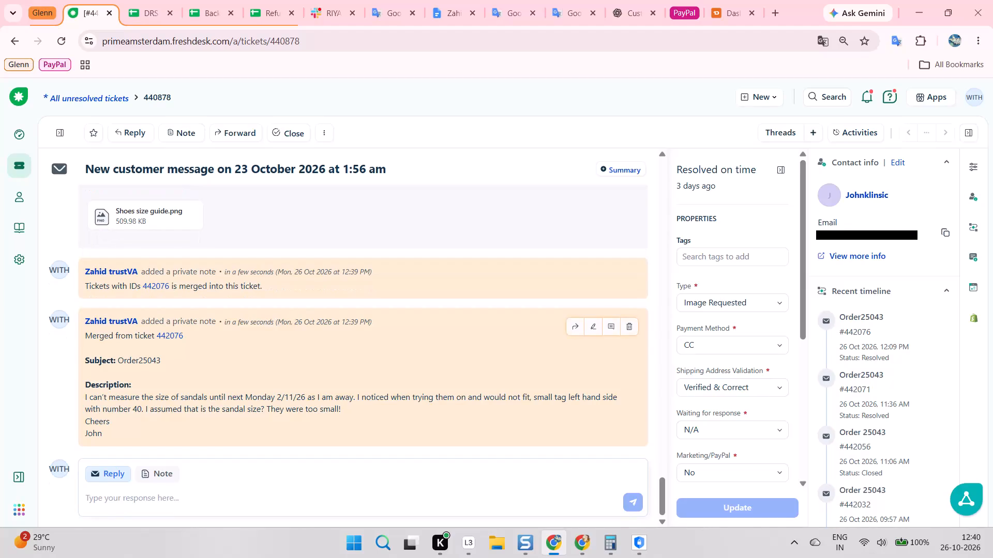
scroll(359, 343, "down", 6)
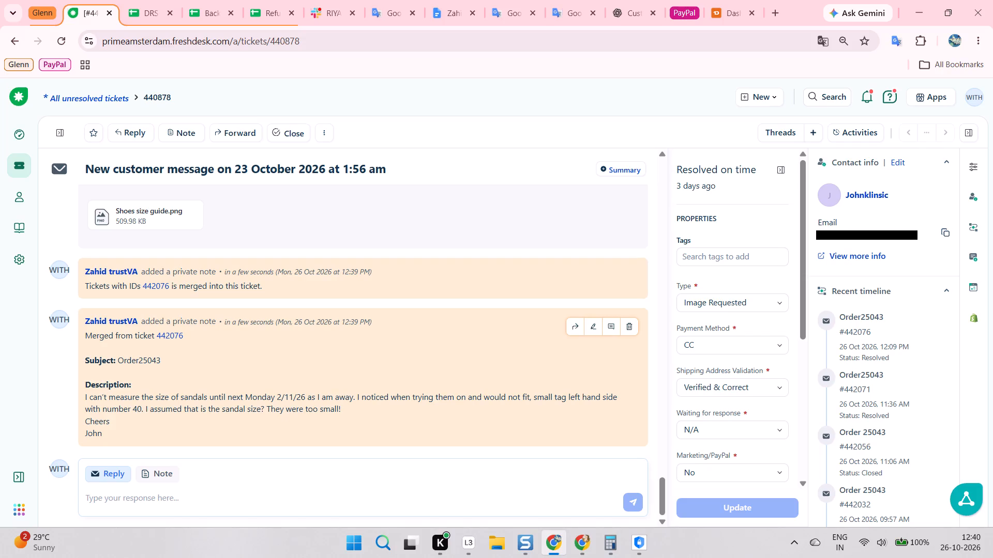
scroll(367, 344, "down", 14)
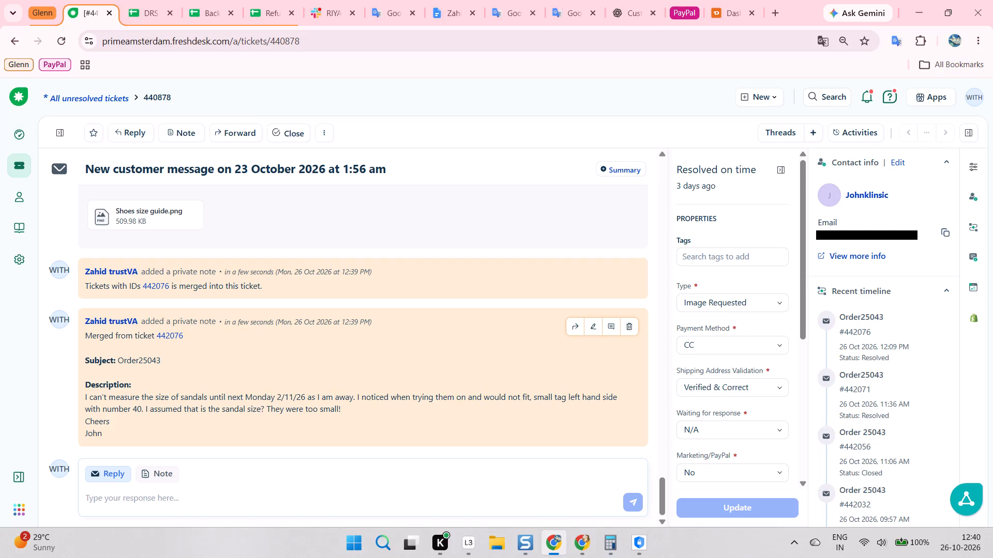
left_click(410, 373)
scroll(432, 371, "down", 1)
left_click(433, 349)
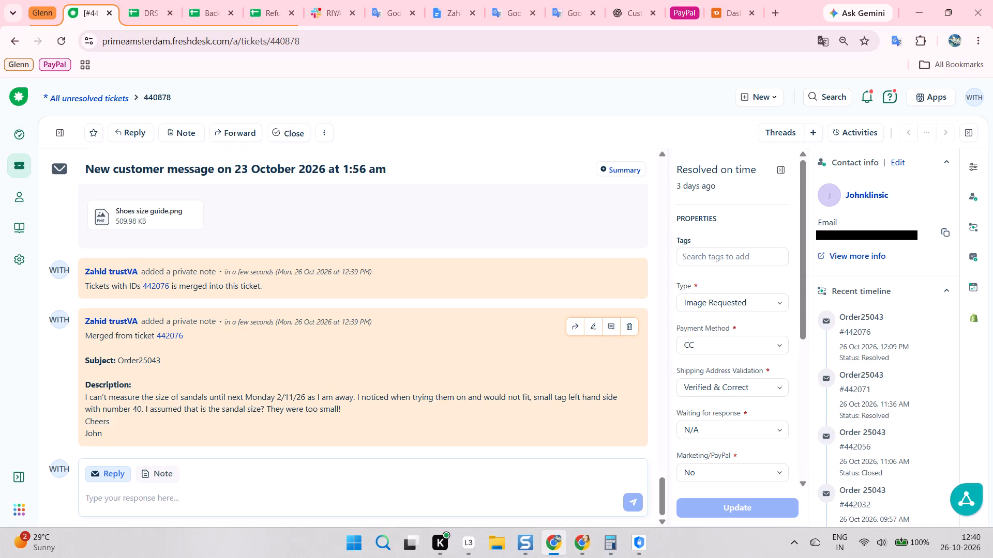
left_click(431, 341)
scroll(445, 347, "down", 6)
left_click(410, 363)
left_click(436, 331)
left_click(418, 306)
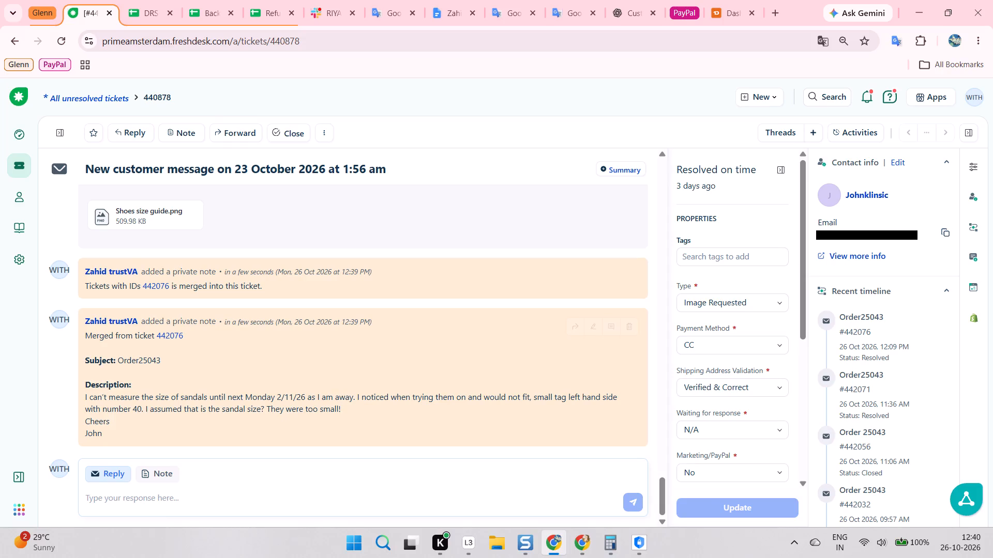
Add a private note containing the copied shoe size chart image to the ticket, with the suggested notify recipient removed.
left_click(321, 284)
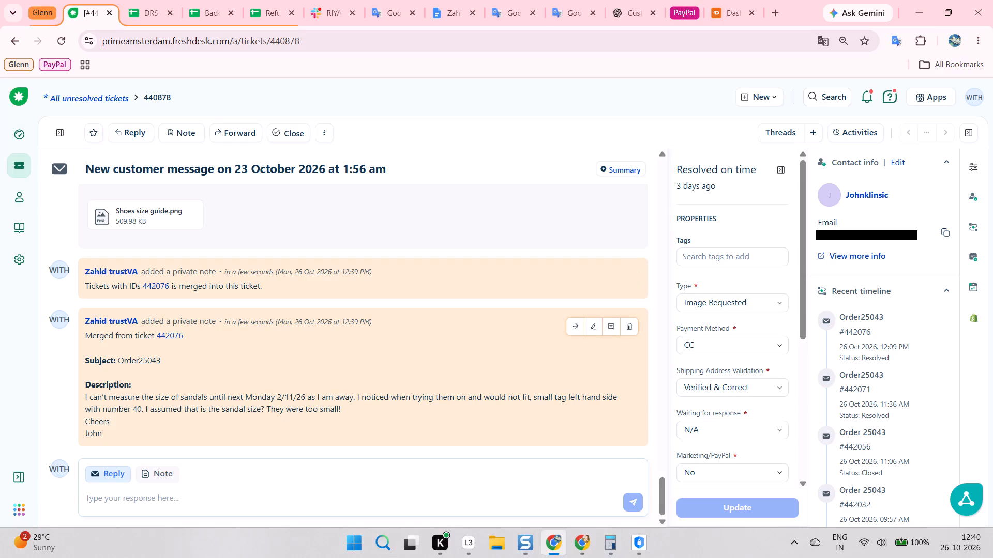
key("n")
key("ctrl+v")
scroll(227, 330, "down", 2)
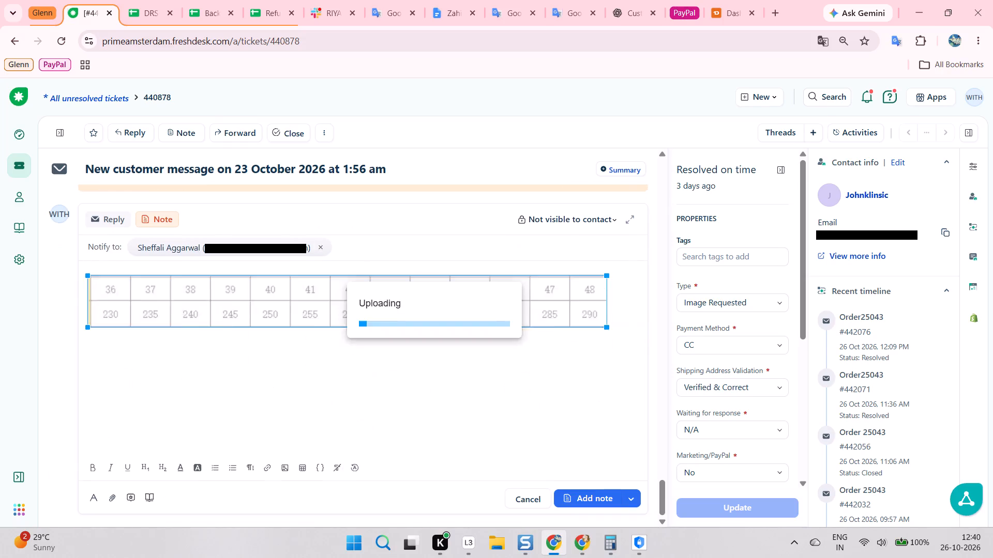
left_click(319, 247)
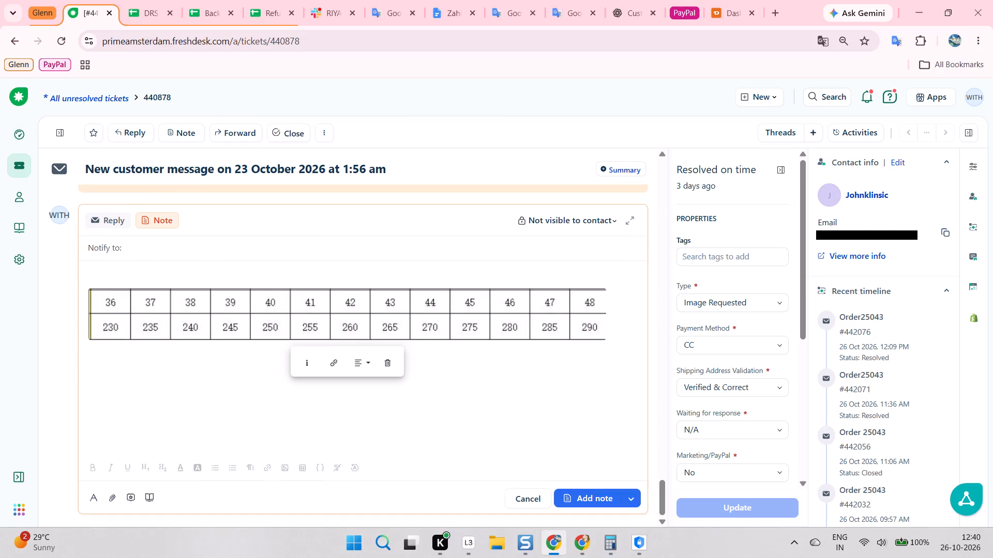
scroll(371, 293, "down", 1)
left_click(573, 502)
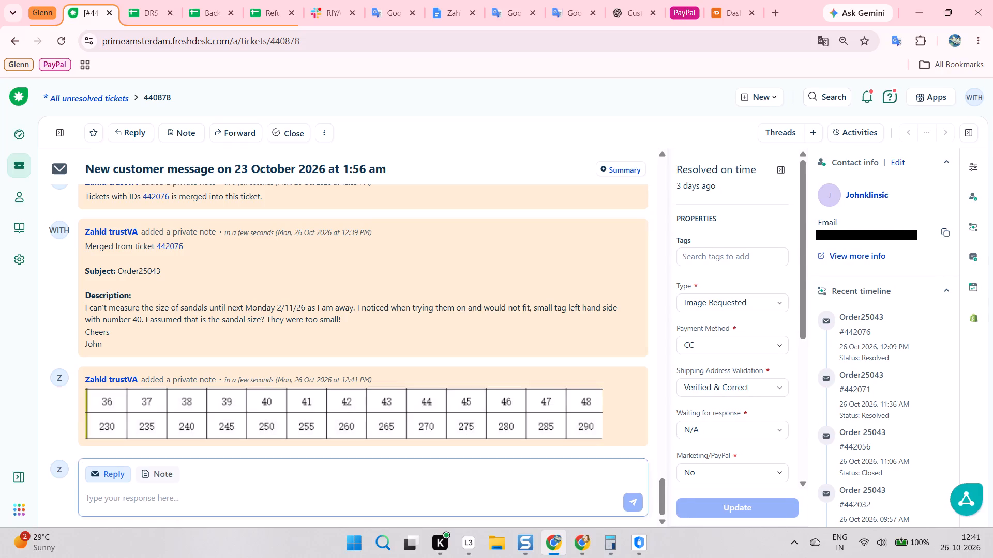
Review the end of the ticket conversation and the lower ticket properties, including status, group and agent.
scroll(457, 383, "down", 12)
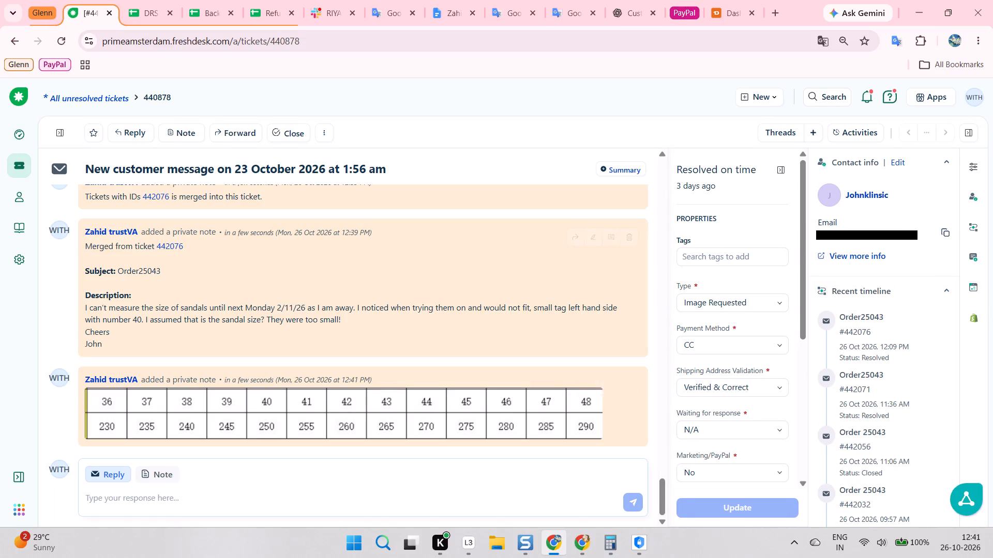
scroll(470, 362, "down", 3)
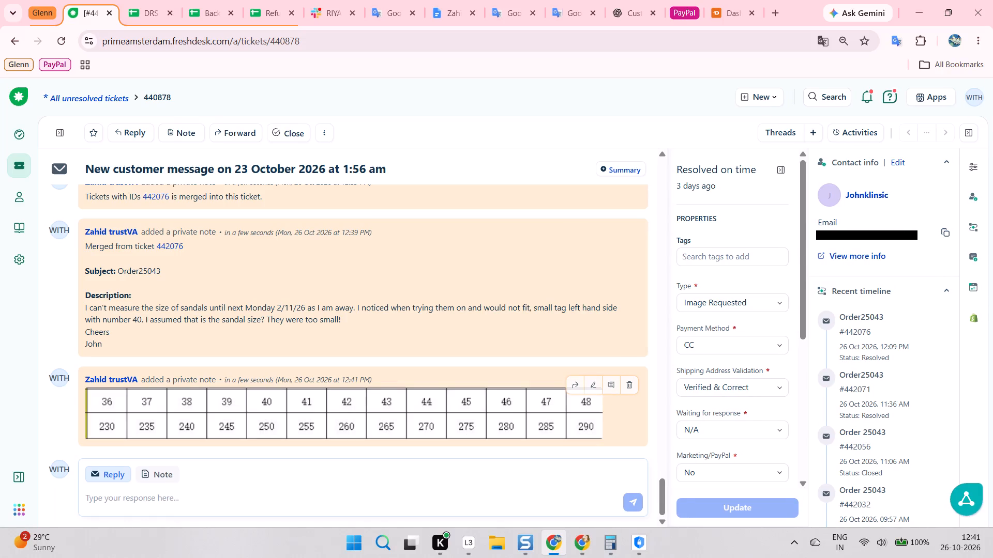
scroll(731, 355, "down", 4)
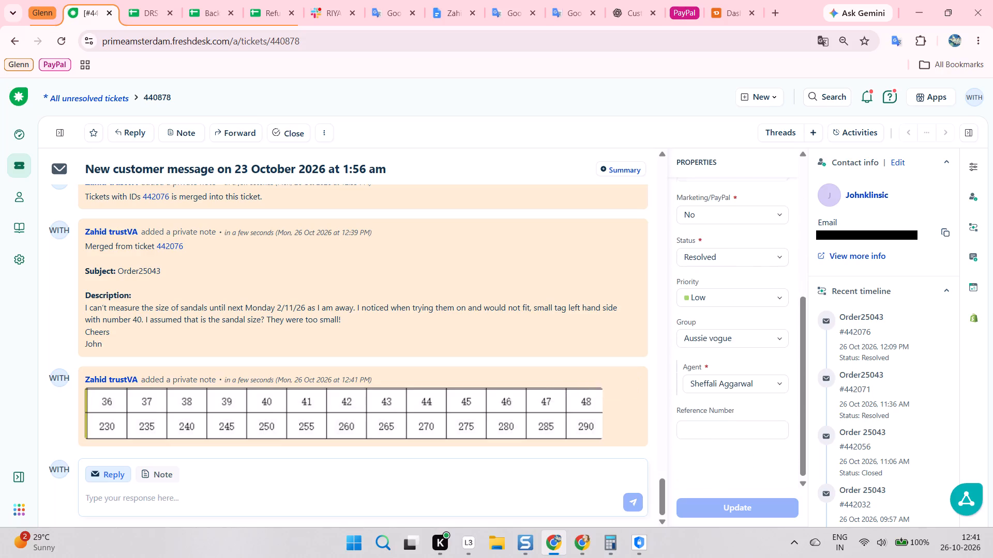
scroll(484, 318, "up", 3)
scroll(481, 322, "down", 7)
scroll(689, 343, "down", 3)
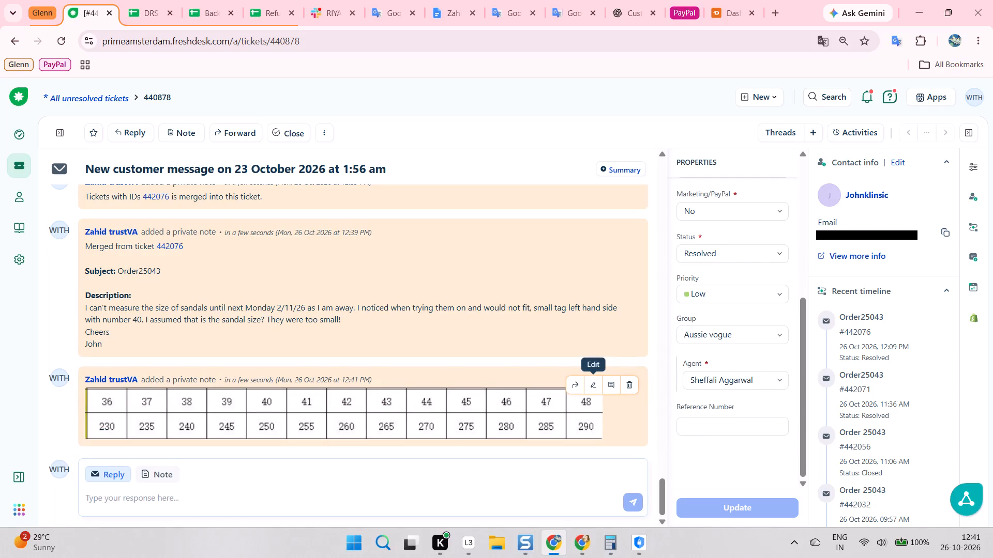
Start a ticket summary reading "cx claim kr rha h ki use wrong size mila h use ,".
scroll(350, 342, "up", 20)
scroll(350, 342, "up", 10)
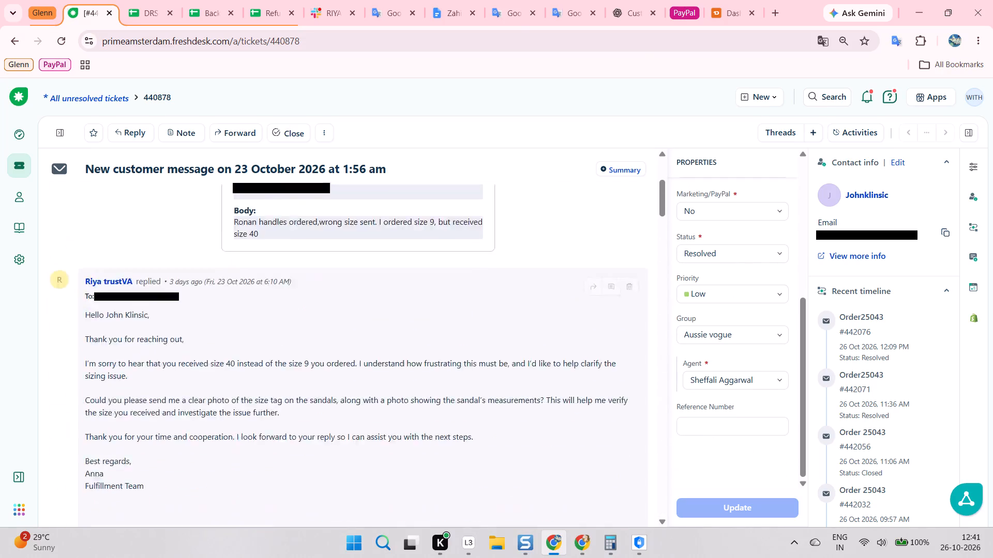
scroll(529, 208, "up", 12)
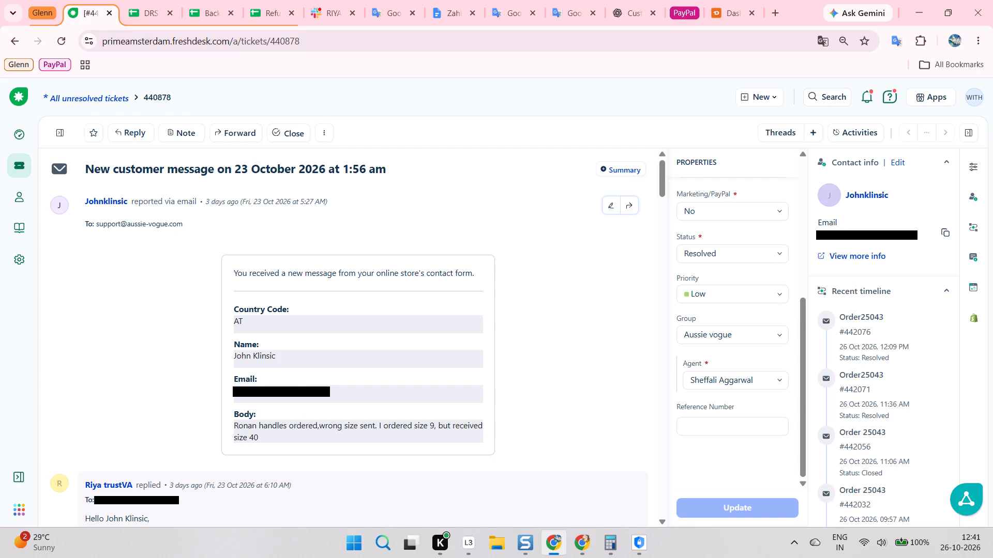
scroll(524, 230, "up", 1)
left_click(620, 168)
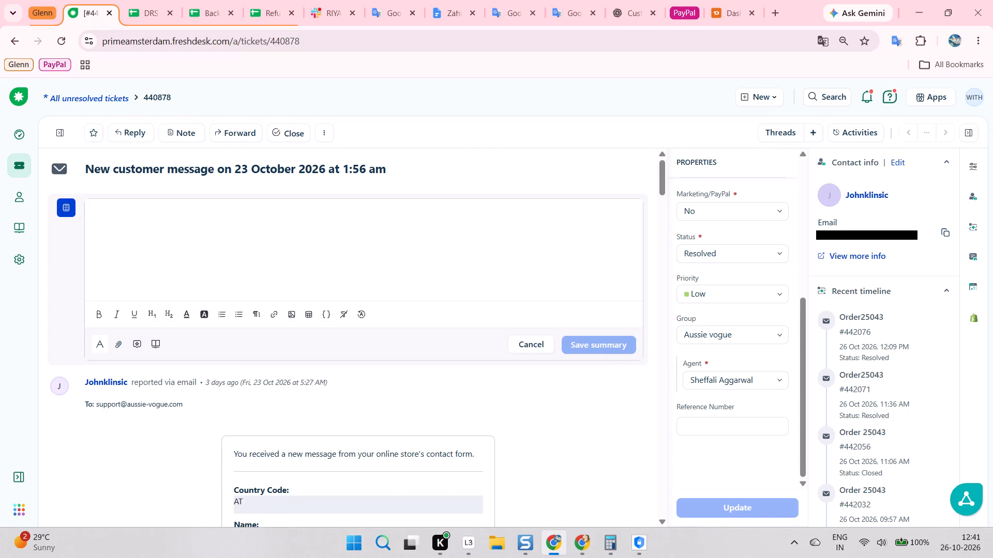
left_click(195, 233)
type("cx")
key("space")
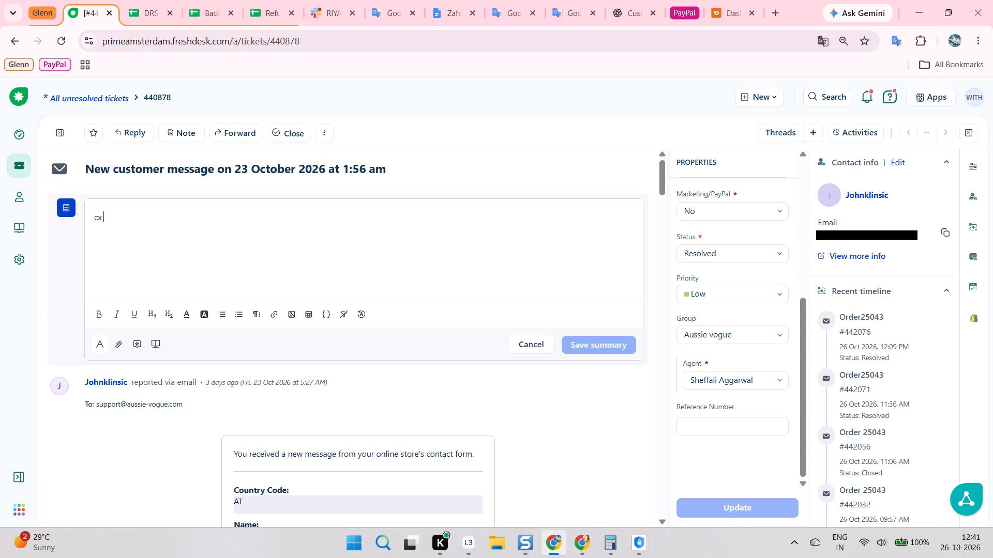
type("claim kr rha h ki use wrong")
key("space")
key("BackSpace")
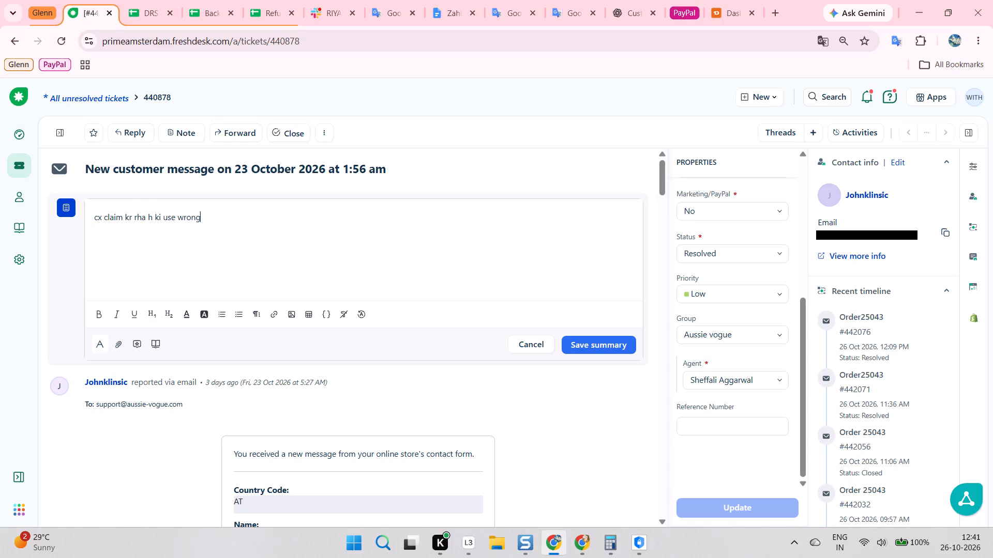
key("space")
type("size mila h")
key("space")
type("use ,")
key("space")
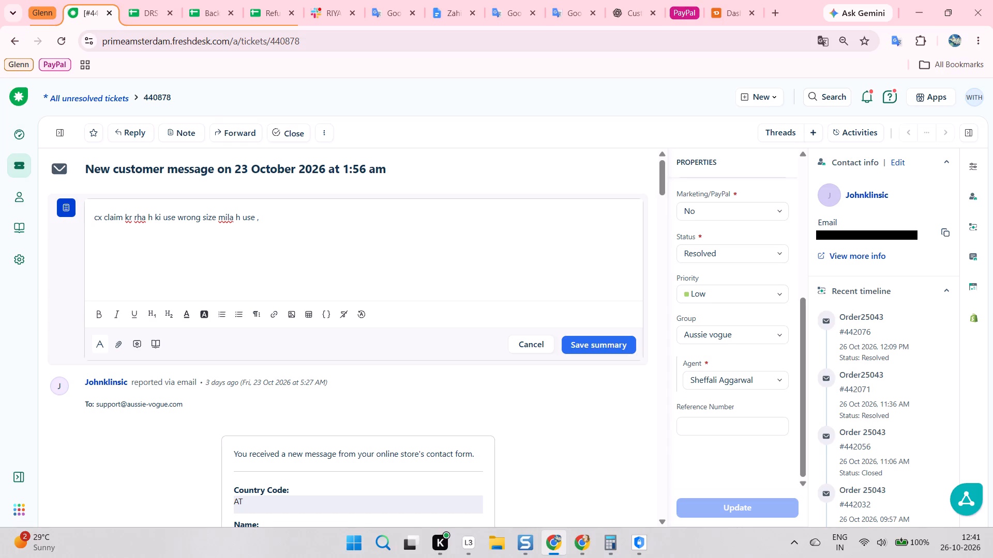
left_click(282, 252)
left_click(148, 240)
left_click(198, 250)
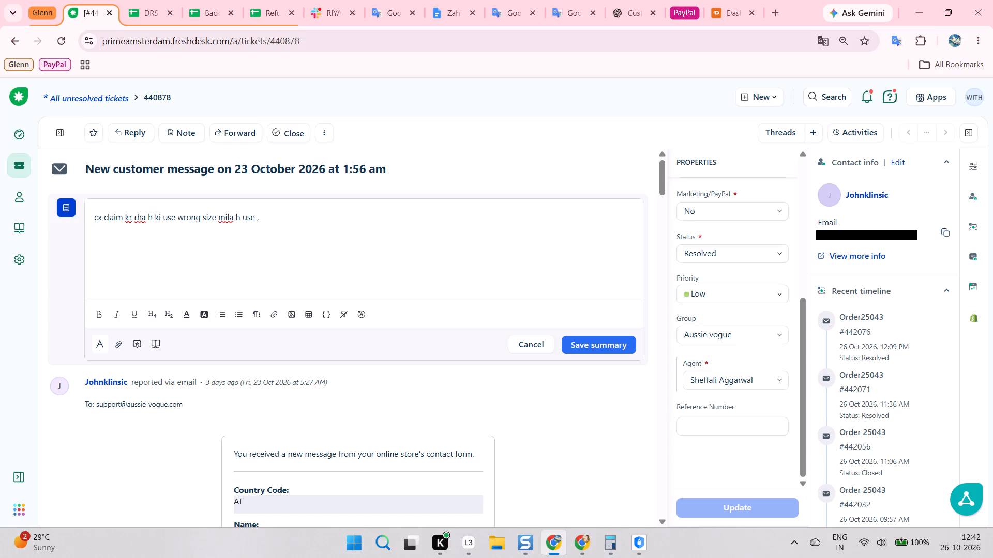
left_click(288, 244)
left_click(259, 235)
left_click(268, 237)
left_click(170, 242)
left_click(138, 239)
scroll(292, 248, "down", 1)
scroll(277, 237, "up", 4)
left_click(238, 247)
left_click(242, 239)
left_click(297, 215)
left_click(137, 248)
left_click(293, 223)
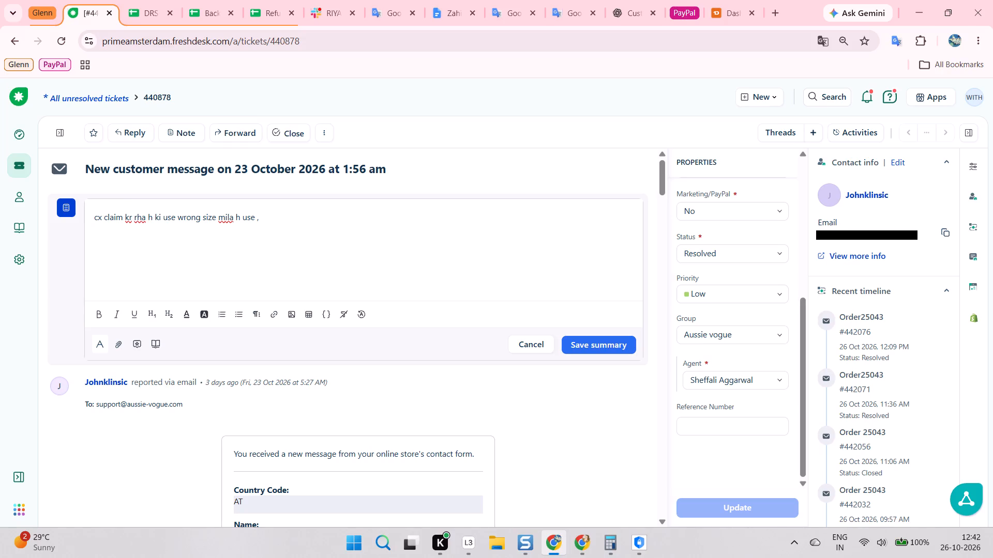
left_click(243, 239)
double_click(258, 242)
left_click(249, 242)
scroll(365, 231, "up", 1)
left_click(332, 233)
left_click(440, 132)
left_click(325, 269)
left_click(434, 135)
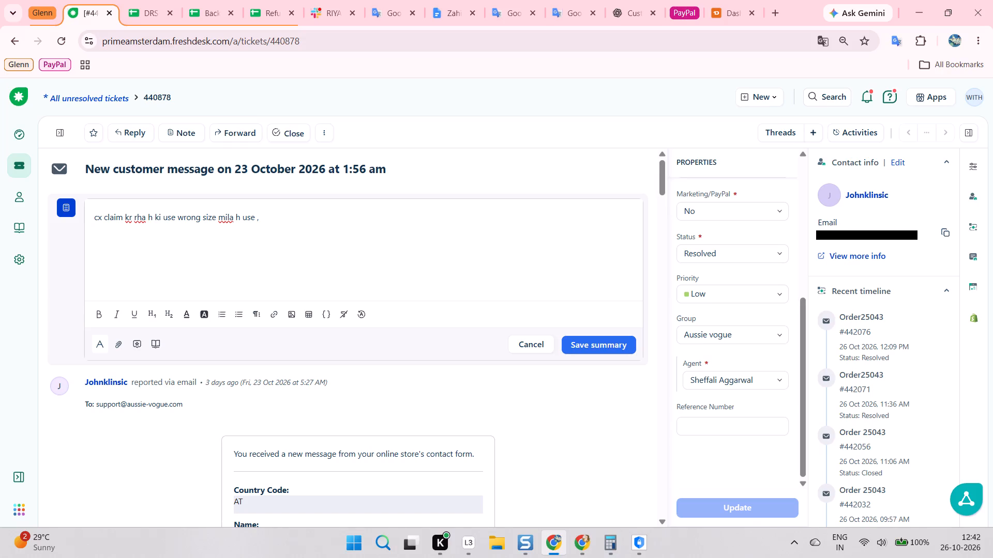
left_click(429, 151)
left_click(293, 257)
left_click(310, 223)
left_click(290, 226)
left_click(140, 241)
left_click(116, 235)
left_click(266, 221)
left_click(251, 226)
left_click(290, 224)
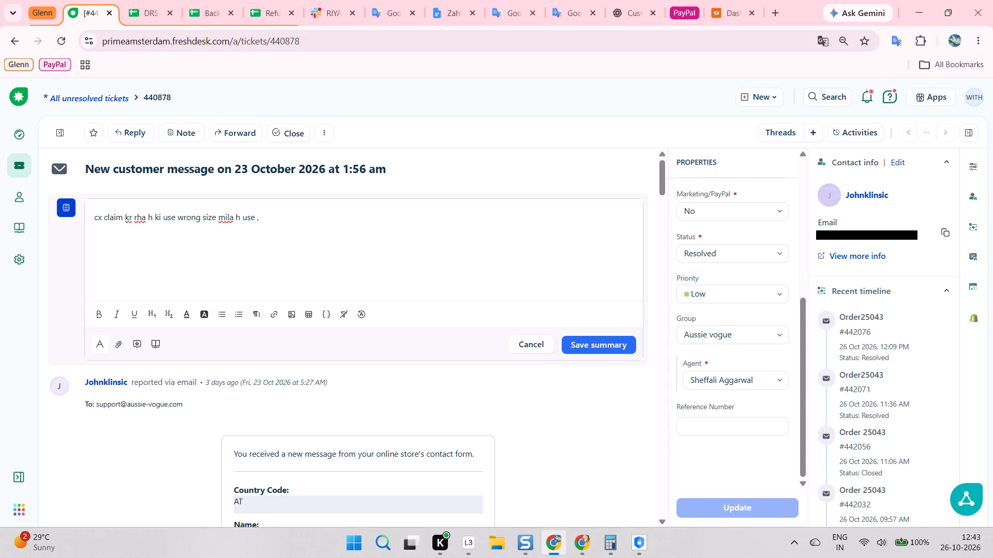
Extend the summary draft in Hinglish: cx has not provided a picture, will send it Monday, and size must be matched before giving a resolution.
left_click(272, 222)
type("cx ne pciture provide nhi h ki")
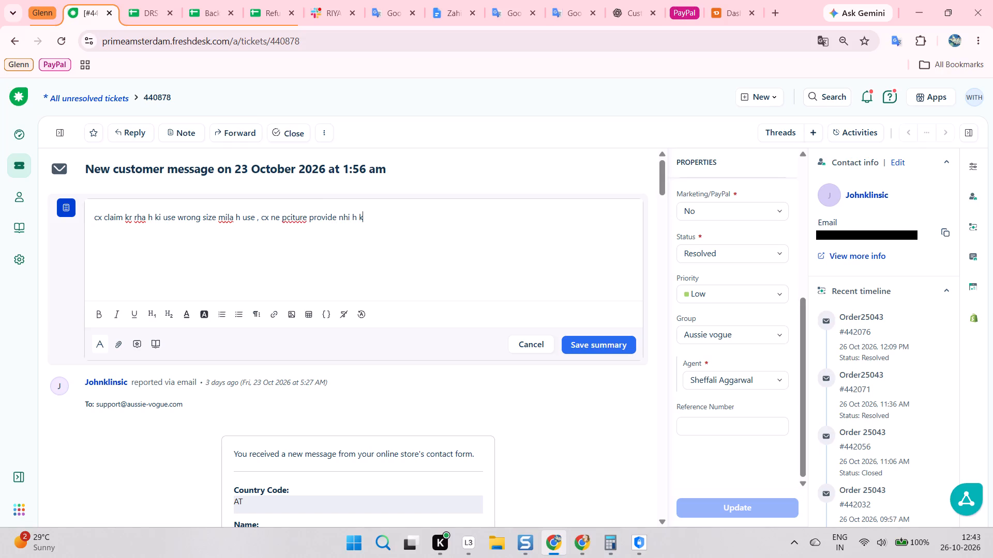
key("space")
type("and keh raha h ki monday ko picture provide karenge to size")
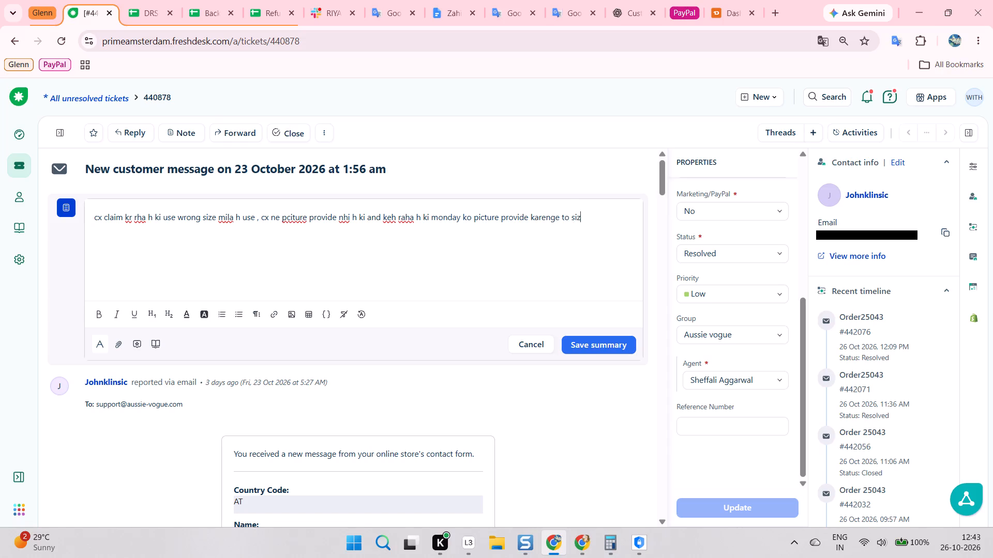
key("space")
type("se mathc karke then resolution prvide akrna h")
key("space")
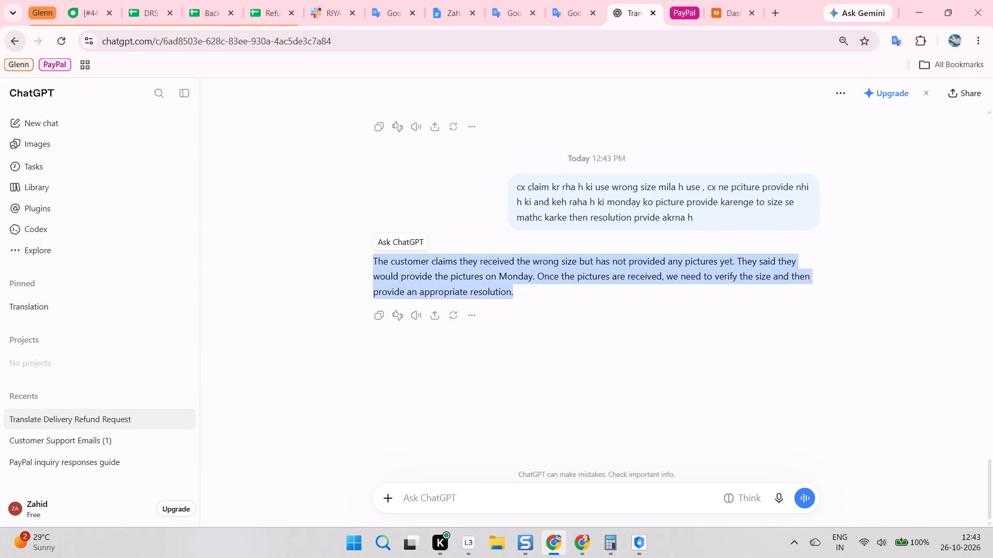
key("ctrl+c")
left_click(80, 2)
scroll(388, 255, "down", 1)
scroll(271, 270, "up", 3)
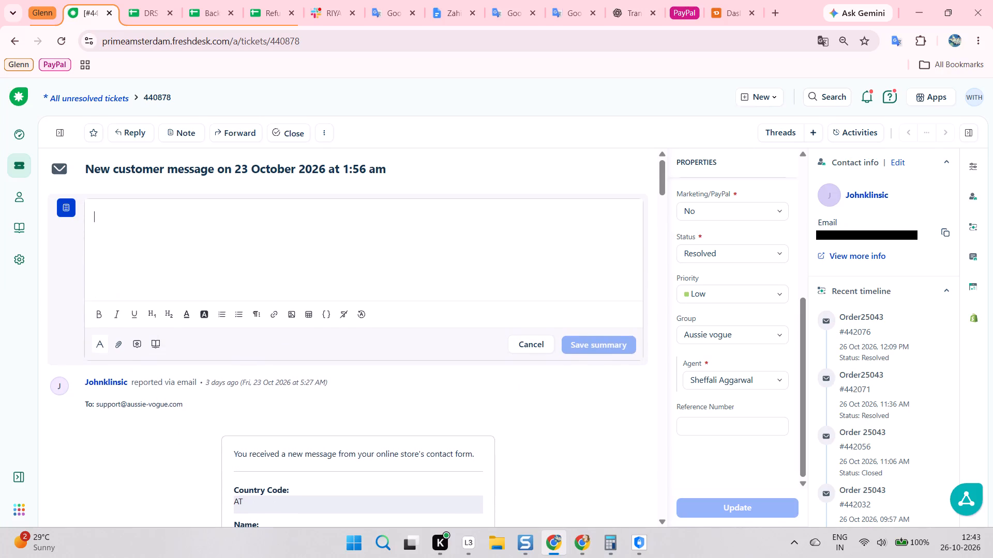
key("ctrl+v")
scroll(362, 284, "up", 1)
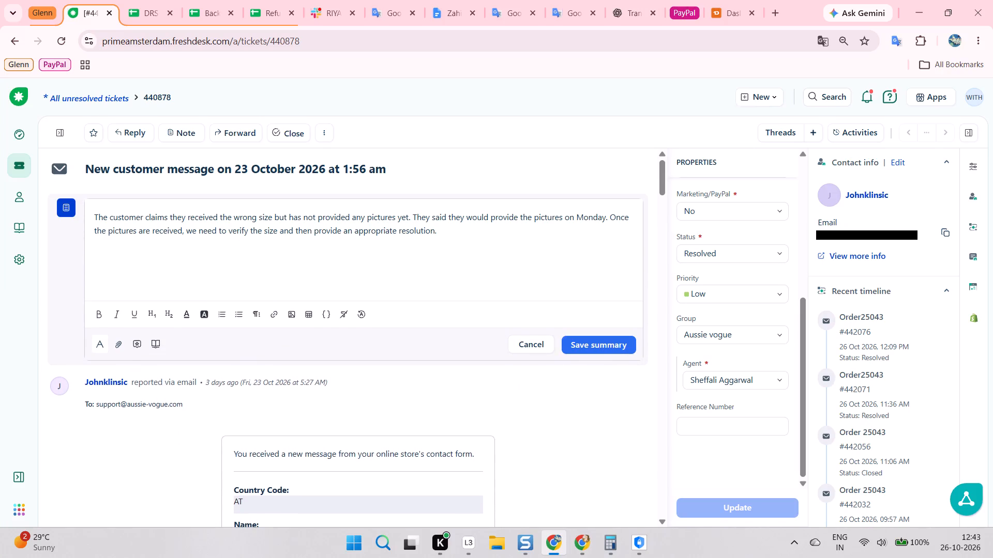
Replace the word "customer" with "cx" in the summary's first sentence and save the summary.
double_click(120, 214)
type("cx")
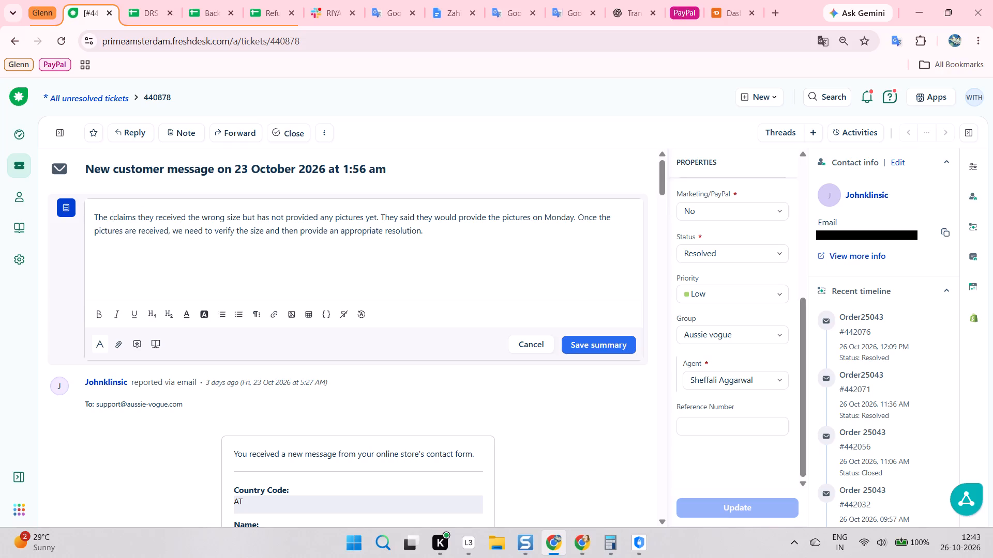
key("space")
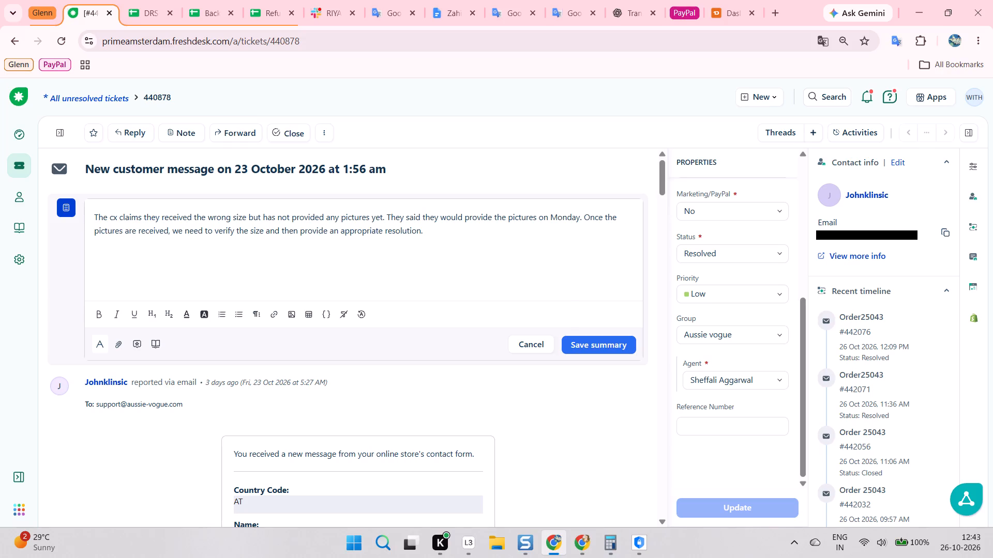
left_click(582, 342)
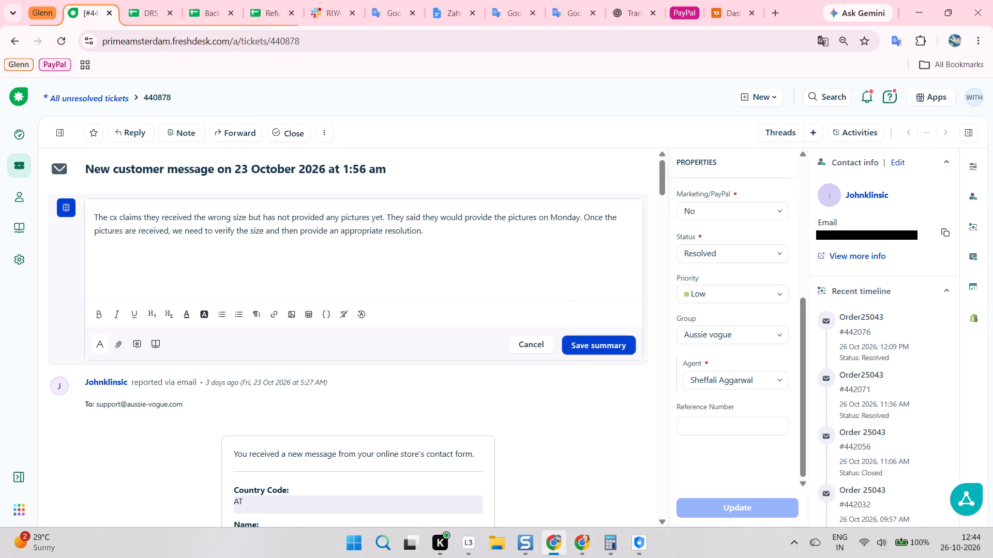
scroll(406, 270, "down", 20)
scroll(406, 270, "down", 13)
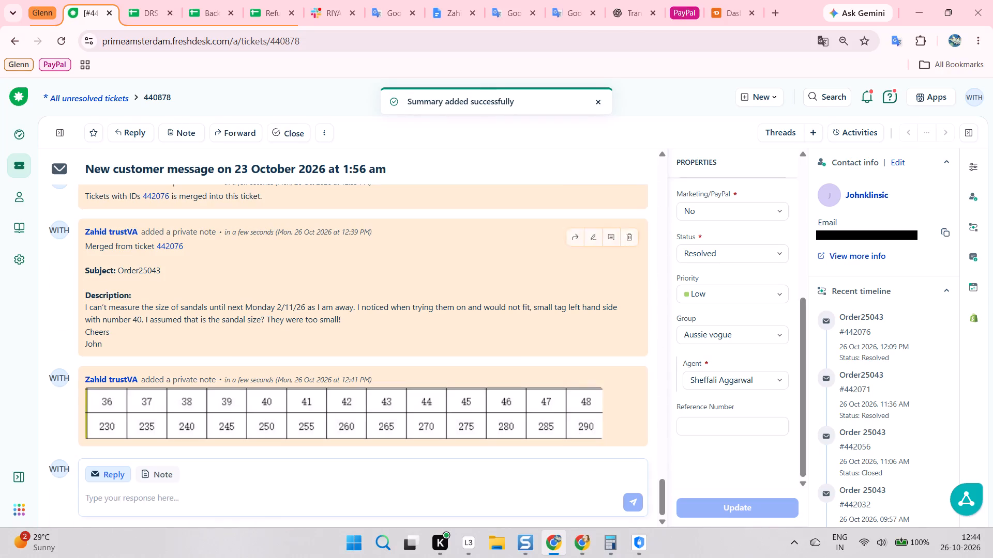
scroll(753, 313, "down", 2)
Check the ZAHID ticket list on the Oct 26 sheet of DRS- October 2026 and select cell AN43 below it.
left_click(141, 1)
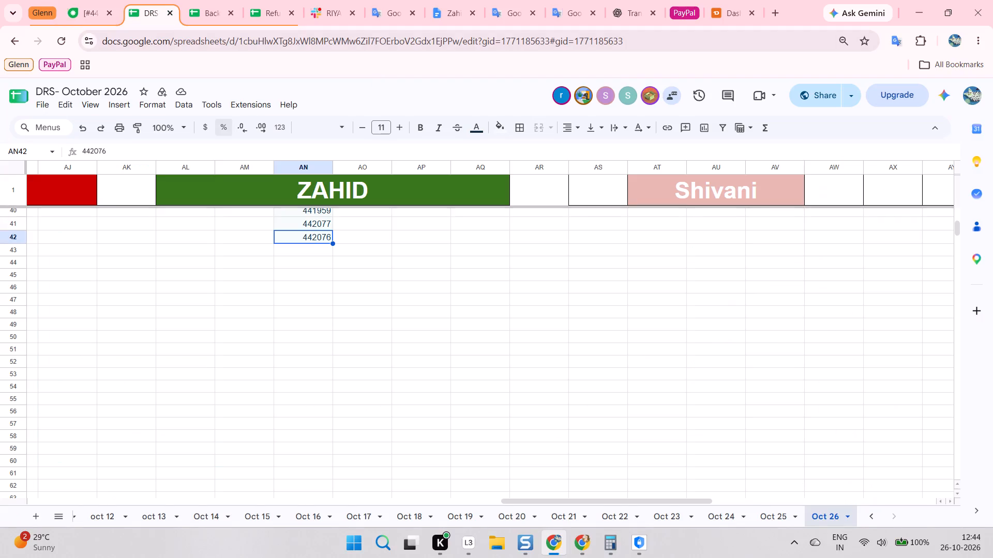
left_click(300, 248)
scroll(300, 251, "down", 1)
left_click(95, 0)
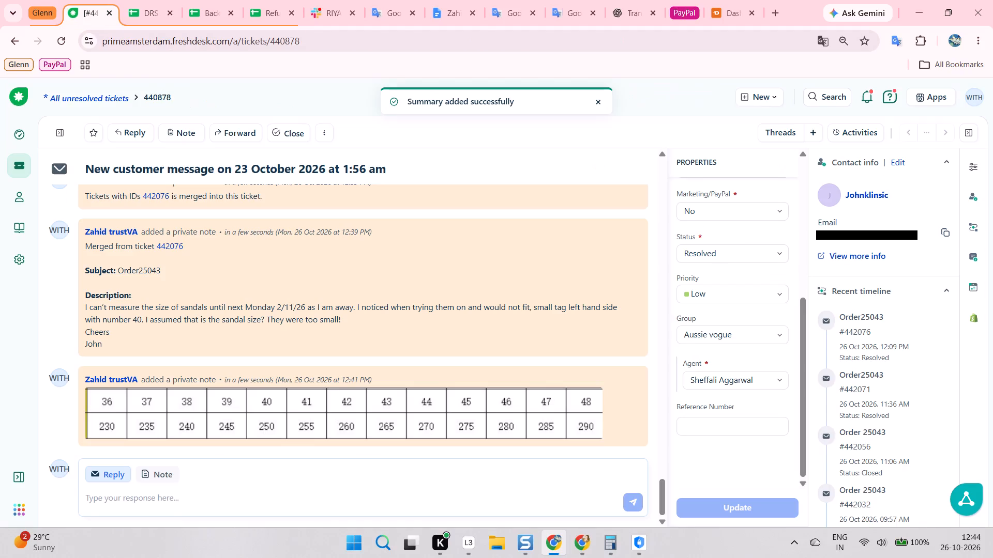
Return to the unresolved tickets list in Freshdesk and look over the tickets assigned to me.
left_click(8, 169)
scroll(287, 212, "up", 1)
scroll(302, 257, "up", 2)
scroll(344, 256, "down", 18)
scroll(494, 376, "down", 4)
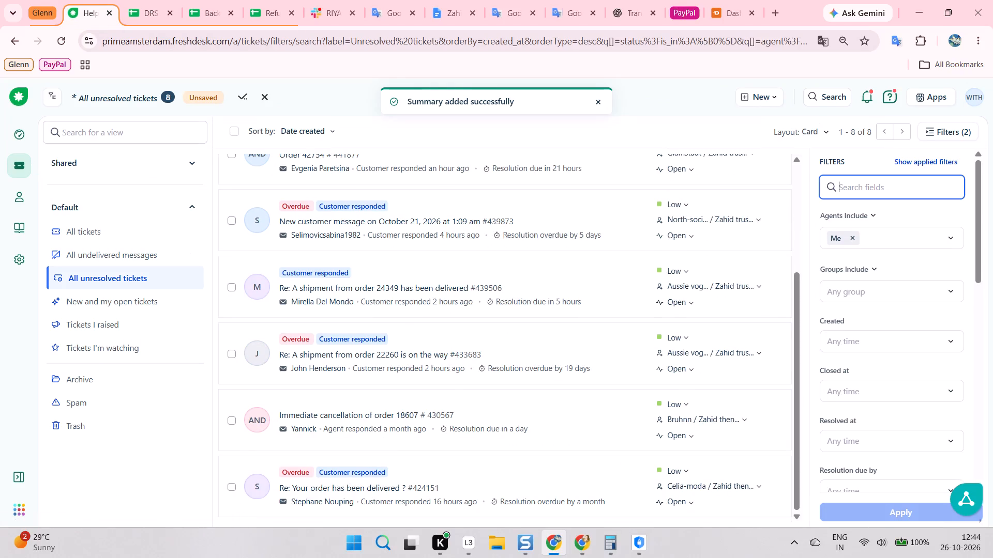
scroll(493, 360, "up", 7)
Switch the translated ticket list back to its detected original language with Google Translate.
right_click(384, 131)
left_click(380, 129)
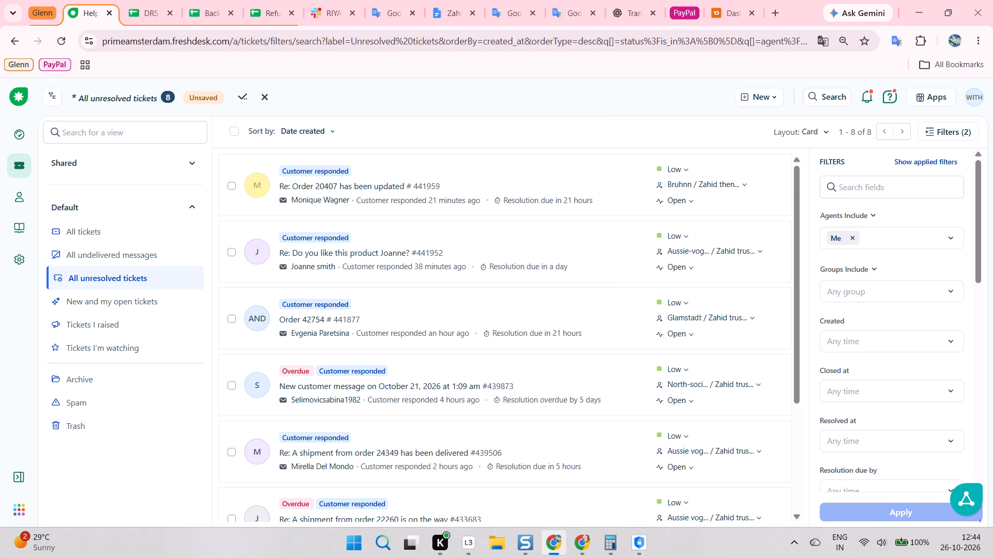
right_click(432, 123)
scroll(485, 266, "down", 5)
left_click(499, 391)
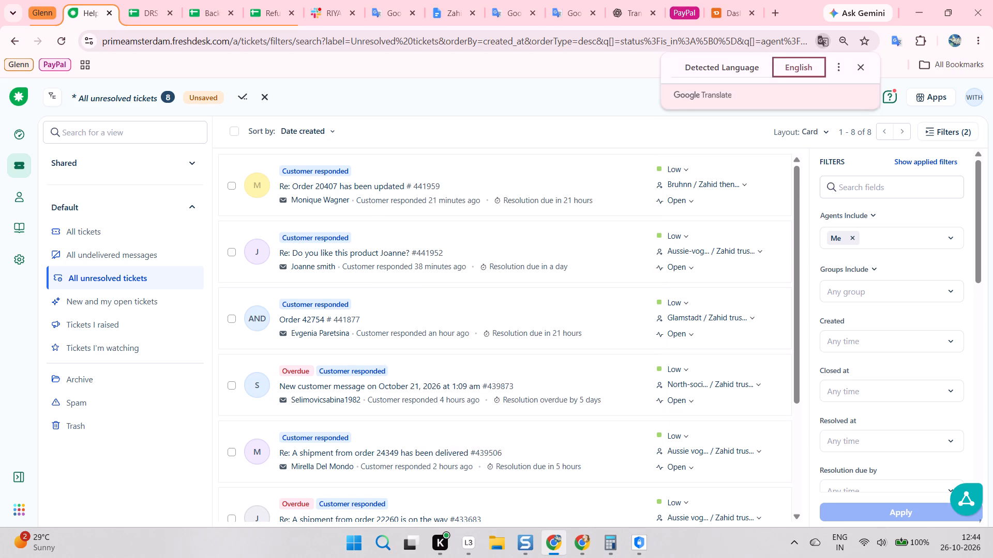
double_click(706, 68)
double_click(706, 68)
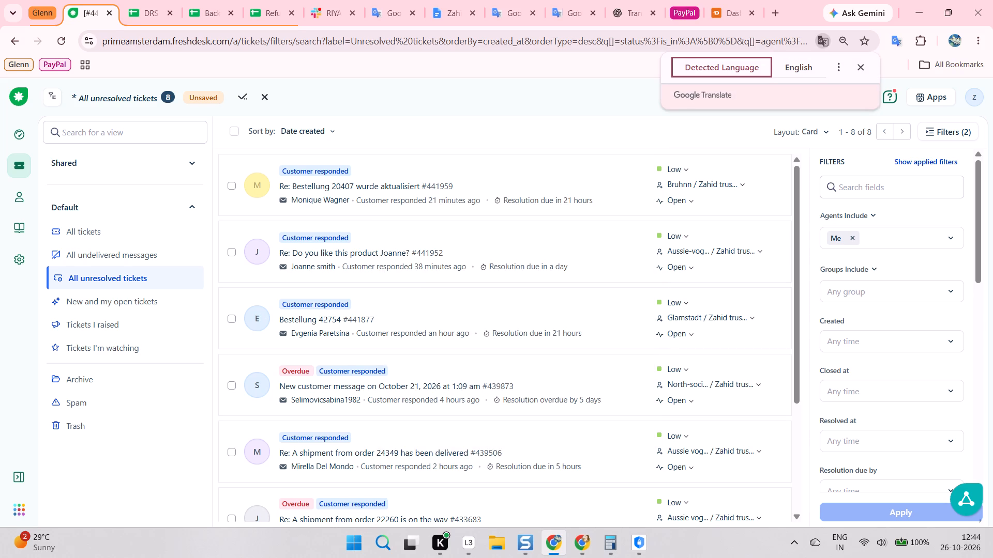
left_click(465, 131)
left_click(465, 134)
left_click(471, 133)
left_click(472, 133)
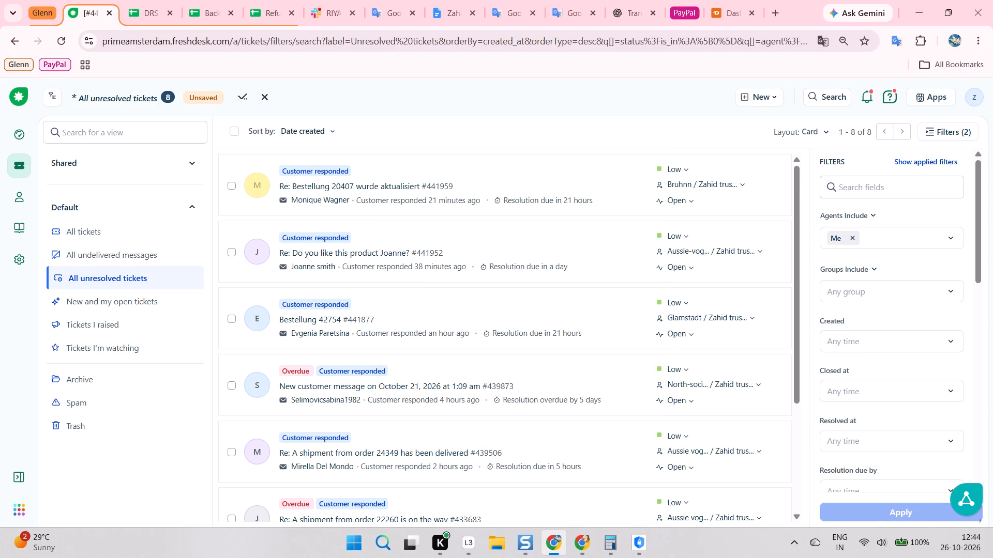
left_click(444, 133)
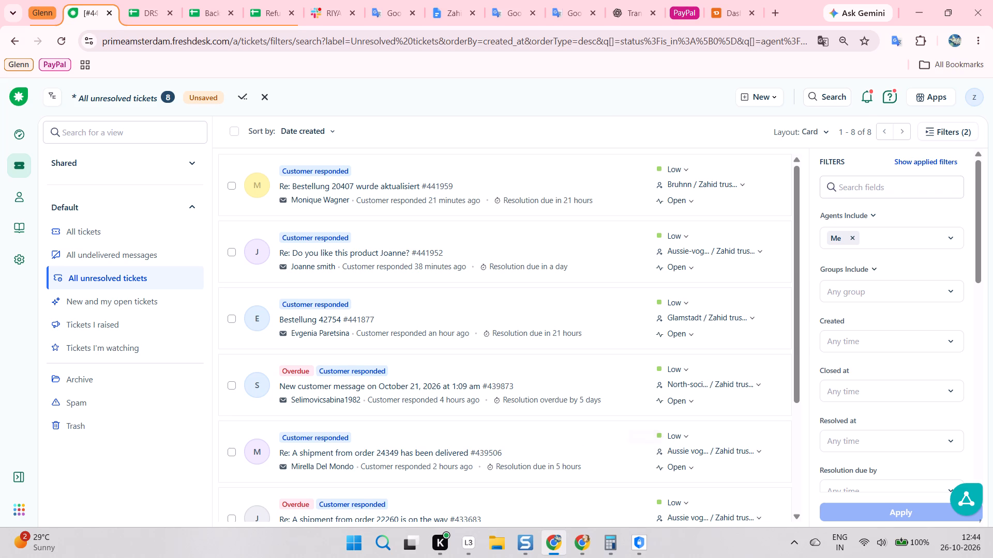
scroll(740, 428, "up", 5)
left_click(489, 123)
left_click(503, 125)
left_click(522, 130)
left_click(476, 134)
left_click(364, 183)
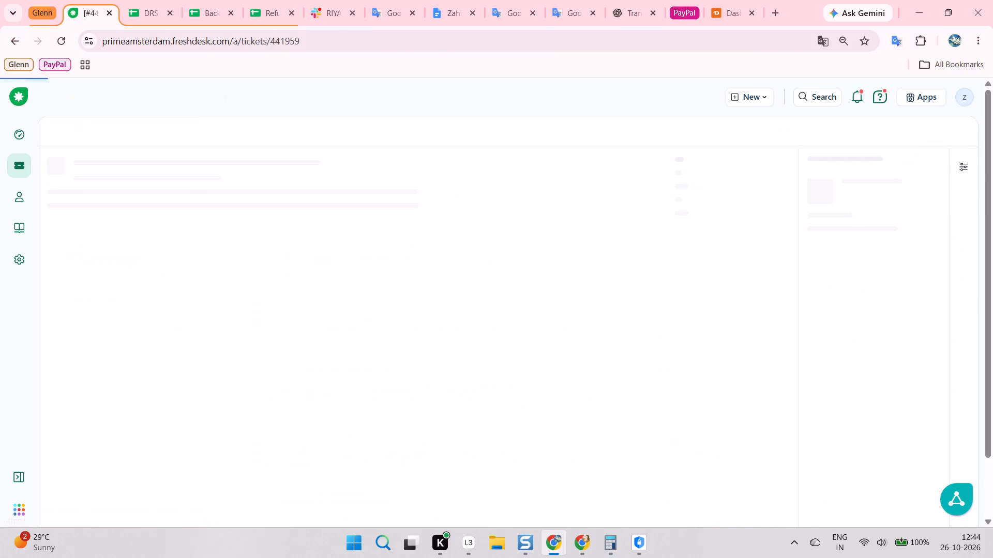
scroll(386, 246, "down", 8)
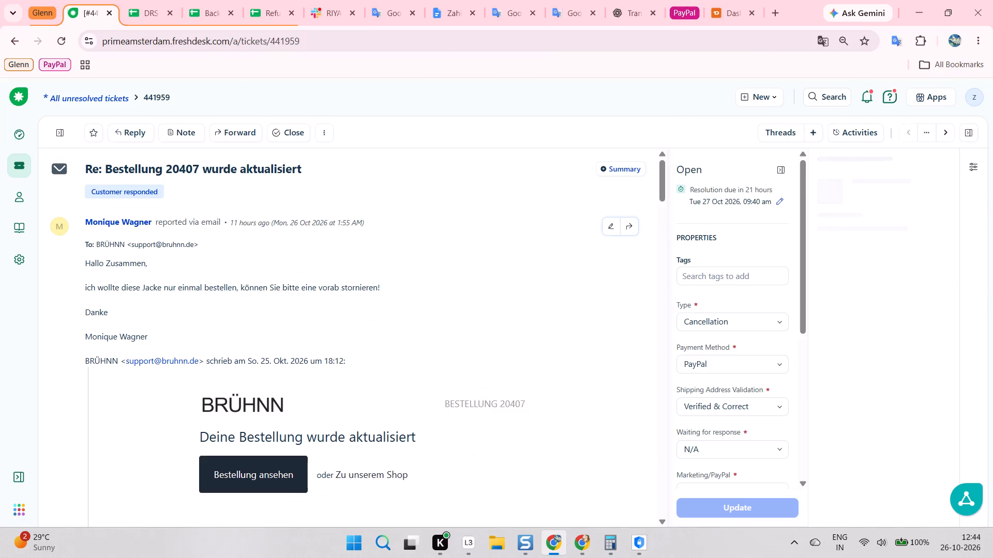
scroll(405, 301, "down", 19)
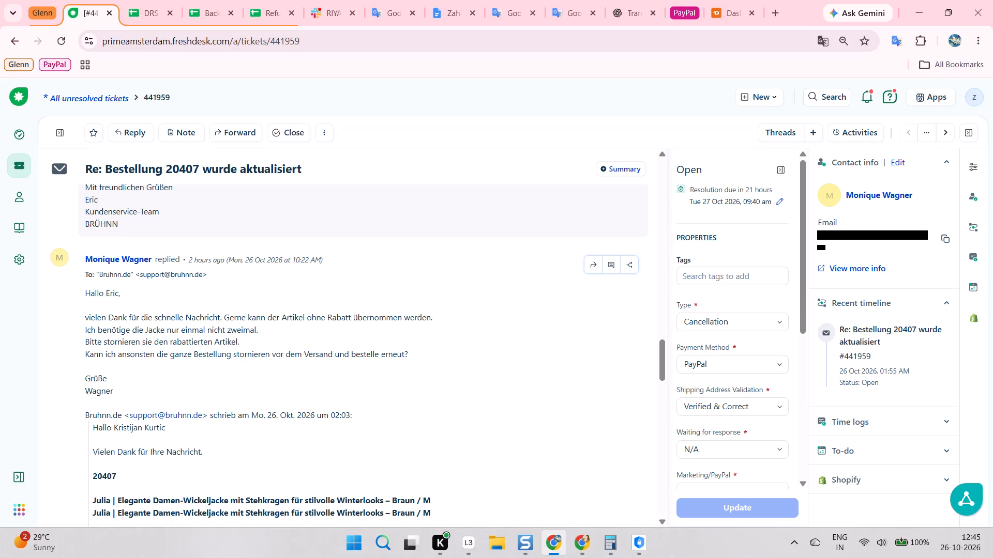
scroll(411, 291, "down", 6)
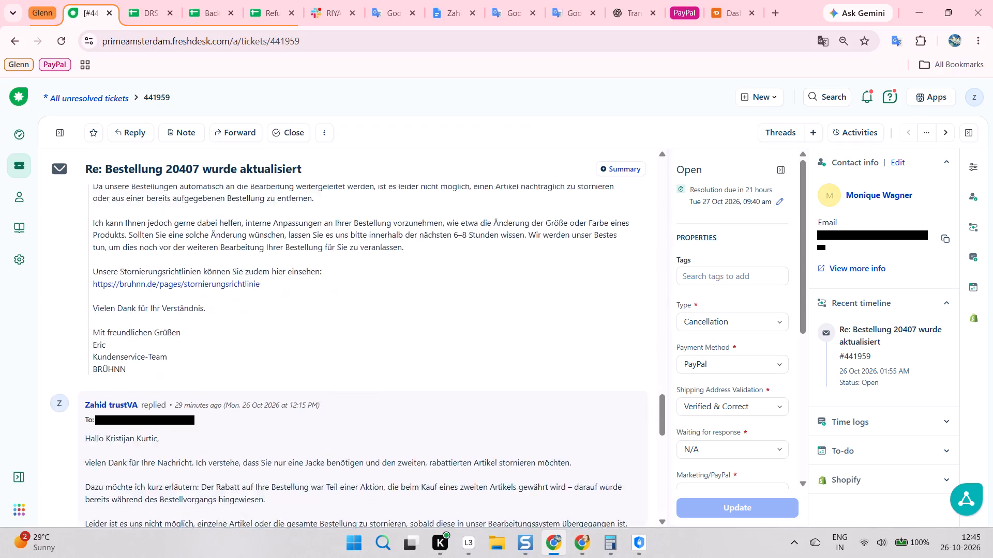
scroll(411, 268, "down", 10)
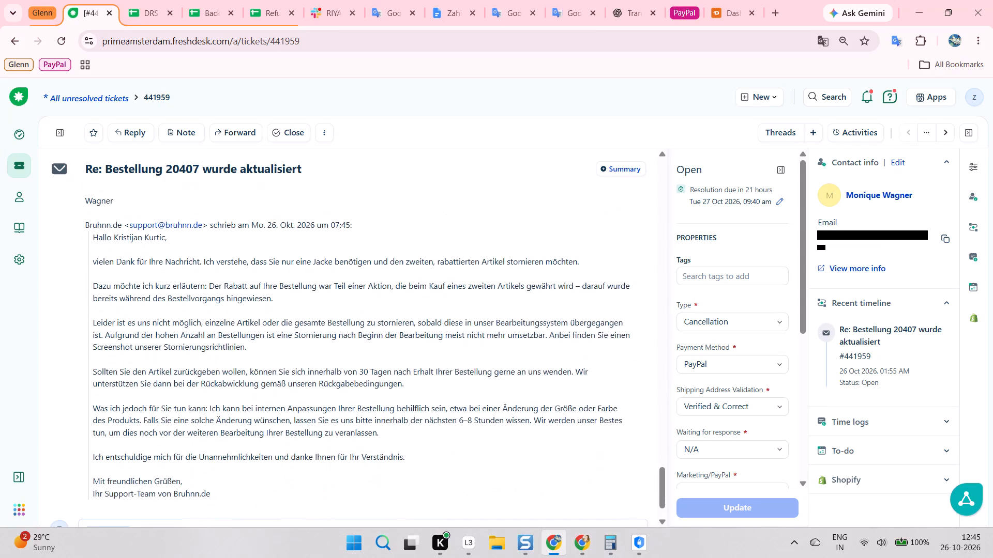
scroll(398, 272, "down", 3)
scroll(390, 260, "up", 3)
right_click(397, 237)
scroll(398, 369, "down", 3)
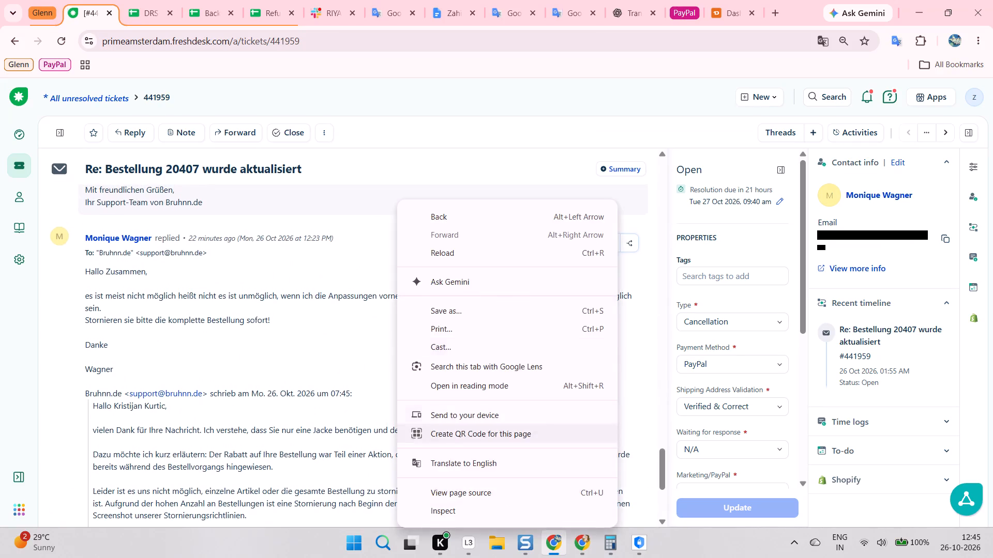
left_click_drag(457, 454, 456, 459)
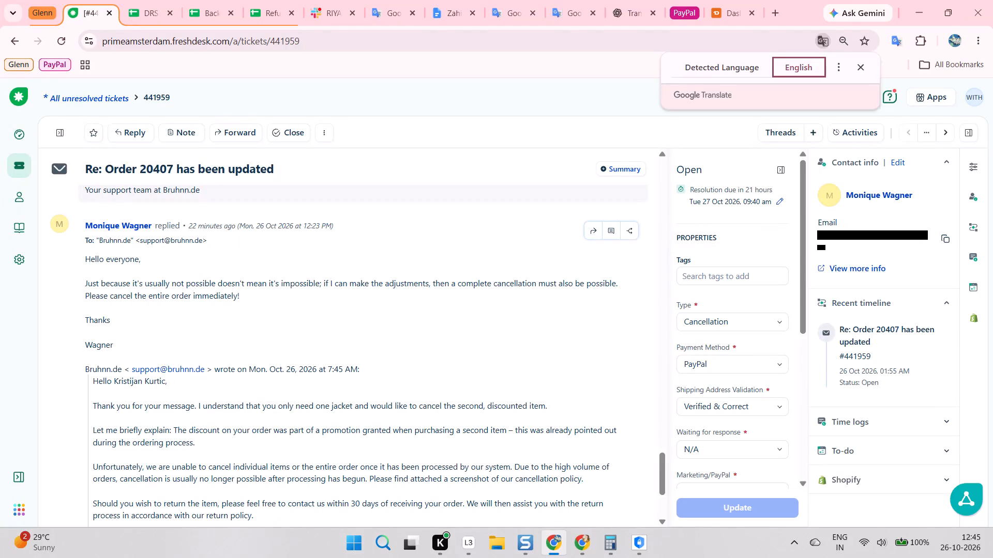
scroll(475, 350, "down", 1)
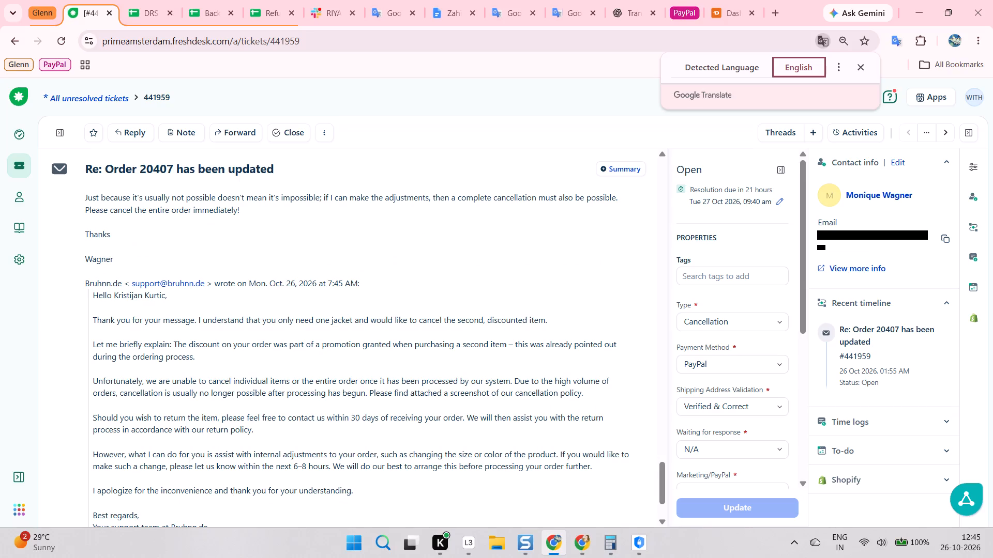
left_click(526, 342)
left_click(496, 349)
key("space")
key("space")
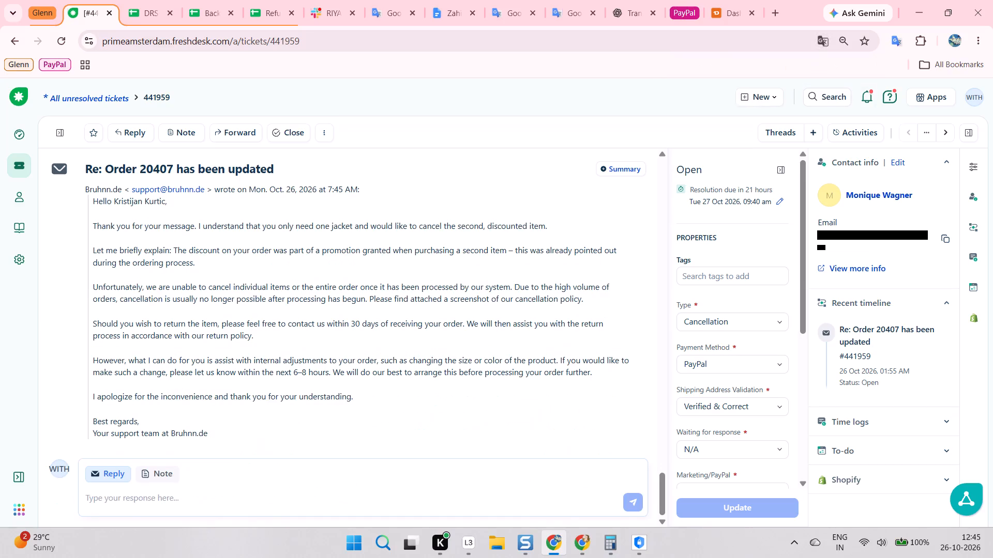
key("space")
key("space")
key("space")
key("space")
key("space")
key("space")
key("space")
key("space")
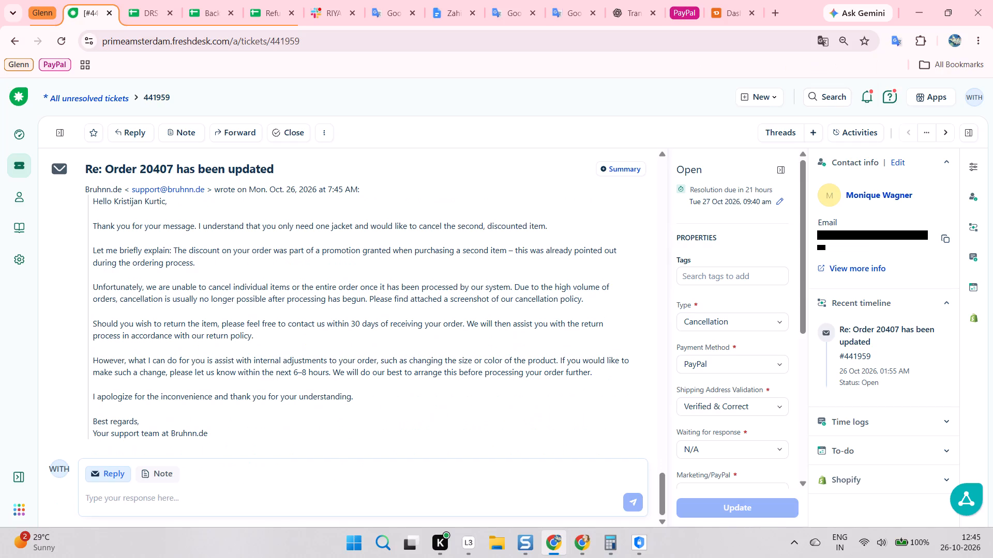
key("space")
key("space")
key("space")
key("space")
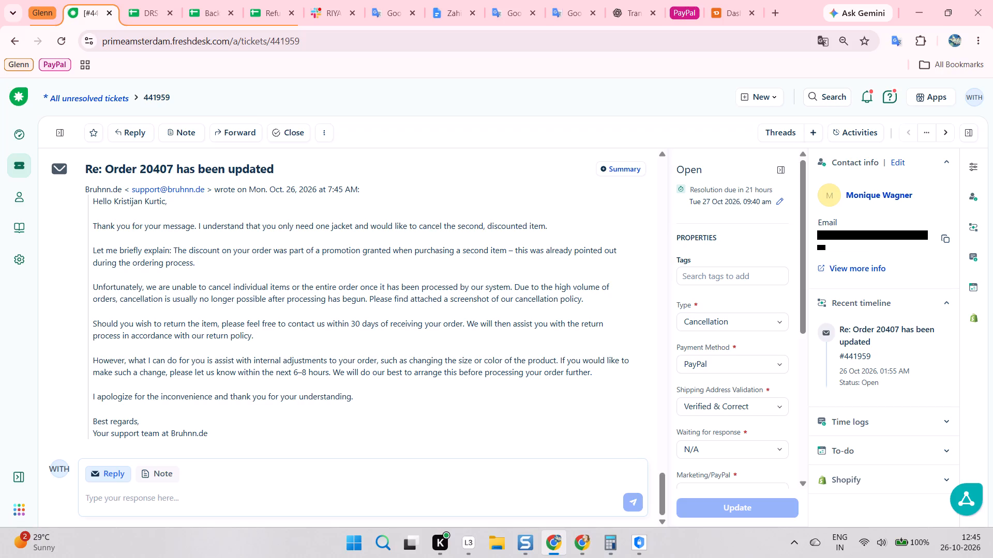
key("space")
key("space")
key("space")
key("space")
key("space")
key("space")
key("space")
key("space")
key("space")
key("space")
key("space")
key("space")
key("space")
Reread the support team's last reply and the customer's latest cancellation message in the translated conversation.
left_click(482, 405)
scroll(438, 365, "up", 5)
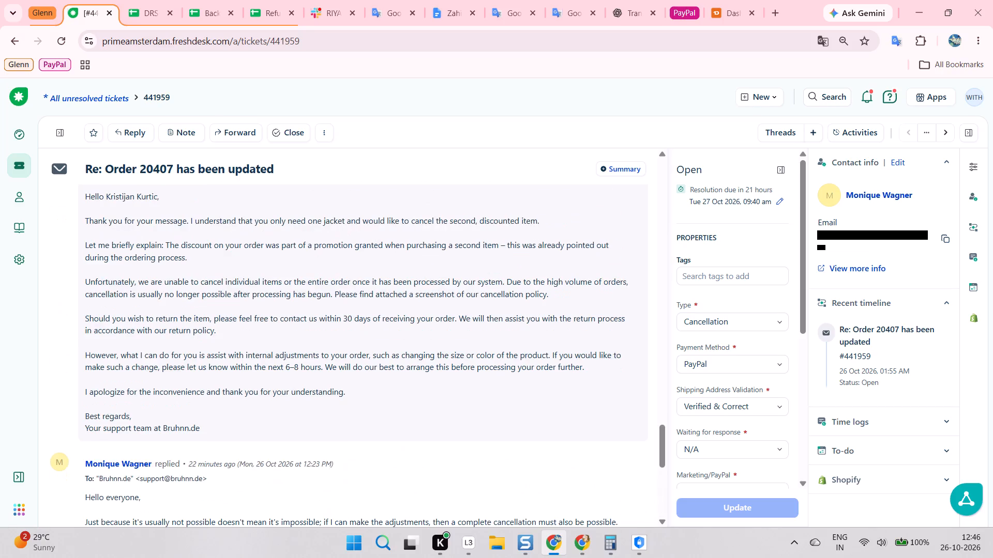
scroll(410, 365, "down", 3)
left_click(397, 373)
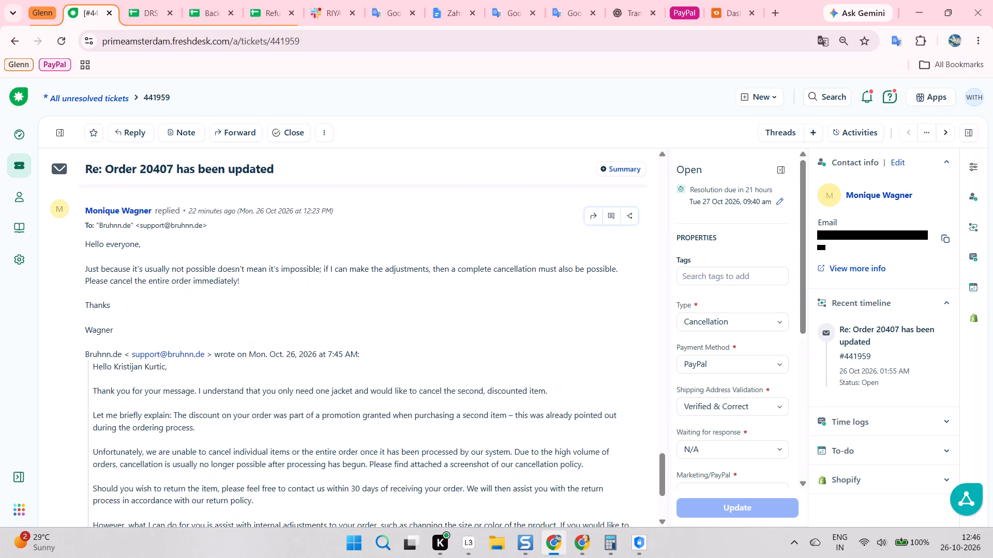
left_click(394, 378)
left_click(374, 386)
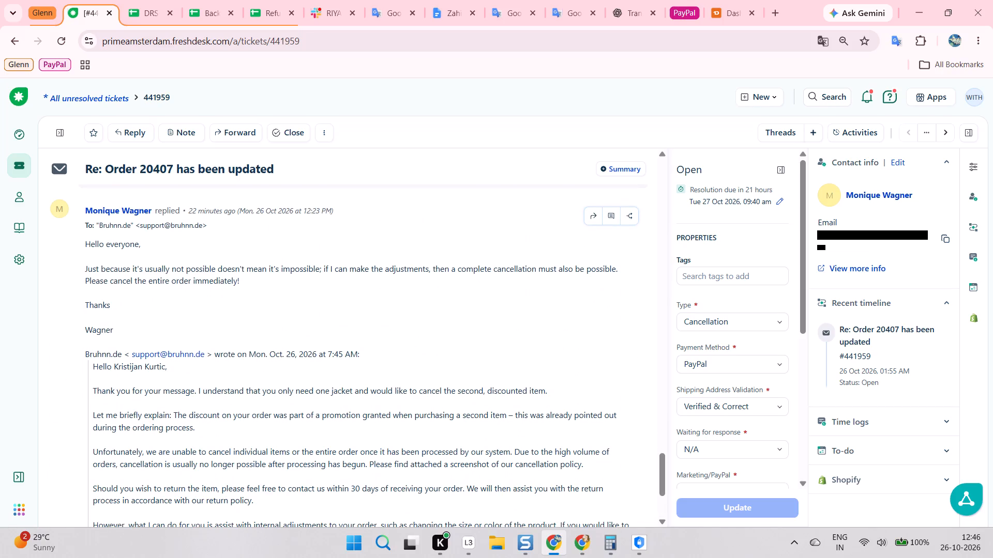
left_click(372, 364)
scroll(389, 376, "up", 1)
left_click(377, 359)
scroll(413, 363, "up", 1)
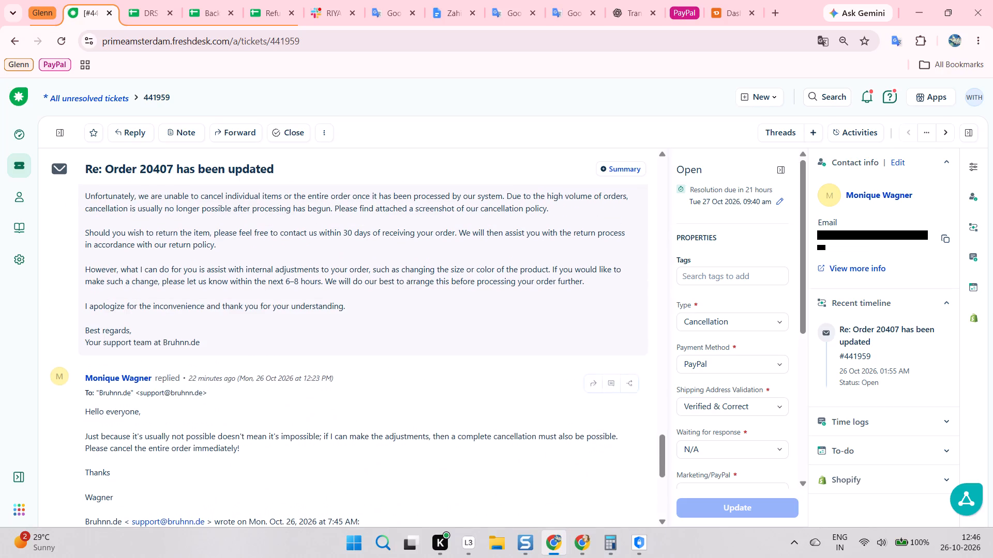
left_click(416, 355)
left_click(416, 355)
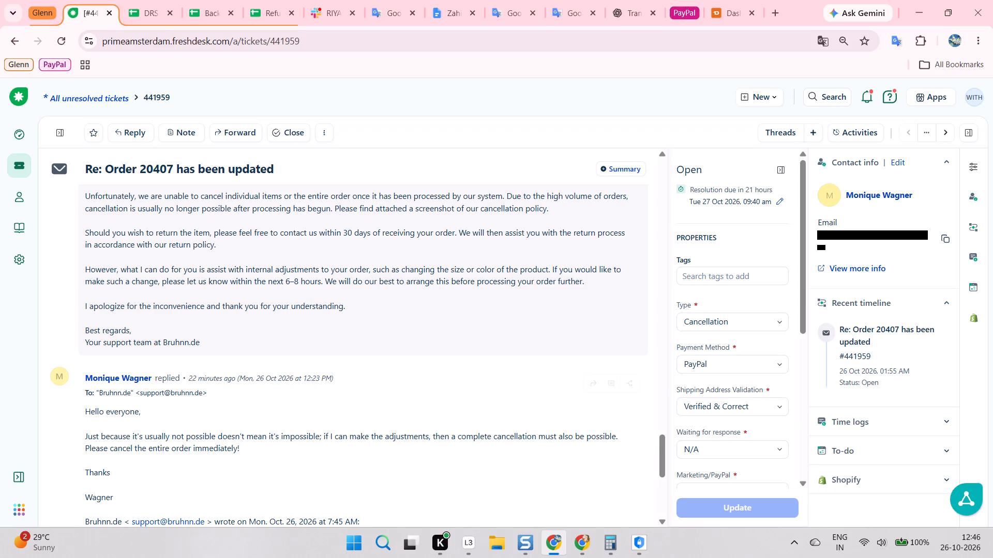
left_click(445, 349)
left_click(438, 426)
scroll(397, 428, "down", 1)
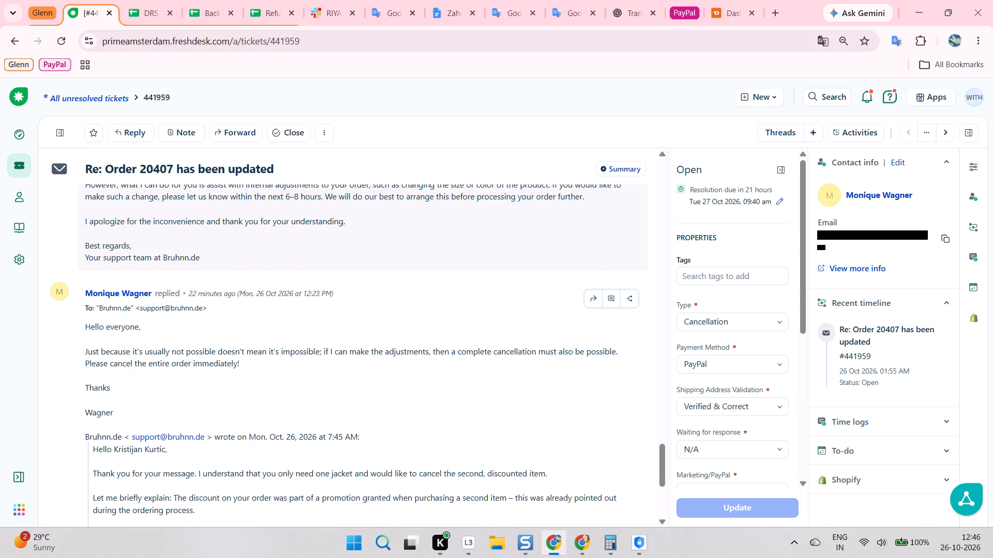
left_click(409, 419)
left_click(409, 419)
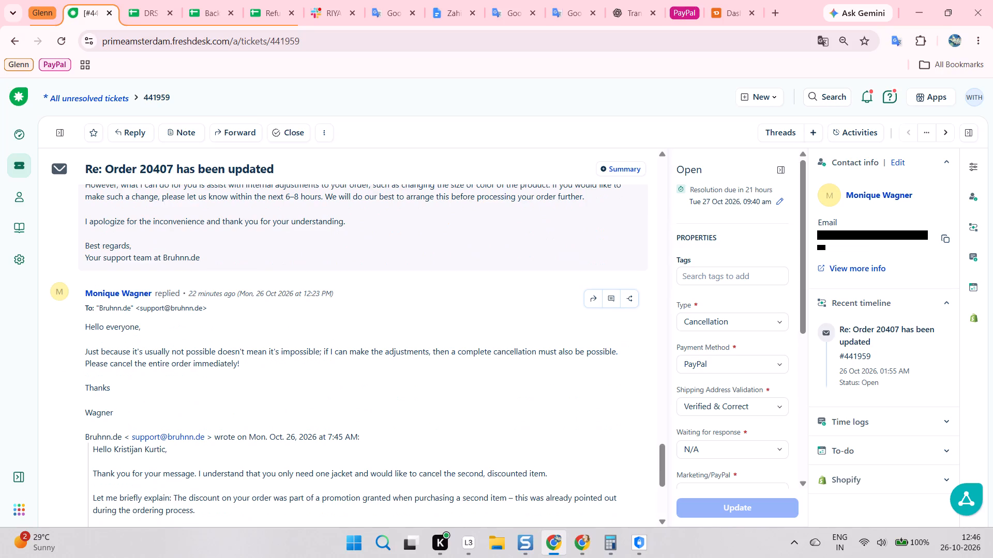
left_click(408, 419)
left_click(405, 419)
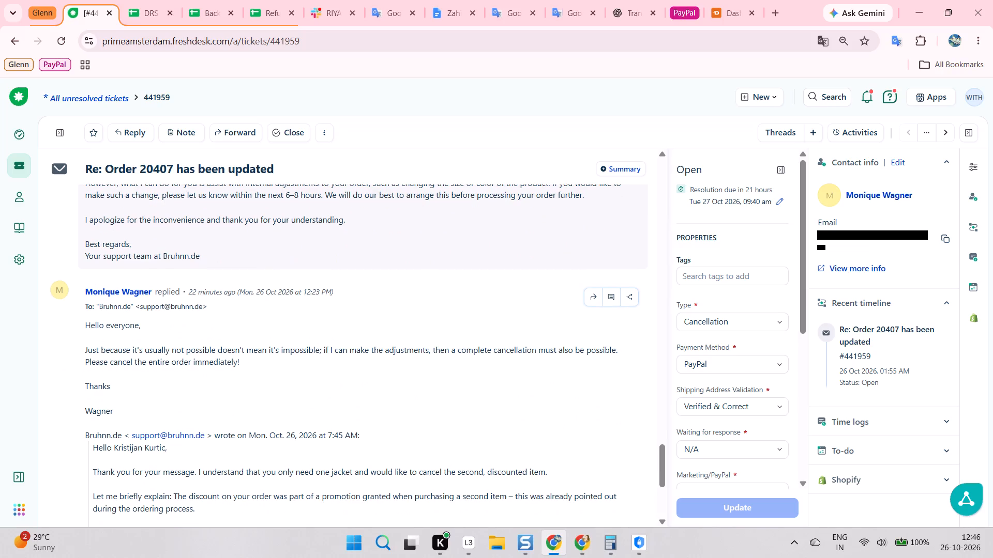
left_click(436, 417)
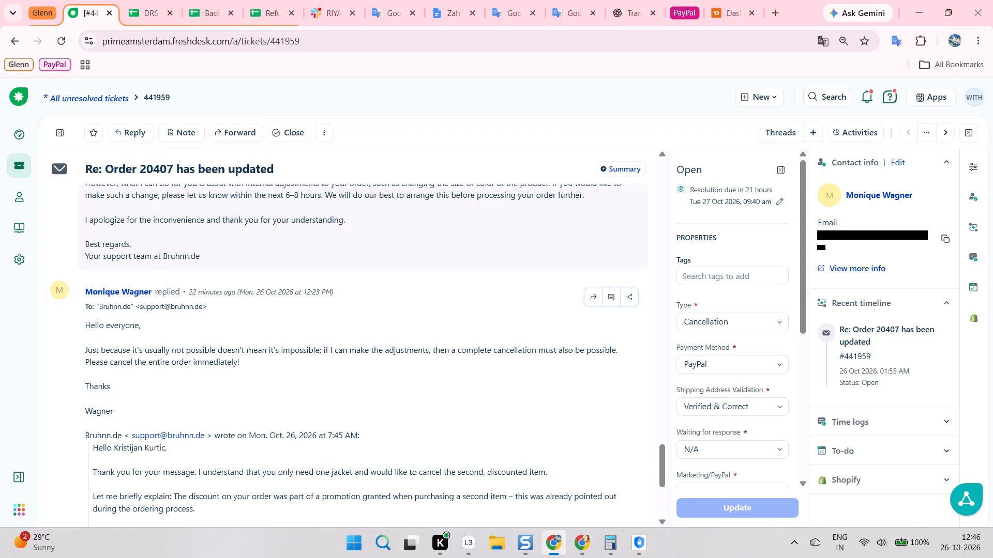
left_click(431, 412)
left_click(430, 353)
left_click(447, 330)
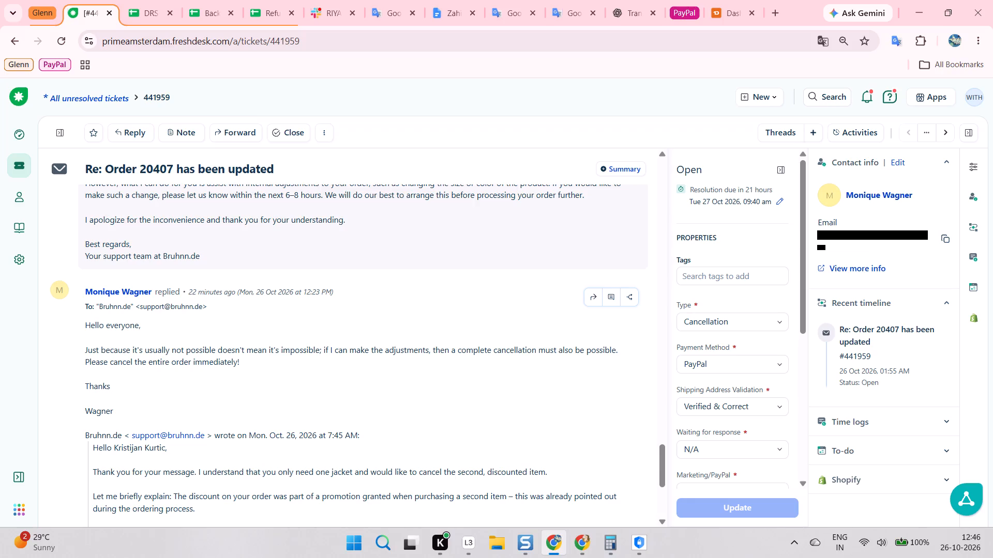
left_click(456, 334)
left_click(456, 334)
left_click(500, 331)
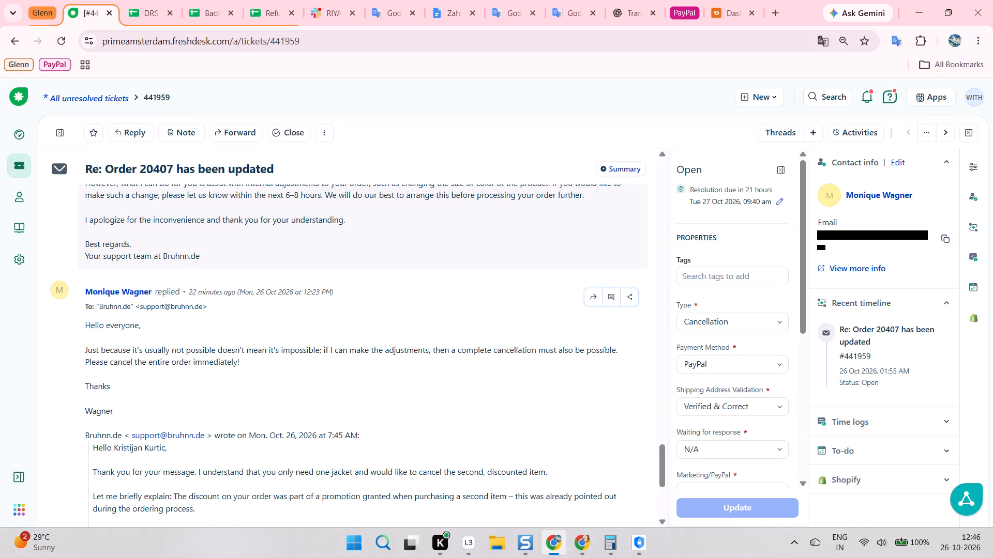
Leave ticket 441959 and return to the list of all unresolved tickets.
left_click(490, 342)
left_click(427, 348)
scroll(218, 369, "up", 1)
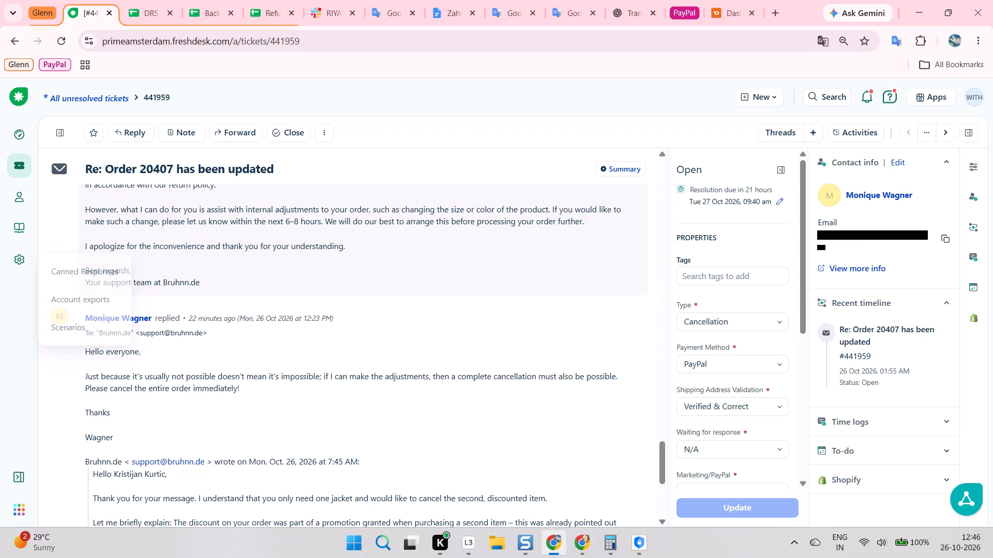
left_click(19, 169)
scroll(385, 245, "up", 1)
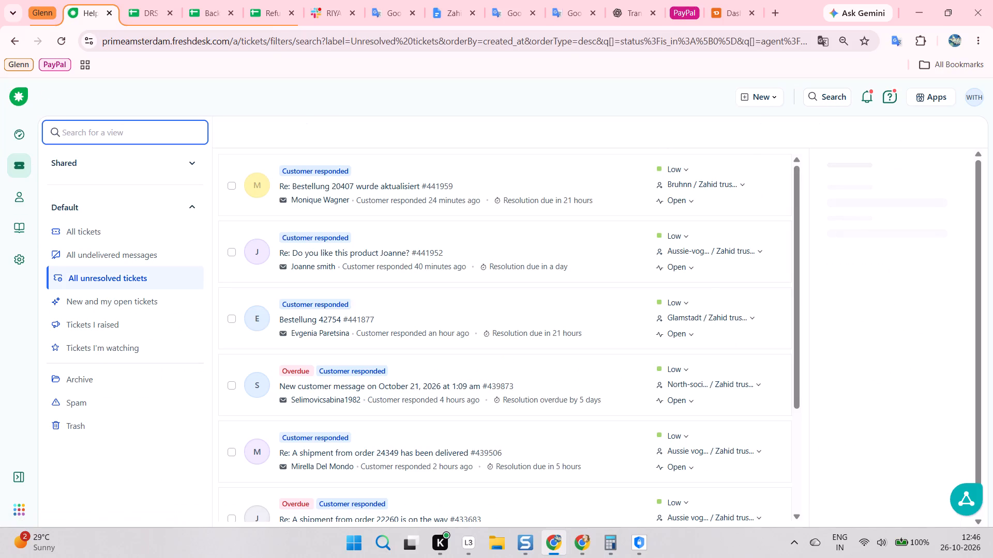
scroll(437, 246, "down", 14)
scroll(433, 314, "up", 4)
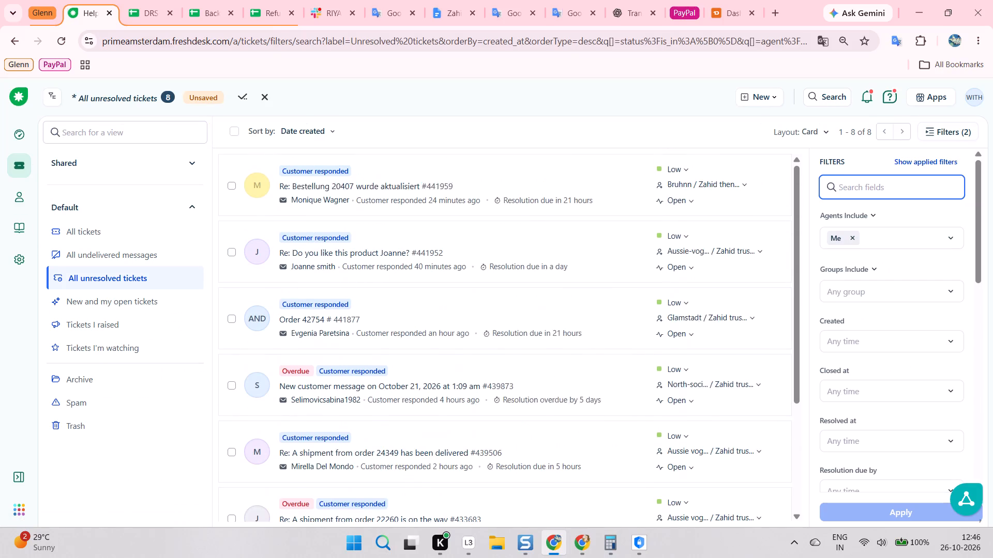
Switch the unresolved tickets list back to its detected original language with Google Translate.
right_click(494, 108)
scroll(523, 246, "down", 2)
left_click(555, 375)
triple_click(715, 74)
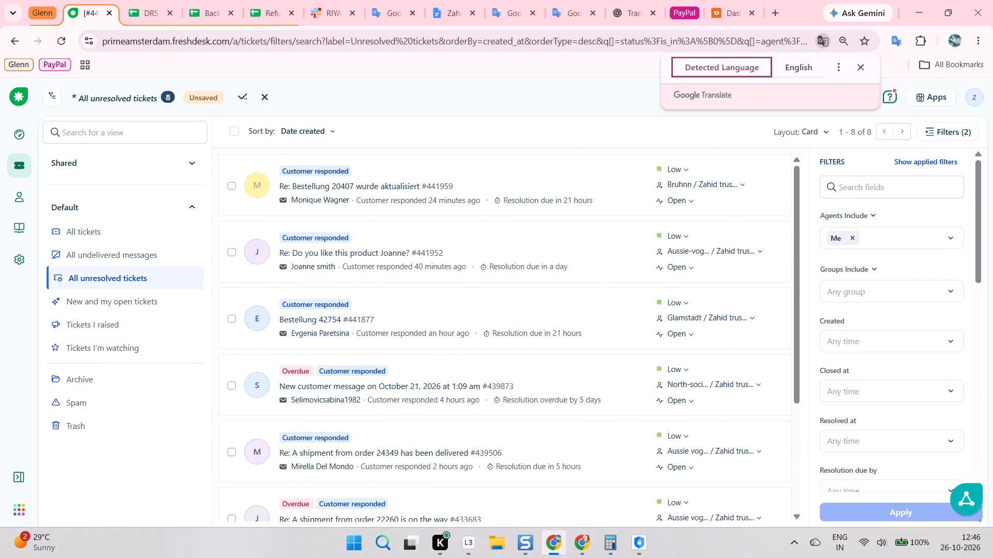
left_click(505, 151)
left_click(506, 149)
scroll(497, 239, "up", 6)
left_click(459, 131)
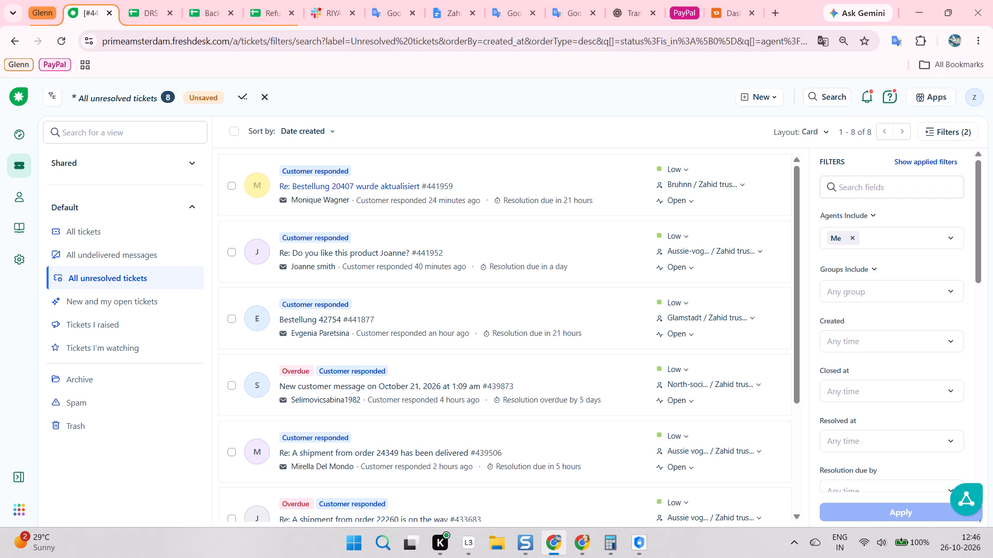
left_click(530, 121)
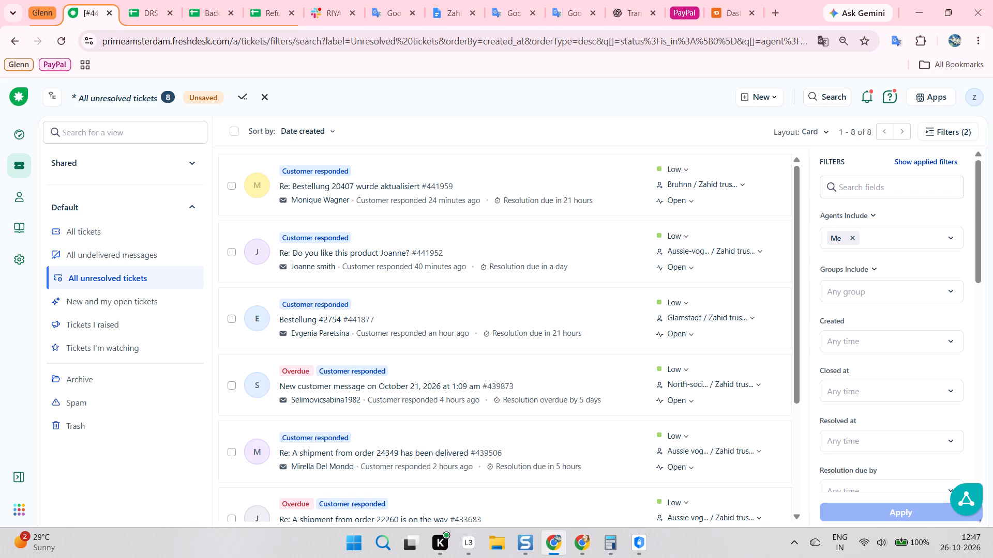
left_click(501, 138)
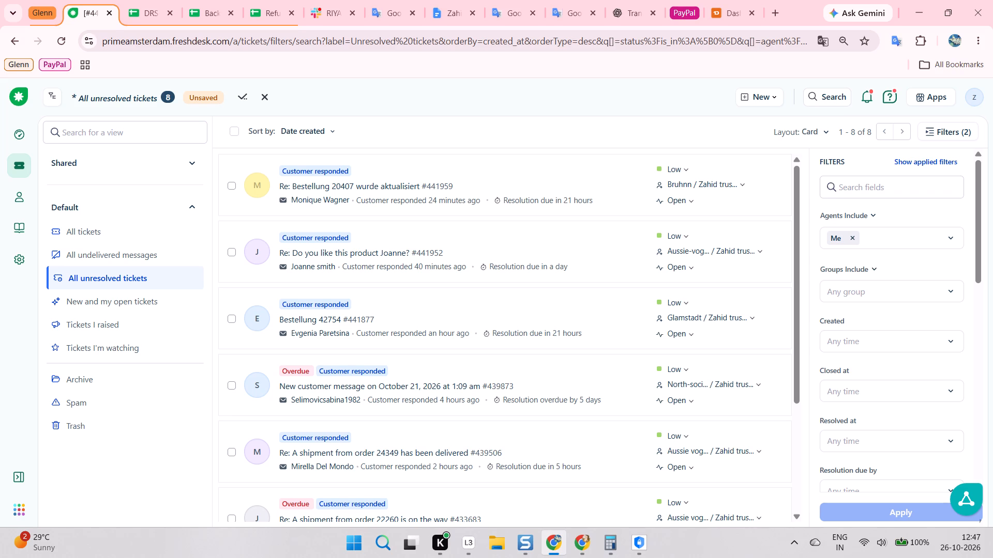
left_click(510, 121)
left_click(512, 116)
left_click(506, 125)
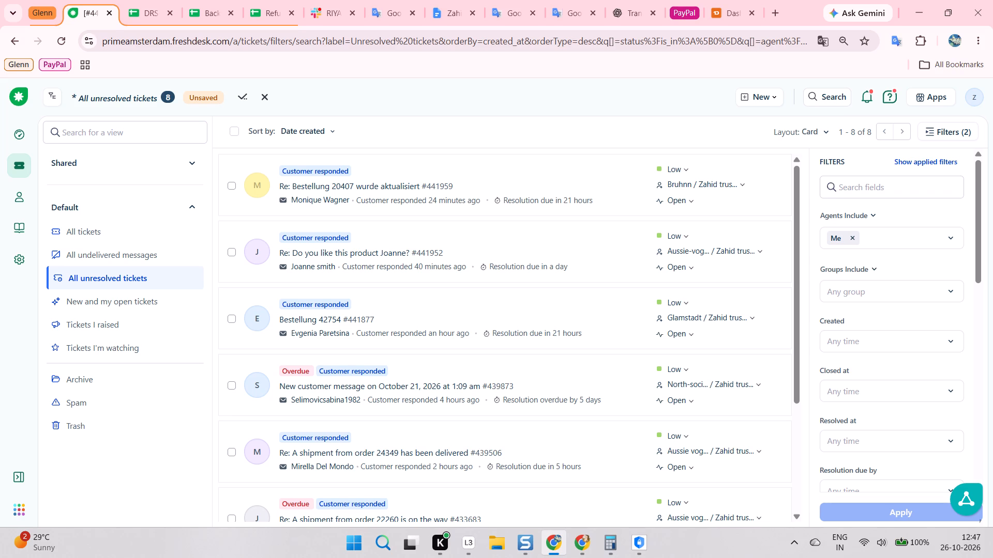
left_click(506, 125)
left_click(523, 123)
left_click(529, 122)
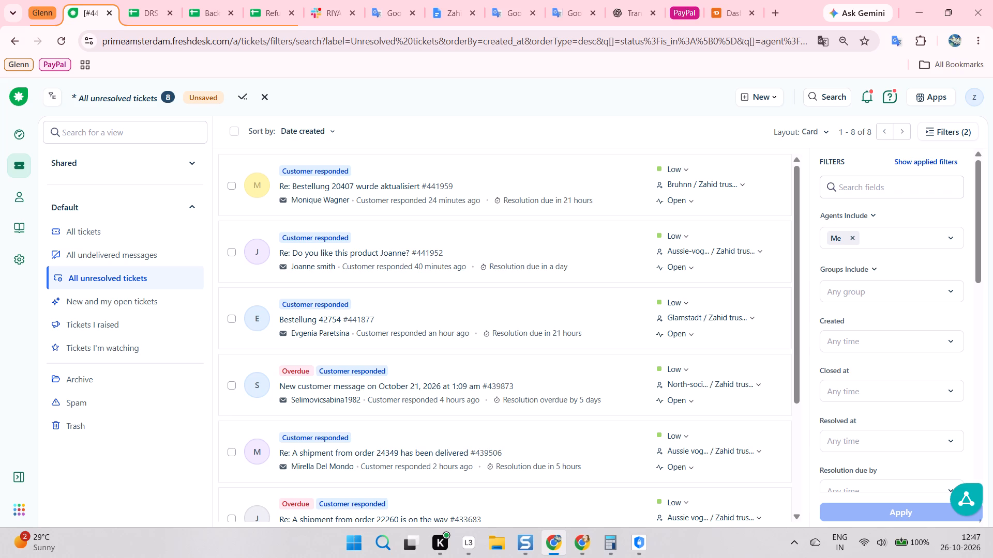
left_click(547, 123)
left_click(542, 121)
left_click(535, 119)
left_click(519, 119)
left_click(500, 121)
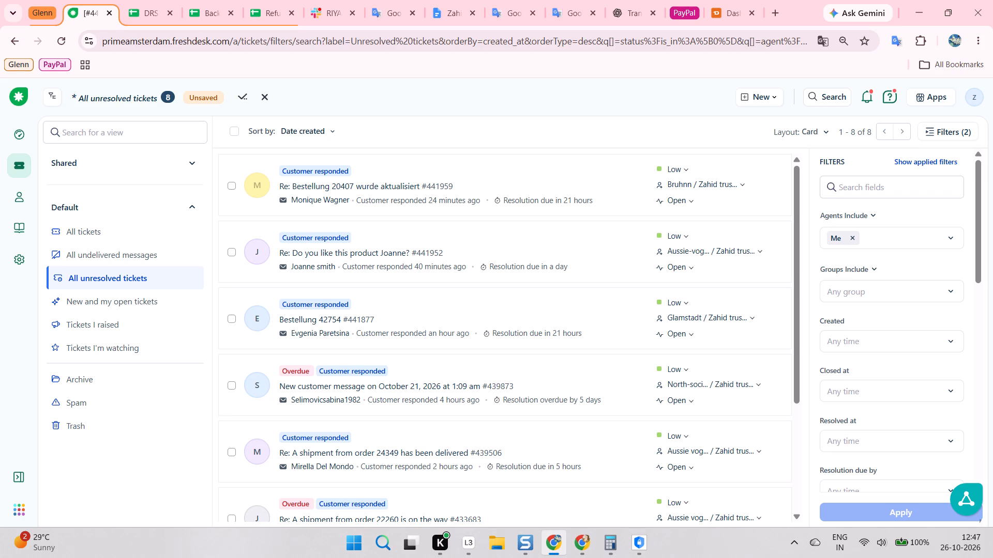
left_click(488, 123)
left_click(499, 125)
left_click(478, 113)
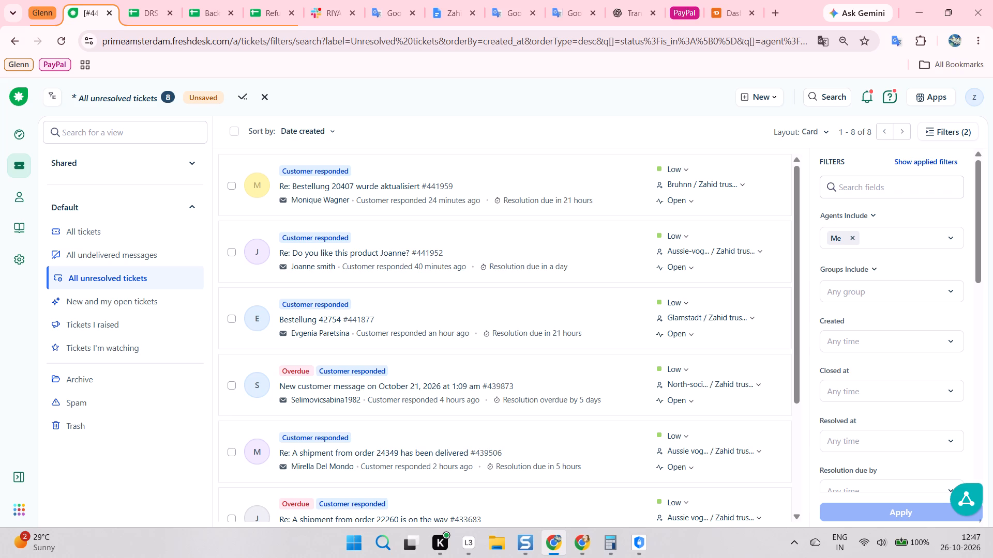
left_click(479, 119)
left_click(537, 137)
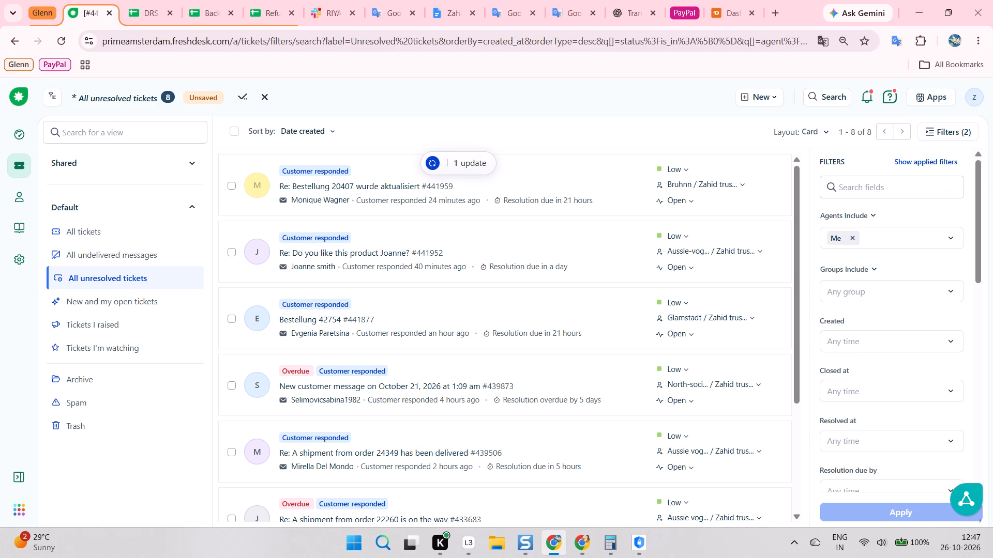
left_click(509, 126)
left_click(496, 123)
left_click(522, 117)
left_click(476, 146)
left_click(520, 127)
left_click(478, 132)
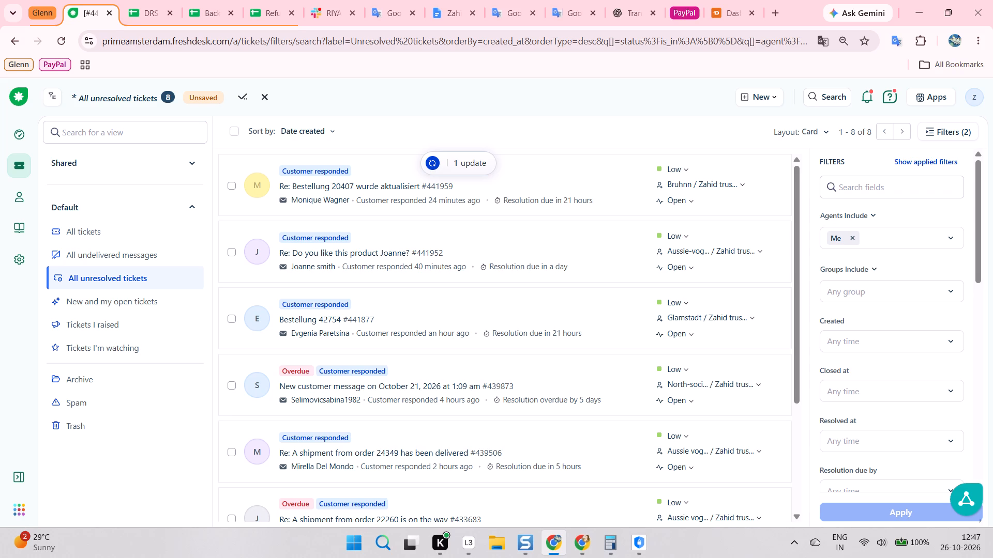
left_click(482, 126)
Load the pending update into the unresolved tickets list.
left_click(453, 161)
left_click(487, 144)
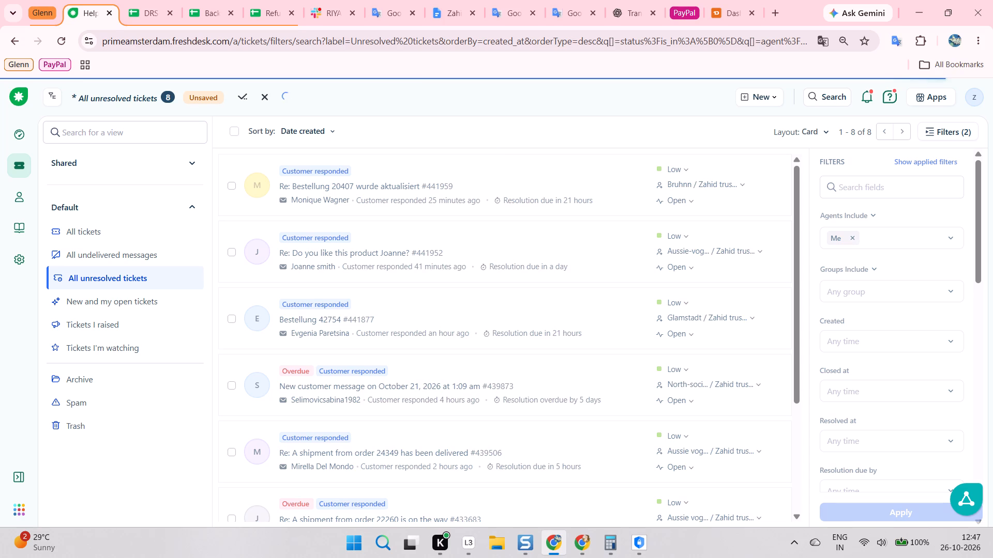
scroll(476, 149, "up", 2)
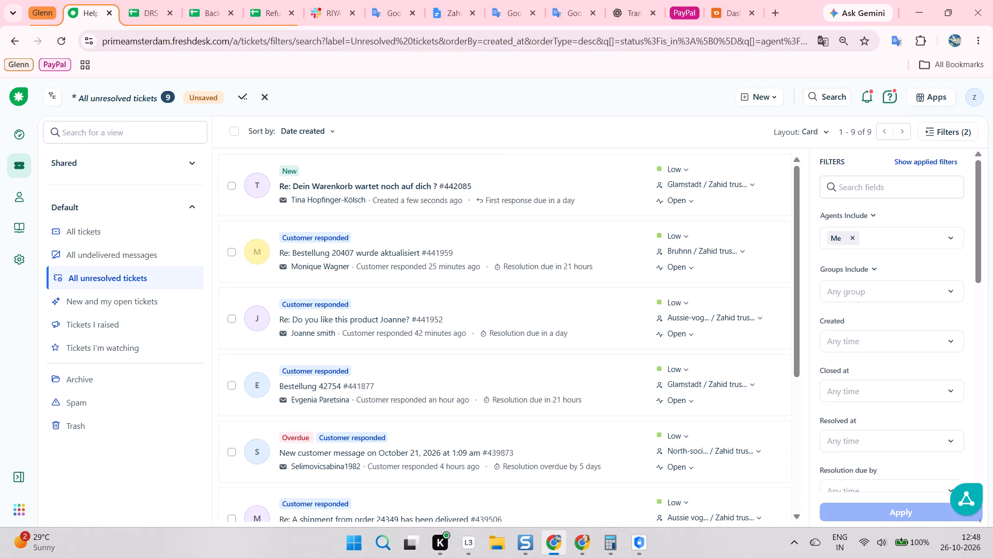
Open the new Glamstadt ticket 442085, "Re: Dein Warenkorb wartet noch auf dich ?".
left_click(405, 182)
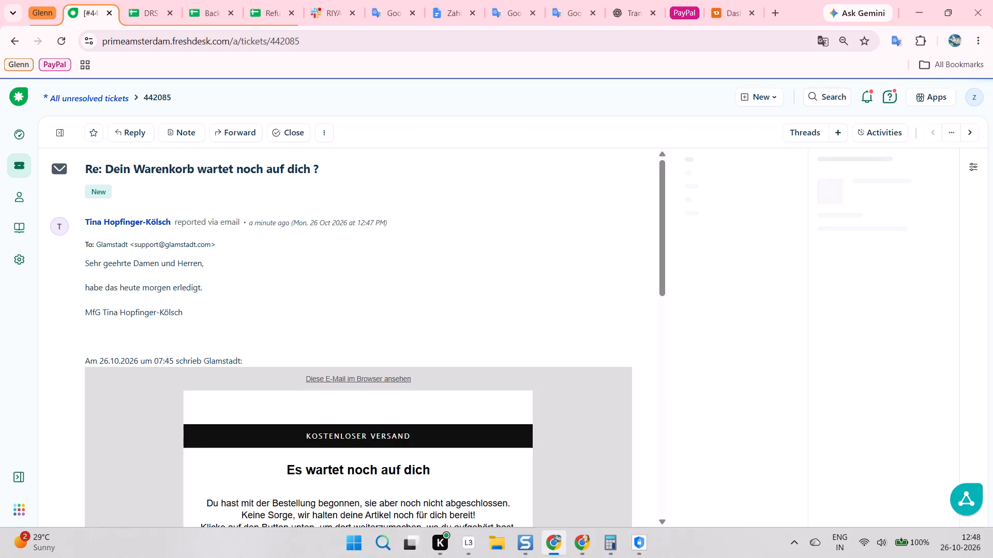
scroll(426, 218, "up", 1)
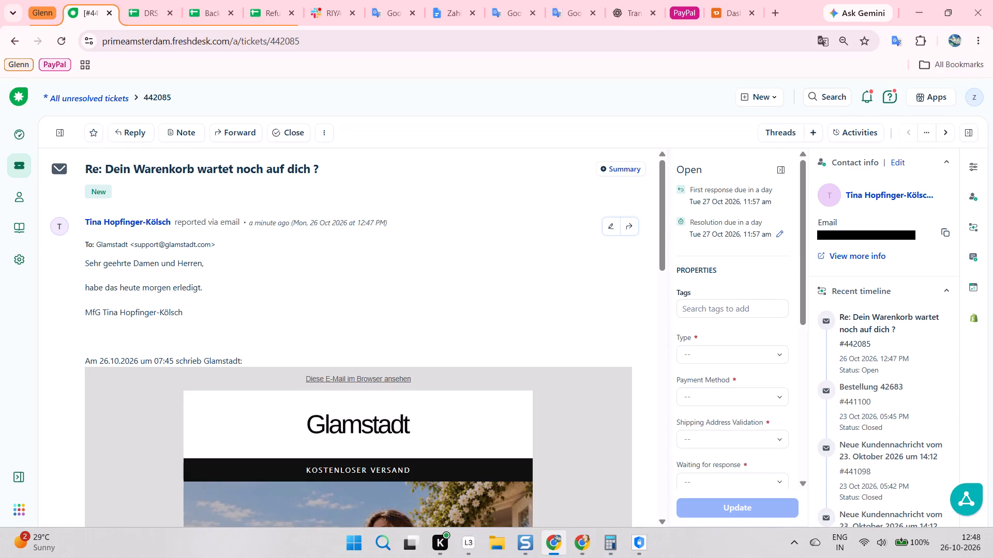
left_click(876, 390)
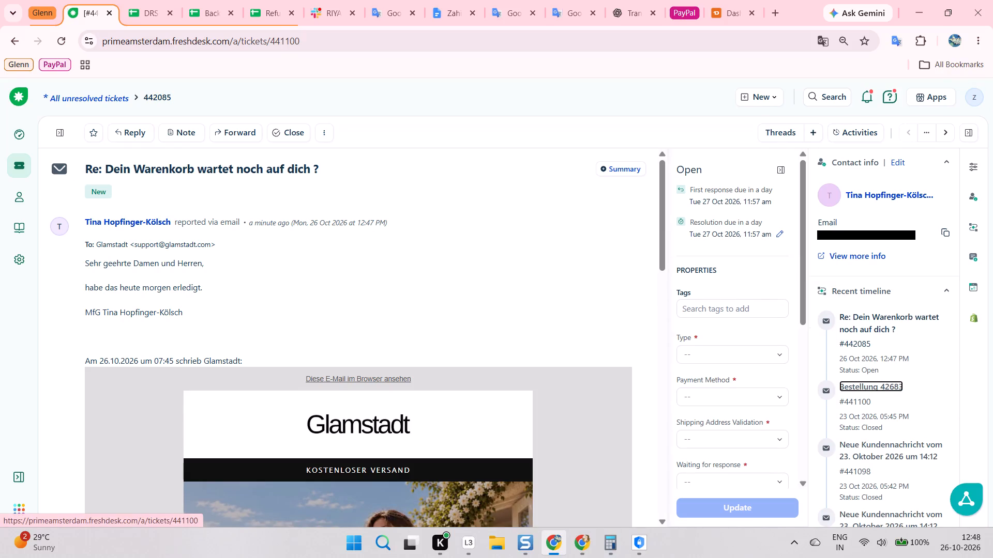
left_click(879, 387)
scroll(719, 367, "down", 7)
scroll(418, 302, "down", 3)
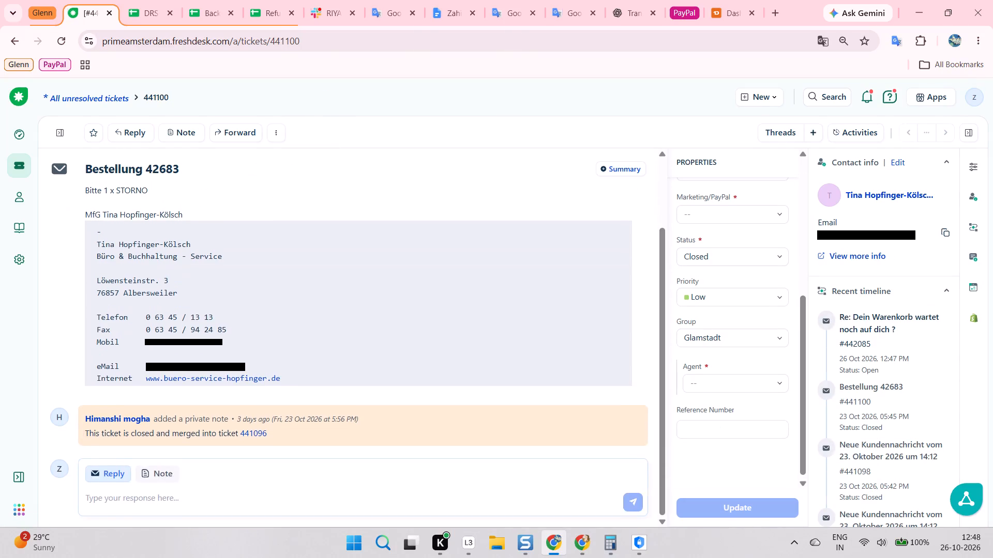
scroll(447, 303, "up", 9)
left_click(874, 322)
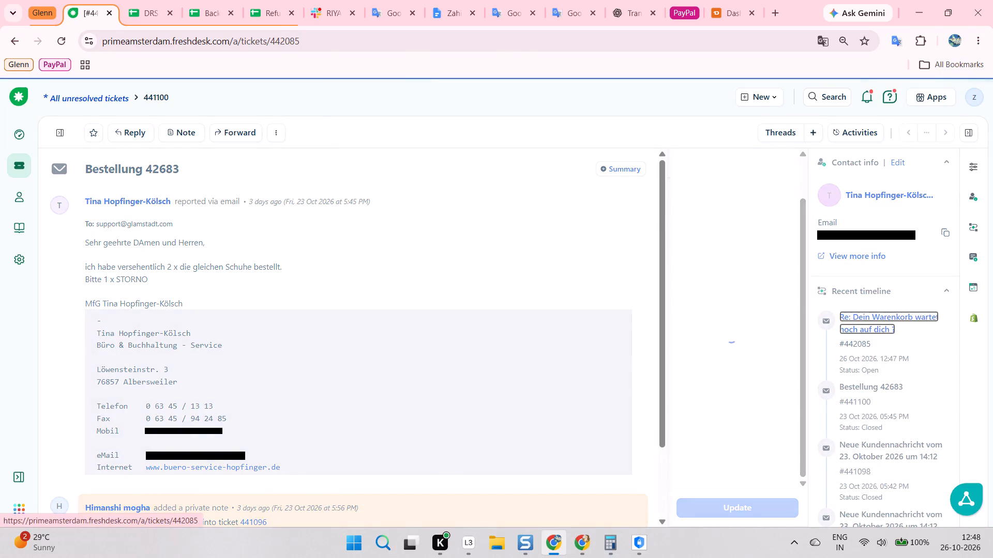
right_click(419, 226)
scroll(436, 323, "down", 2)
left_click(502, 467)
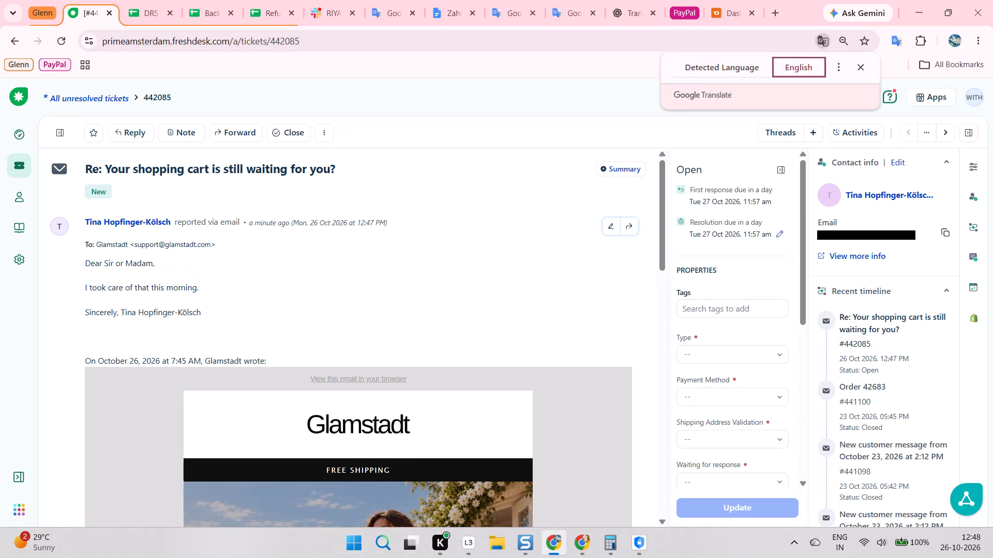
left_click(404, 305)
Read through the translated email in ticket 442085, including the quoted Glamstadt cart reminder.
scroll(408, 280, "down", 8)
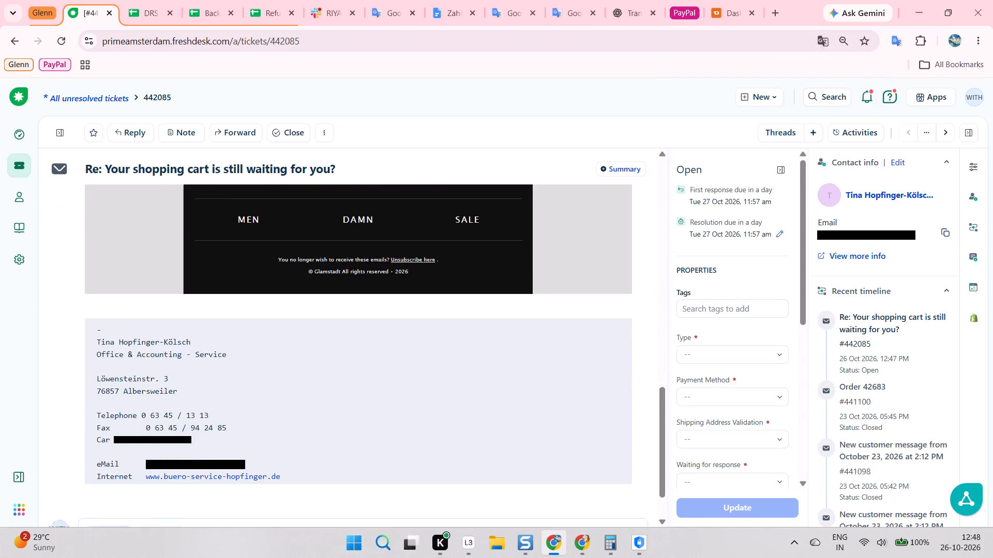
scroll(421, 303, "down", 3)
scroll(414, 327, "up", 14)
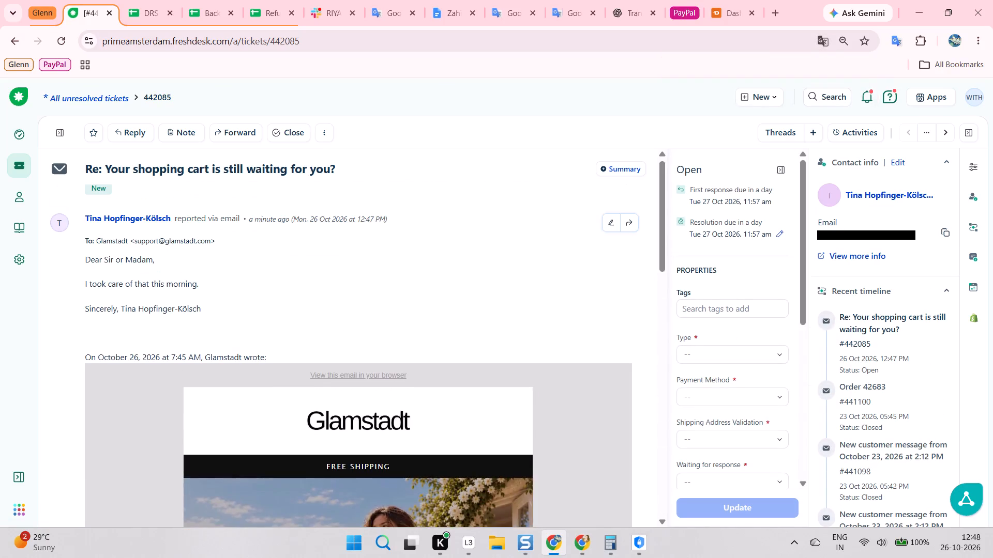
scroll(405, 302, "up", 1)
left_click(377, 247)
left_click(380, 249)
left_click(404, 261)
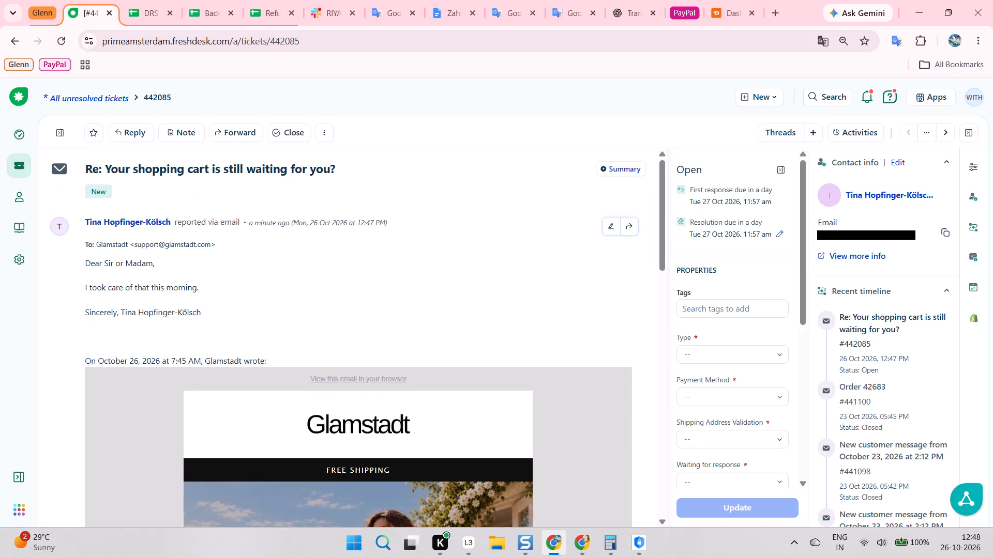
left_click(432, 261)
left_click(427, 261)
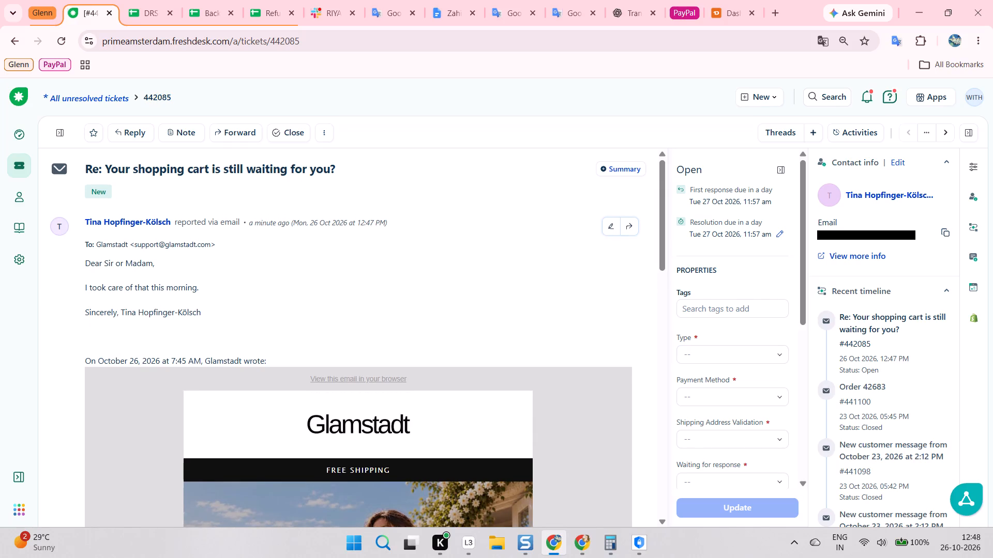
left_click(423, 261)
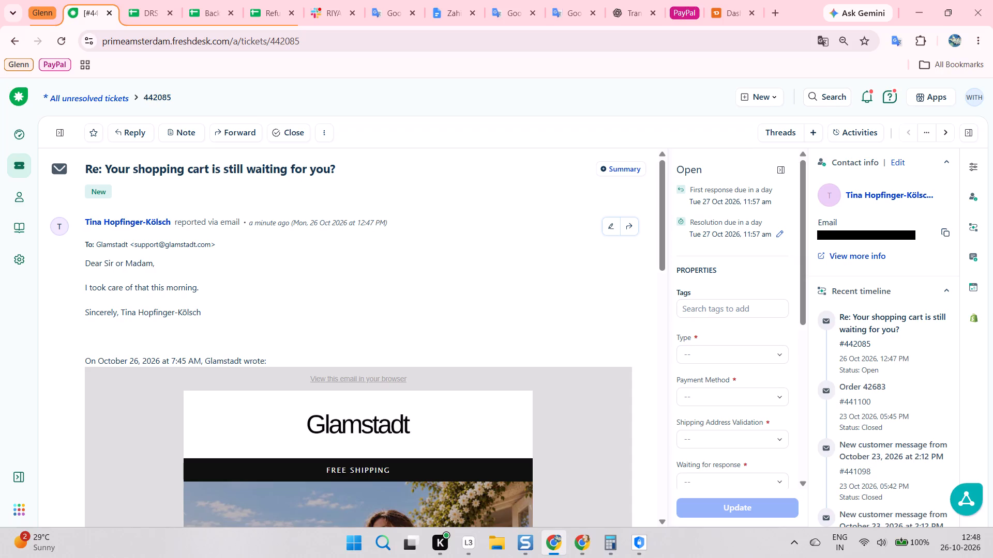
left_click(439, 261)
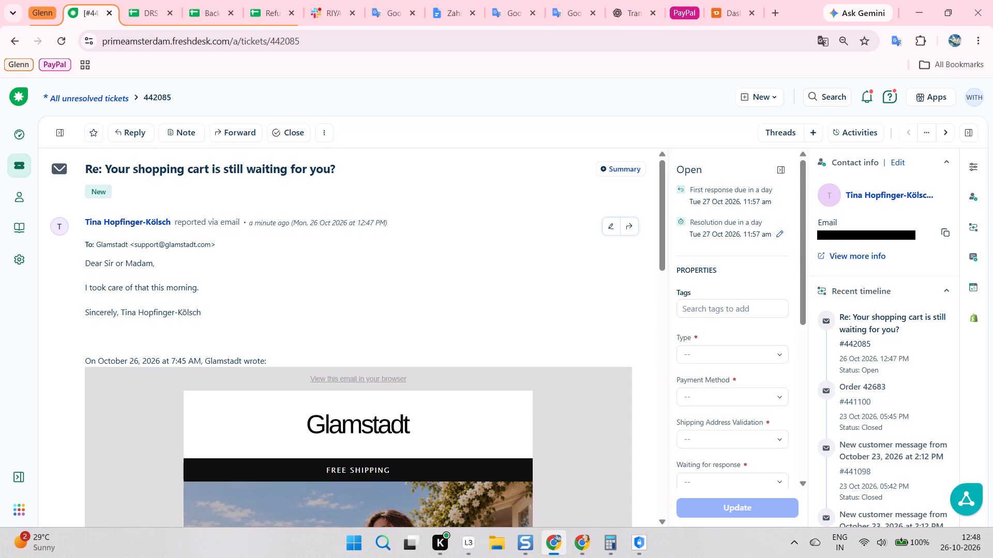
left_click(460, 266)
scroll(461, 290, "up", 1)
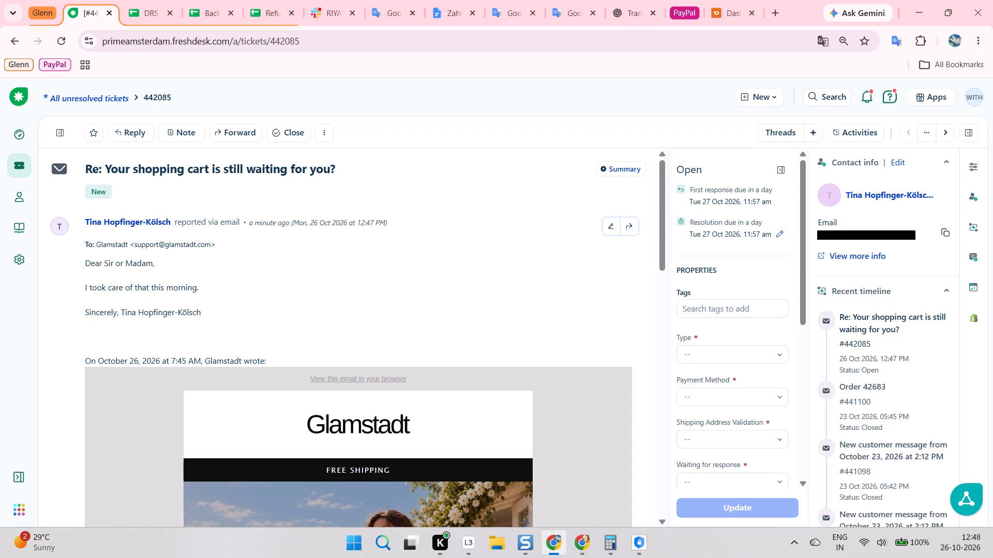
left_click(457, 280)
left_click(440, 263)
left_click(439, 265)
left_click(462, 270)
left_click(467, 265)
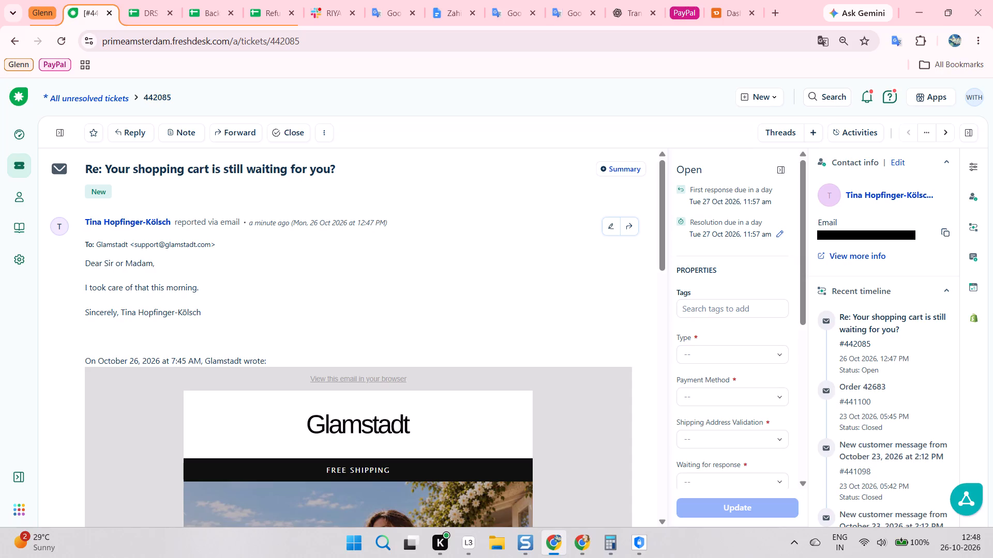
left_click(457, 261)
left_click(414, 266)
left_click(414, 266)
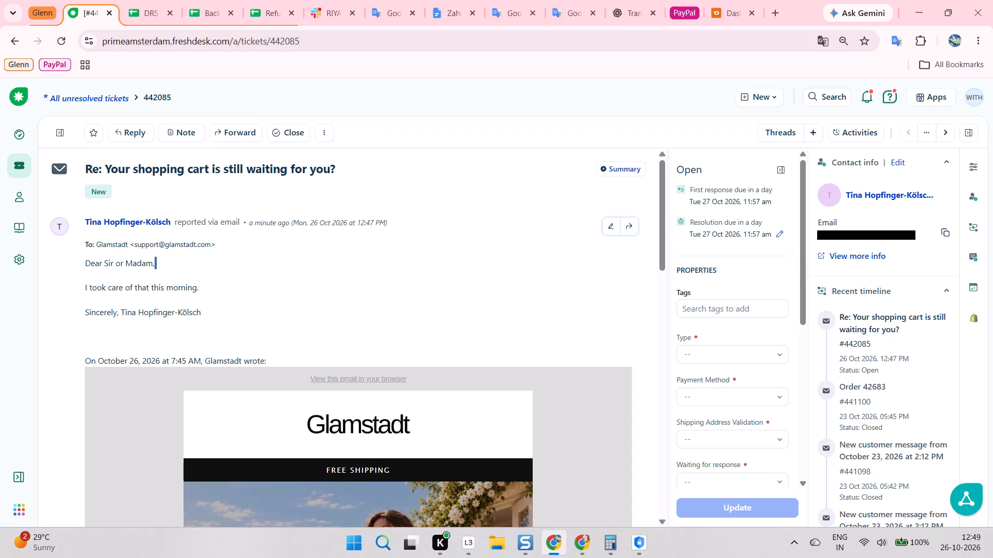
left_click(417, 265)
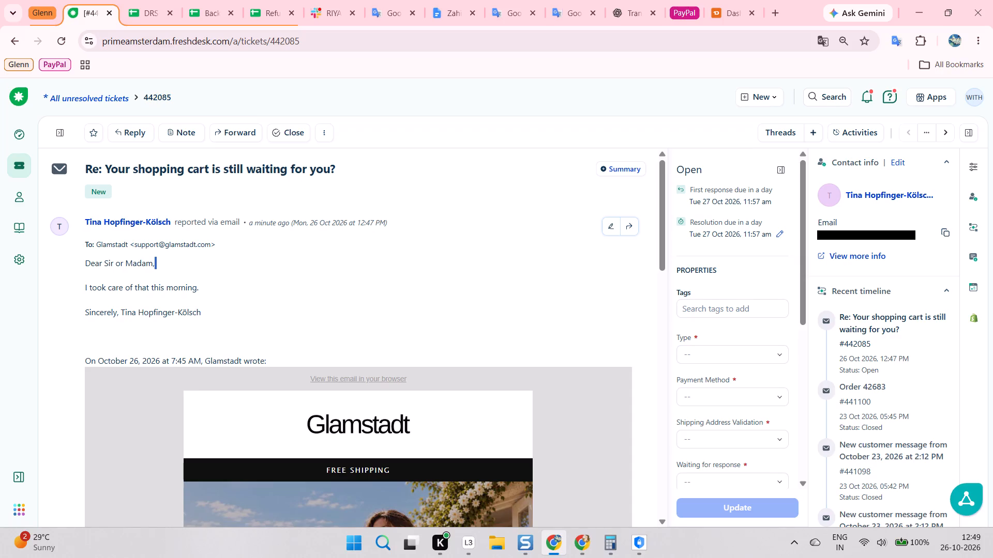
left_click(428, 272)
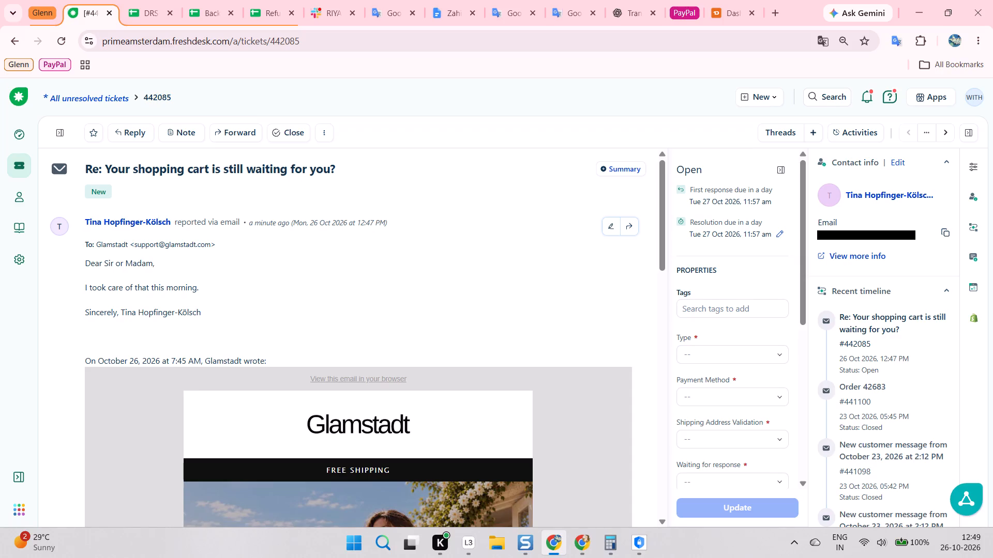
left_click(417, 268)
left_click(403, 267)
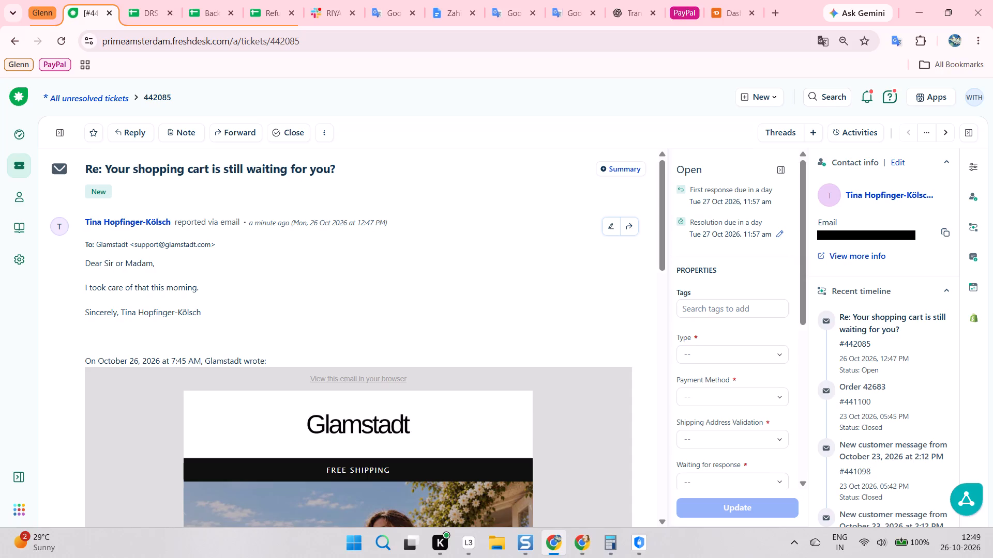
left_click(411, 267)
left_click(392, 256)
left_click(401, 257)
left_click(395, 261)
Open the customer's full activity from the recent timeline and look through the list of all their tickets.
scroll(846, 355, "down", 2)
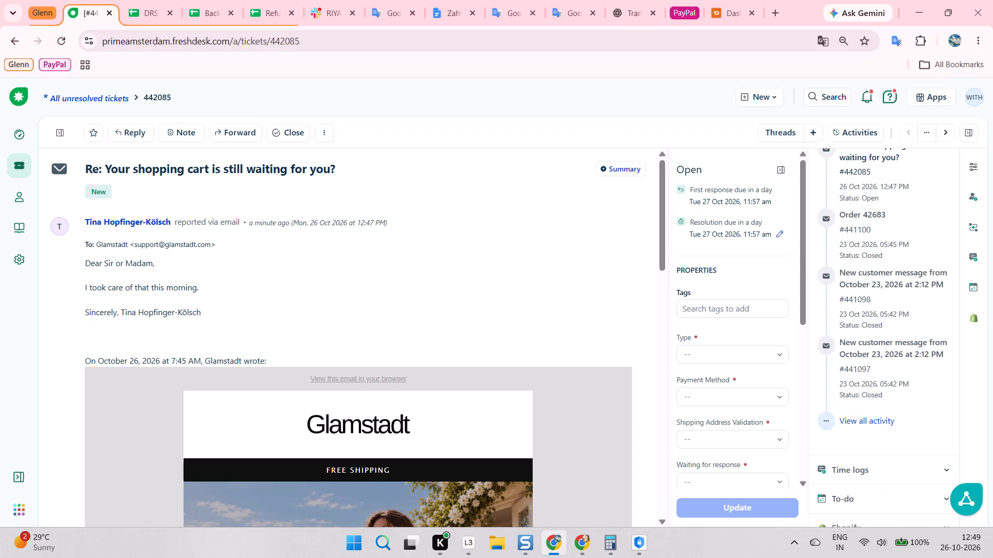
left_click(875, 420)
left_click(118, 250)
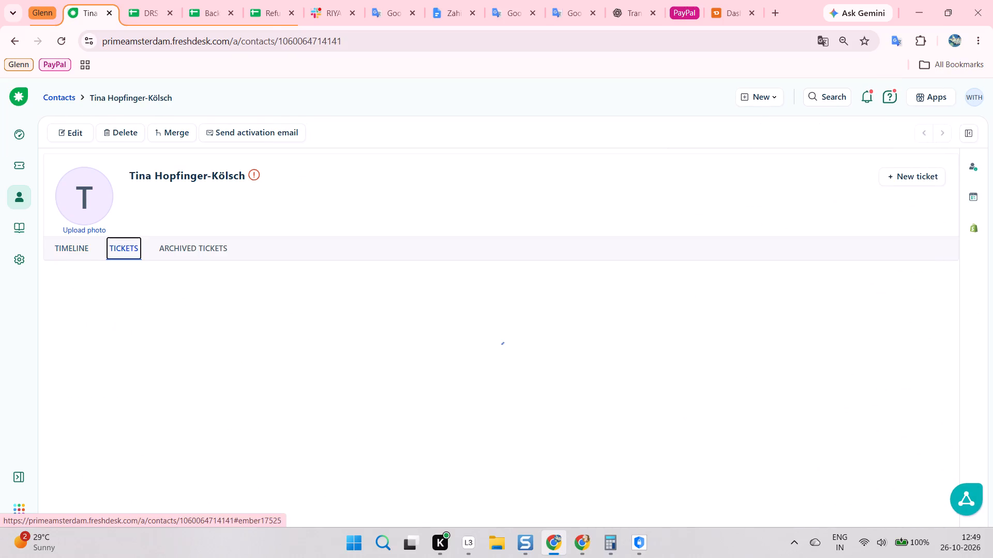
scroll(192, 275, "down", 10)
left_click(424, 193)
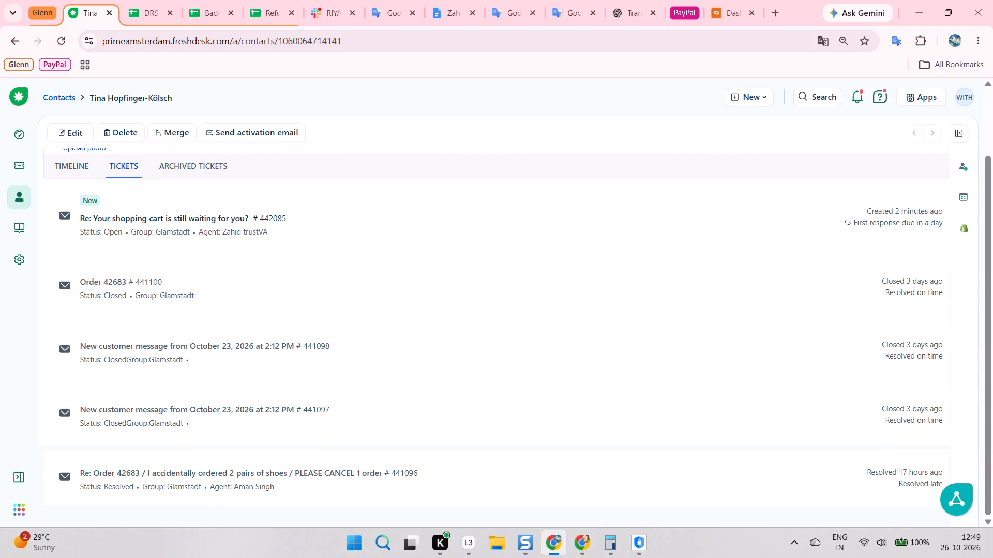
left_click(202, 216)
scroll(391, 259, "up", 1)
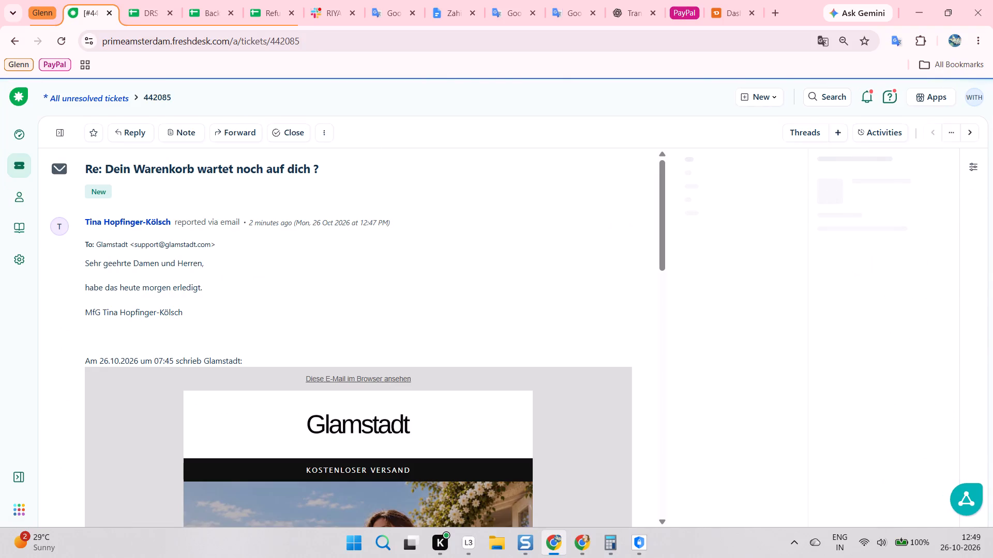
scroll(397, 268, "up", 5)
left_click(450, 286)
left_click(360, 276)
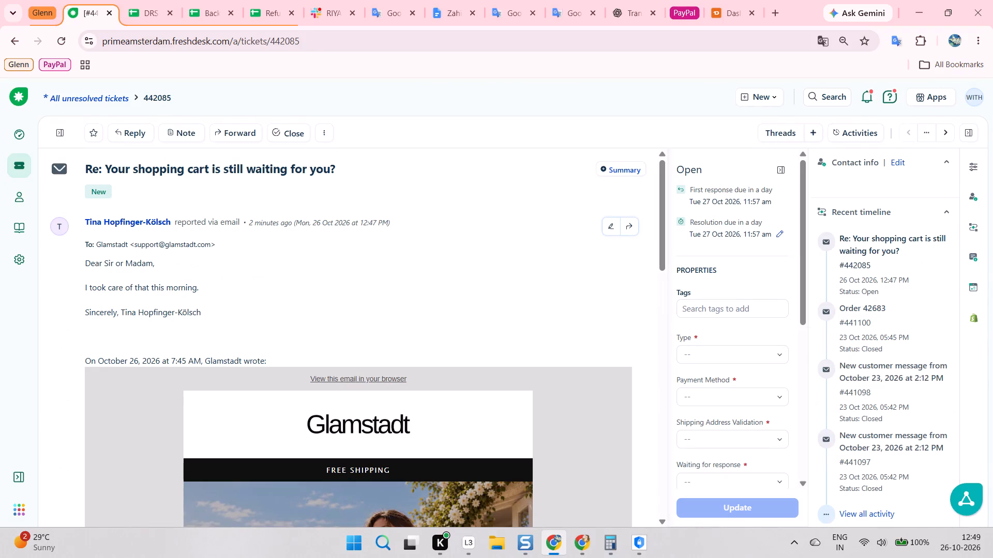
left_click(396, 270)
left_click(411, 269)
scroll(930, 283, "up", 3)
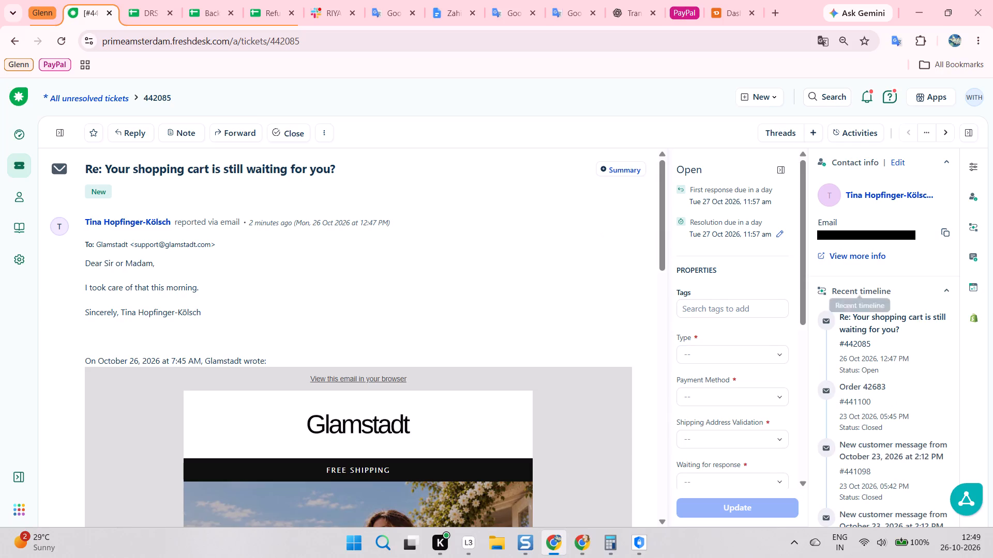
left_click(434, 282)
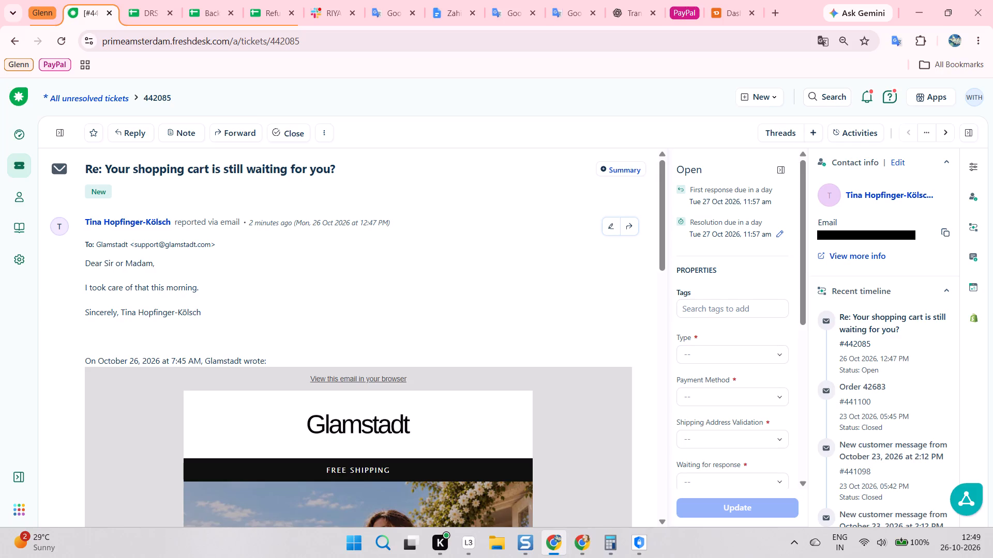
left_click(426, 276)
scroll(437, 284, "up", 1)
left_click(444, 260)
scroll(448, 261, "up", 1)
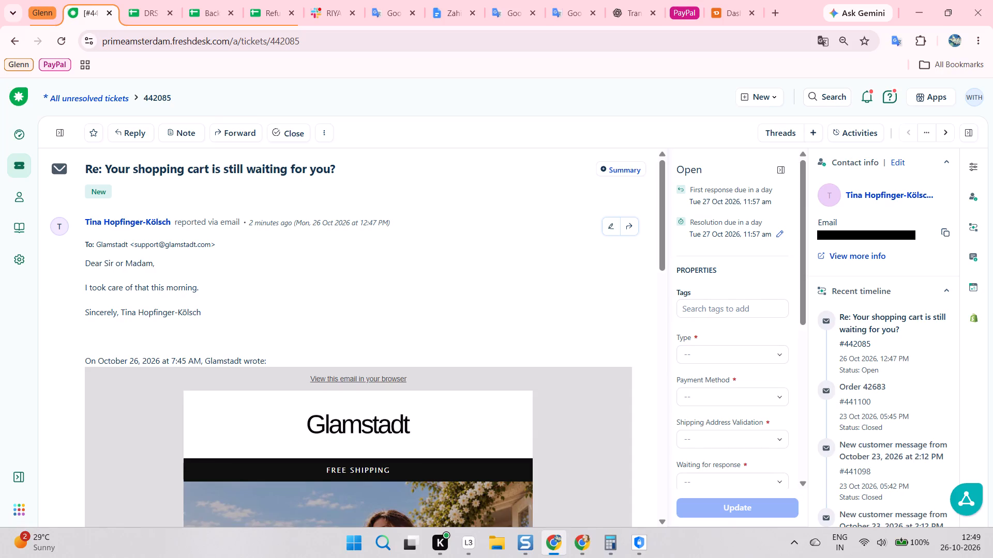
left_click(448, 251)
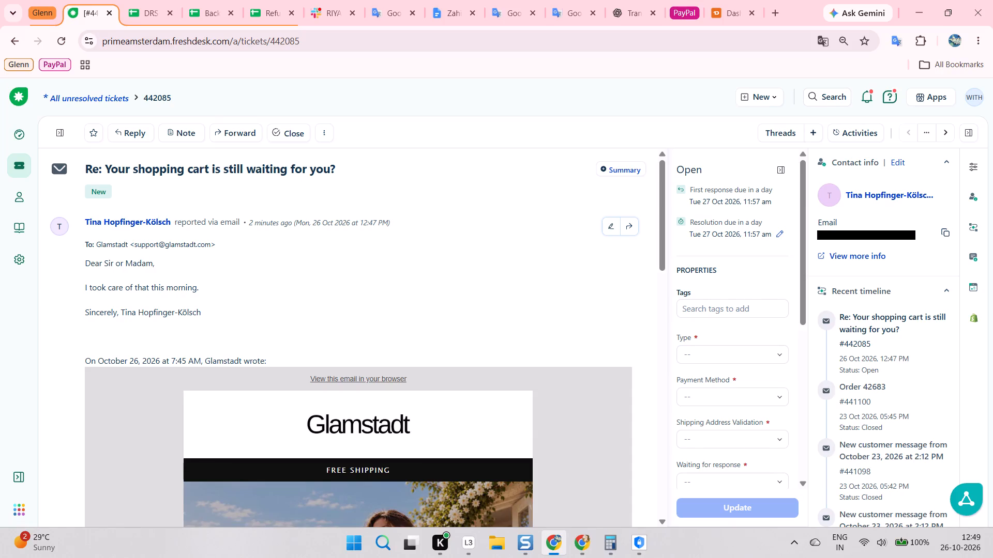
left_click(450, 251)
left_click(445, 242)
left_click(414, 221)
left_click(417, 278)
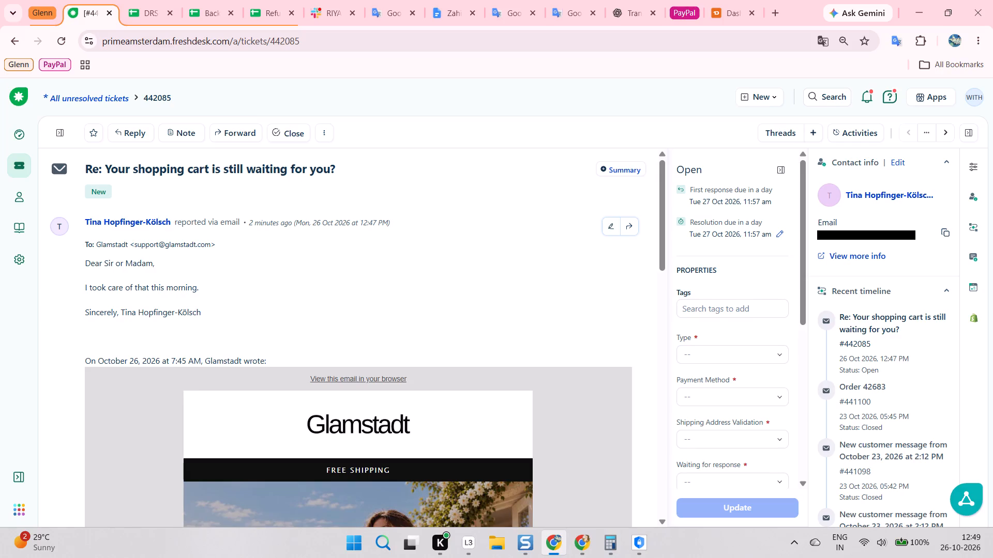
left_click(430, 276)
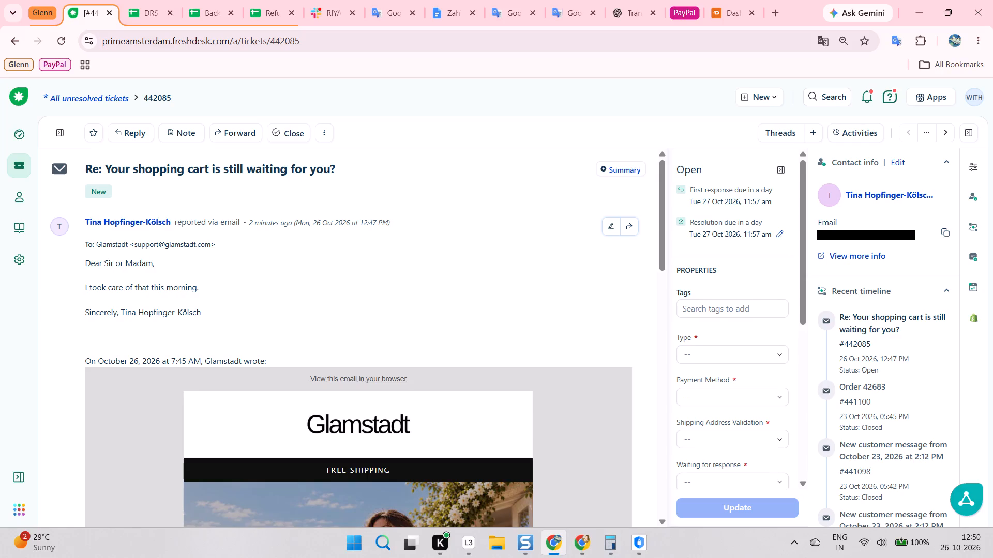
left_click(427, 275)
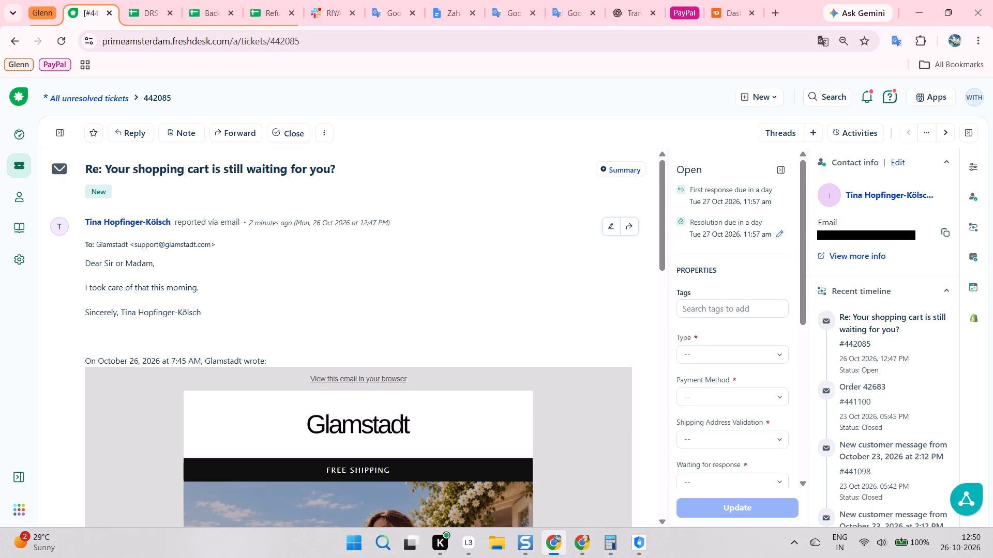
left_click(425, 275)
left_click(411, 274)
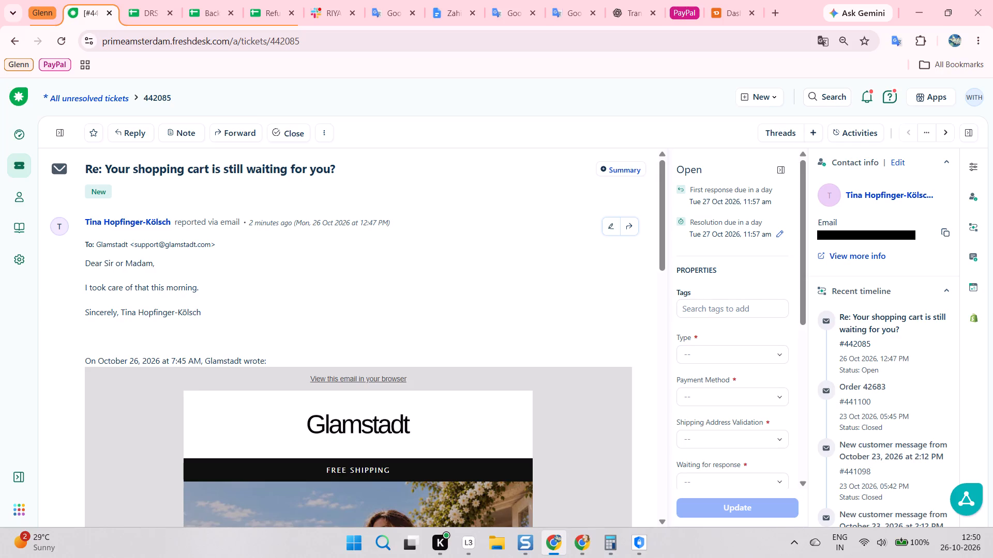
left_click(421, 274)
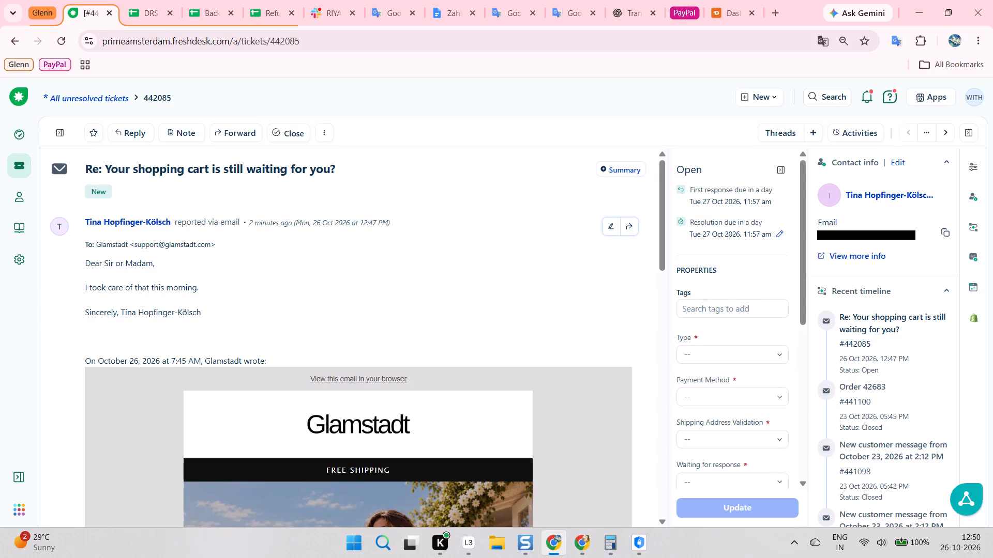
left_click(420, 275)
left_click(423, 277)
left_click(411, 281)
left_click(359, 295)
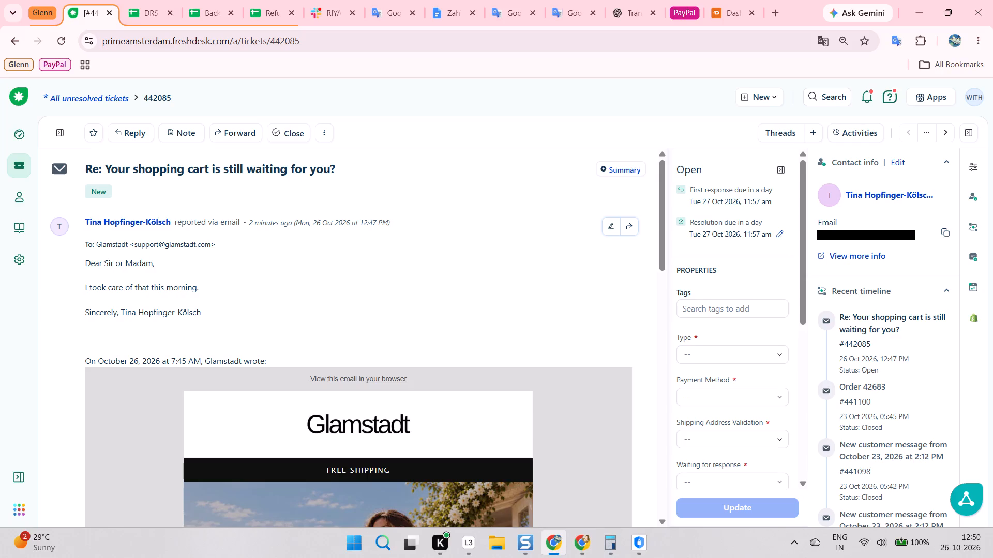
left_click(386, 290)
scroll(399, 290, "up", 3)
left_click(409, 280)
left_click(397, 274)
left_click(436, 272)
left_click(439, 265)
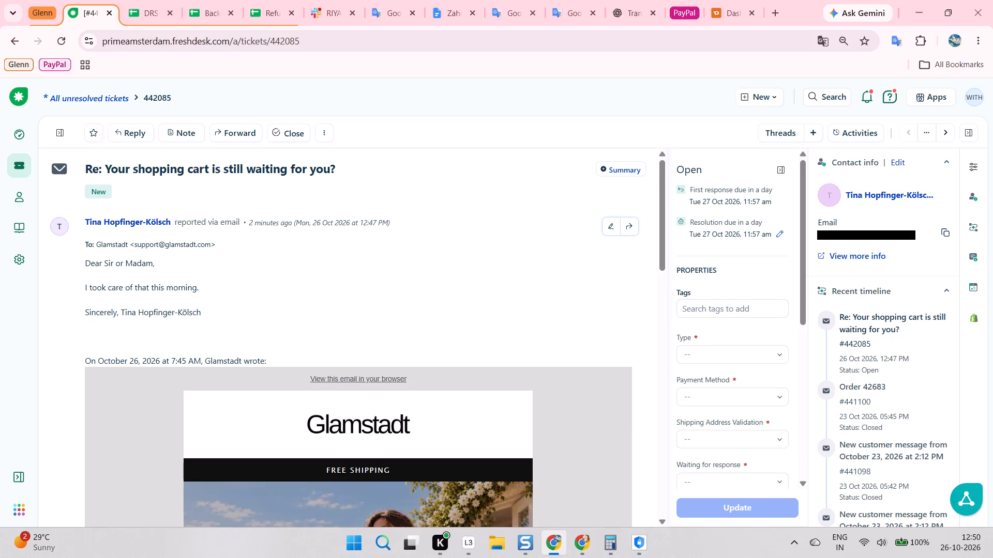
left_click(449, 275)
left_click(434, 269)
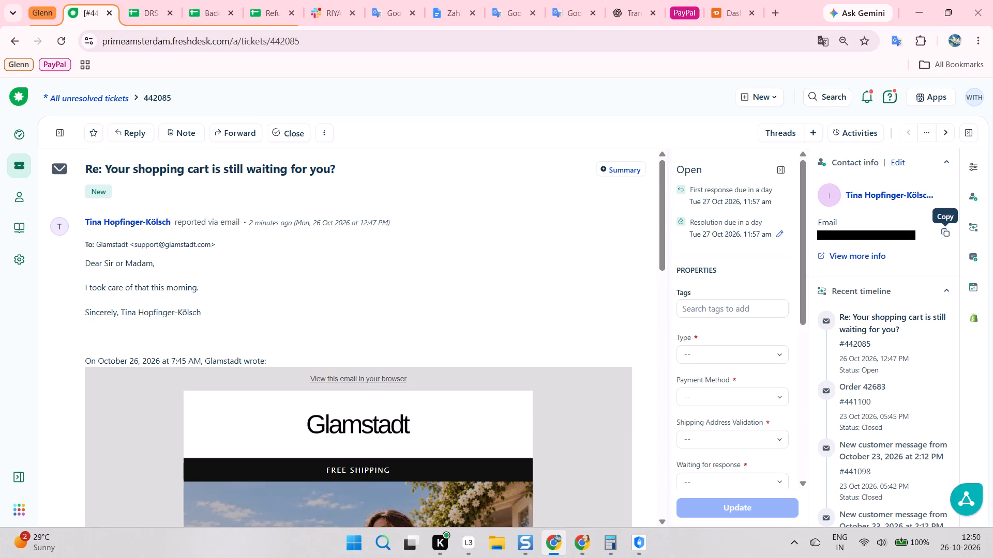
Copy the customer's email address from the contact info of ticket 442085.
left_click(944, 235)
left_click(674, 211)
key("alt+Tab")
scroll(290, 34, "up", 2)
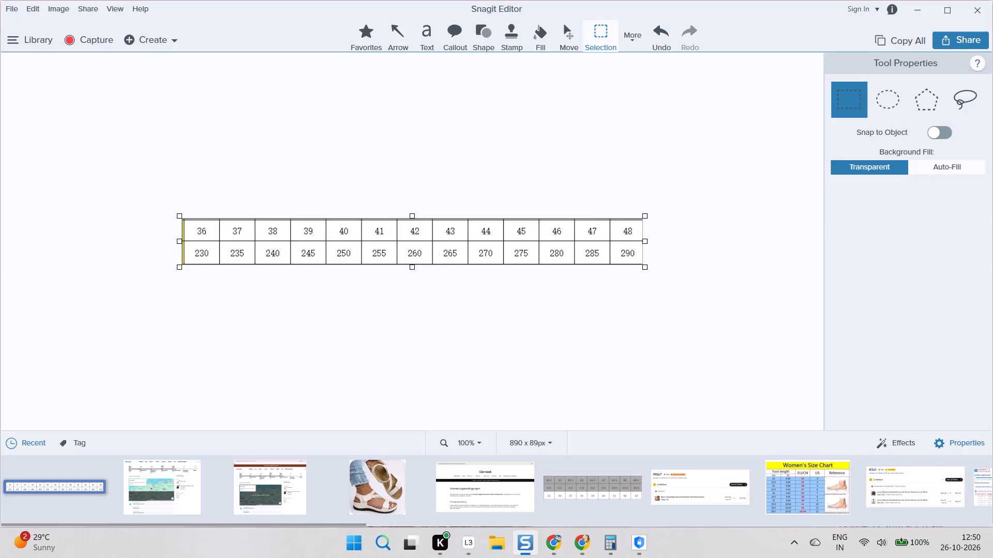
key("alt+Tab")
left_click(585, 544)
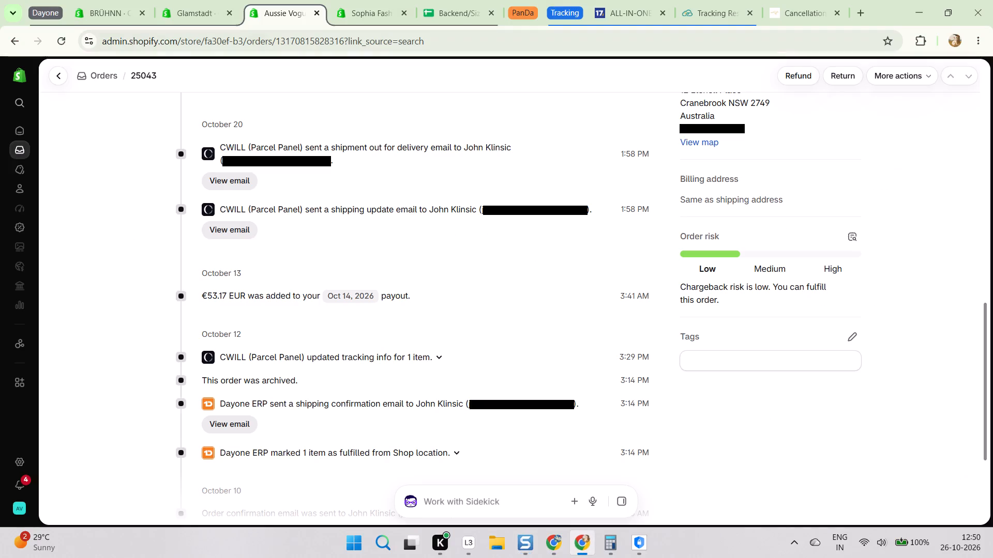
scroll(491, 423, "up", 5)
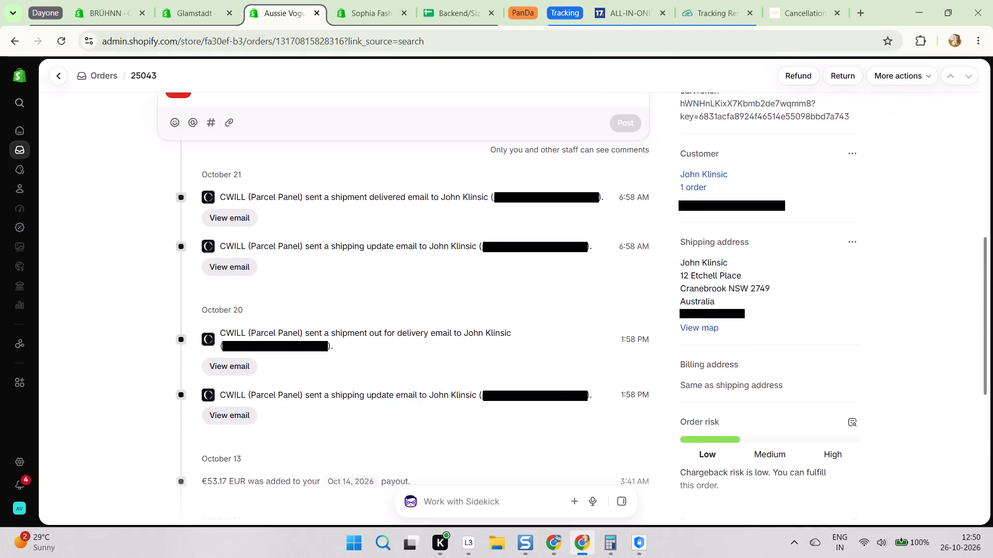
scroll(475, 424, "up", 5)
key("ctrl+f")
key("ctrl+v")
scroll(835, 215, "up", 3)
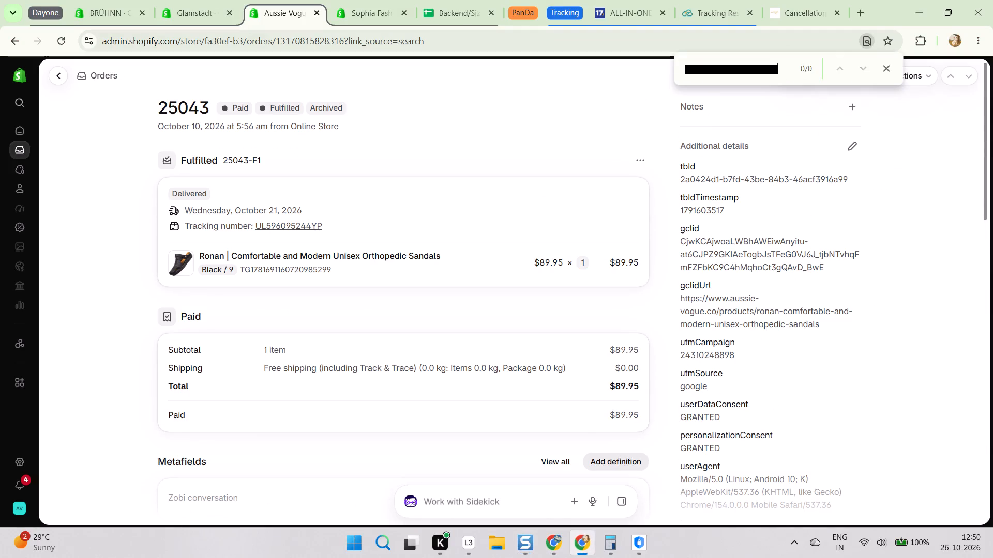
scroll(924, 154, "up", 3)
left_click(881, 65)
scroll(665, 184, "up", 6)
Return to Freshdesk and read ticket 442085 down to the customer's signature.
key("alt+Tab")
scroll(334, 290, "up", 4)
left_click(346, 287)
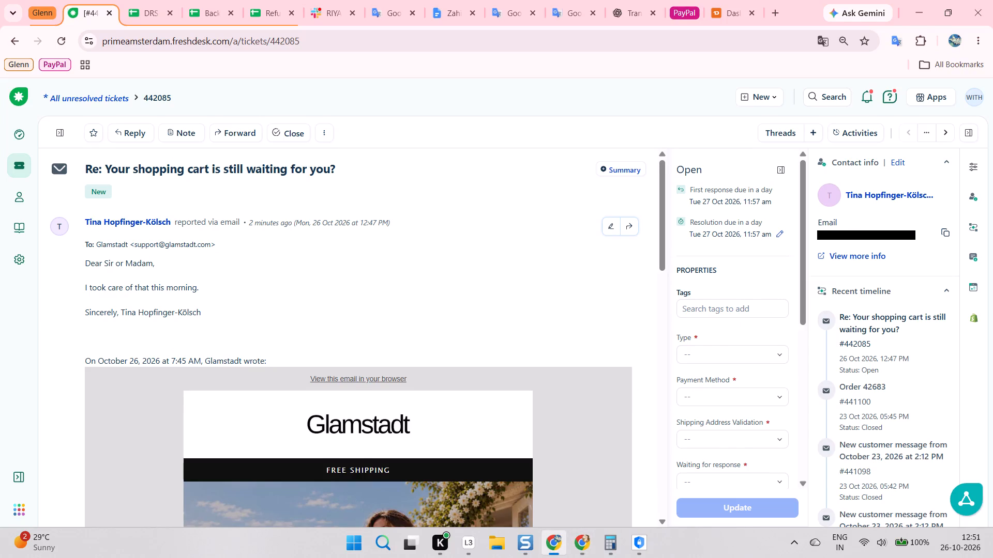
scroll(286, 298, "down", 1)
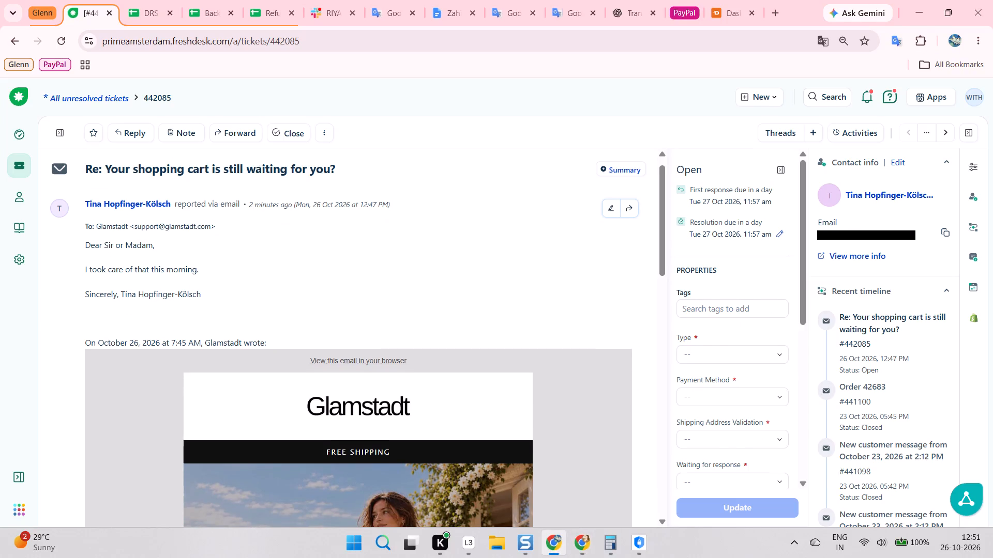
scroll(286, 298, "down", 5)
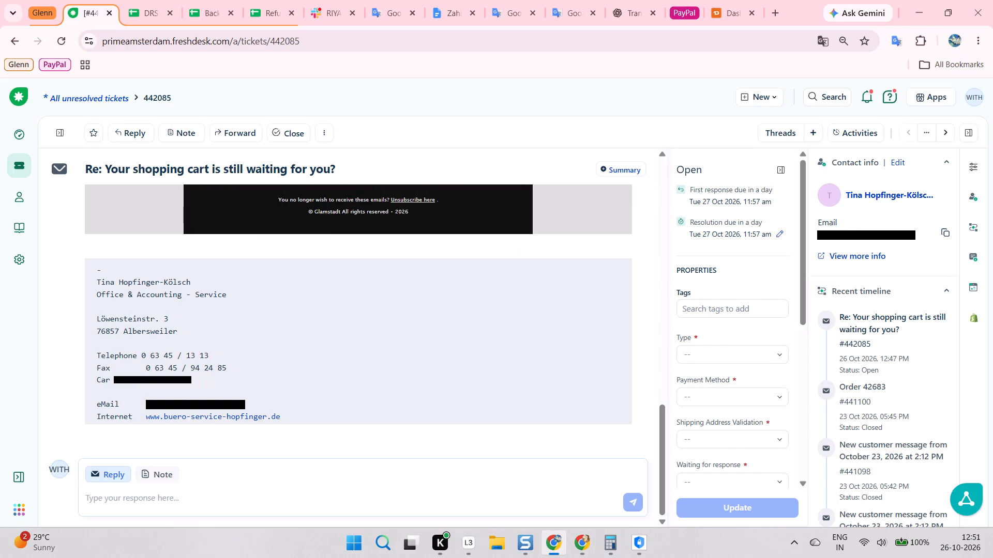
scroll(297, 302, "down", 5)
scroll(380, 337, "up", 14)
left_click(852, 383)
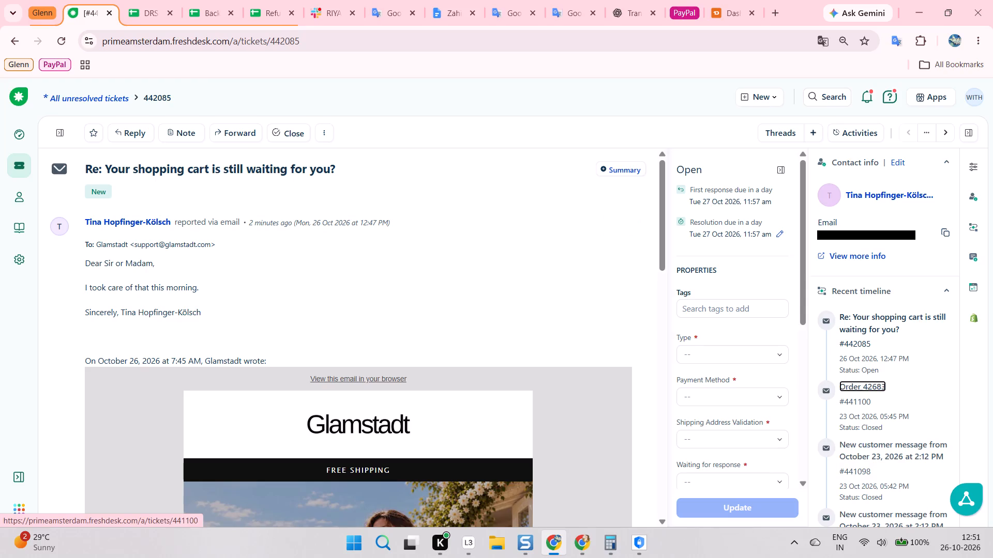
scroll(367, 320, "down", 14)
scroll(378, 312, "up", 8)
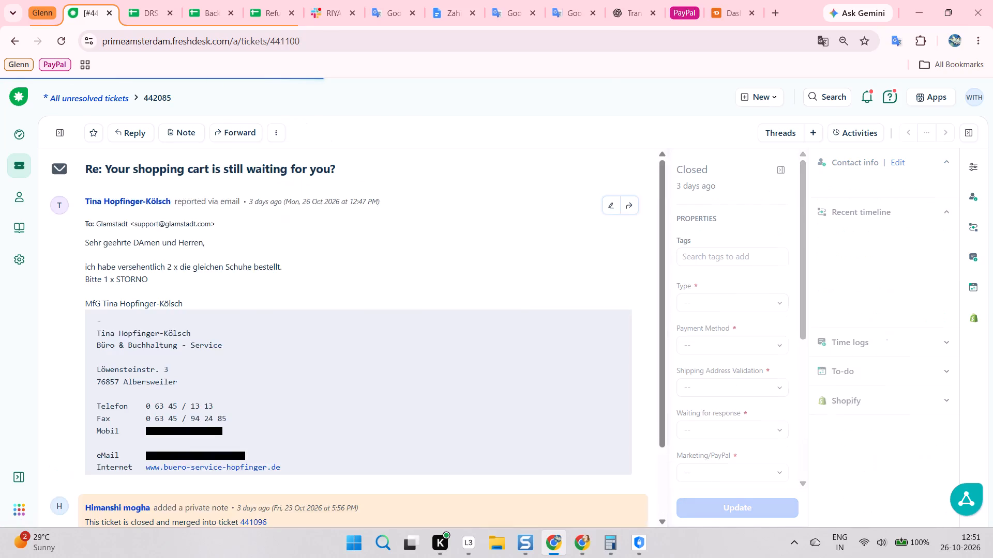
scroll(376, 312, "down", 12)
scroll(364, 308, "up", 8)
scroll(901, 414, "down", 2)
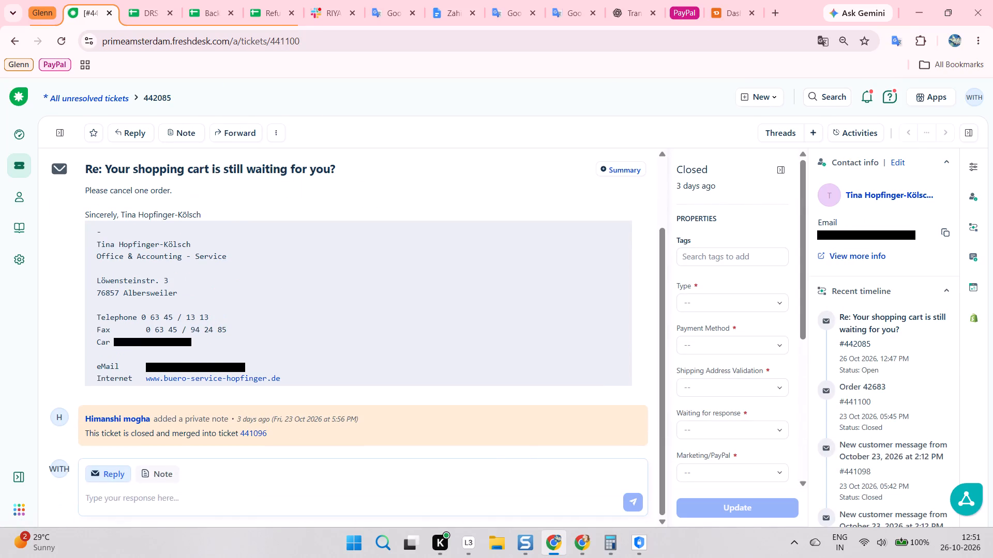
left_click(890, 434)
left_click(893, 447)
scroll(251, 287, "down", 7)
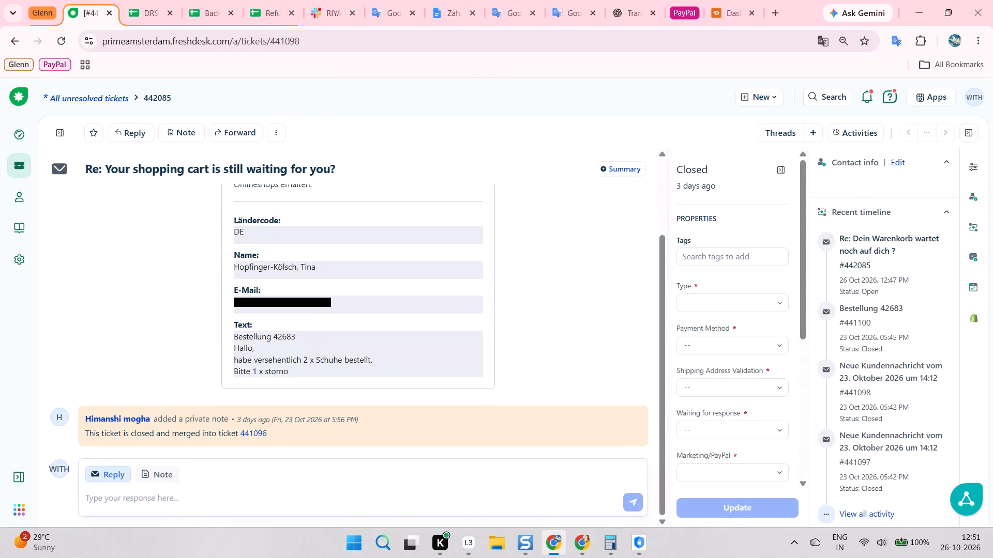
scroll(317, 298, "down", 2)
scroll(969, 399, "up", 2)
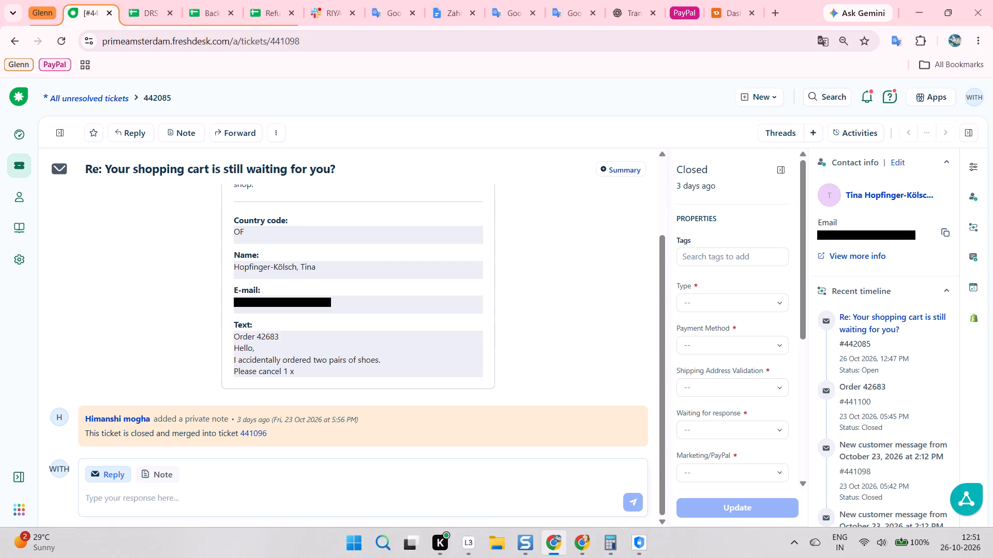
Go back to ticket 442085 from the recent timeline.
left_click(879, 323)
left_click(884, 318)
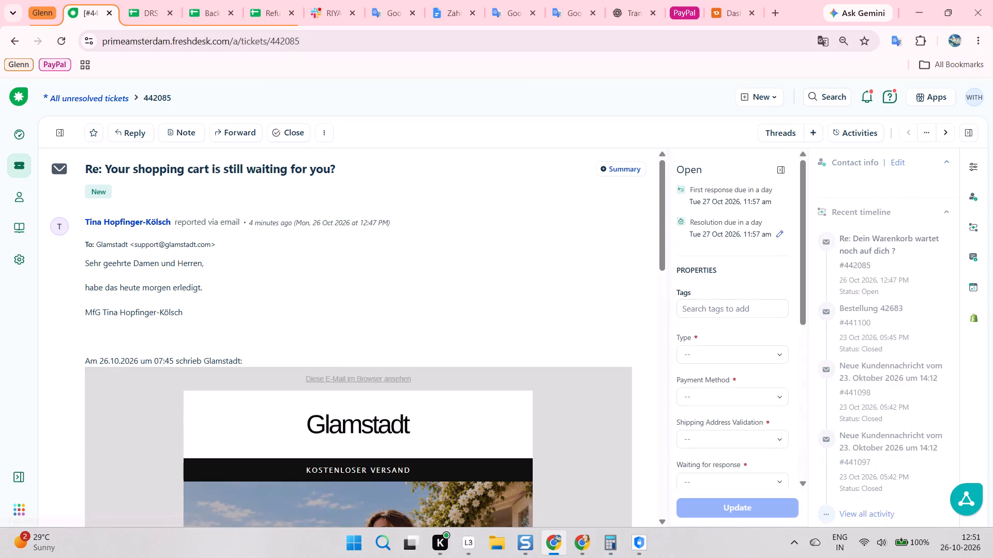
left_click(884, 318)
scroll(885, 318, "up", 3)
scroll(365, 305, "up", 3)
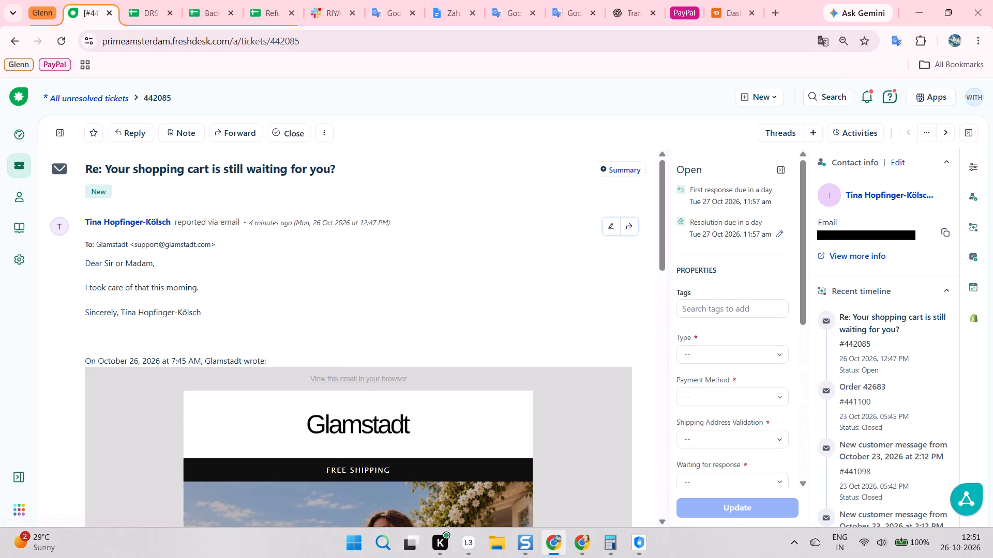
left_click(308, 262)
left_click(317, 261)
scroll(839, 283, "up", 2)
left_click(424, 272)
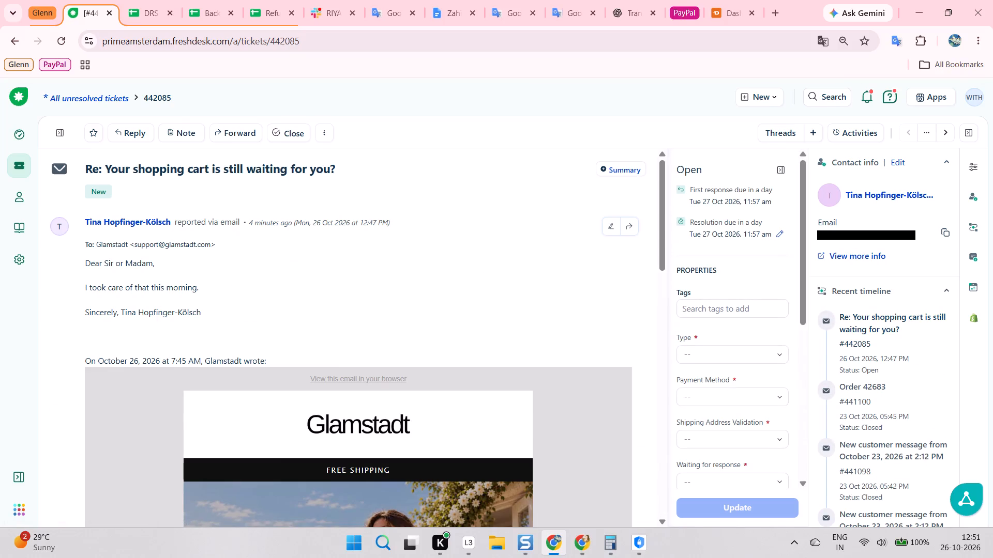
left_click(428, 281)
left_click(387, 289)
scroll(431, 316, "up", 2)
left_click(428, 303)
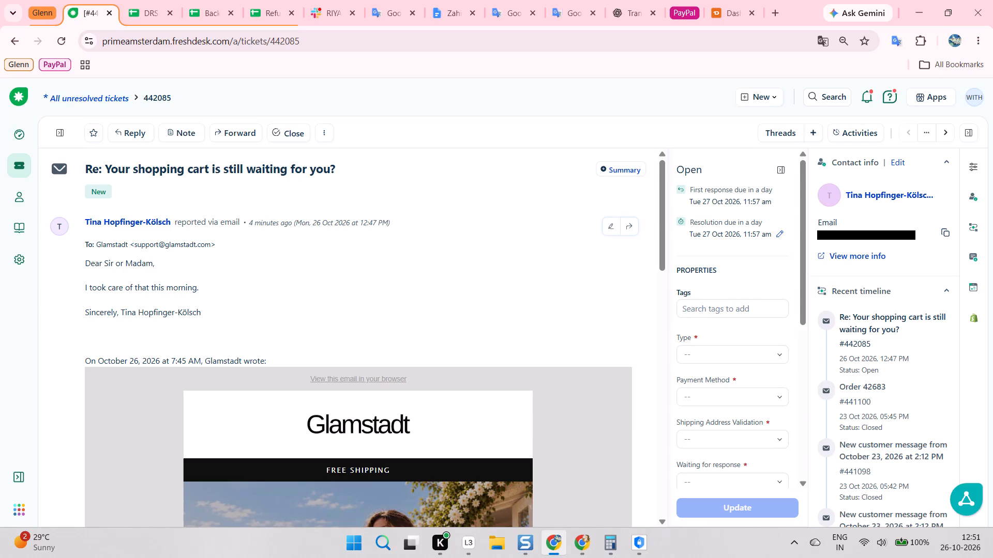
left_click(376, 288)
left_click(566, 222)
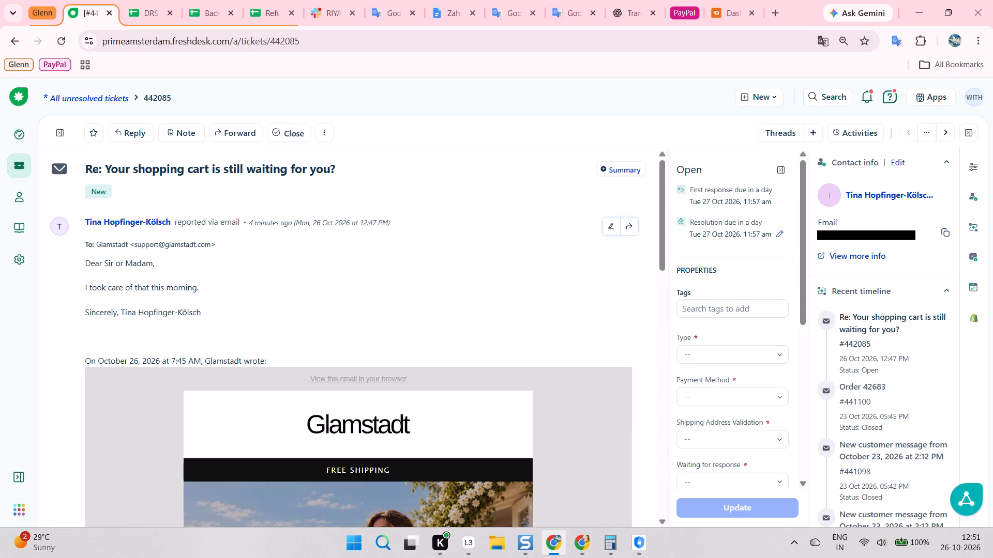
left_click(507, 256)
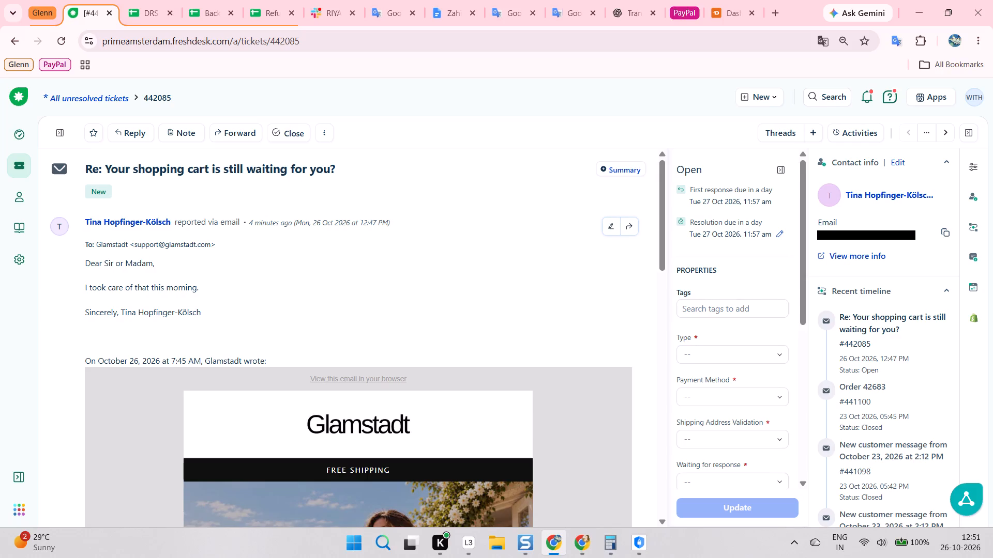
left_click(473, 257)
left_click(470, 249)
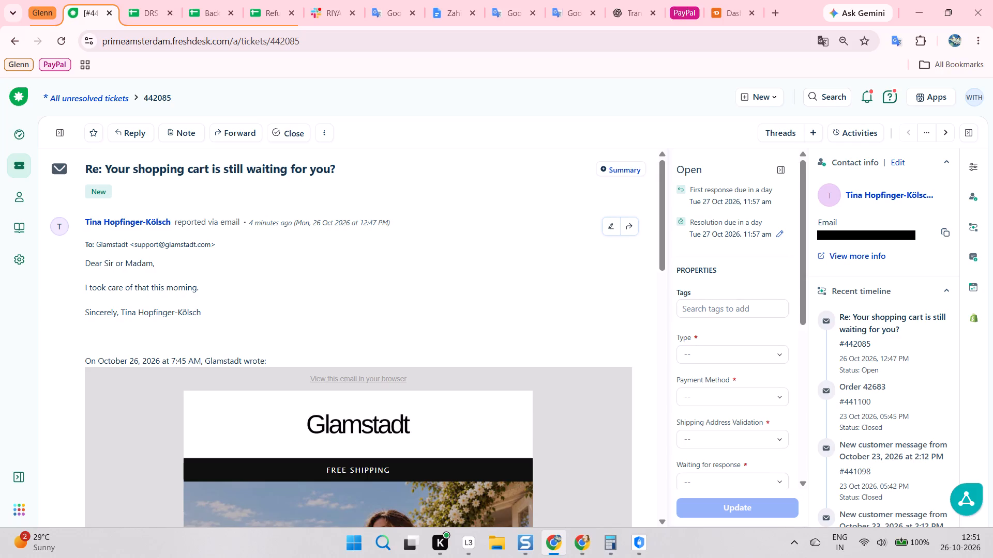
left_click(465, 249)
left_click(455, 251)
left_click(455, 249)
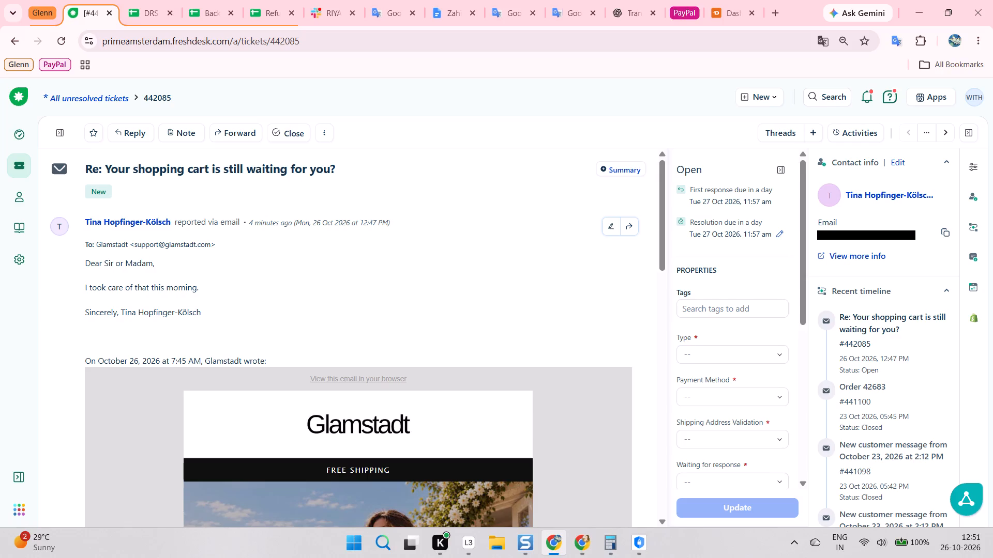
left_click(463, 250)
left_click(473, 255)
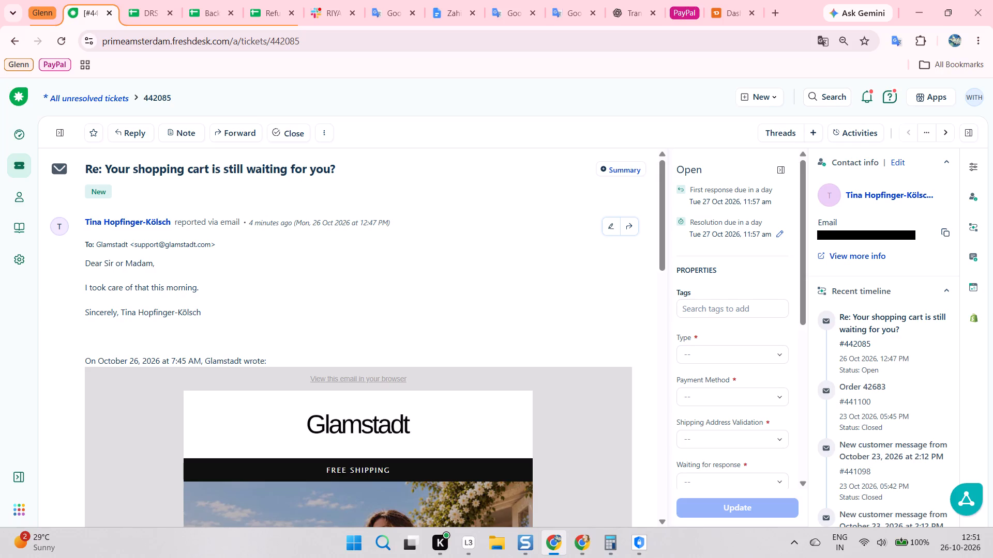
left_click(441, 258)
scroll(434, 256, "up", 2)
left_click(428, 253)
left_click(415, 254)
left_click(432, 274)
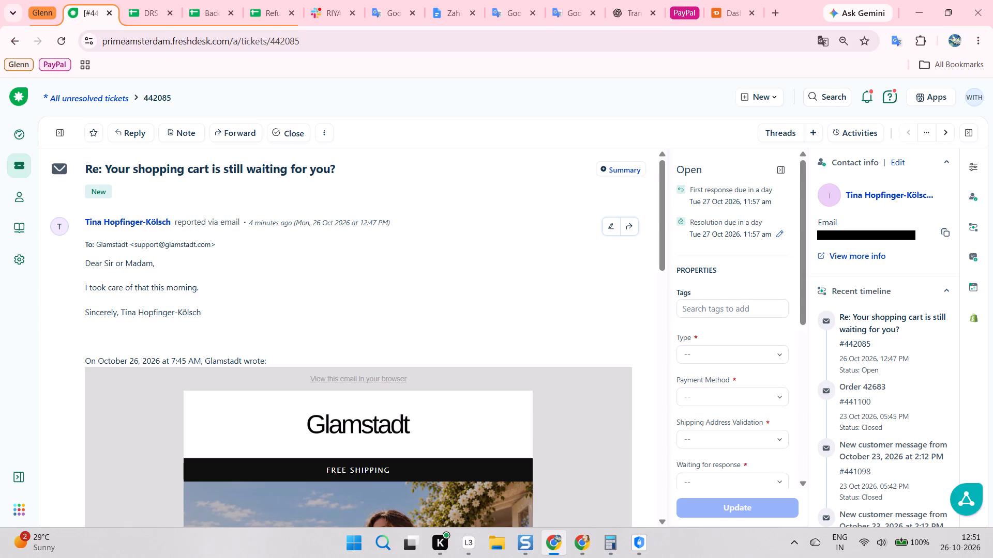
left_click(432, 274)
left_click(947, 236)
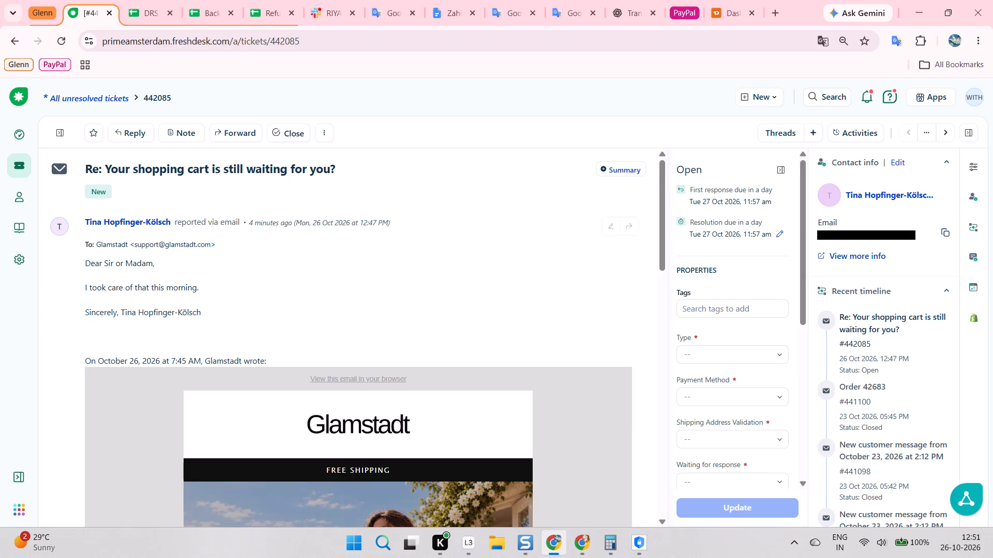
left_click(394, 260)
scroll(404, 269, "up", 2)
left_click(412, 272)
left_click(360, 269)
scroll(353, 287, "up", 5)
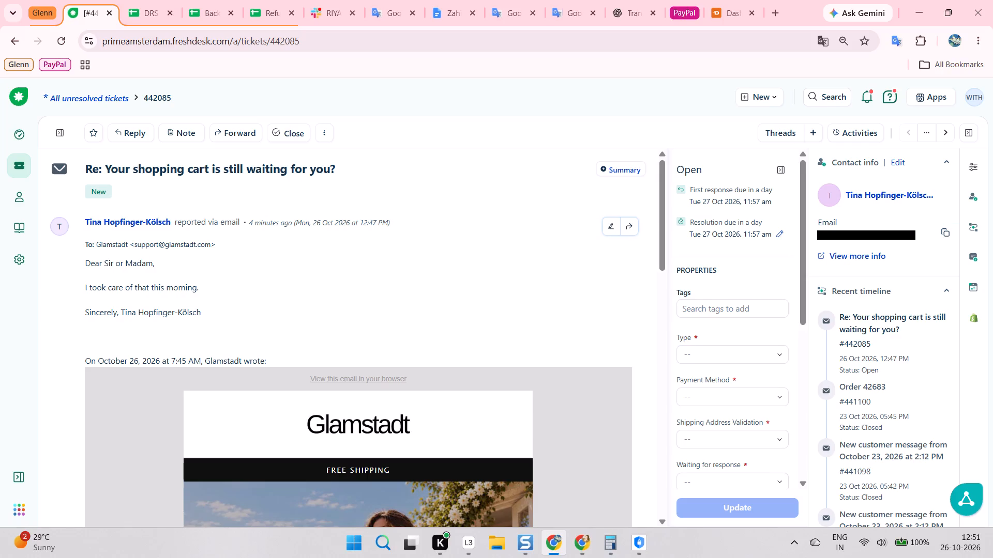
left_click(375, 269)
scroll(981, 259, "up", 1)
Copy the customer's email address from the contact info of ticket 442085.
left_click(947, 234)
left_click(419, 265)
left_click(567, 259)
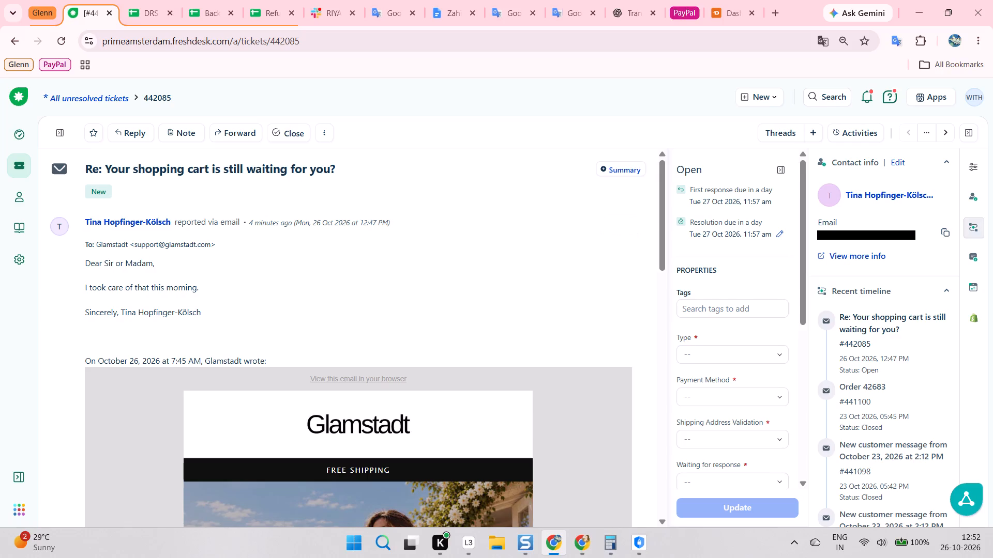
left_click(946, 235)
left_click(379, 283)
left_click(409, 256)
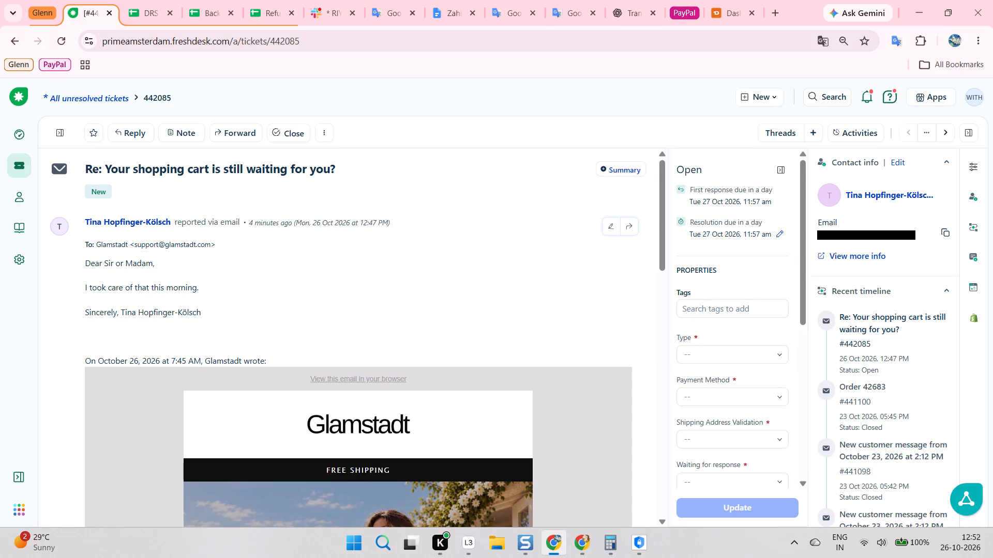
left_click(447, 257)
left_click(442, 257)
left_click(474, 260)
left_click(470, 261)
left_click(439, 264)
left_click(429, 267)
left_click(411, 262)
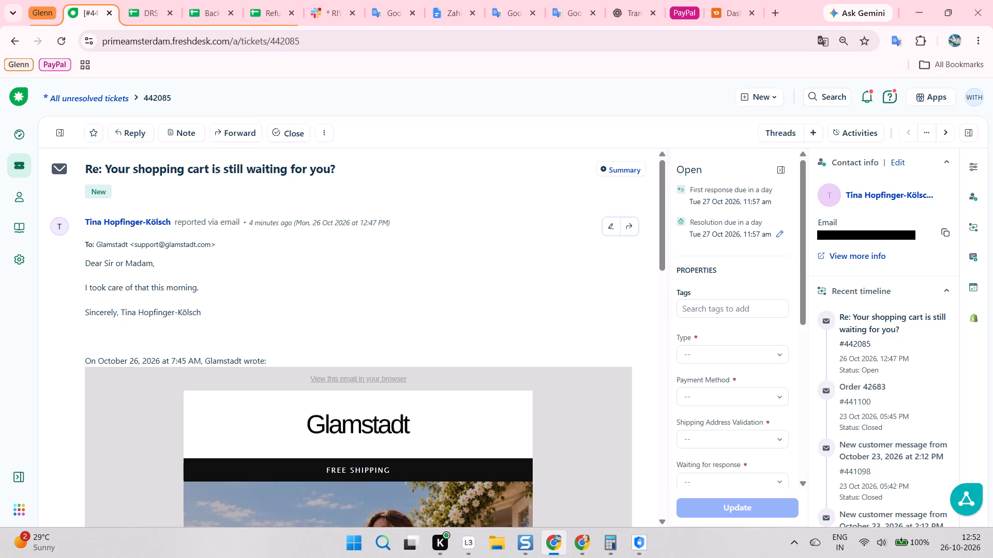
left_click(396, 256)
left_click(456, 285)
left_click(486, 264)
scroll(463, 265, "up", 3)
left_click(868, 388)
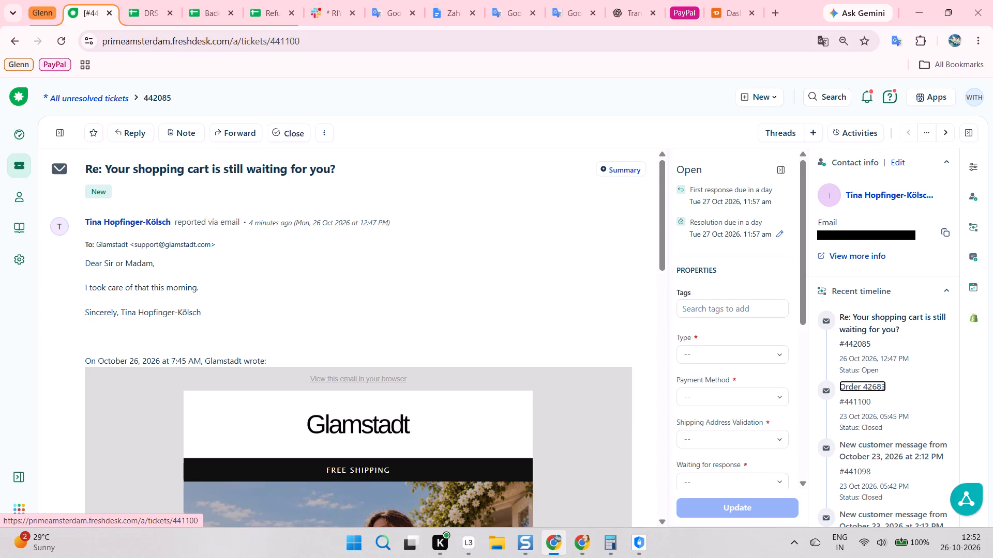
left_click(899, 453)
scroll(359, 269, "down", 12)
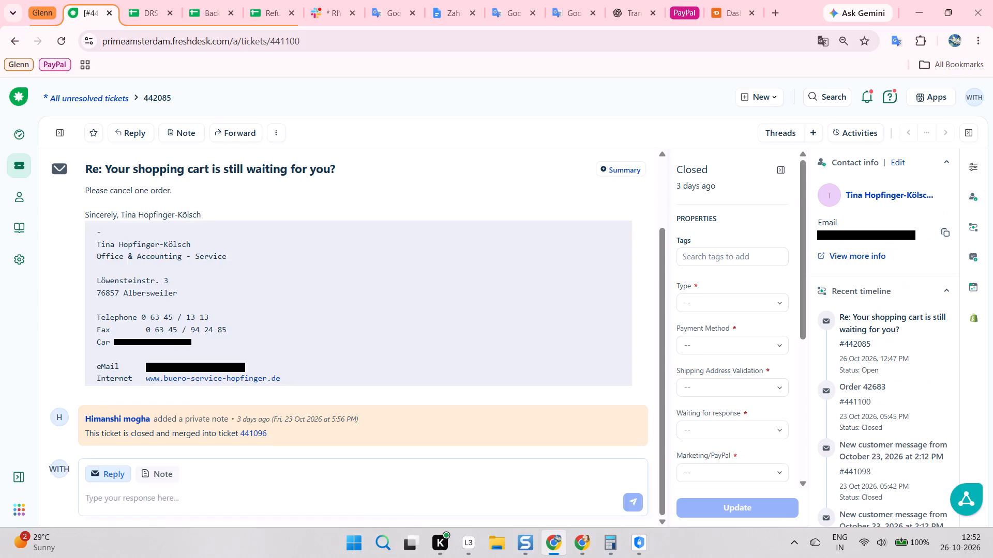
scroll(398, 267, "up", 6)
left_click(403, 263)
scroll(842, 308, "up", 3)
Return to ticket 442085 from the recent timeline and read through the customer's reply and the quoted Glamstadt cart reminder.
left_click(874, 319)
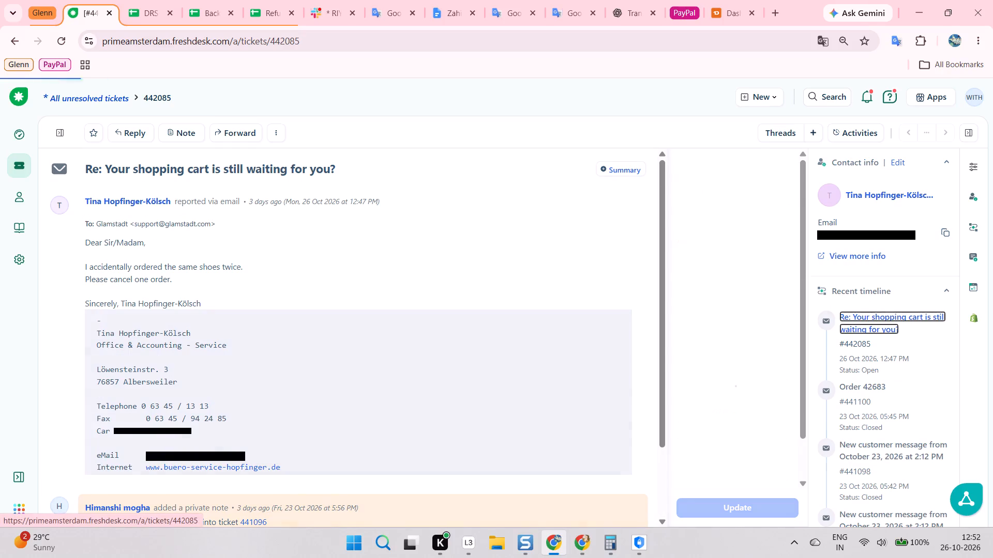
left_click(400, 267)
scroll(407, 289, "down", 6)
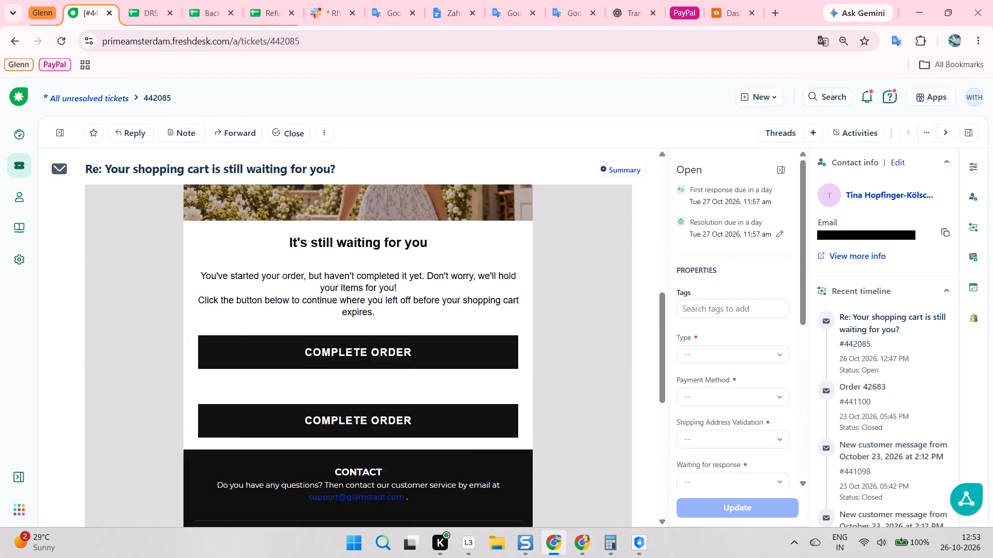
scroll(491, 292, "down", 6)
scroll(390, 297, "down", 2)
scroll(395, 296, "up", 9)
left_click(440, 254)
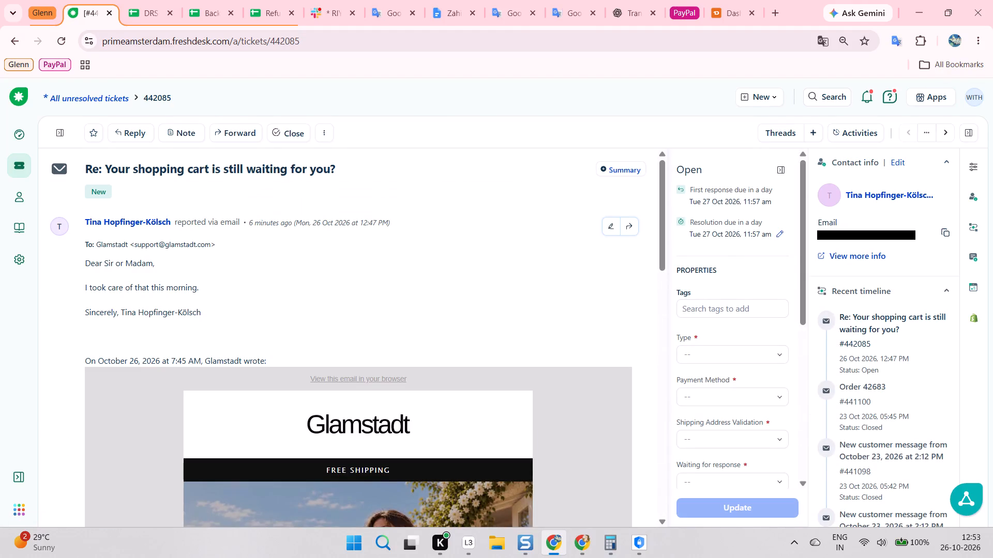
left_click(445, 260)
scroll(434, 283, "up", 3)
right_click(422, 249)
scroll(468, 355, "down", 4)
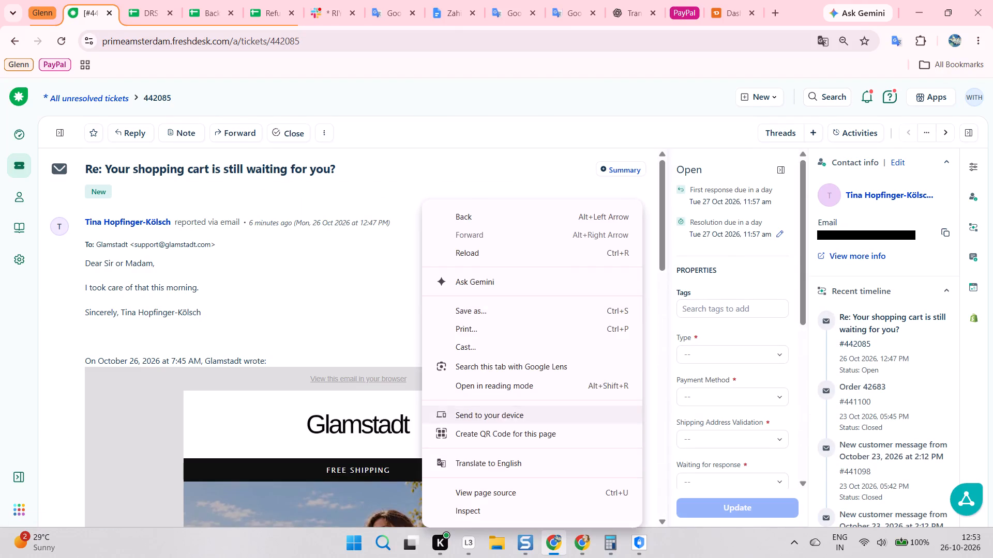
left_click(354, 327)
Open ticket 441100, "Order 42683", from the recent timeline again and check its message and private note.
left_click(864, 389)
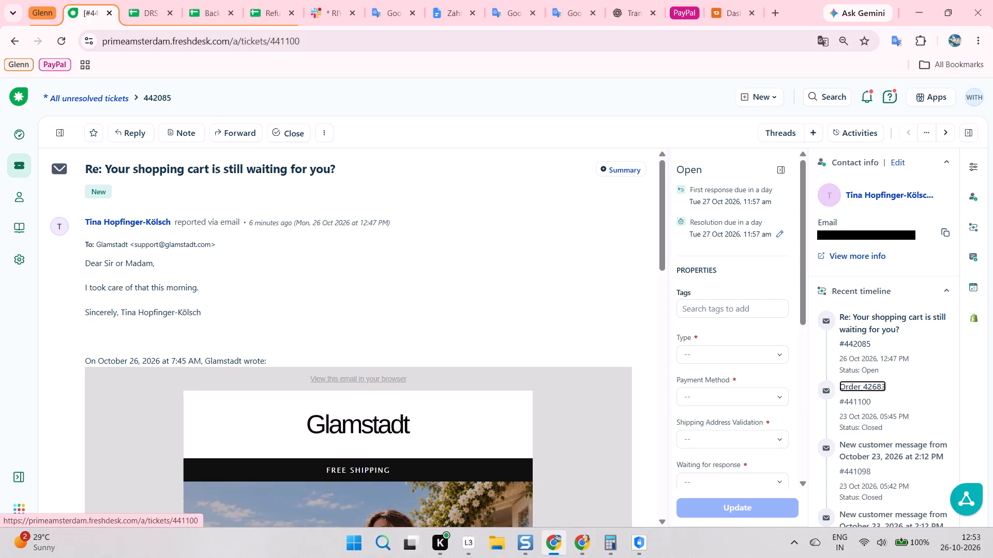
scroll(323, 271, "down", 10)
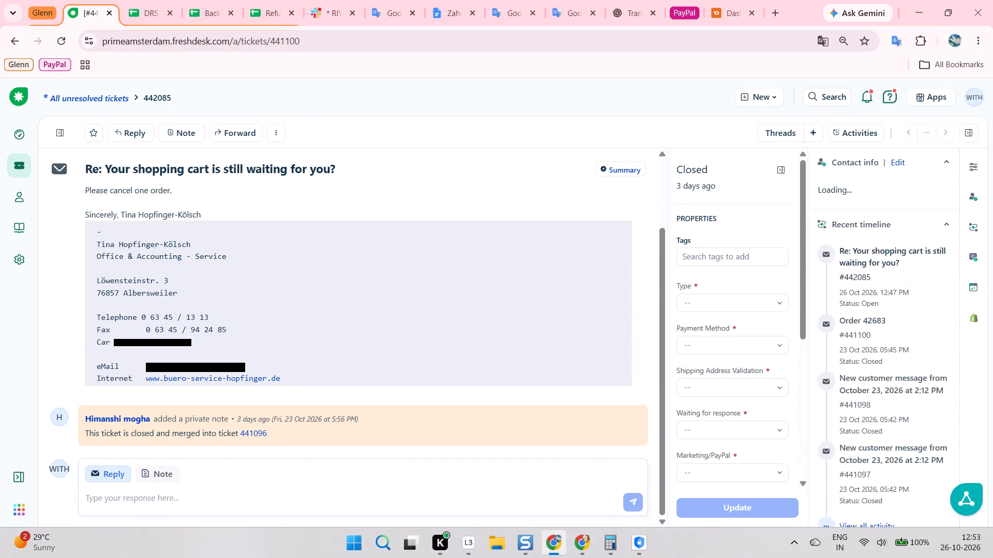
Go back to ticket 442085 from the recent timeline.
left_click(883, 320)
scroll(452, 323, "up", 2)
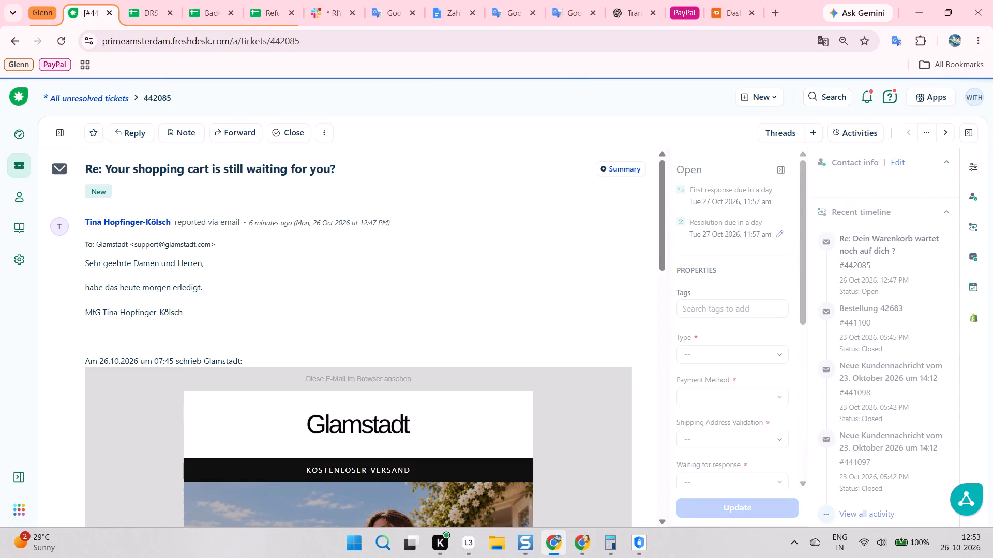
scroll(451, 323, "up", 5)
left_click(339, 256)
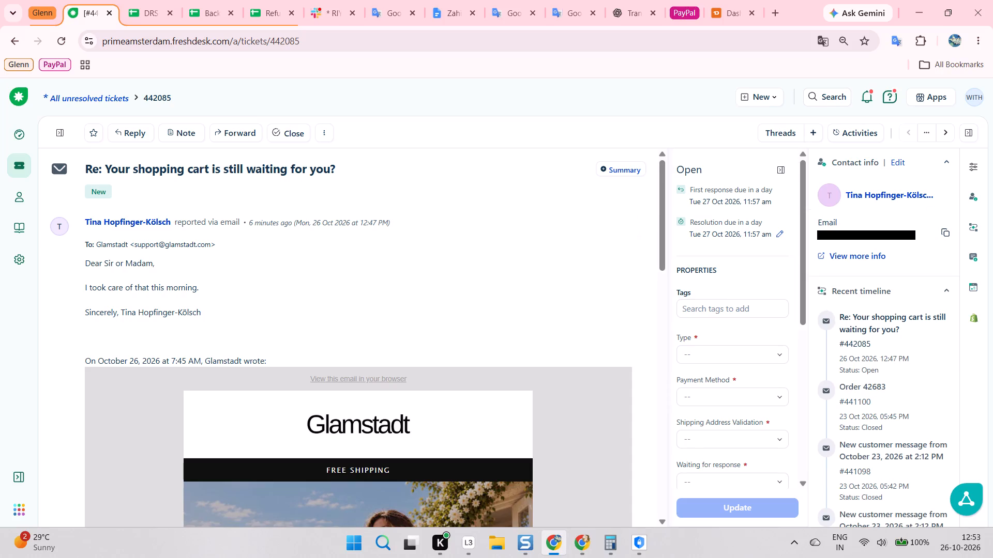
left_click(949, 231)
left_click(480, 236)
key("alt+Tab")
left_click(192, 1)
left_click(58, 107)
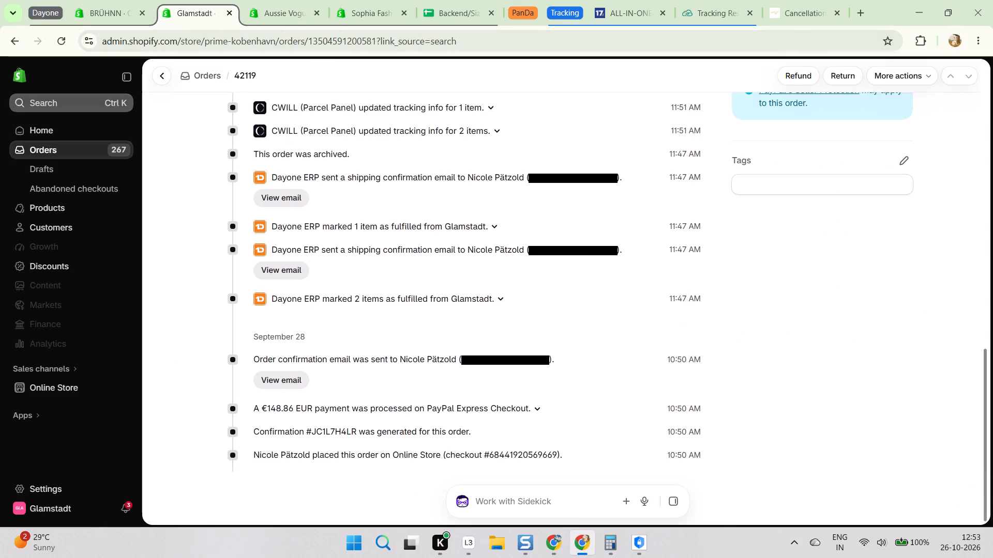
key("ctrl+v")
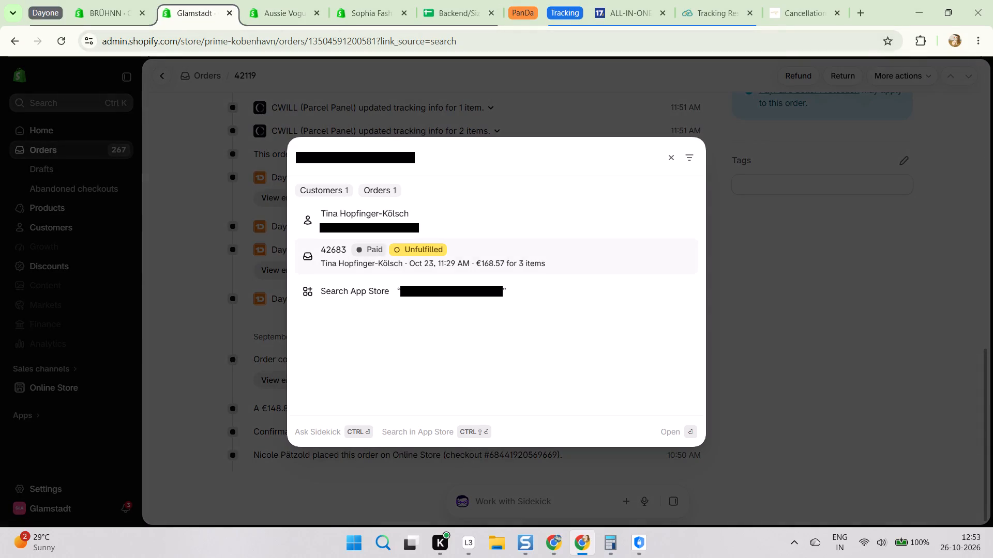
left_click(338, 252)
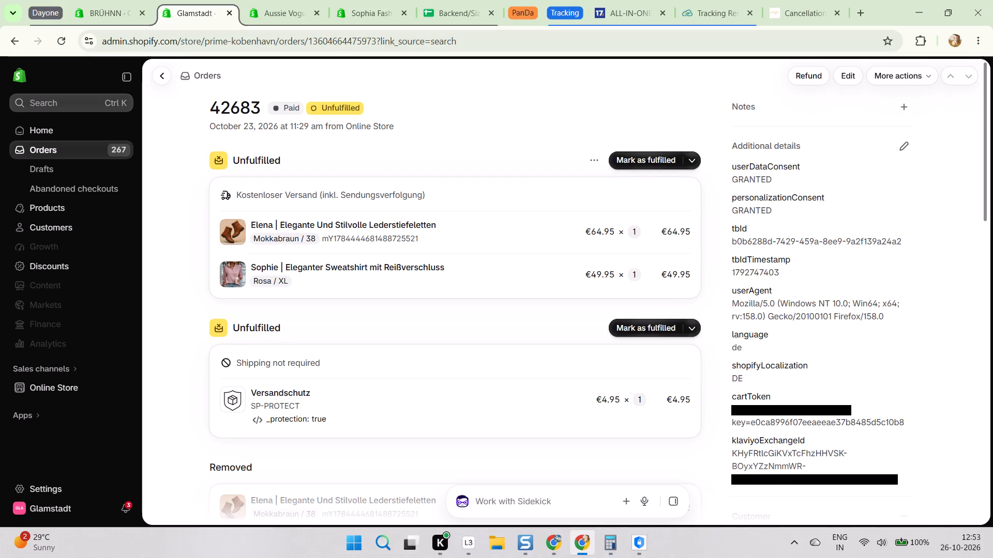
left_click_drag(455, 157, 459, 157)
scroll(438, 225, "up", 3)
key("Tab")
left_click_drag(446, 305, 445, 311)
left_click(550, 544)
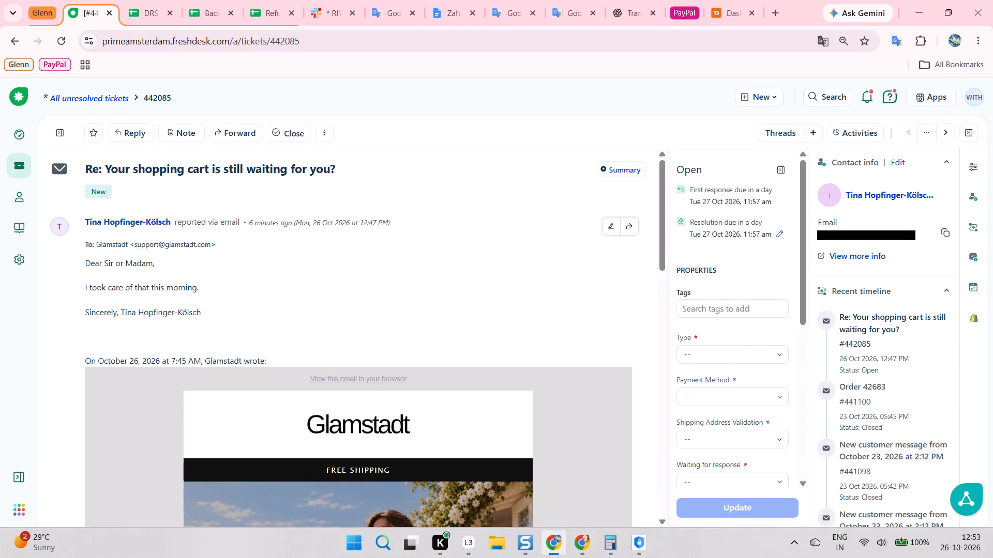
left_click(403, 292)
key("alt+Tab")
scroll(391, 296, "up", 3)
scroll(426, 272, "up", 3)
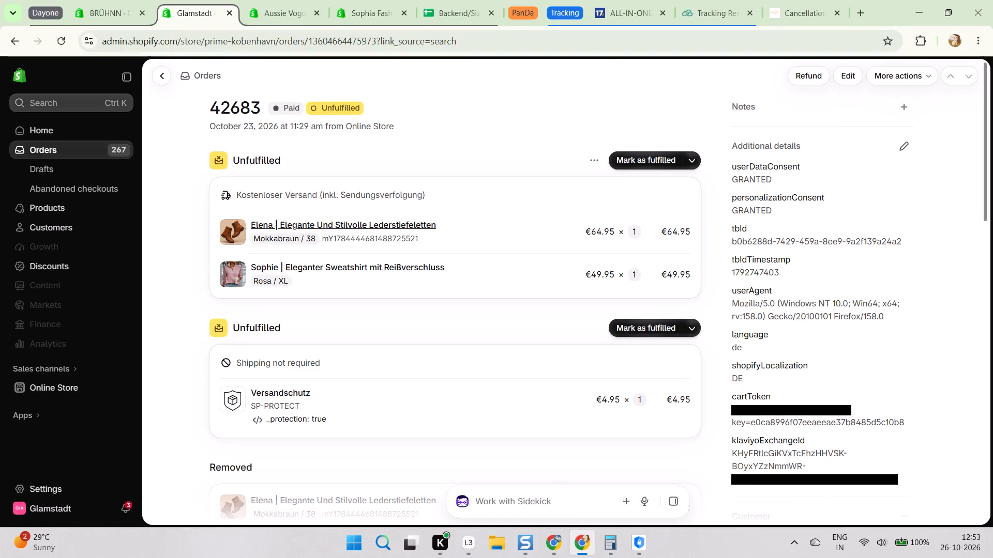
left_click(455, 146)
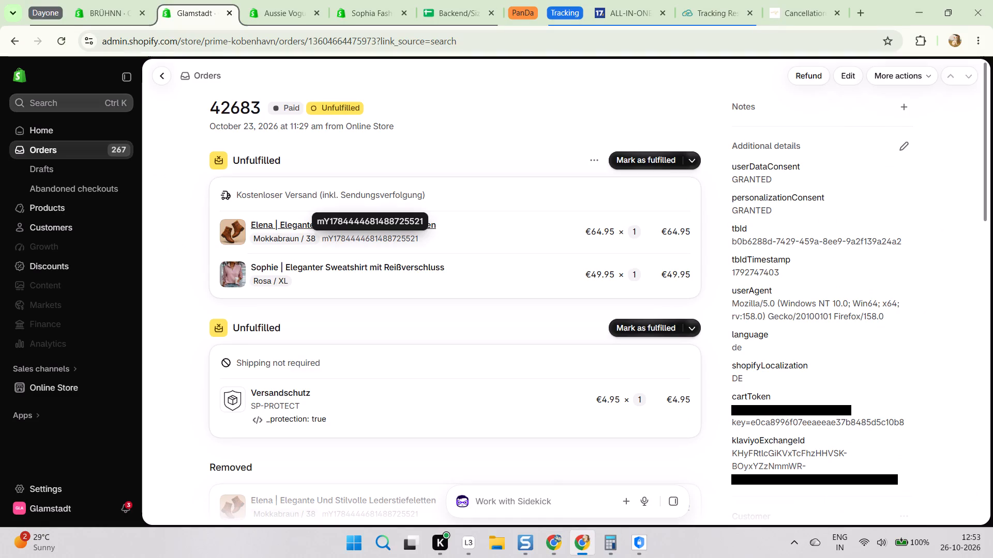
left_click(420, 172)
left_click(499, 161)
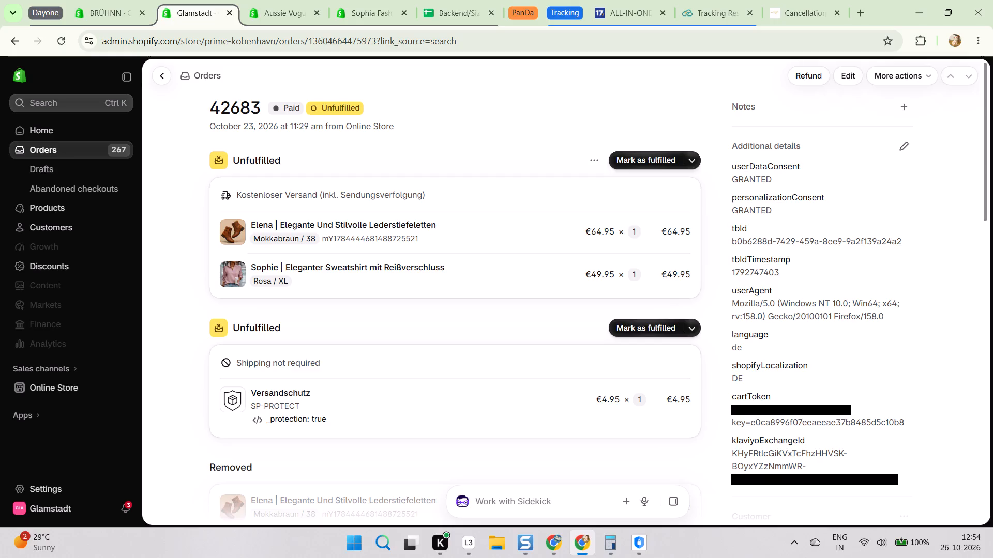
scroll(552, 235, "up", 6)
scroll(507, 261, "down", 1)
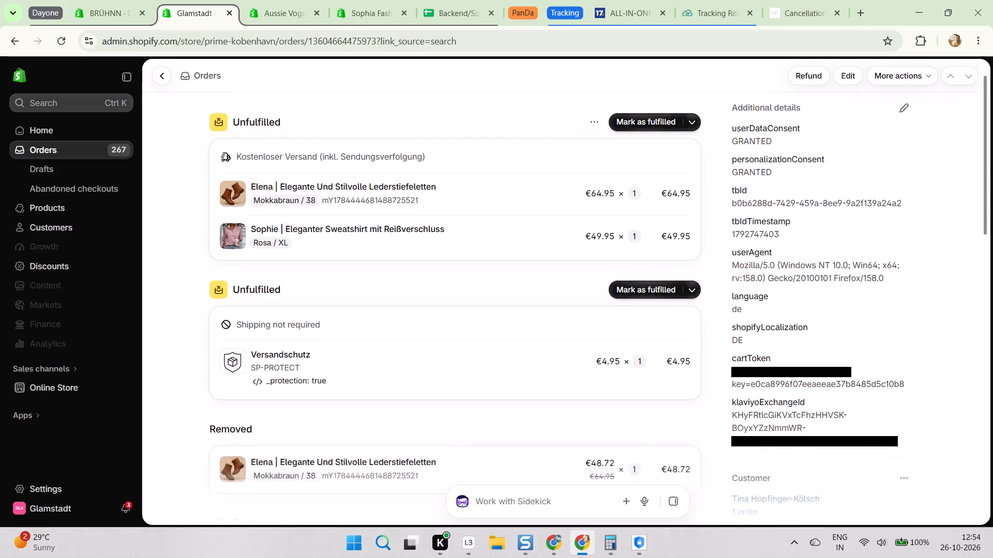
scroll(505, 261, "up", 5)
left_click(478, 169)
Switch back to ticket 442085 in Freshdesk.
key("alt+Tab")
left_click(384, 275)
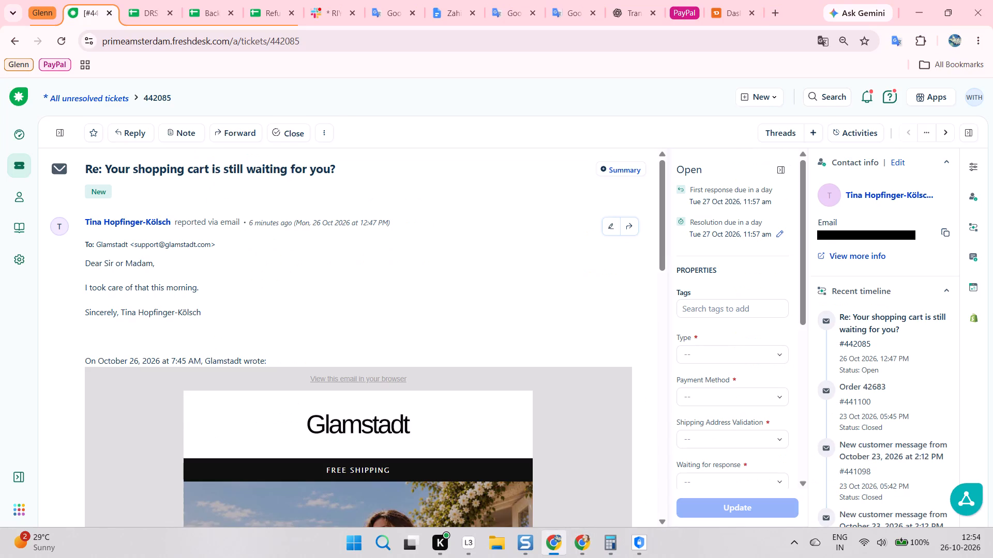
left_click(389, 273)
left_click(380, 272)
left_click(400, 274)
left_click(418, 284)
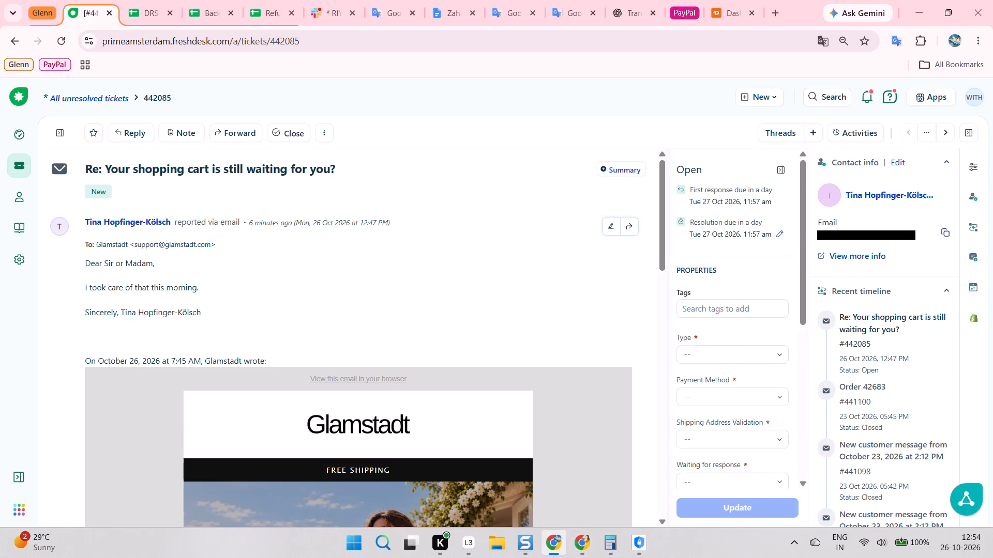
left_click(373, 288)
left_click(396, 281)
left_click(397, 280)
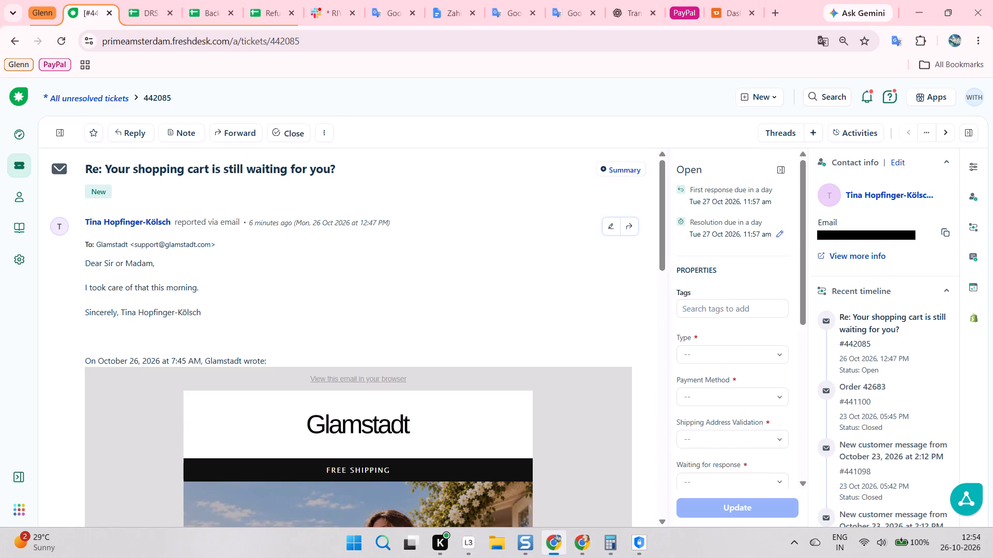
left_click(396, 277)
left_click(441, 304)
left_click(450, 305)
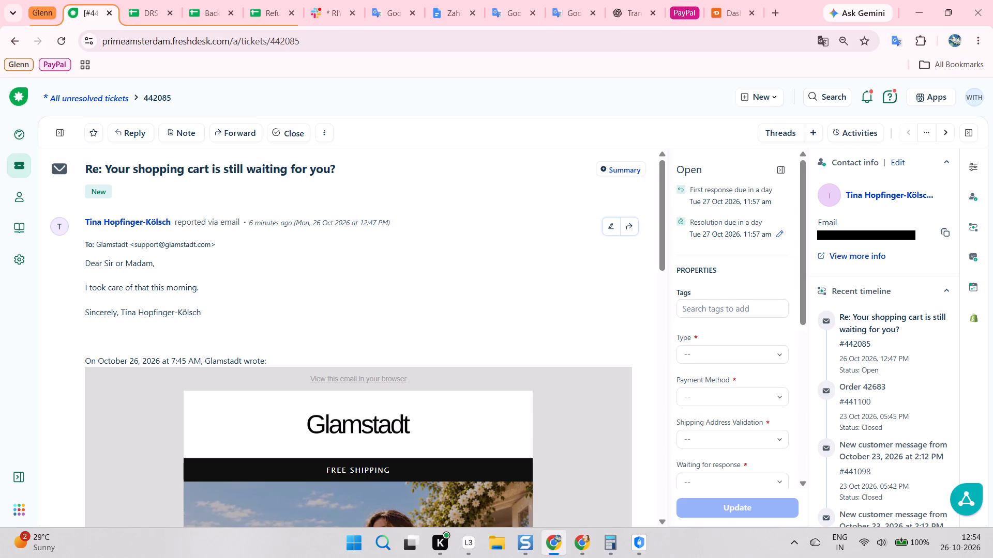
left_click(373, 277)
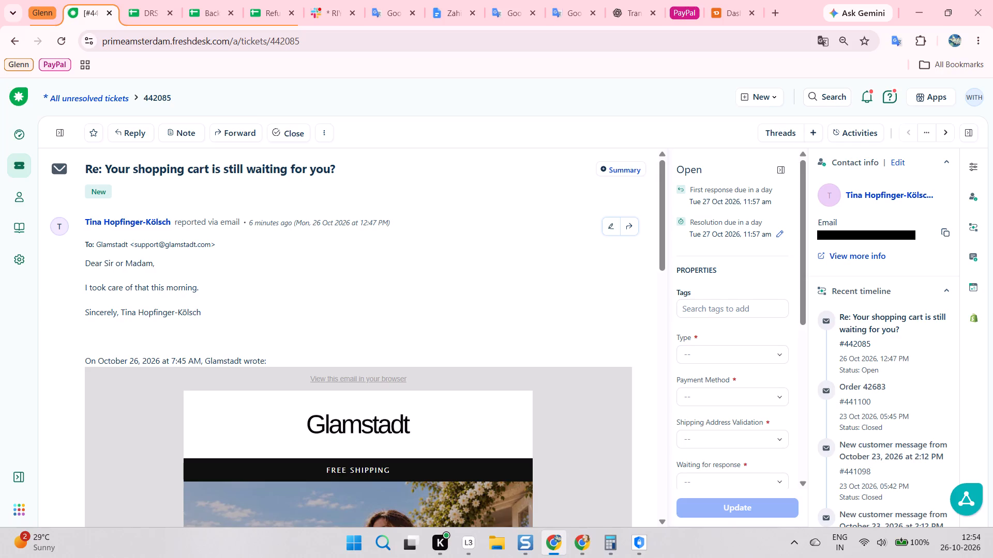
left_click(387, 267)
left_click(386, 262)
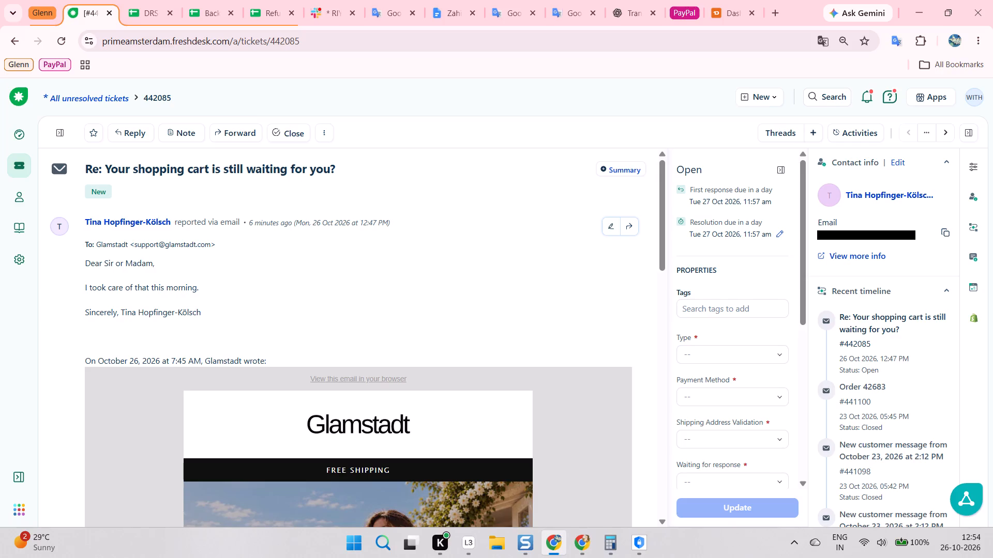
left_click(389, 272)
scroll(245, 200, "down", 6)
scroll(352, 290, "down", 7)
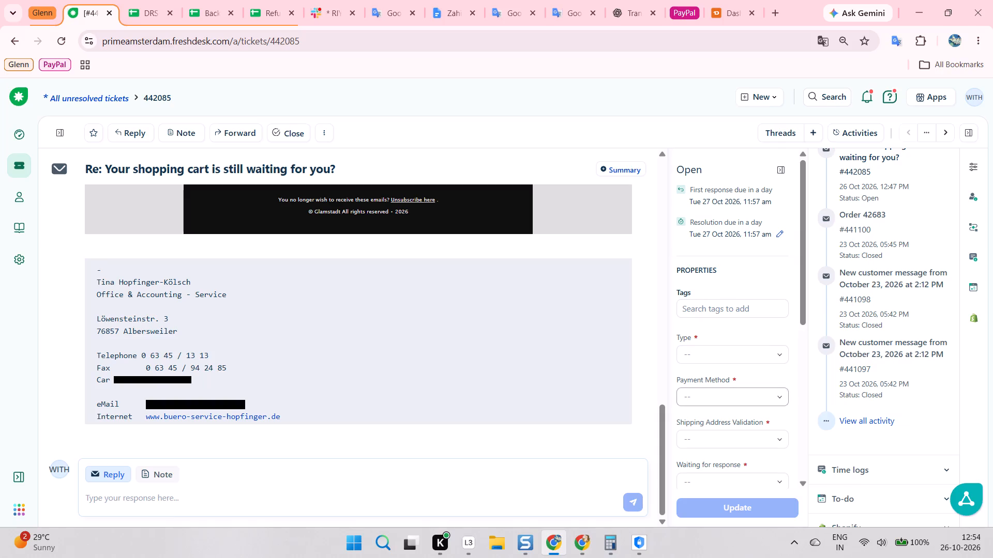
scroll(162, 306, "up", 13)
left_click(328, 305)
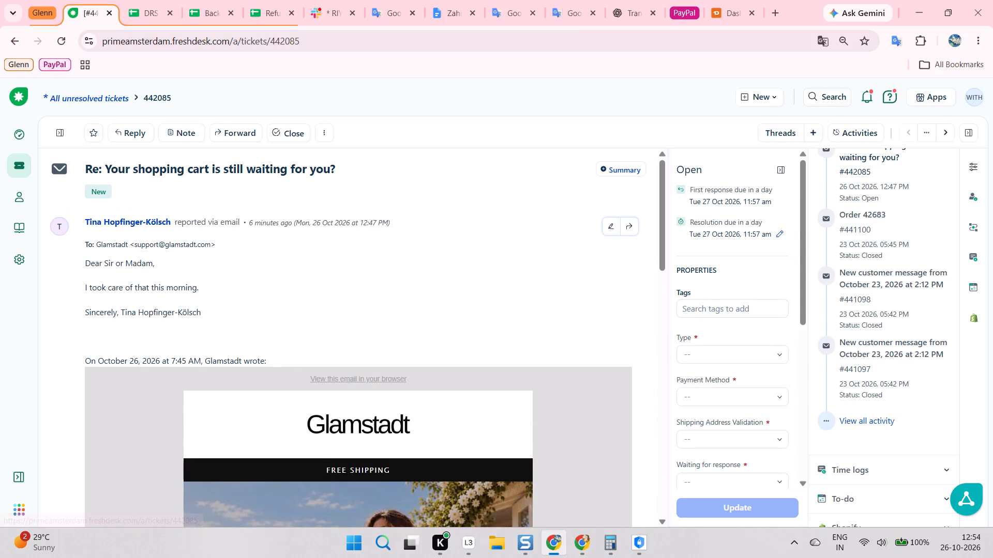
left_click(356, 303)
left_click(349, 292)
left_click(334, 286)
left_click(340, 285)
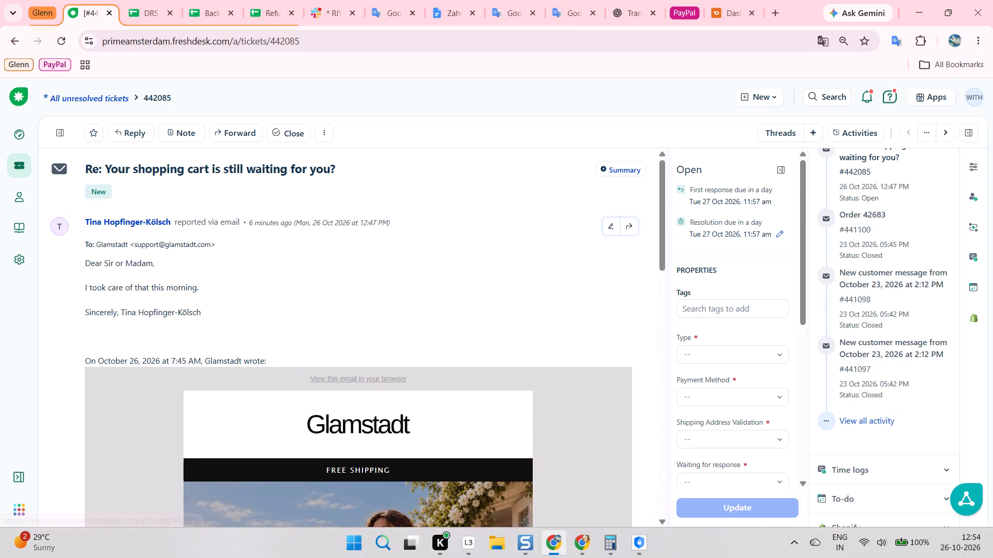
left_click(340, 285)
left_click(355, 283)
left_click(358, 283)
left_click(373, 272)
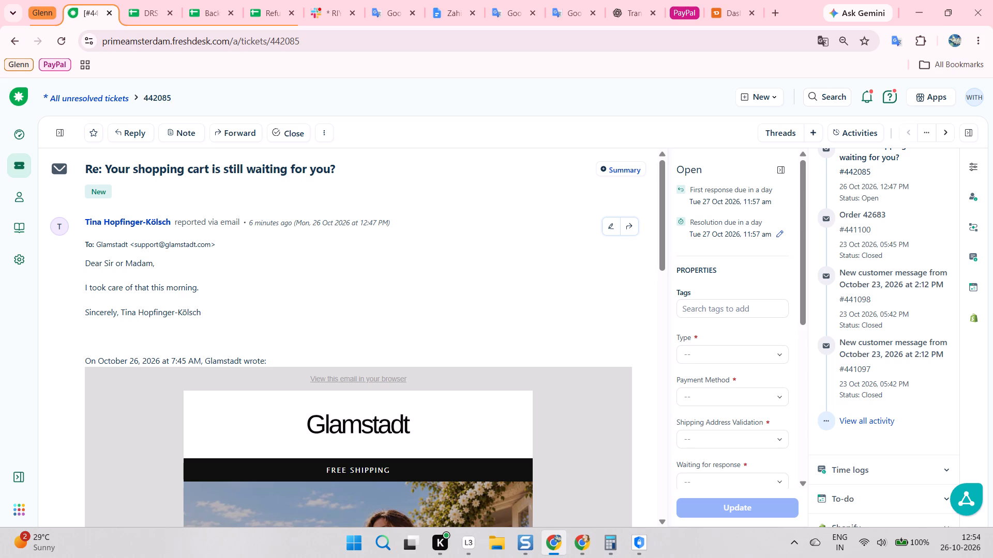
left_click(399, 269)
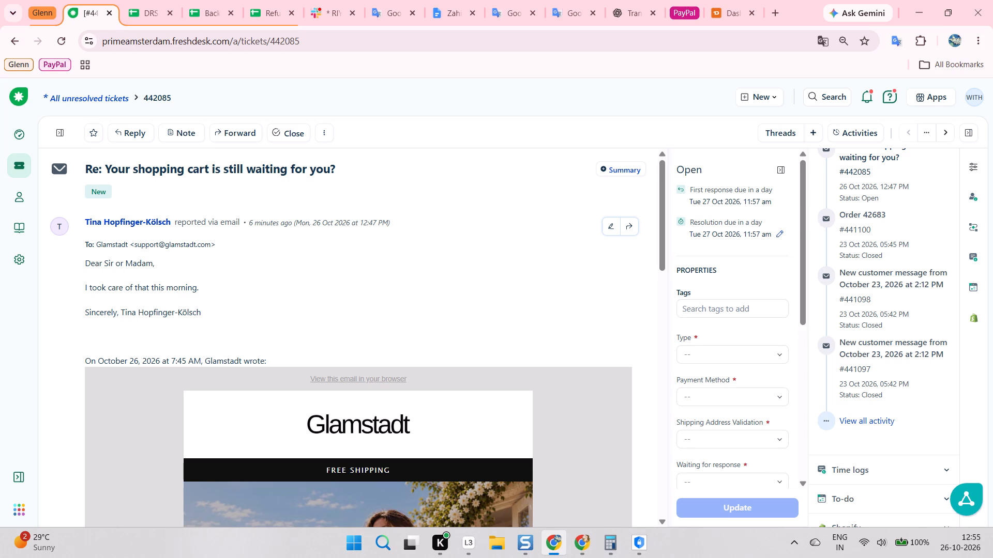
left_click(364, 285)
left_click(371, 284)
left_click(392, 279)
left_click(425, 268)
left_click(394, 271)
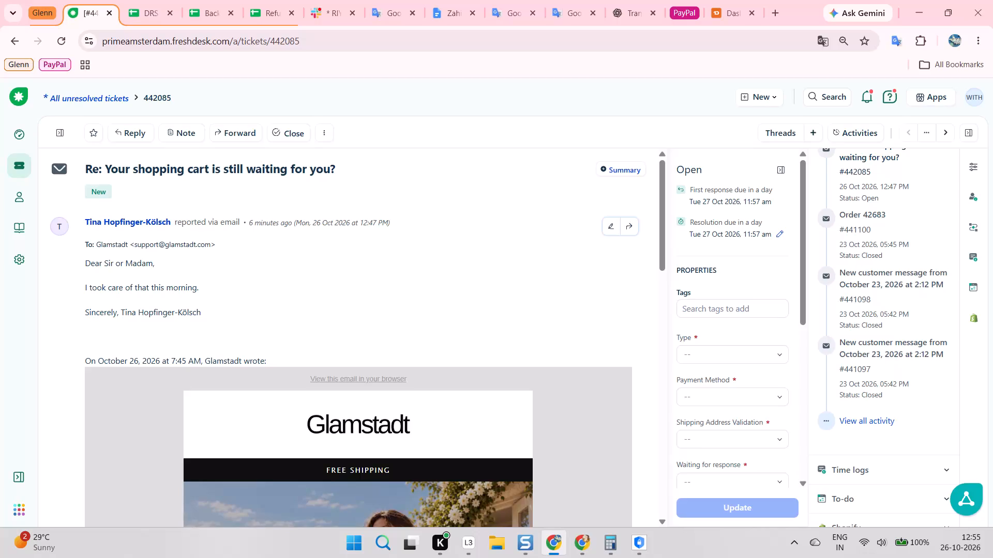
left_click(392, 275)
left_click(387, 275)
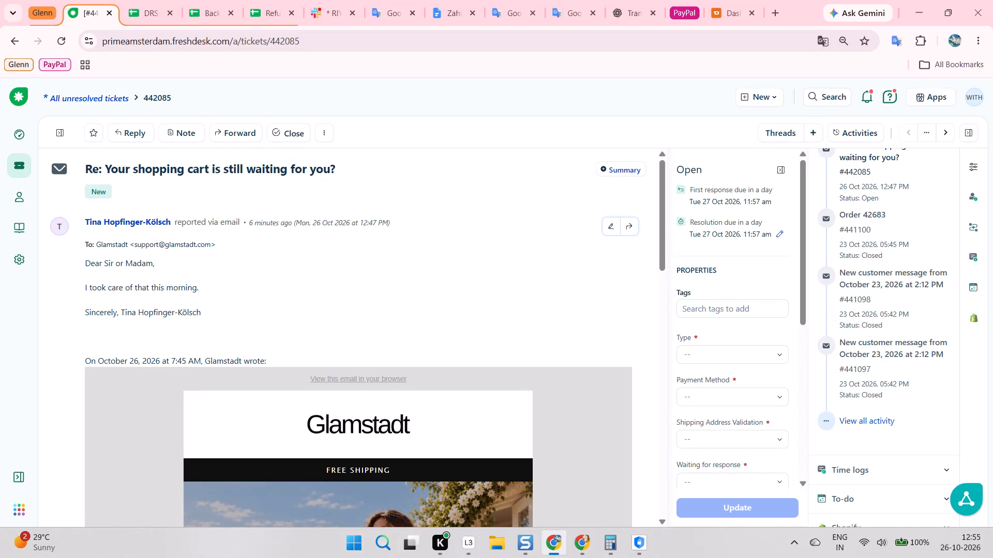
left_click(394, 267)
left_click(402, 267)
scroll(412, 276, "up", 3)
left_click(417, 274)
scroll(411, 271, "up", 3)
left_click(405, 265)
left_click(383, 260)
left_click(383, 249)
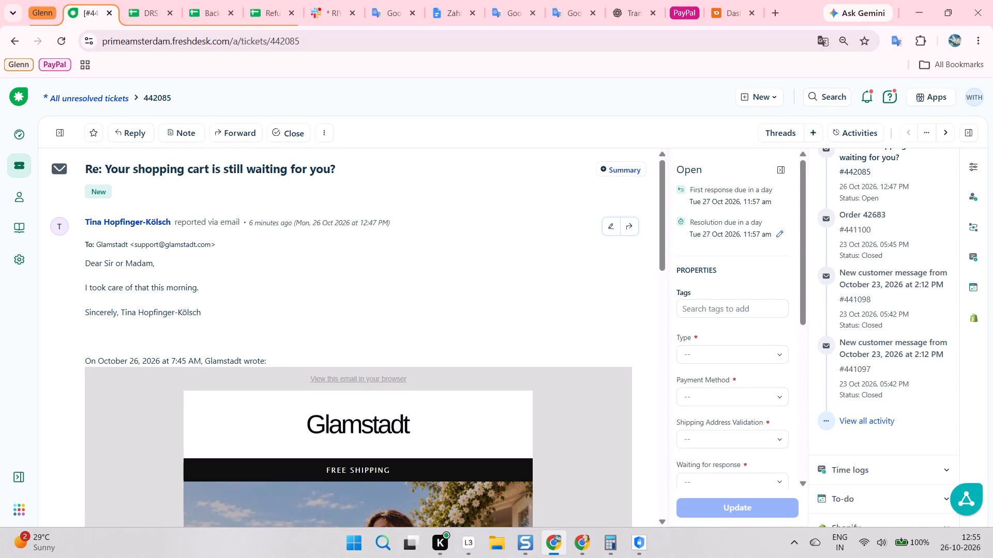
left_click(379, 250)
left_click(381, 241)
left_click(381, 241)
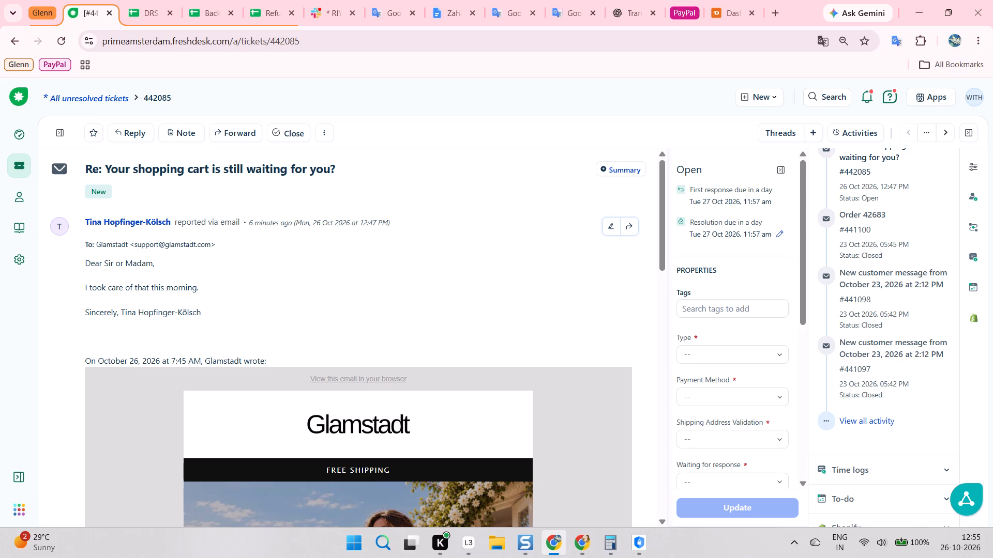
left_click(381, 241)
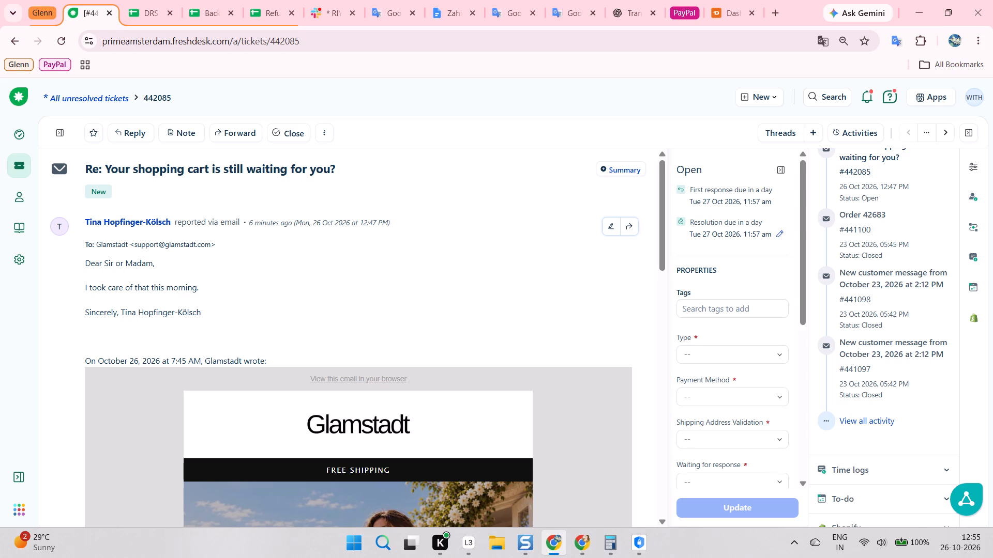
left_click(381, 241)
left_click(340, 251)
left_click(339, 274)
scroll(905, 227, "up", 6)
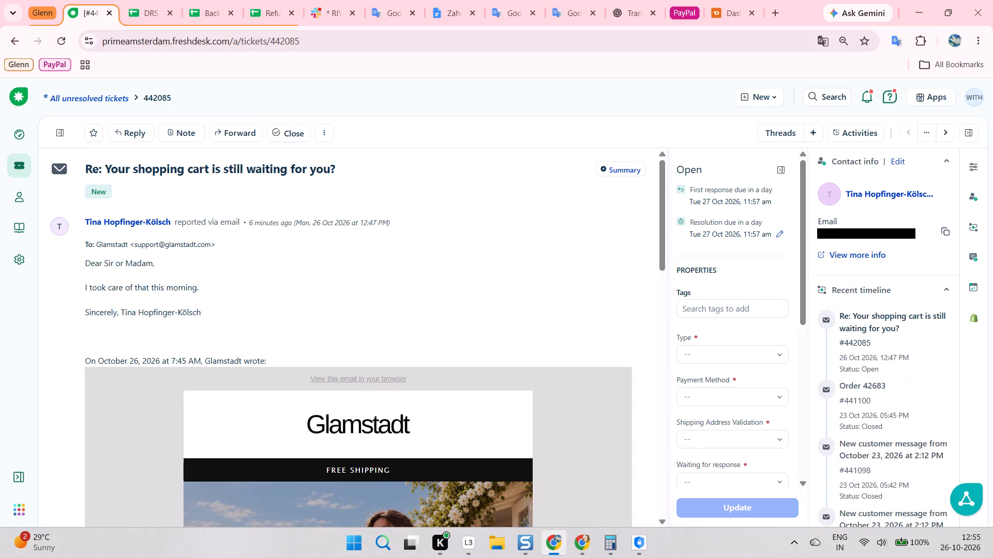
left_click(944, 236)
left_click(400, 284)
key("alt+Tab")
scroll(263, 159, "up", 3)
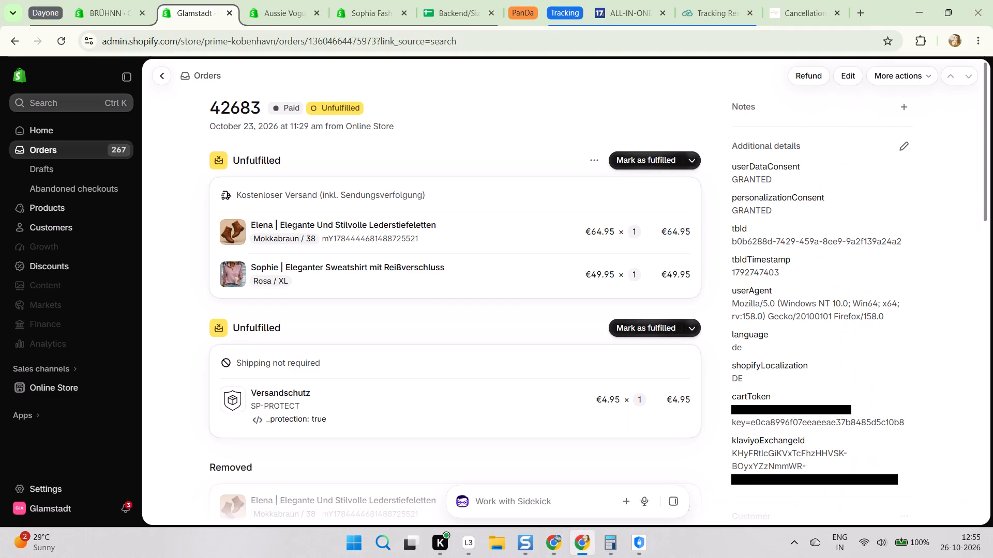
scroll(9, 126, "up", 2)
left_click(55, 101)
key("ctrl+v")
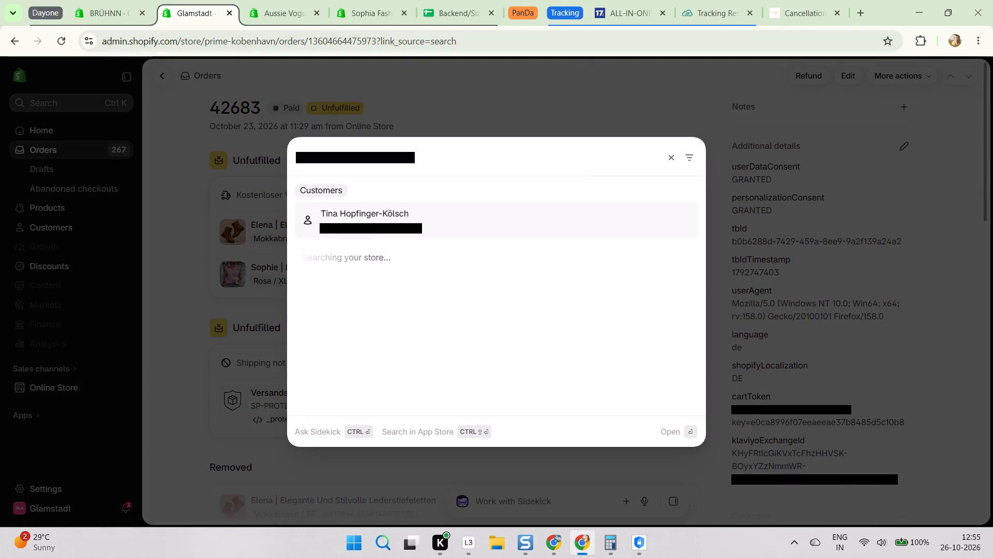
left_click(333, 249)
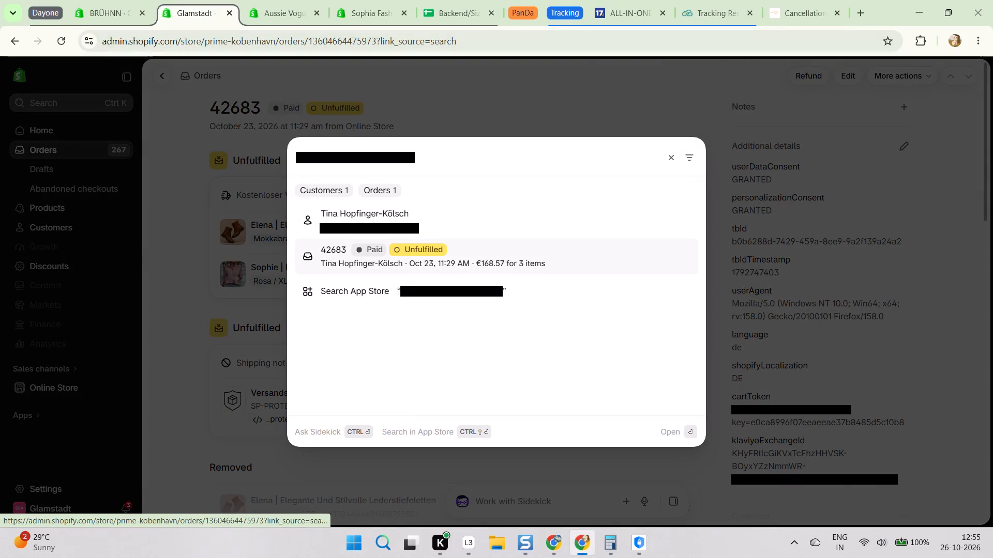
scroll(440, 304, "down", 1)
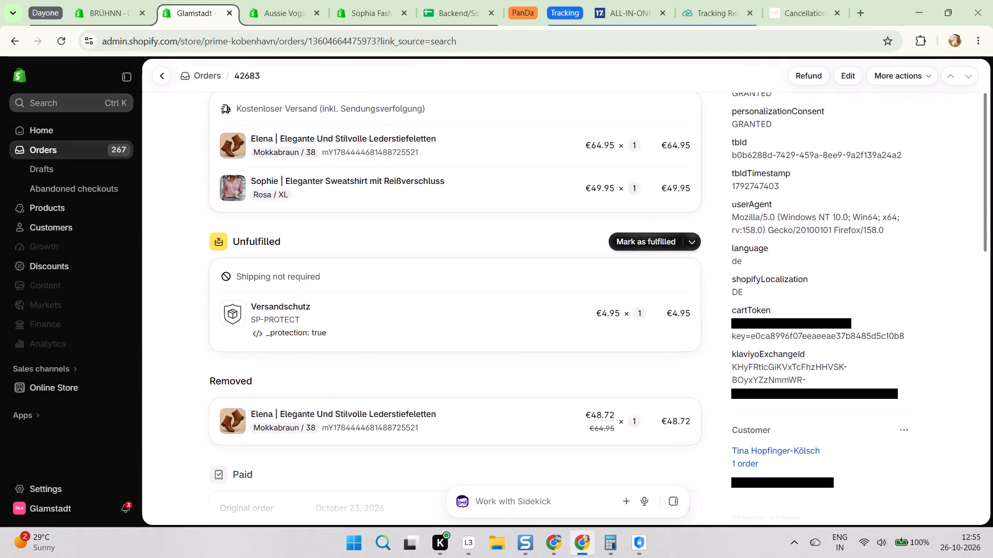
scroll(467, 330, "down", 2)
scroll(455, 320, "up", 10)
key("alt+Tab")
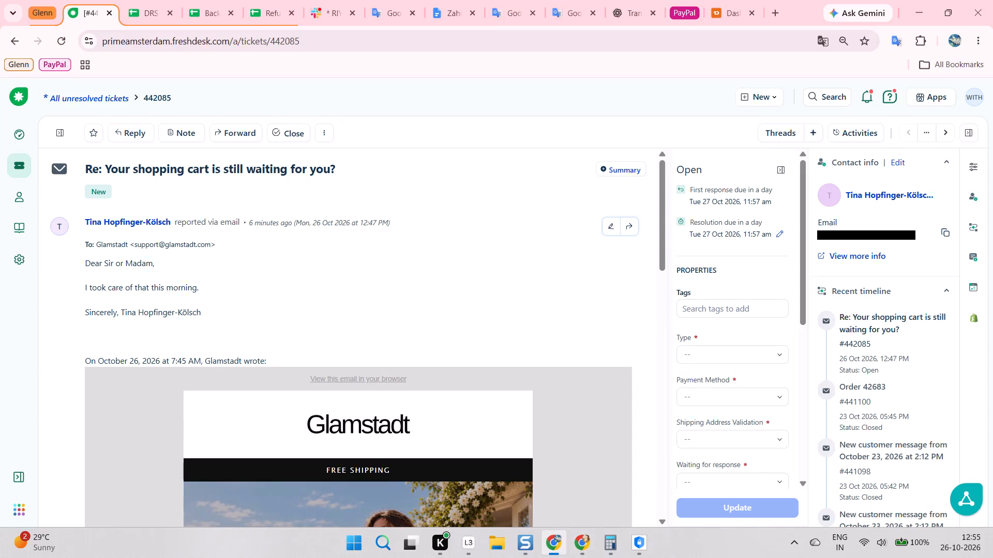
left_click(423, 160)
left_click(456, 290)
key("alt+Tab")
key("alt+Tab")
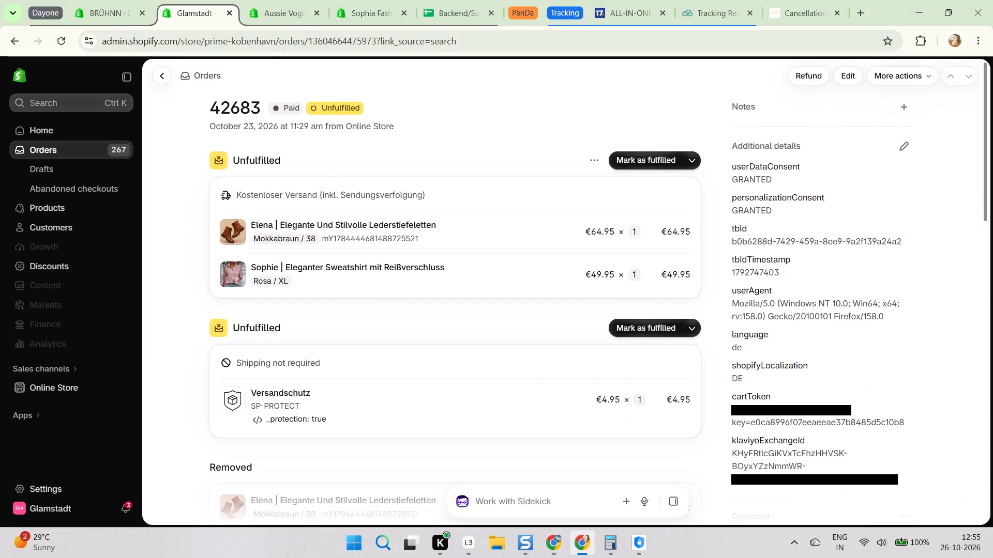
scroll(429, 286, "up", 2)
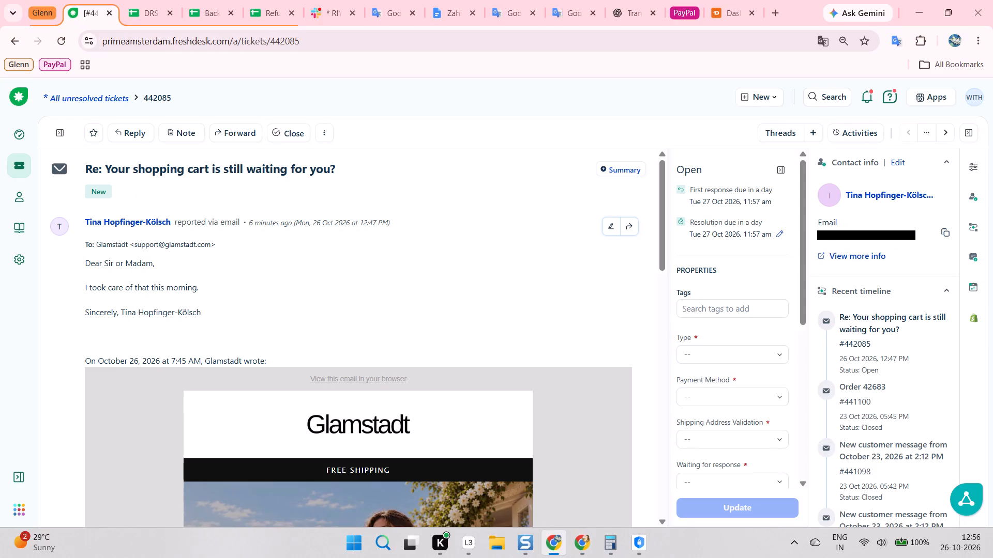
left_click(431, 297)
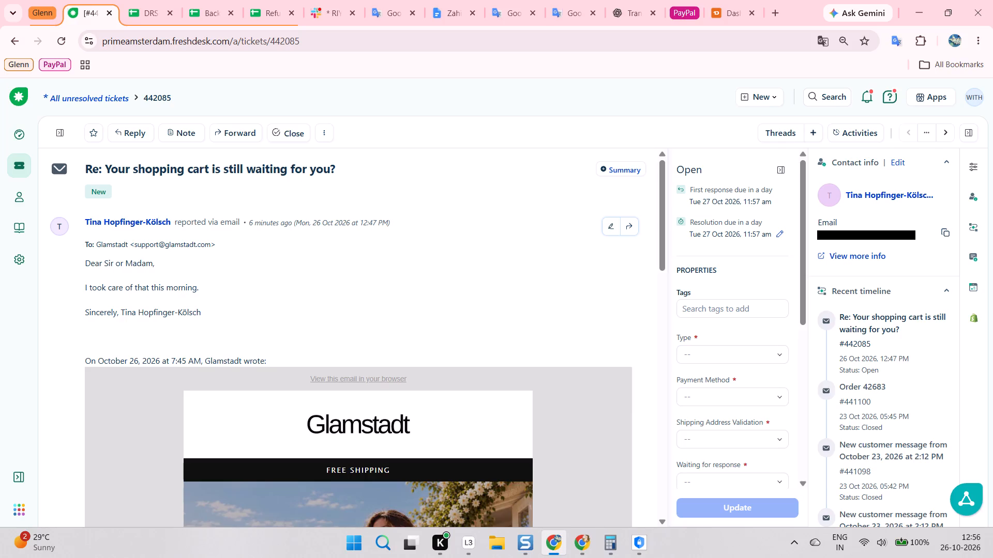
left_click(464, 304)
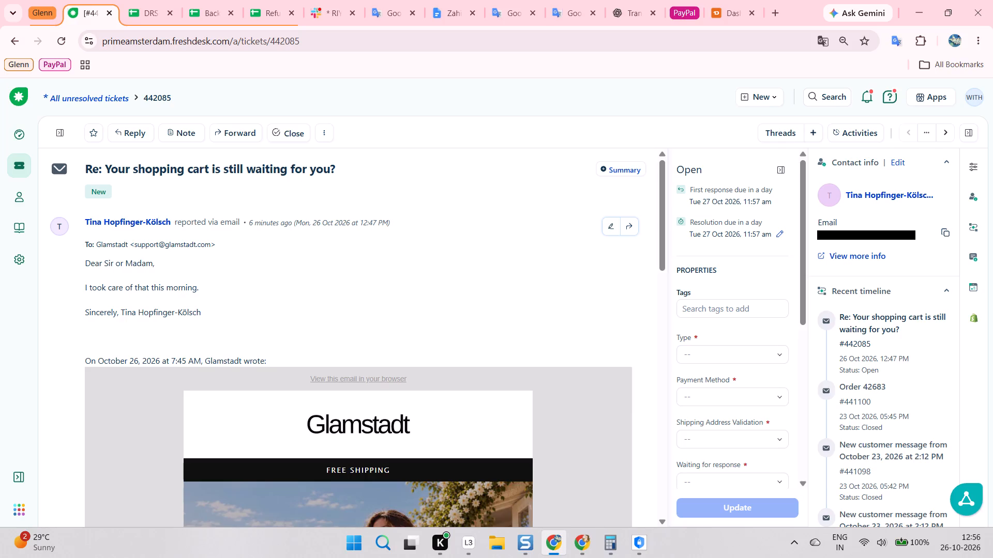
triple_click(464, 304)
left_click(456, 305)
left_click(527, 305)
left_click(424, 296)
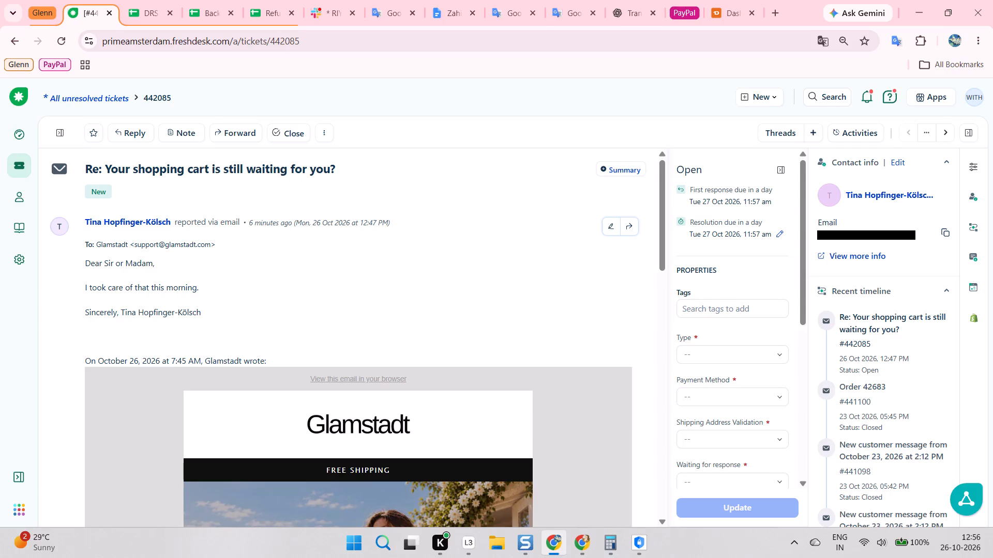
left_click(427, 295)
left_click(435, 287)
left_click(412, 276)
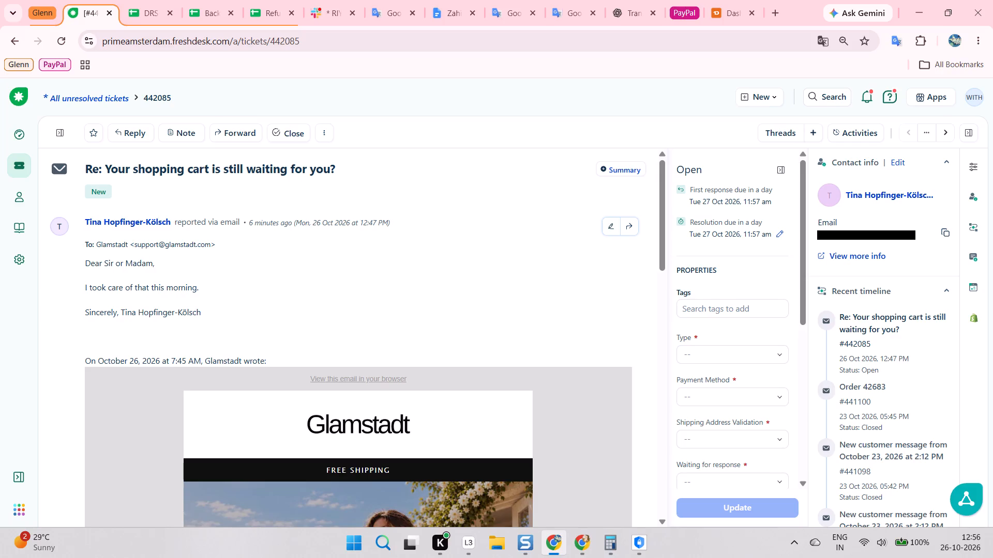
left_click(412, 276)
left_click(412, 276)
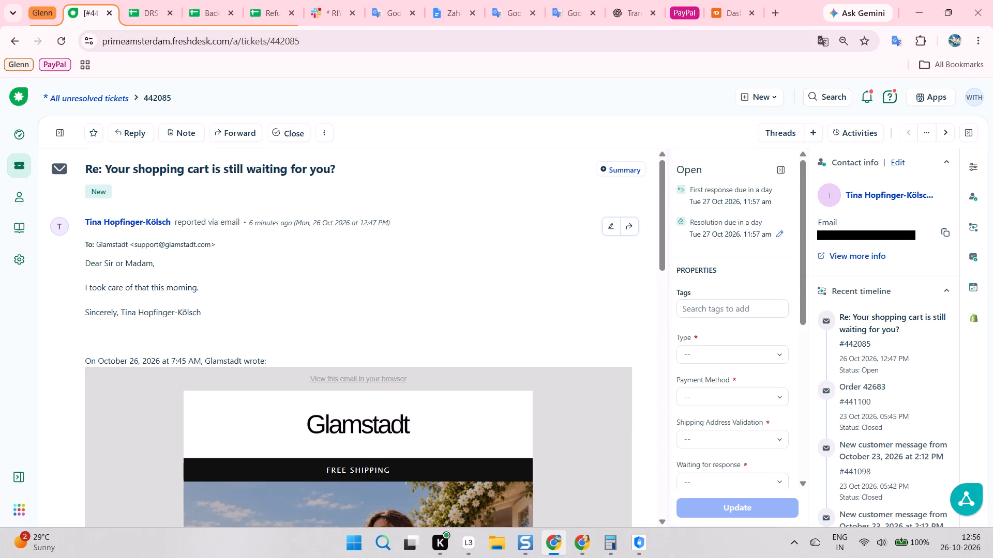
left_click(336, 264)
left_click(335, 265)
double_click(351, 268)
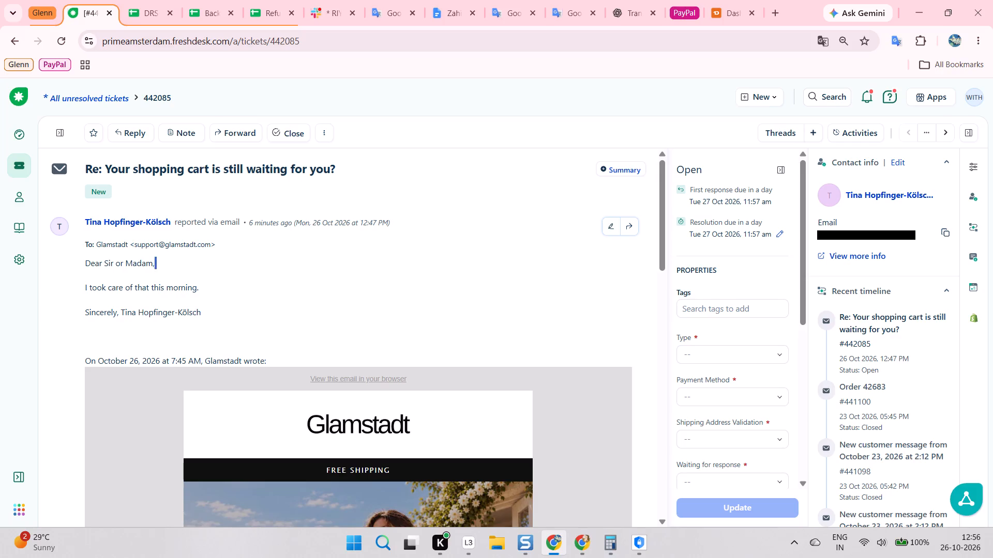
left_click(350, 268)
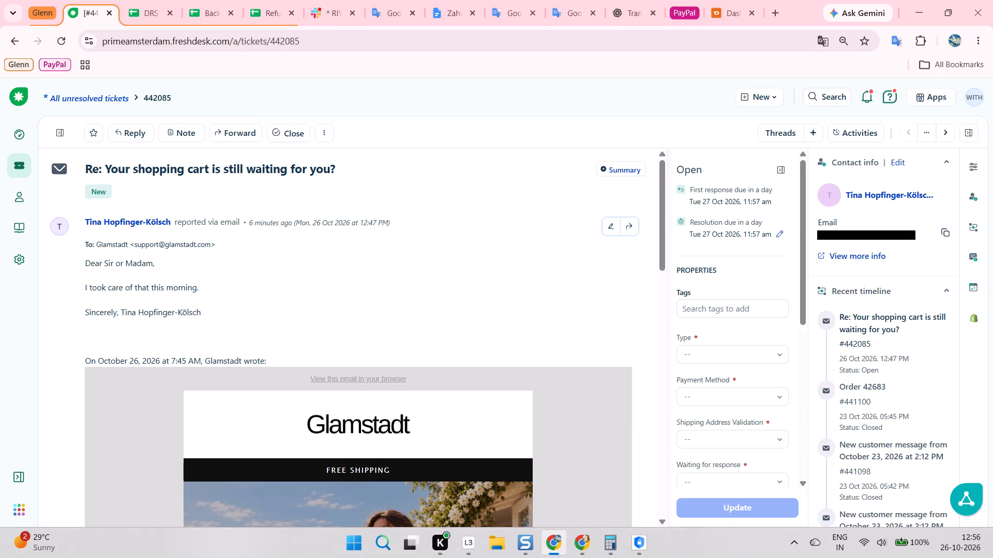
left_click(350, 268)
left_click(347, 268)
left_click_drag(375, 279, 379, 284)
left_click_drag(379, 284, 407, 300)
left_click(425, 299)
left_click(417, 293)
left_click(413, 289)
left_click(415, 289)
left_click(384, 295)
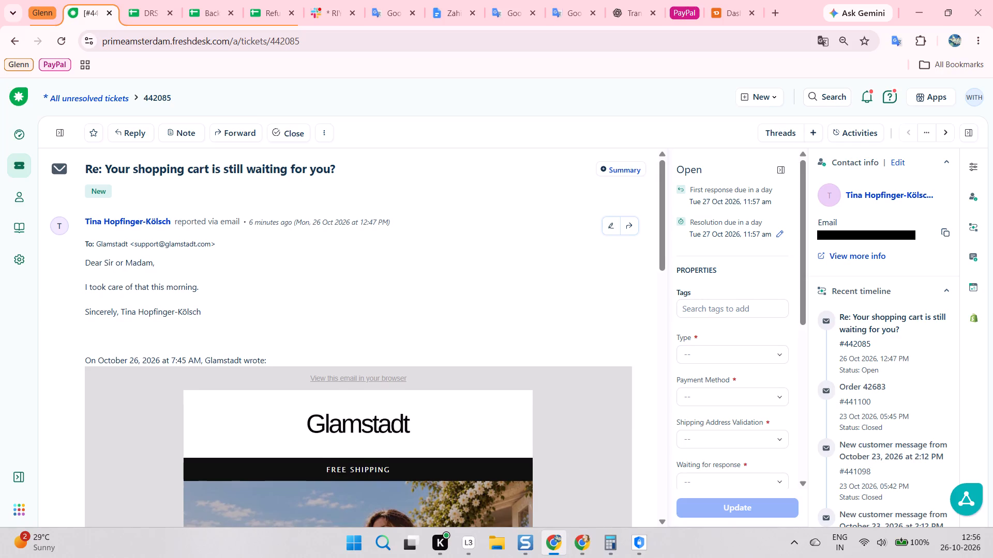
scroll(363, 290, "down", 10)
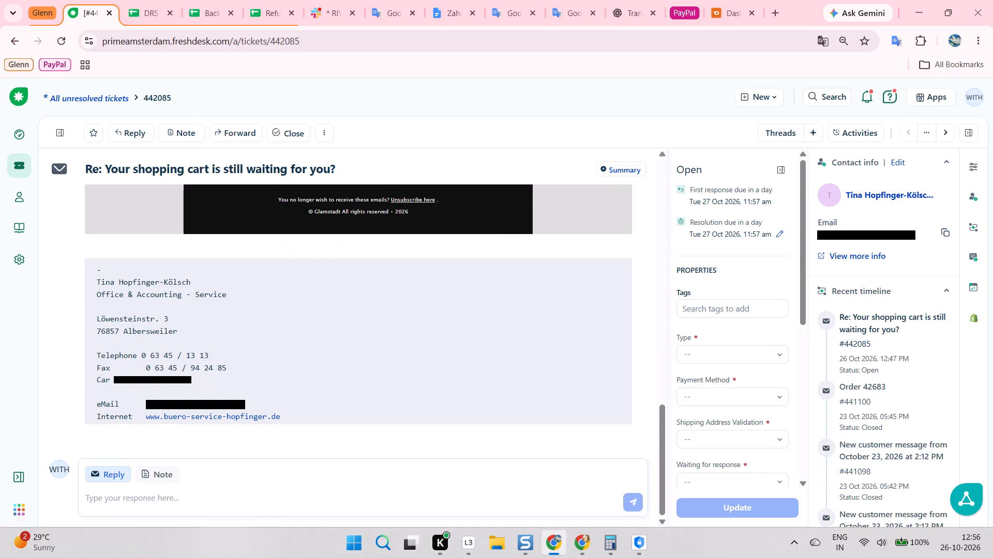
left_click(850, 384)
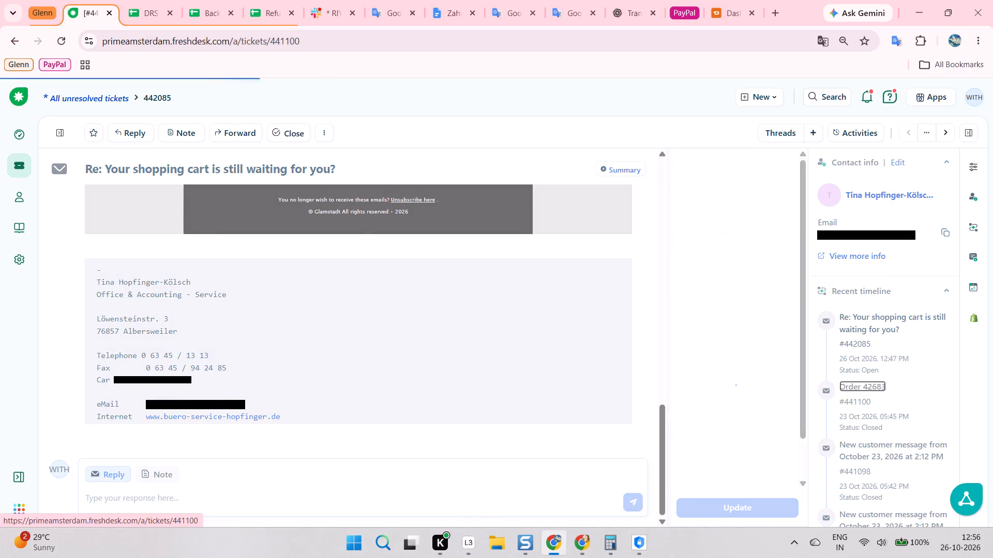
scroll(368, 286, "up", 6)
scroll(373, 278, "down", 1)
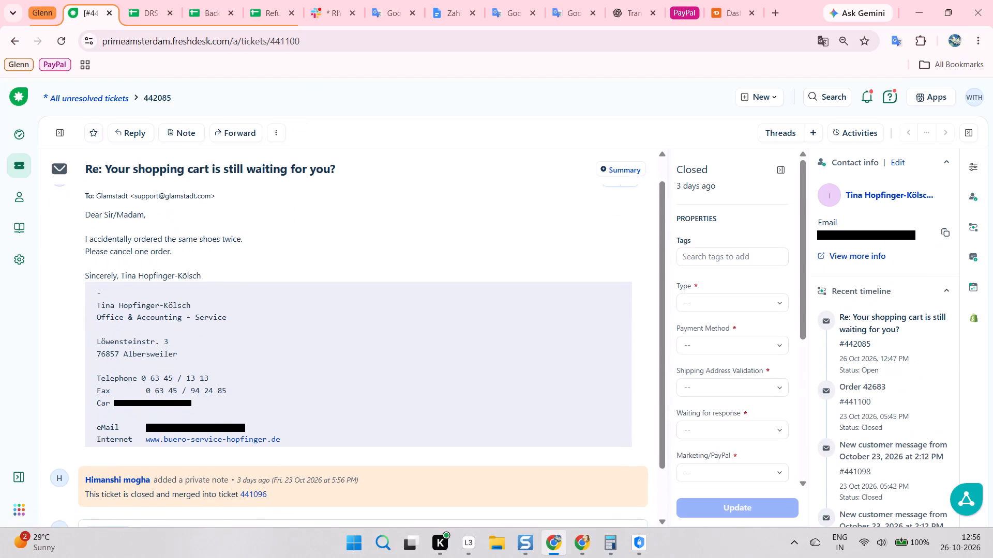
scroll(326, 290, "down", 2)
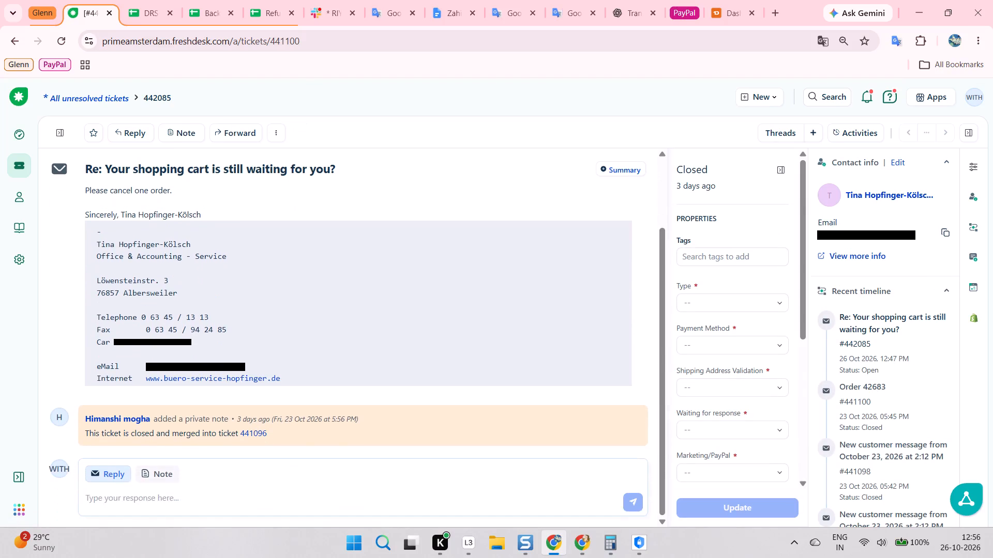
scroll(322, 304, "up", 7)
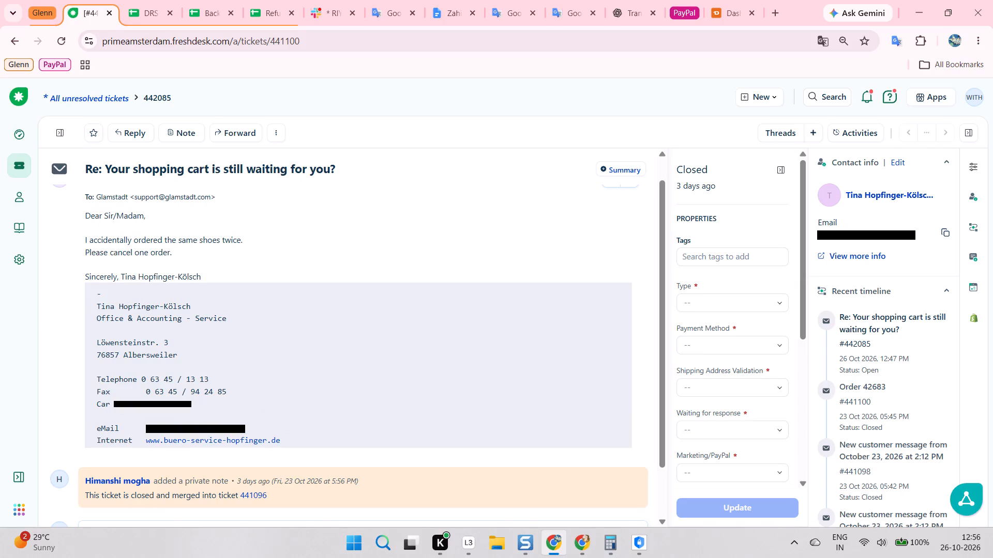
scroll(695, 361, "down", 1)
left_click(894, 305)
left_click(886, 316)
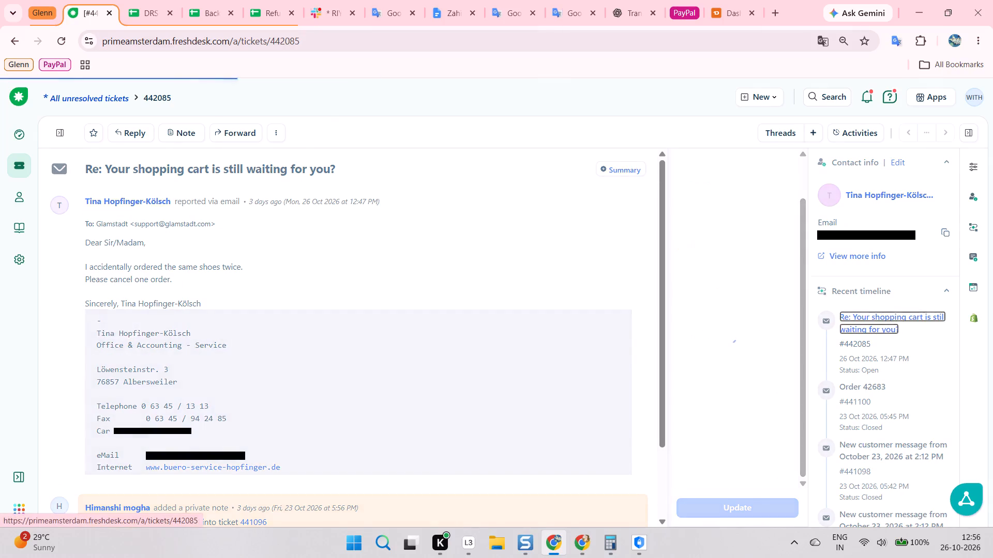
key("alt+Tab")
scroll(395, 243, "up", 3)
left_click(448, 116)
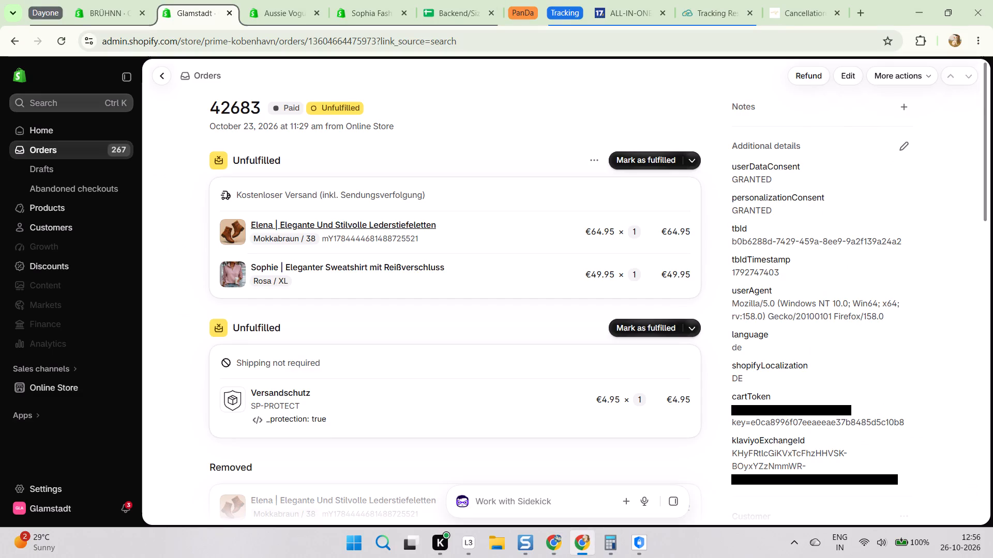
key("alt+Tab")
scroll(936, 393, "down", 3)
left_click(894, 260)
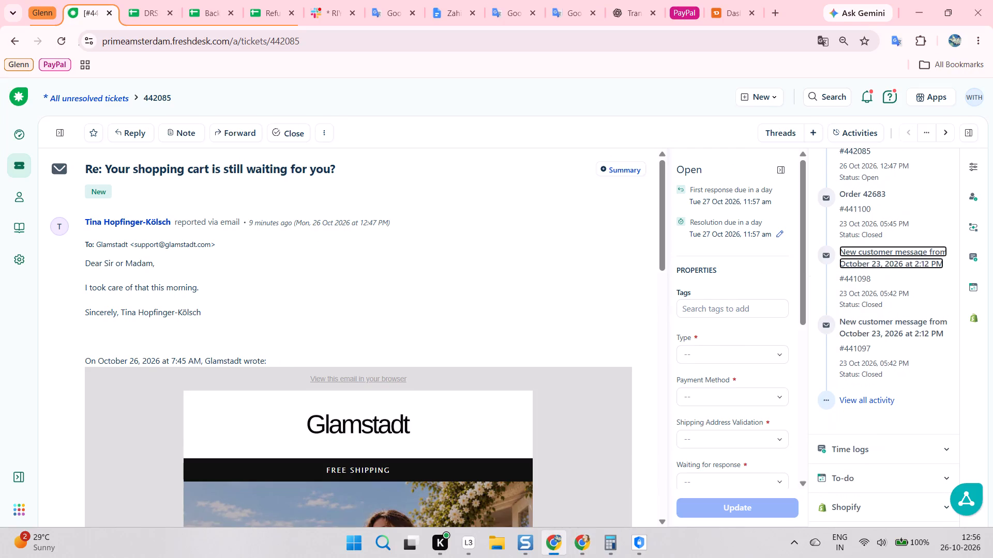
scroll(93, 255, "down", 4)
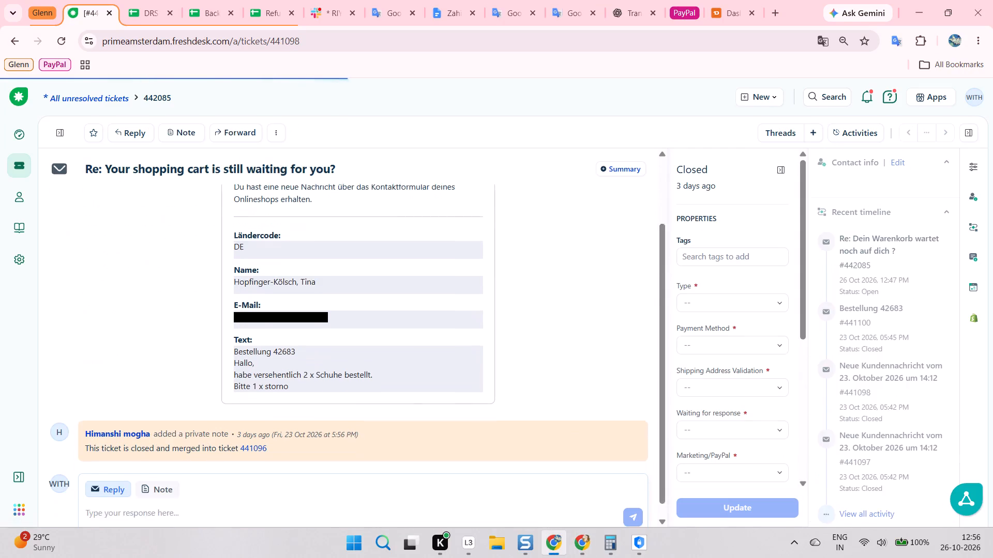
scroll(200, 285, "down", 5)
scroll(894, 418, "down", 3)
left_click(885, 425)
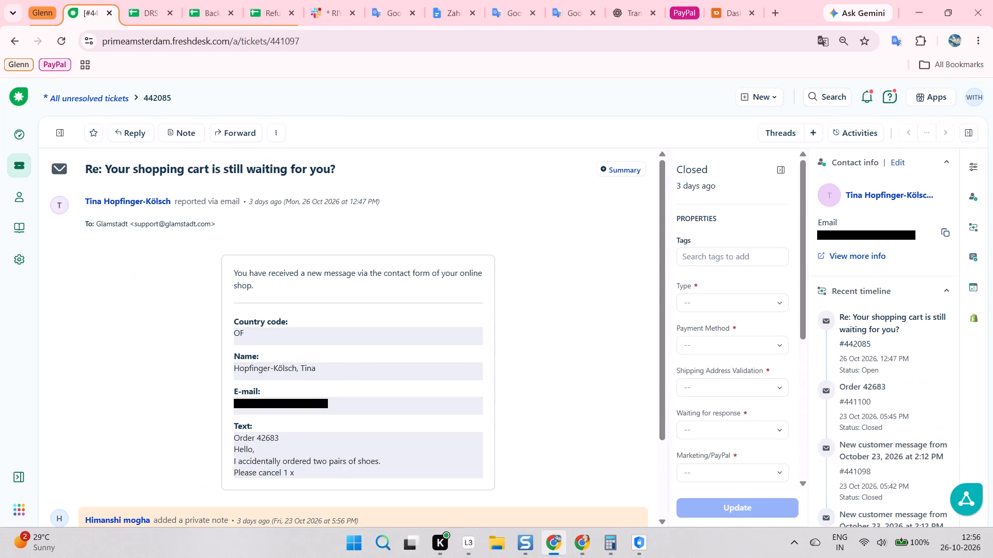
scroll(885, 425, "down", 4)
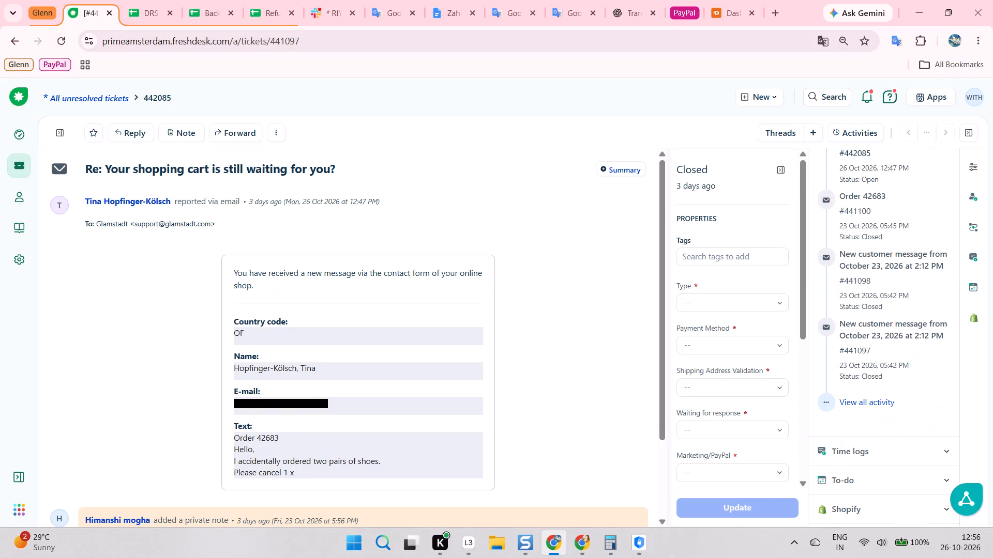
scroll(894, 408, "down", 2)
View all of the customer's activity and look through the complete list of their tickets.
left_click(880, 402)
scroll(138, 267, "down", 1)
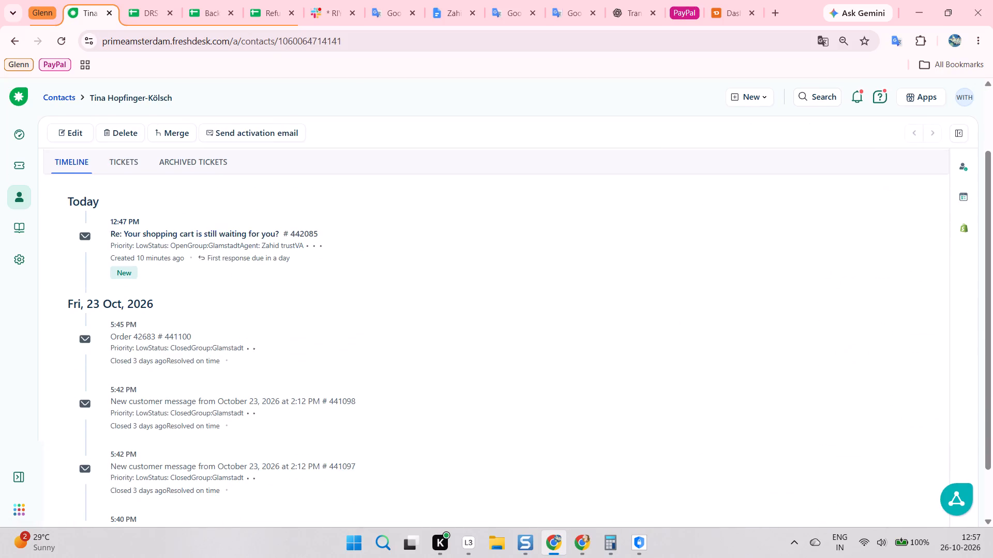
left_click(129, 165)
scroll(181, 294, "down", 6)
scroll(300, 425, "down", 1)
scroll(392, 320, "up", 1)
scroll(393, 320, "down", 2)
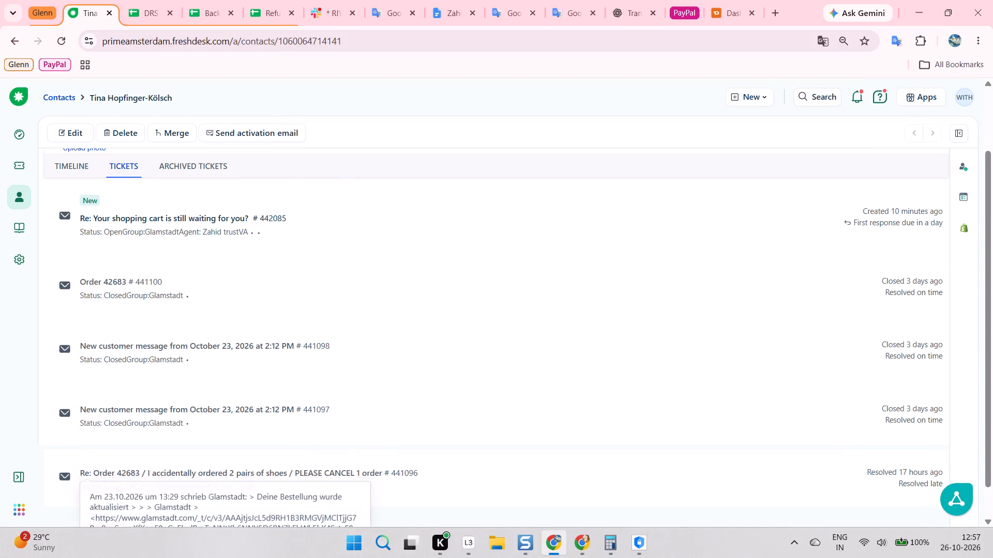
left_click(367, 472)
scroll(316, 287, "down", 7)
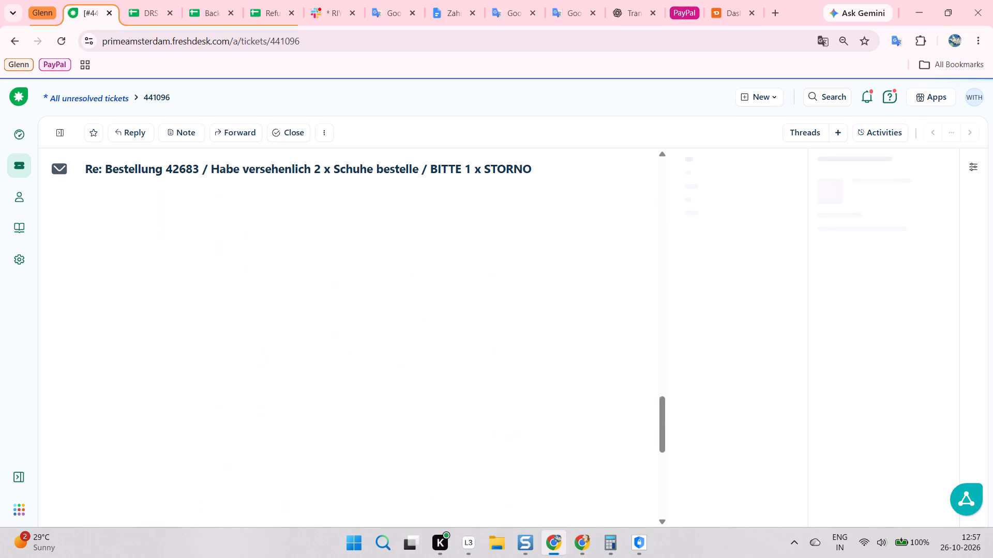
scroll(322, 286, "down", 9)
scroll(543, 331, "up", 3)
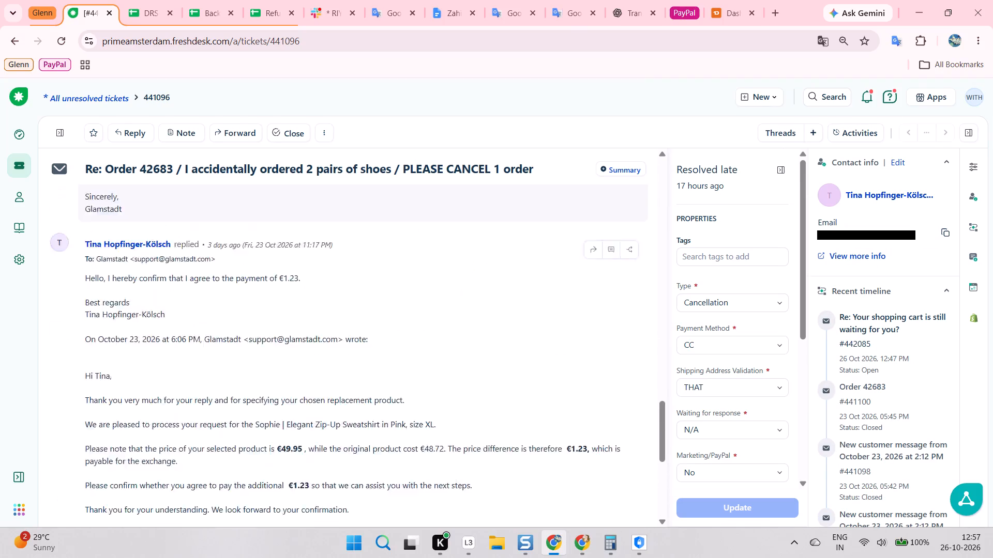
scroll(449, 328, "up", 2)
left_click(362, 352)
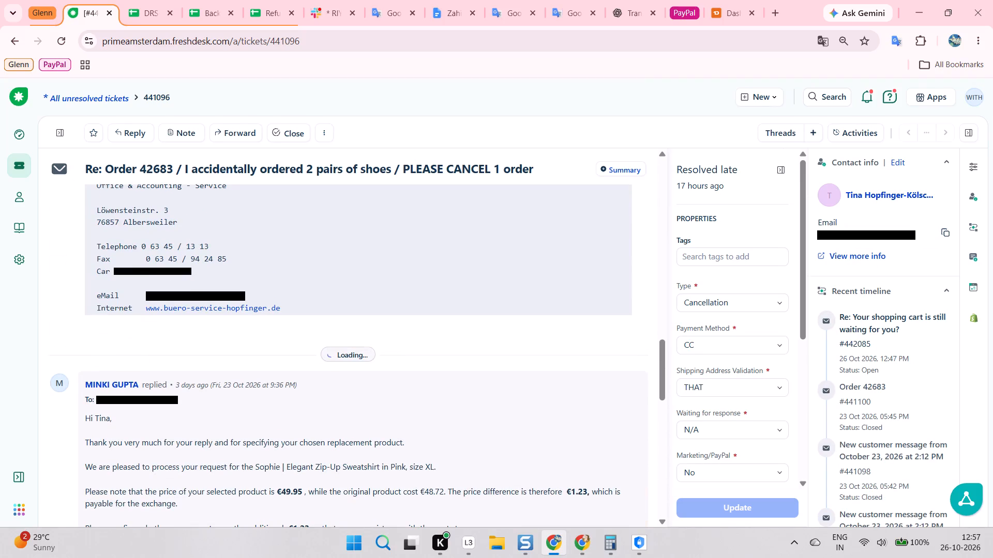
scroll(377, 326, "up", 12)
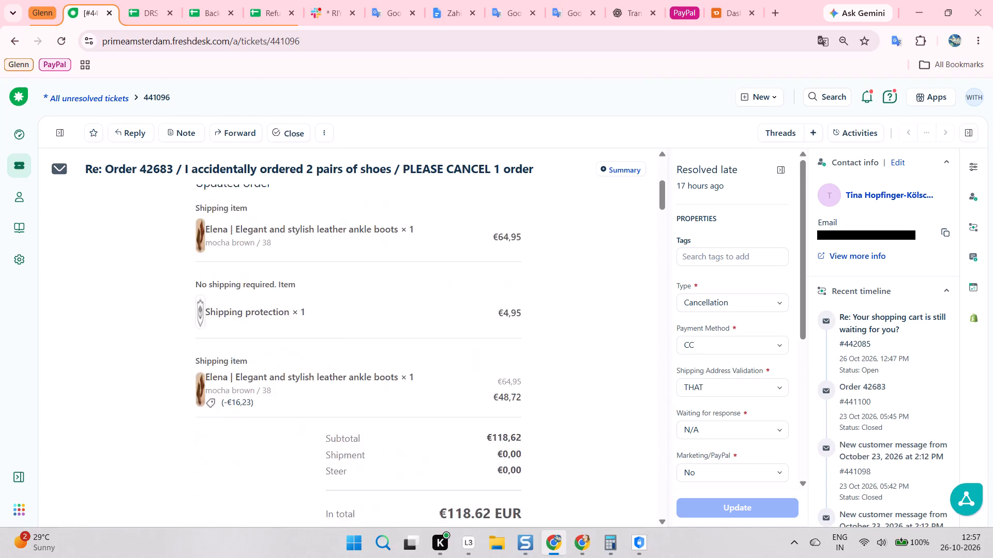
scroll(416, 308, "up", 7)
left_click(413, 260)
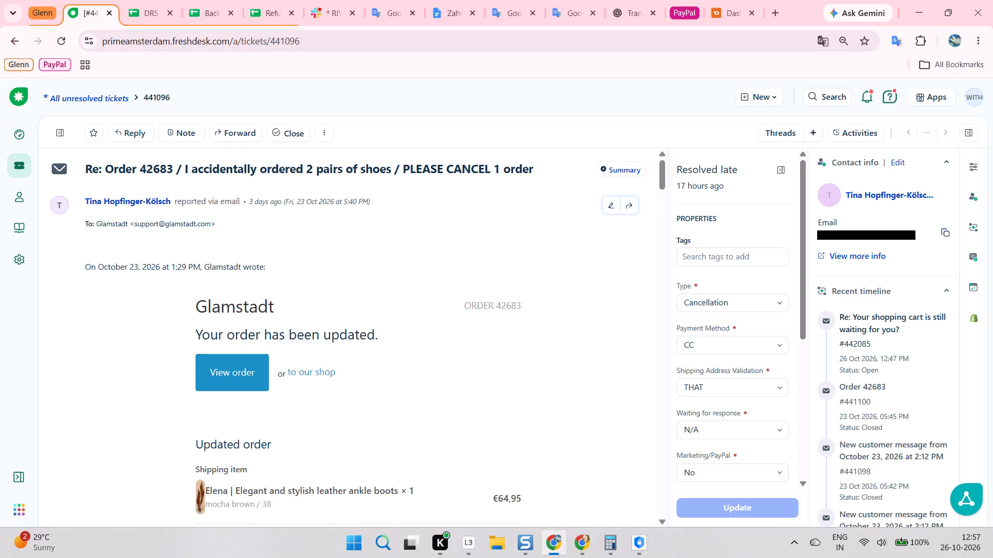
scroll(415, 287, "up", 5)
Return to ticket 442085 from the recent timeline and reread the customer's message.
left_click(880, 328)
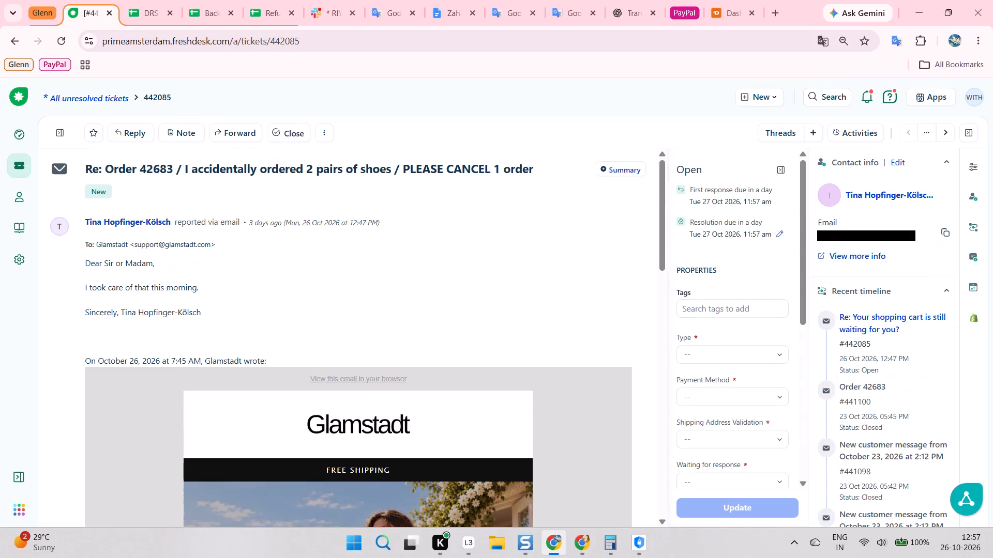
scroll(747, 339, "up", 4)
scroll(399, 300, "up", 2)
left_click(379, 286)
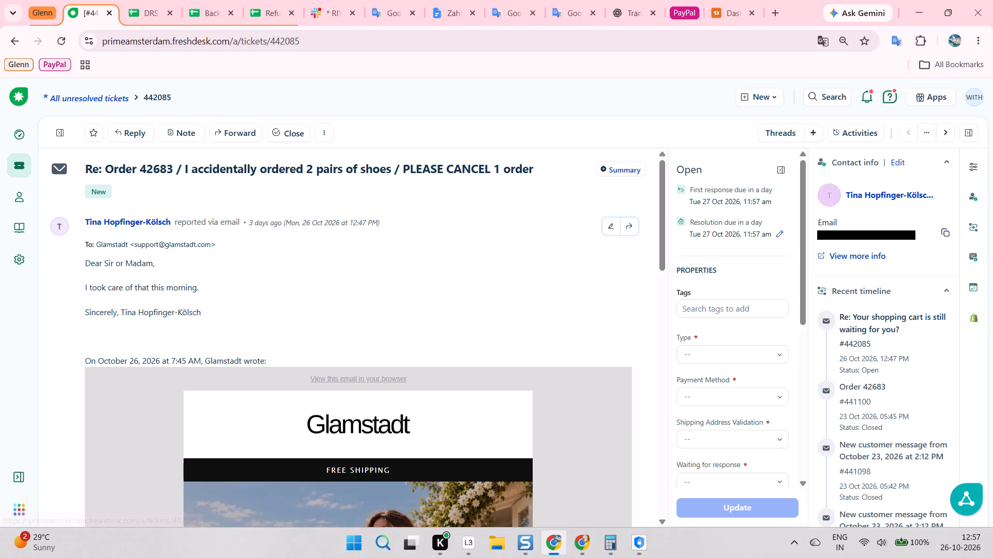
Reopen ticket 441096 through the customer's full ticket list and view its first message.
scroll(851, 403, "down", 6)
left_click(871, 400)
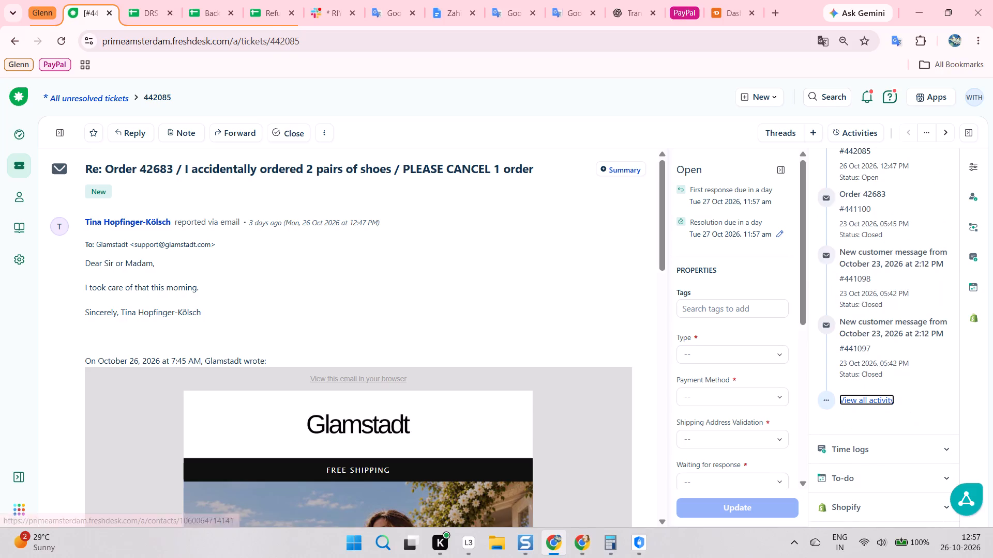
left_click(121, 249)
scroll(174, 259, "down", 9)
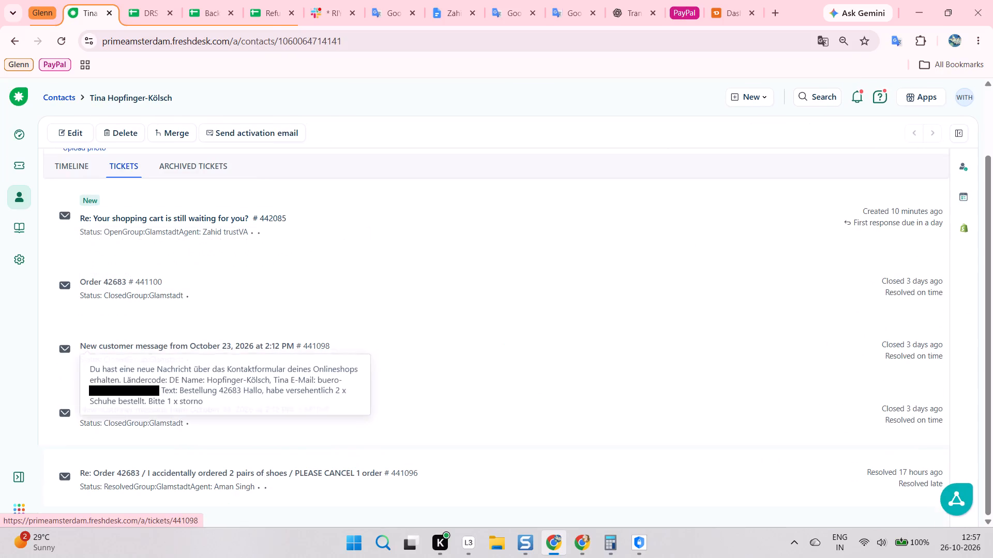
scroll(267, 339, "down", 4)
scroll(349, 375, "down", 3)
left_click(248, 476)
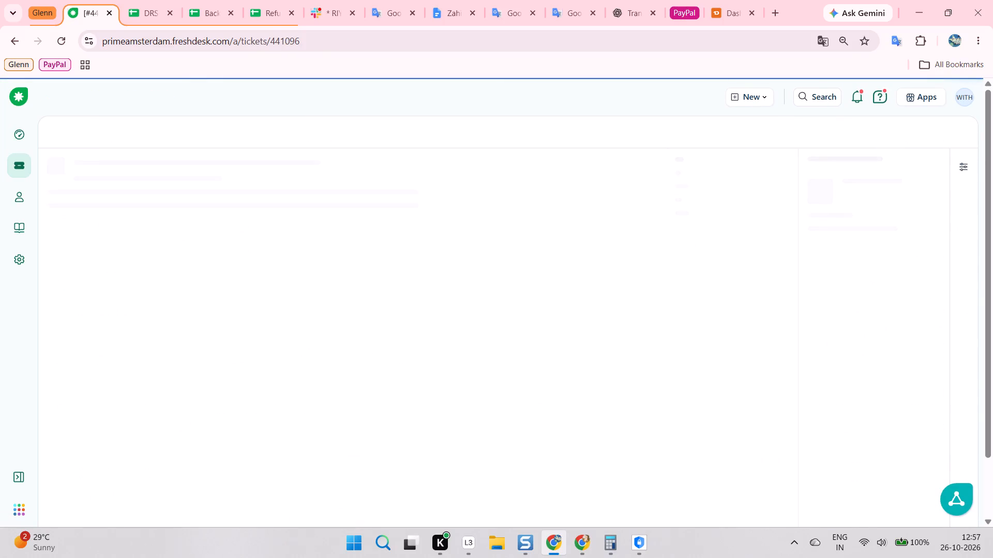
scroll(203, 315, "up", 7)
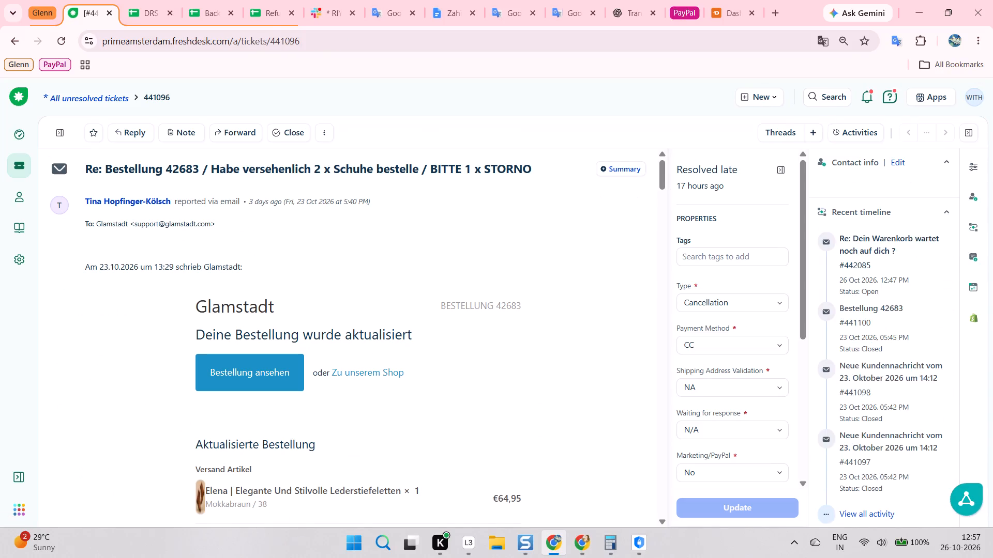
left_click(879, 328)
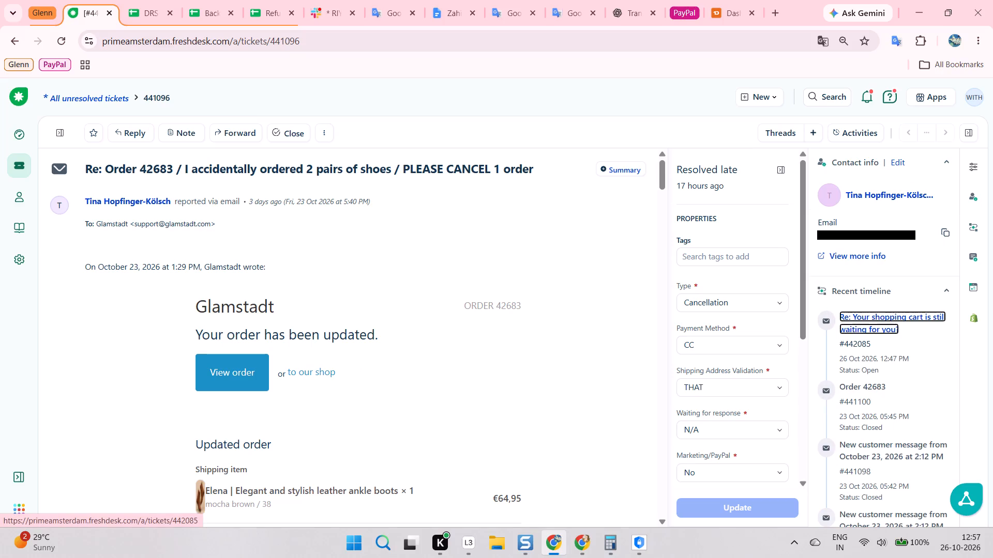
scroll(781, 322, "up", 13)
right_click(355, 262)
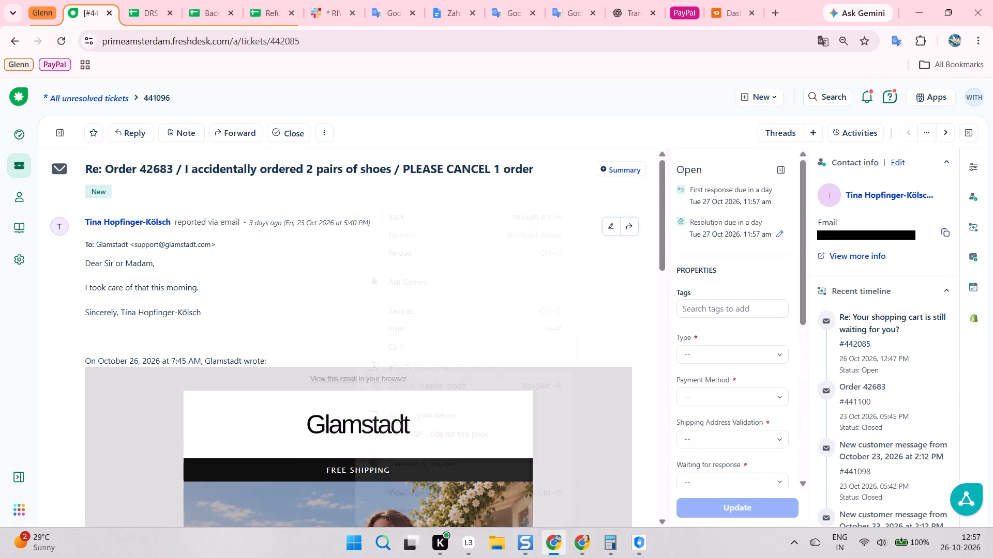
scroll(404, 396, "down", 2)
left_click(449, 470)
left_click(738, 79)
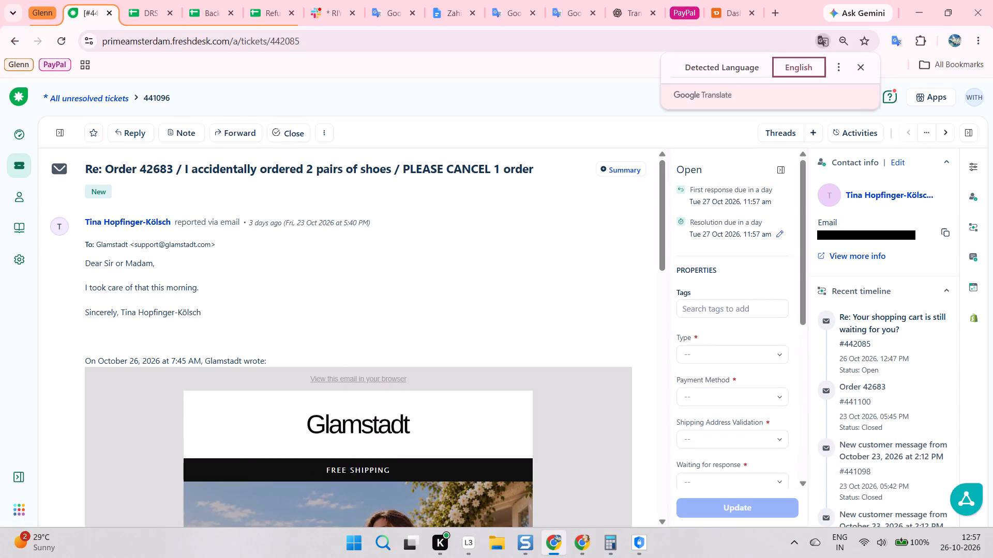
left_click(734, 76)
left_click(317, 334)
scroll(416, 317, "down", 8)
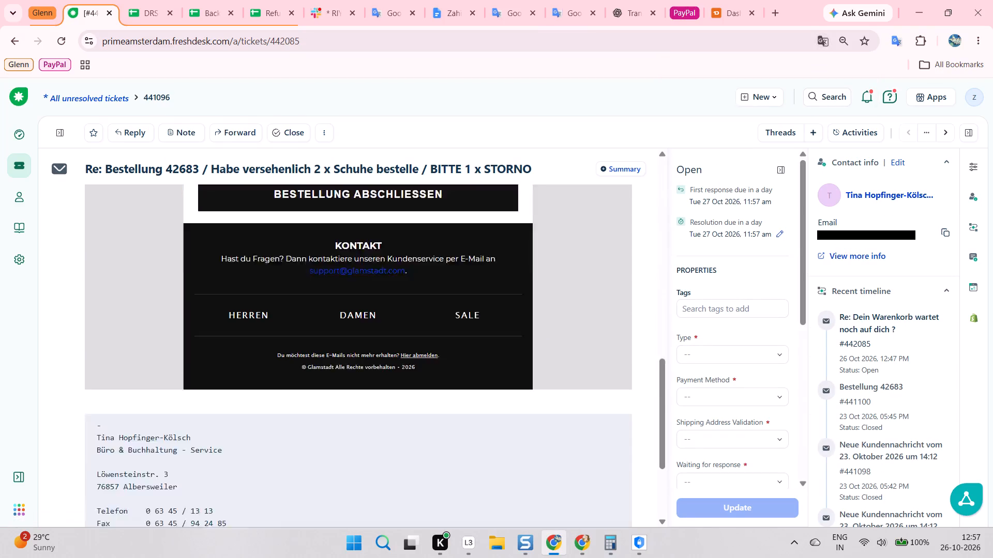
scroll(460, 317, "down", 5)
scroll(463, 324, "up", 10)
right_click(407, 228)
scroll(446, 393, "down", 3)
left_click(480, 477)
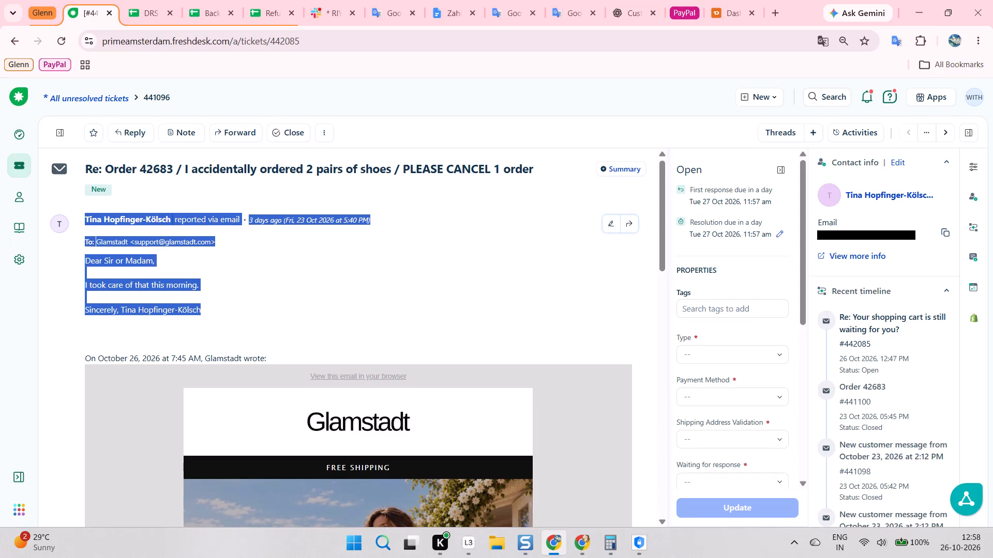
scroll(304, 312, "up", 1)
left_click(266, 309)
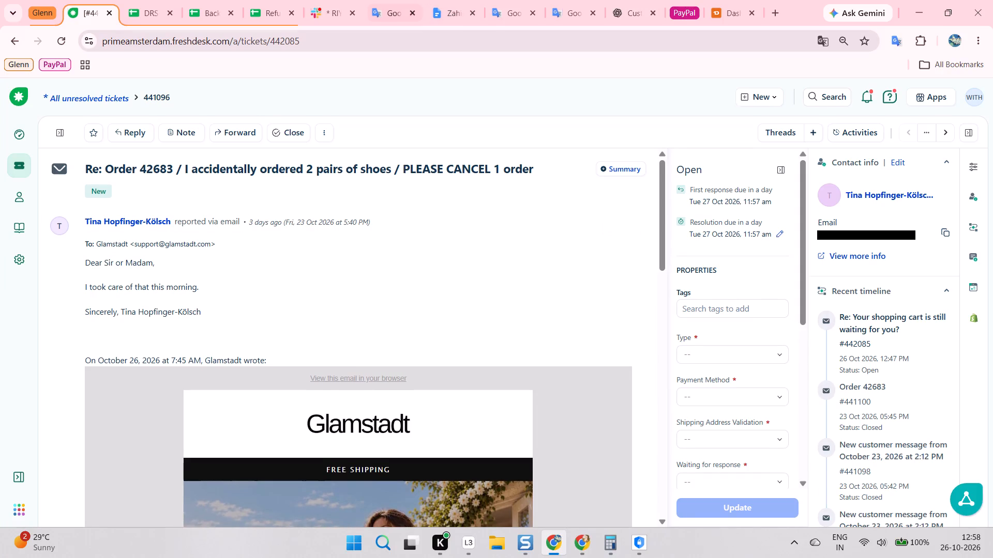
left_click(436, 0)
scroll(452, 180, "up", 5)
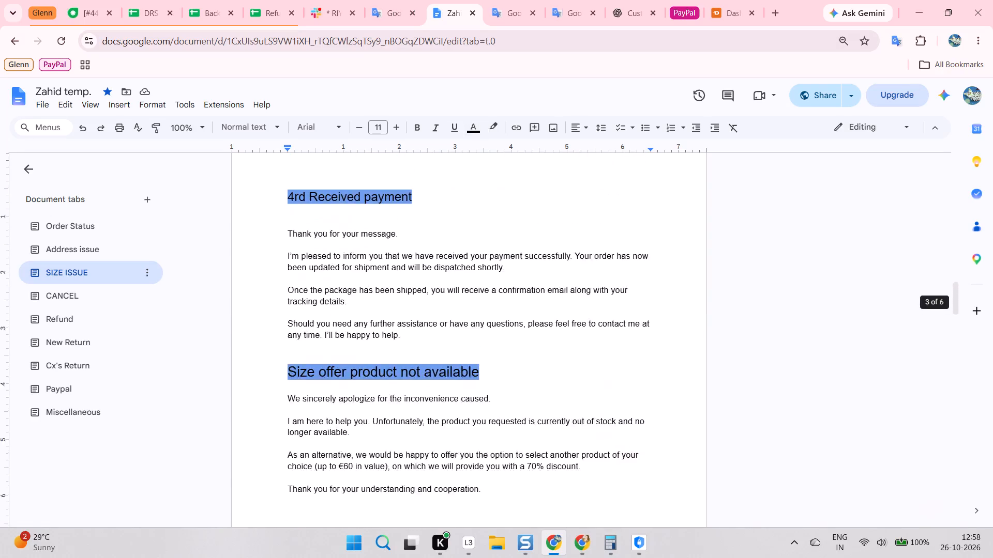
Copy the Aussie Vogue additional-item reply from one Google Translate page and paste it into the other English-to-German one.
left_click(496, 0)
scroll(422, 253, "up", 5)
left_click(294, 289)
key("ctrl+a")
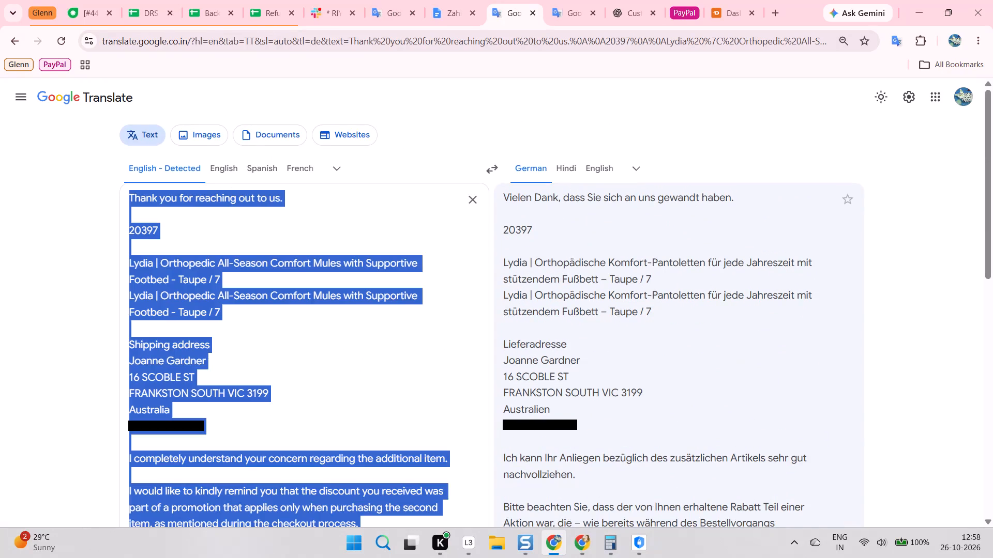
key("ctrl+c")
key("ctrl+c")
key("ctrl+c")
key("ctrl+c")
left_click(582, 0)
scroll(424, 226, "up", 8)
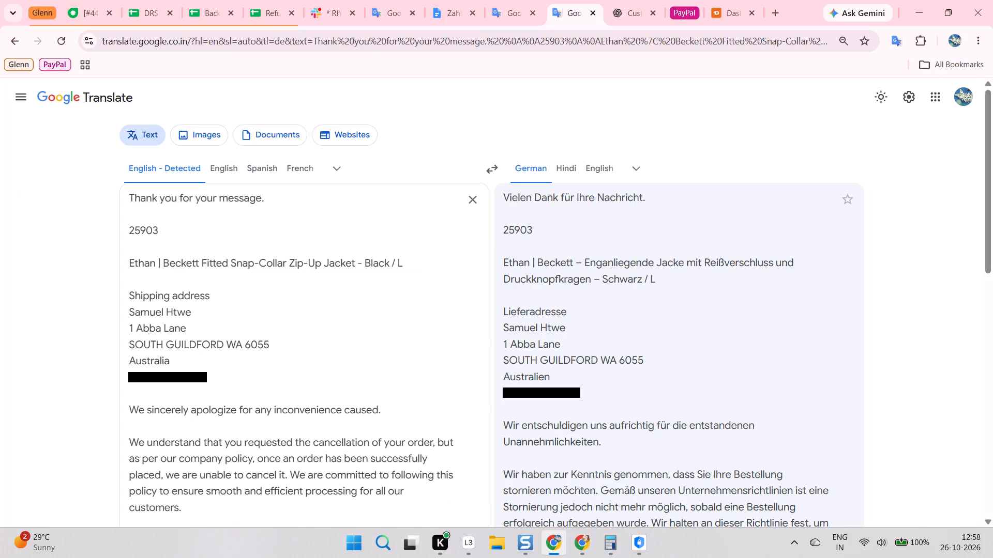
left_click(484, 195)
key("ctrl+v")
scroll(307, 267, "down", 3)
key("alt+Tab")
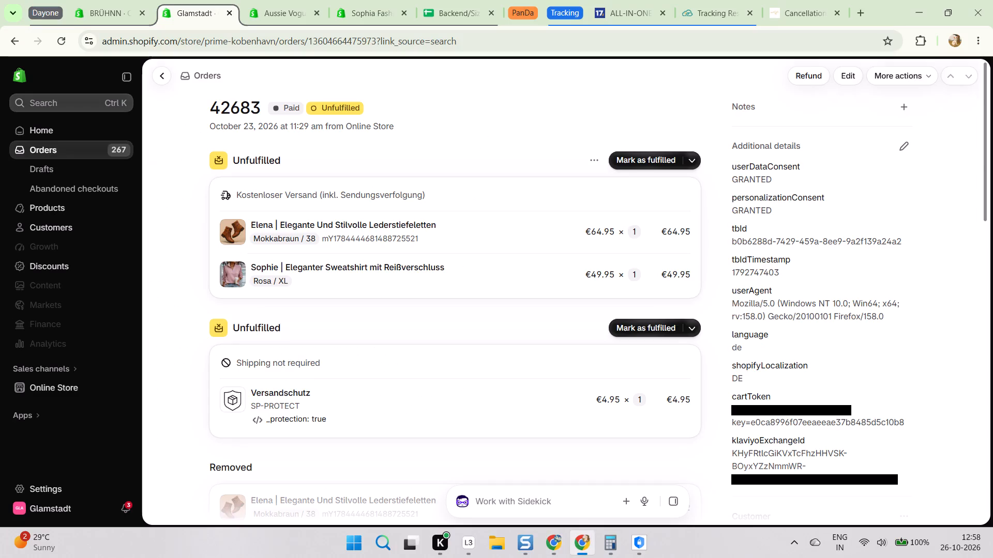
scroll(248, 114, "up", 3)
double_click(237, 104)
key("ctrl+c")
key("ctrl+c")
key("alt+Tab")
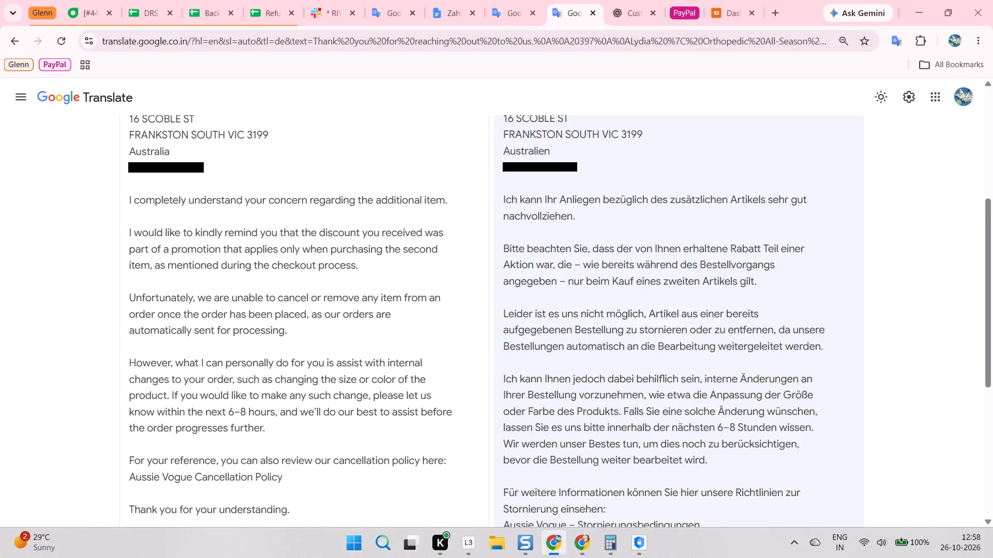
scroll(192, 213, "up", 7)
double_click(144, 228)
key("ctrl+v")
Replace the two Lydia product lines with Elena | Elegante Und Stilvolle Lederstiefeletten, Mokkabraun / 38, from the Shopify order.
key("alt+Tab")
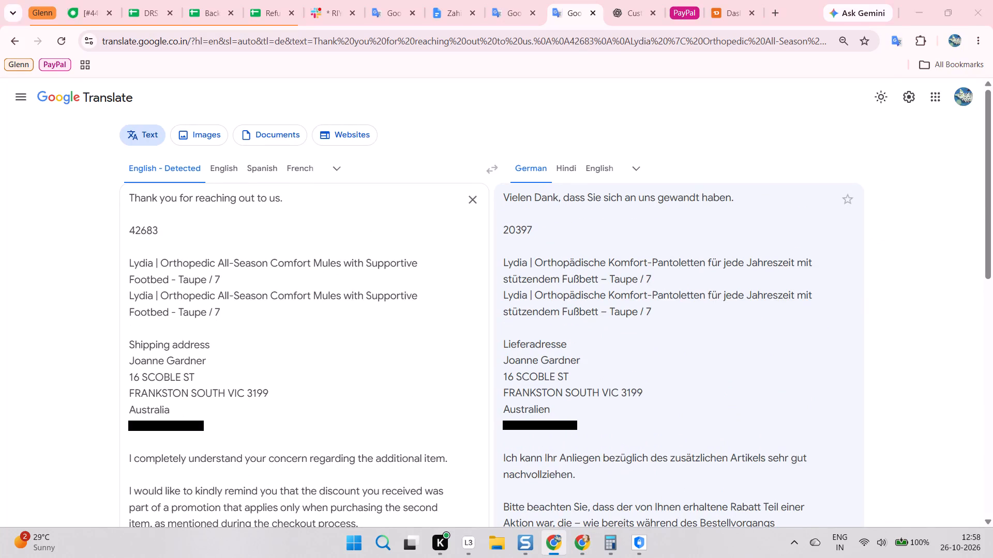
scroll(318, 248, "up", 2)
left_click_drag(320, 244, 244, 227)
key("ctrl+c")
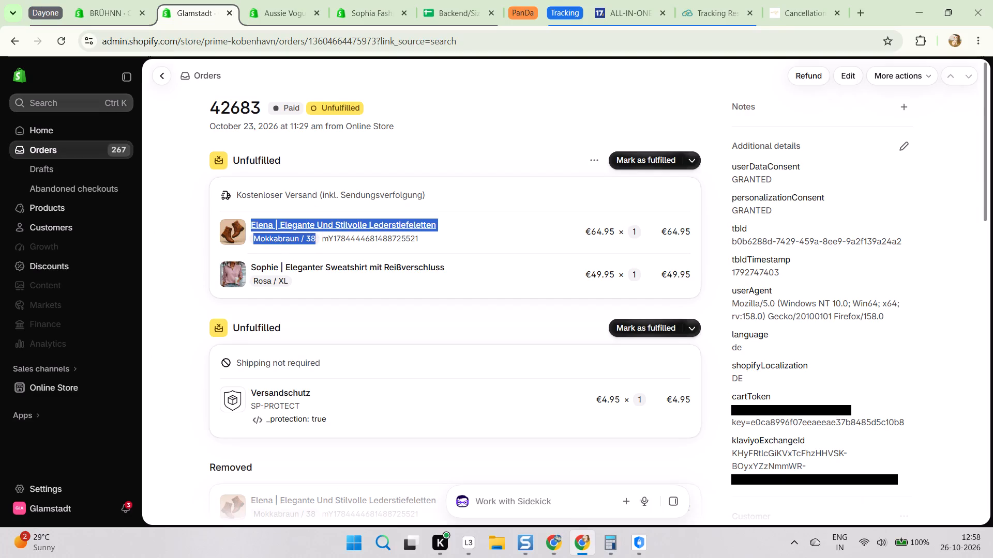
key("ctrl+c")
key("alt+Tab")
left_click_drag(242, 316, 118, 259)
key("ctrl+v")
Add the order's second item, Sophie | Eleganter Sweatshirt mit Reißverschluss, Rosa / XL, beneath the Elena item in the reply.
key("alt+Tab")
left_click_drag(295, 284, 234, 268)
key("ctrl+c")
key("ctrl+c")
key("alt+Tab")
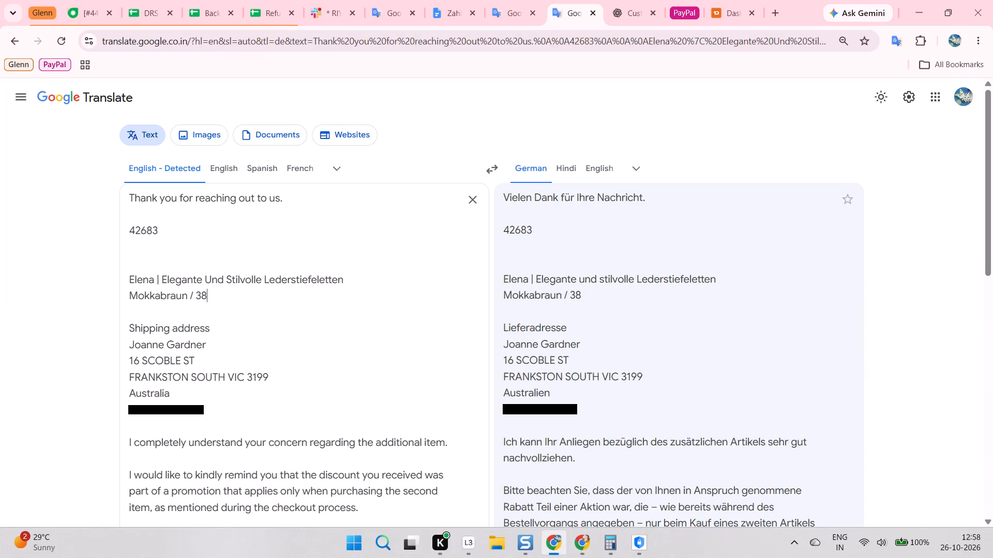
key("Return")
key("ctrl+v")
Put each item on one line with " - " before its variant, and remove the extra blank lines around the Elena item.
left_click(181, 257)
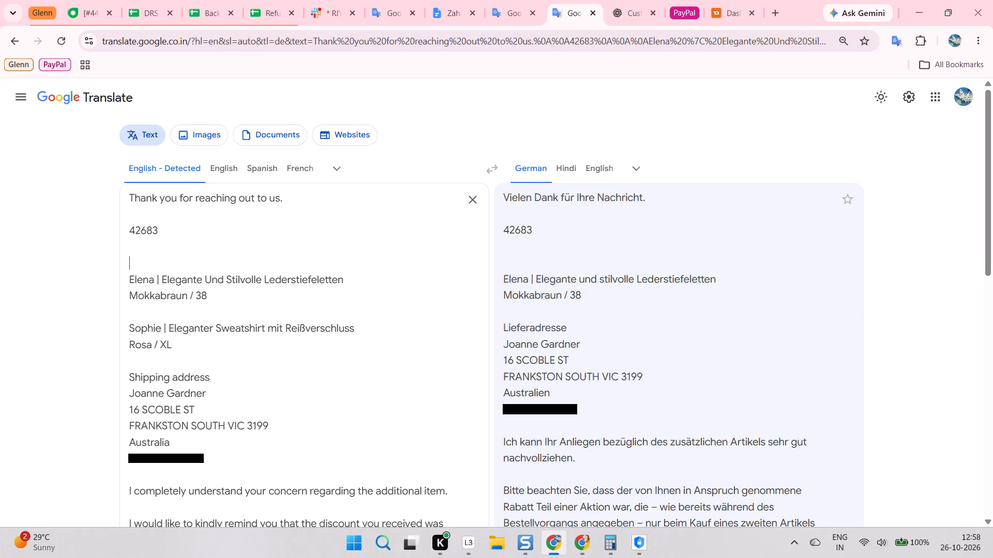
key("BackSpace")
left_click(130, 280)
key("BackSpace")
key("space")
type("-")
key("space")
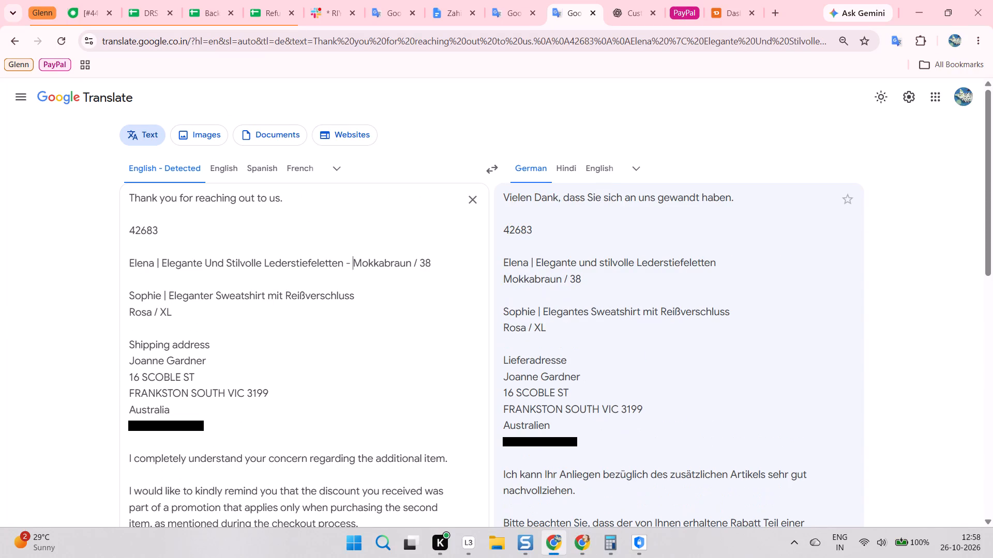
left_click(132, 317)
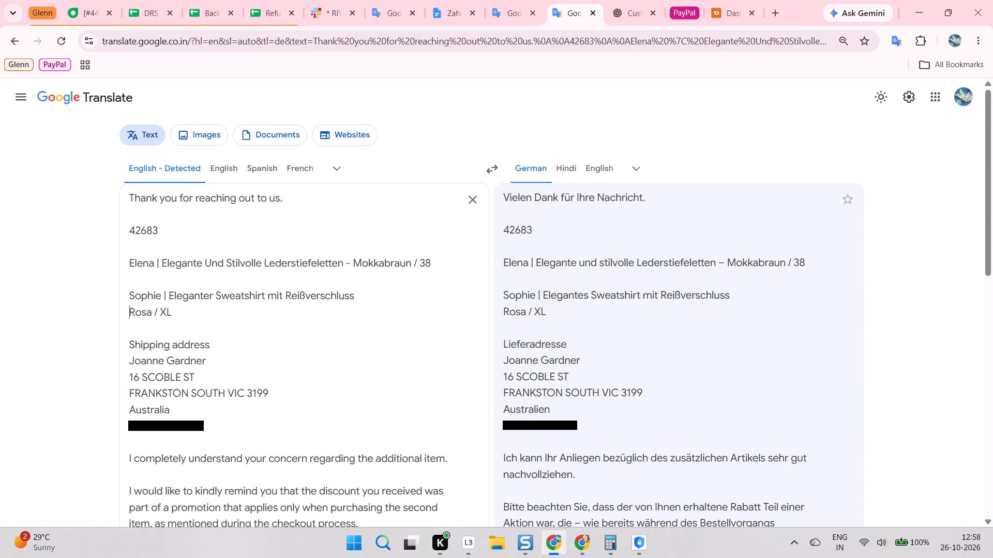
key("BackSpace")
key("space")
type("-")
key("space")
left_click(145, 282)
key("BackSpace")
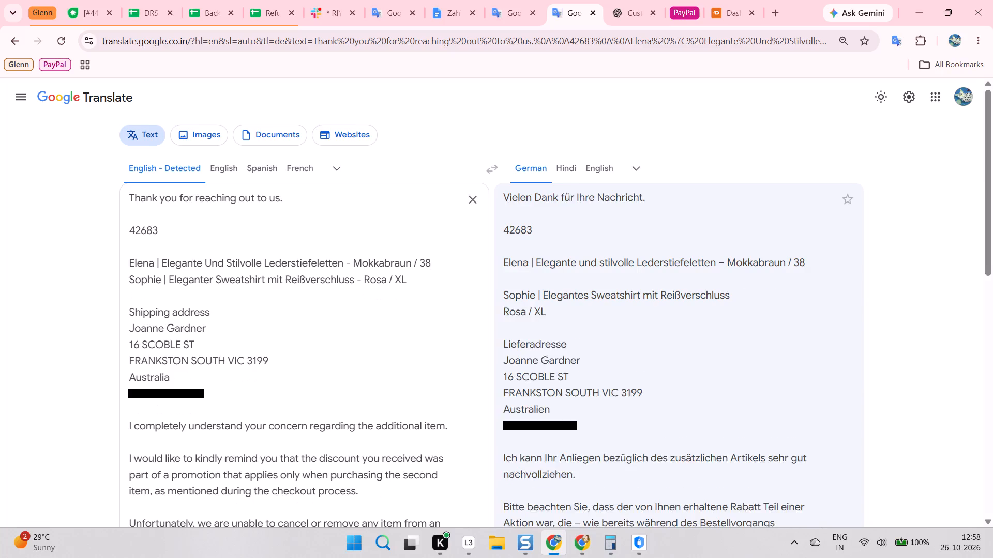
key("alt+Tab")
scroll(596, 255, "down", 2)
scroll(676, 276, "down", 3)
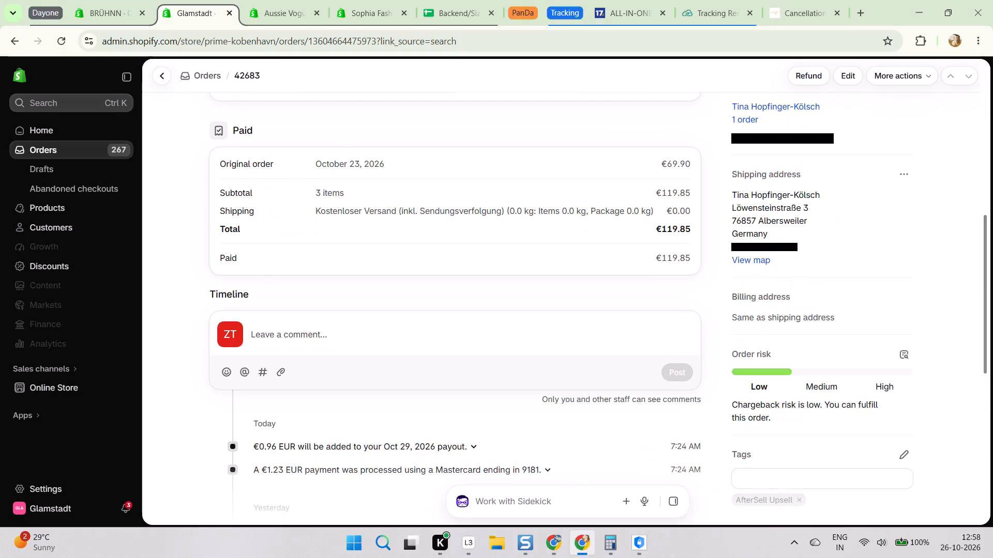
left_click_drag(725, 193, 826, 256)
key("ctrl+c")
key("ctrl+c")
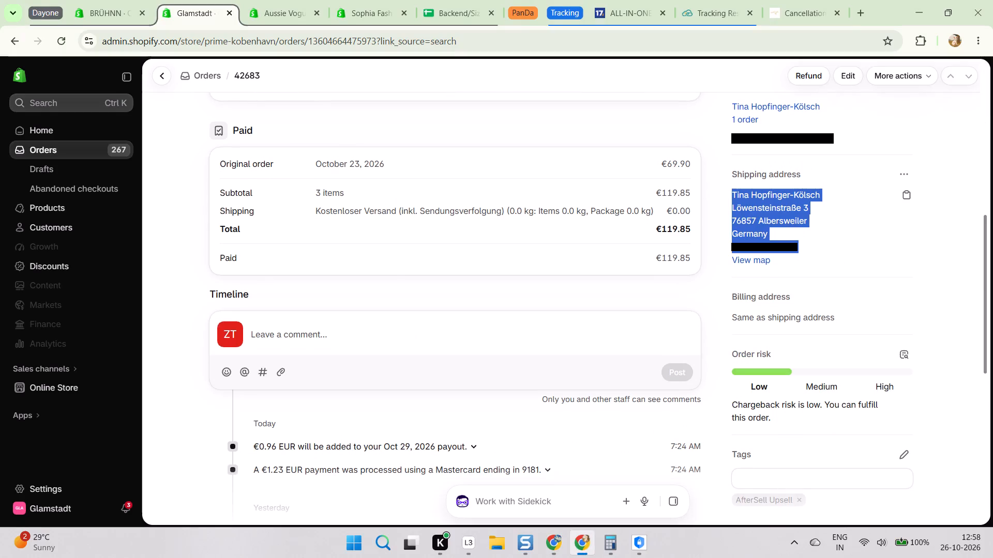
key("alt+Tab")
left_click_drag(212, 390, 120, 331)
key("ctrl+v")
key("BackSpace")
key("BackSpace")
Replace Aussie Vogue in the reply's signature with the store name Glamstadt, copied from Shopify.
scroll(306, 339, "down", 2)
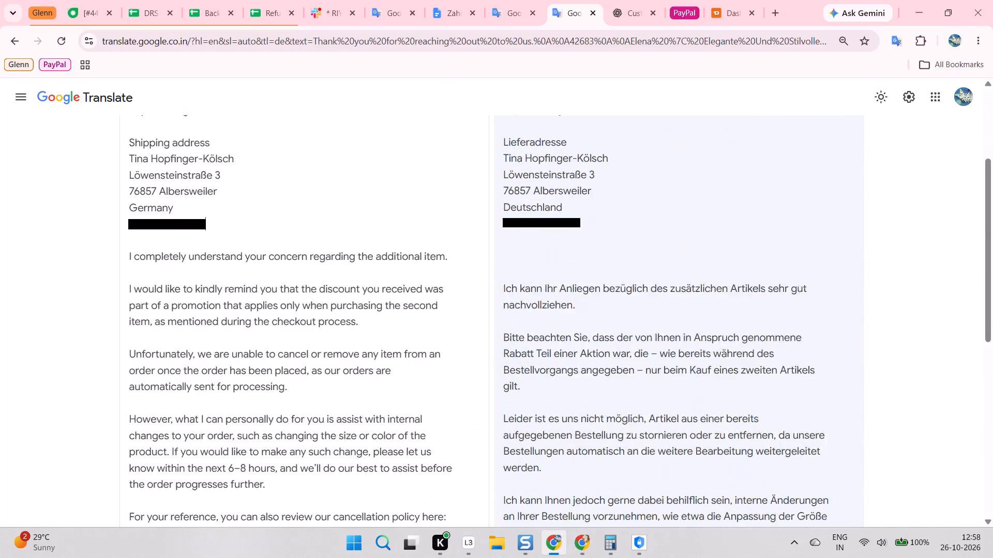
scroll(332, 322, "down", 2)
key("alt+Tab")
key("alt+Tab")
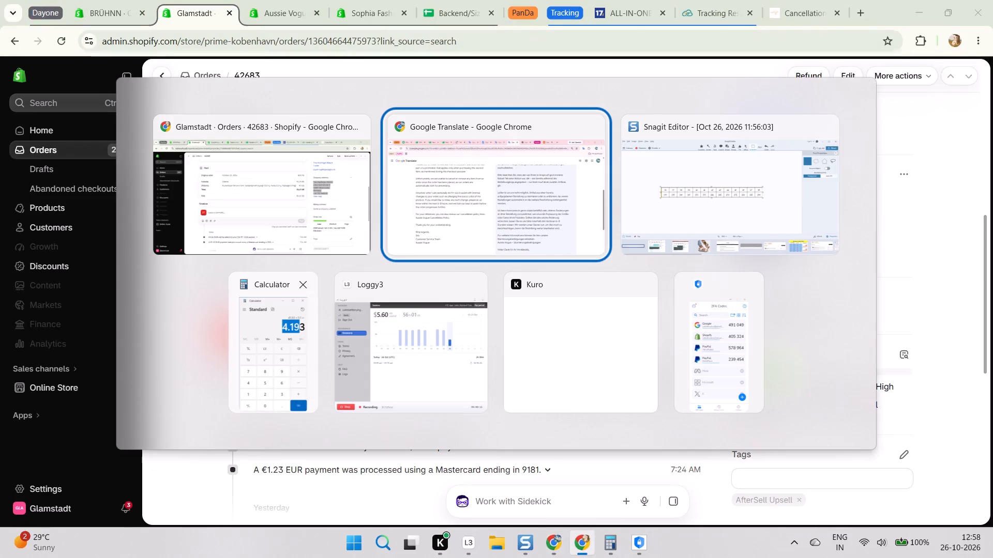
left_click(550, 538)
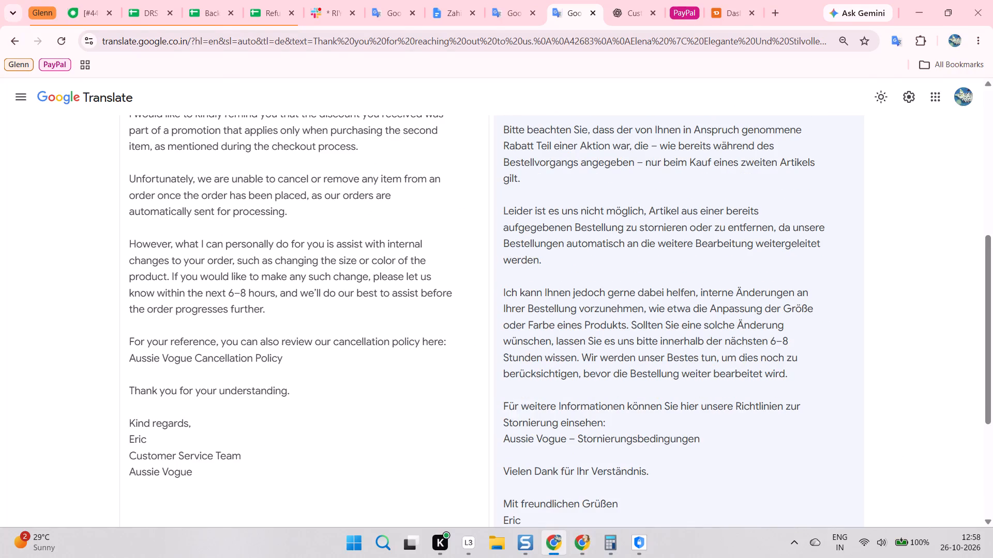
key("alt+Tab")
scroll(245, 147, "up", 4)
left_click(62, 510)
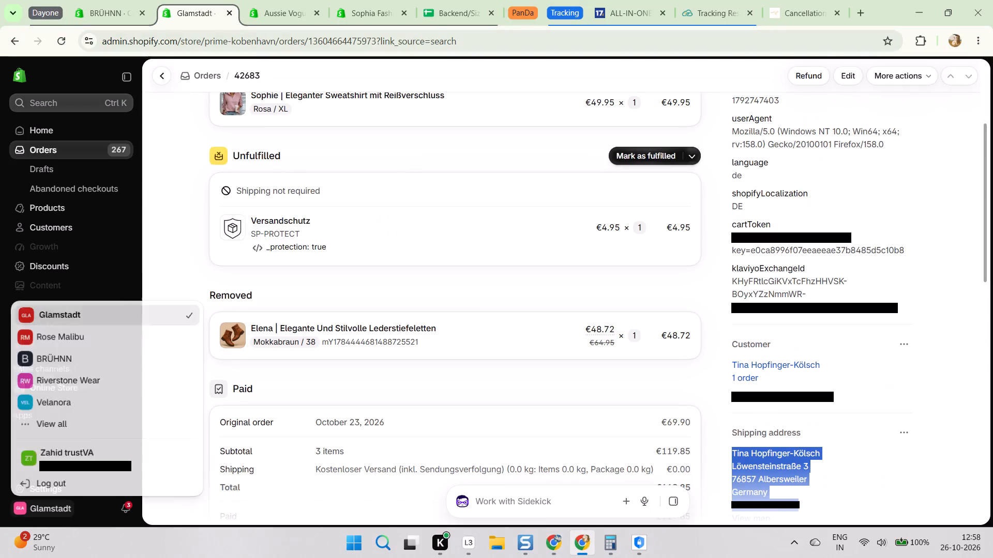
triple_click(117, 293)
key("ctrl+c")
key("ctrl+c")
left_click(162, 240)
key("alt+Tab")
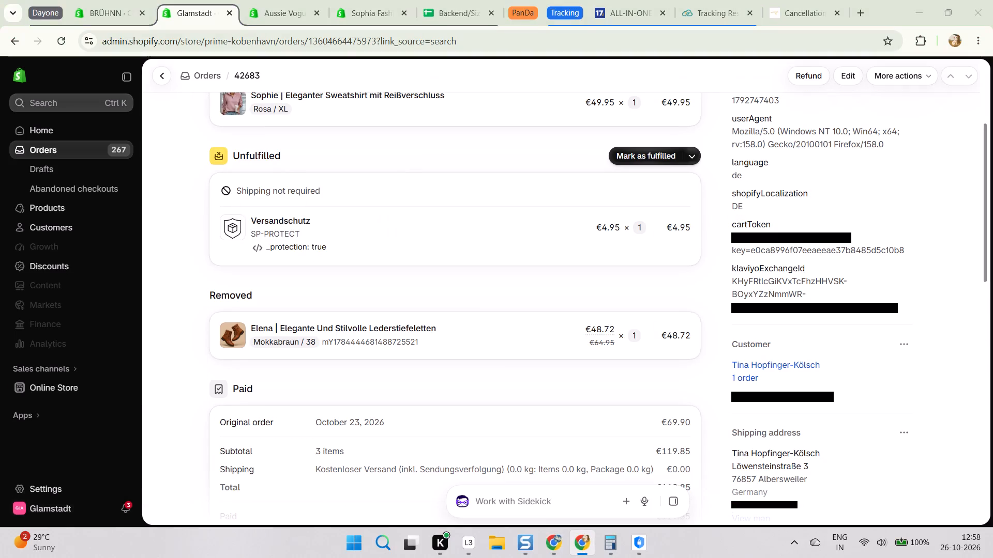
triple_click(182, 472)
key("ctrl+v")
key("BackSpace")
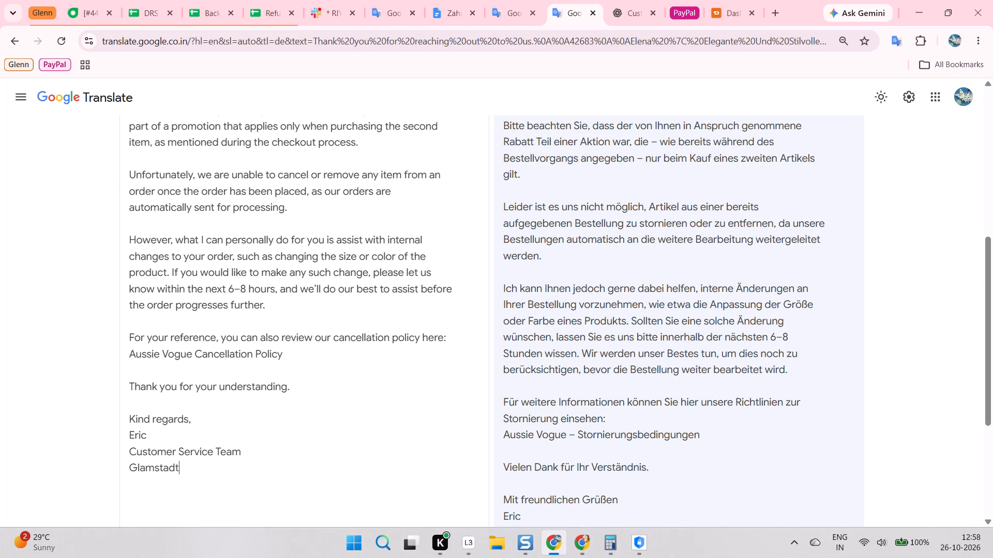
Replace the open Aussie Vogue cancellation policy page with Glamstadt's Stornierungsbedingungen page on glamstadt.com.
key("alt+Tab")
scroll(307, 257, "up", 5)
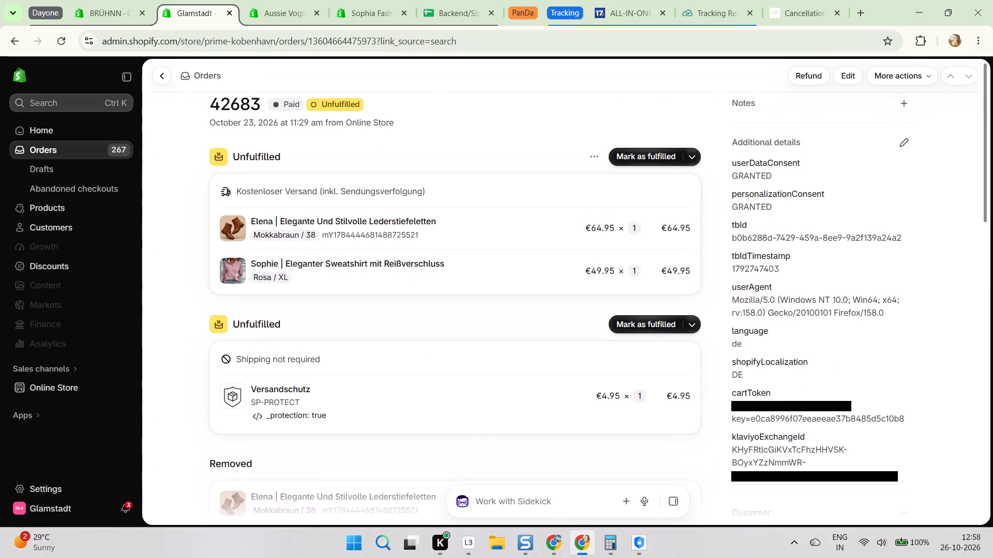
left_click(780, 0)
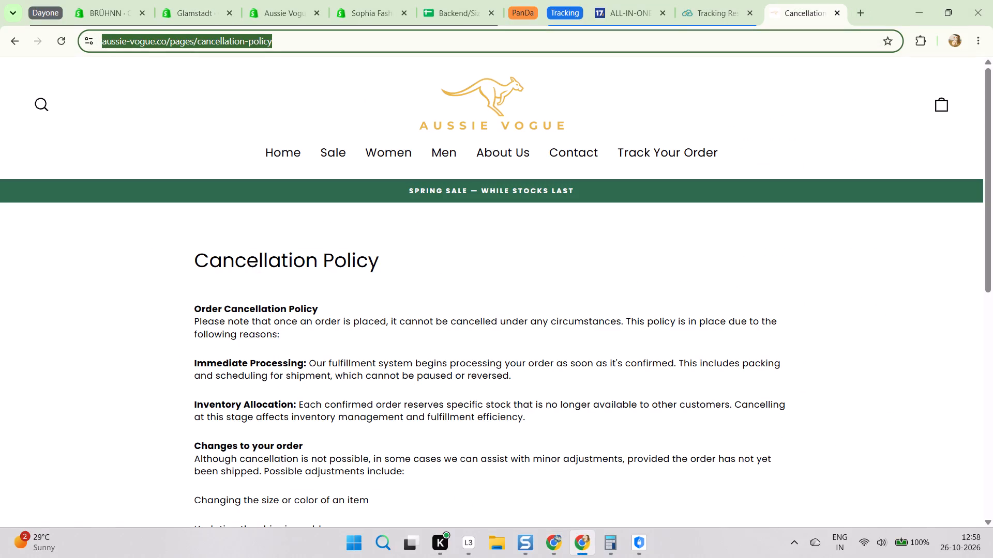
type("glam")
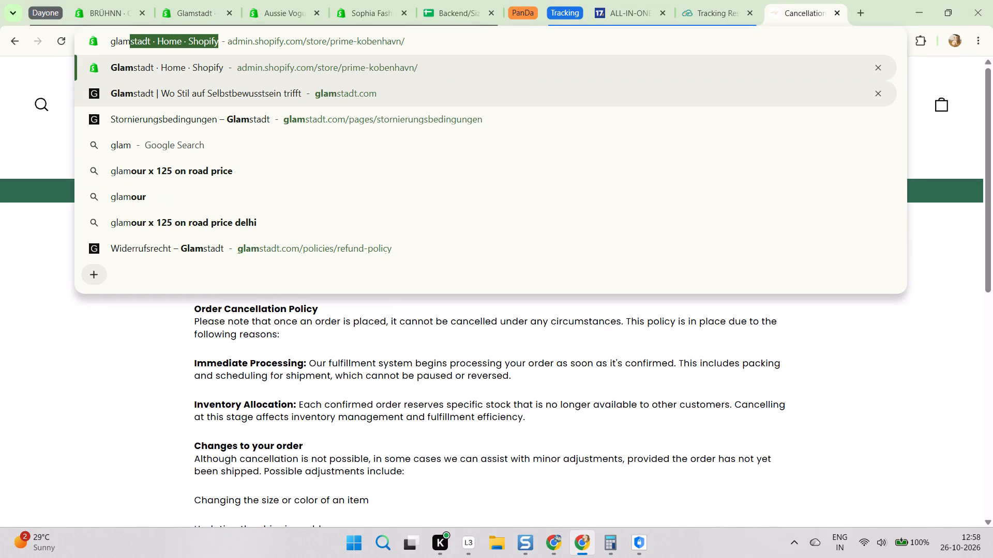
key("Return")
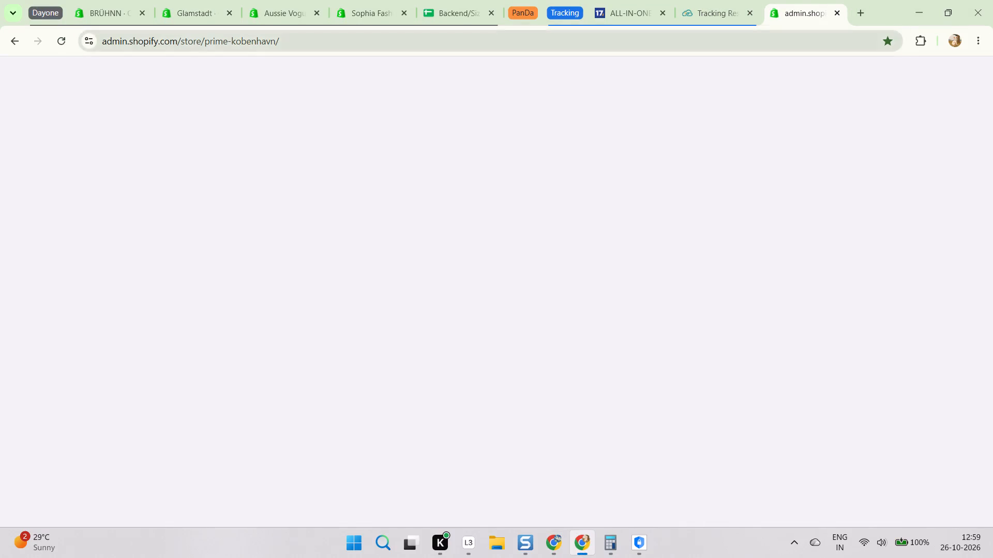
left_click(388, 30)
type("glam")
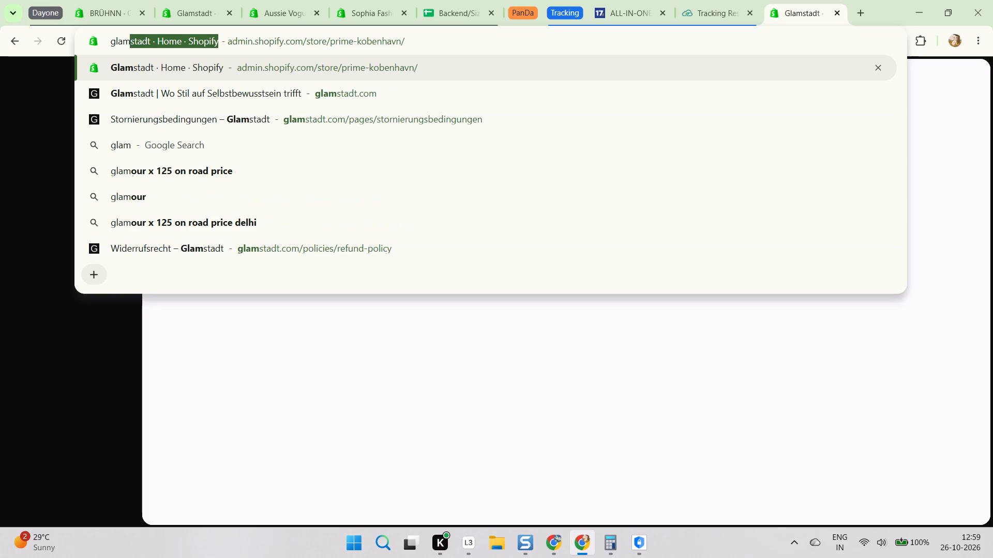
left_click(204, 89)
scroll(360, 215, "down", 12)
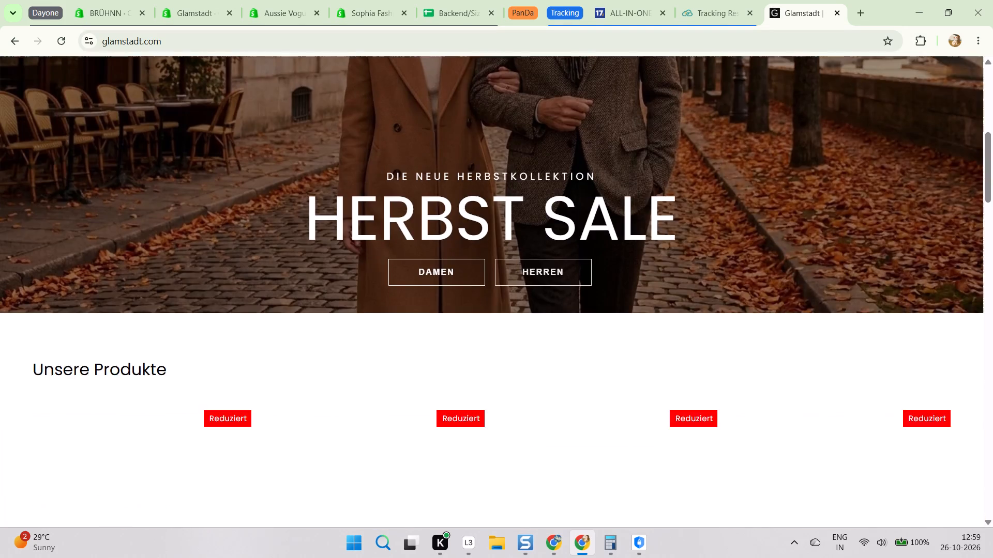
scroll(458, 237, "down", 19)
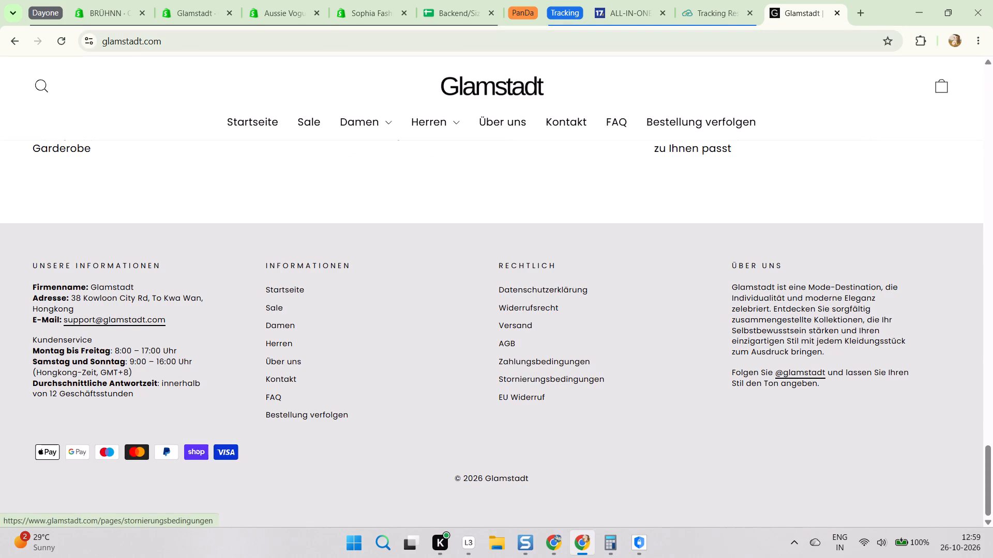
left_click(555, 379)
scroll(325, 259, "down", 1)
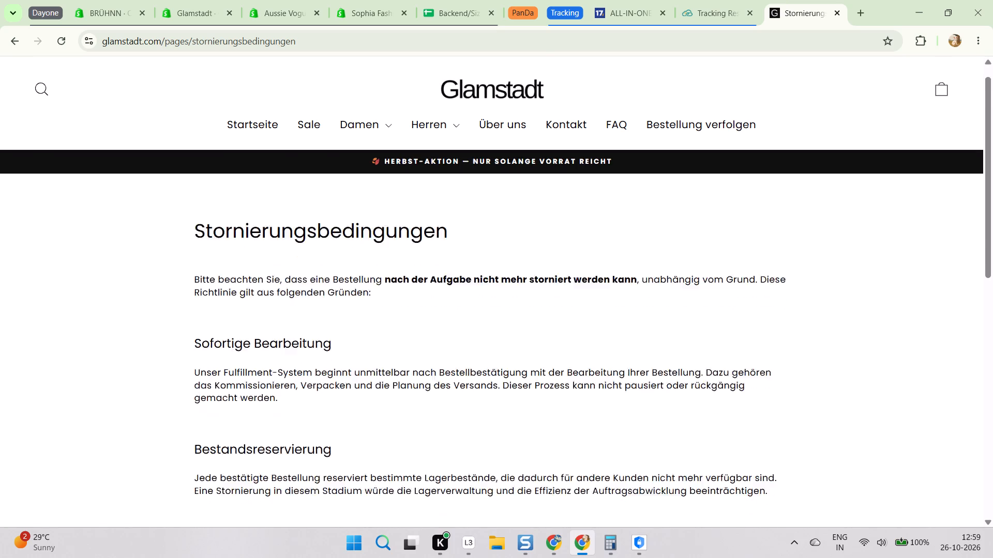
scroll(385, 255, "down", 1)
left_click(325, 41)
key("ctrl+c")
key("ctrl+c")
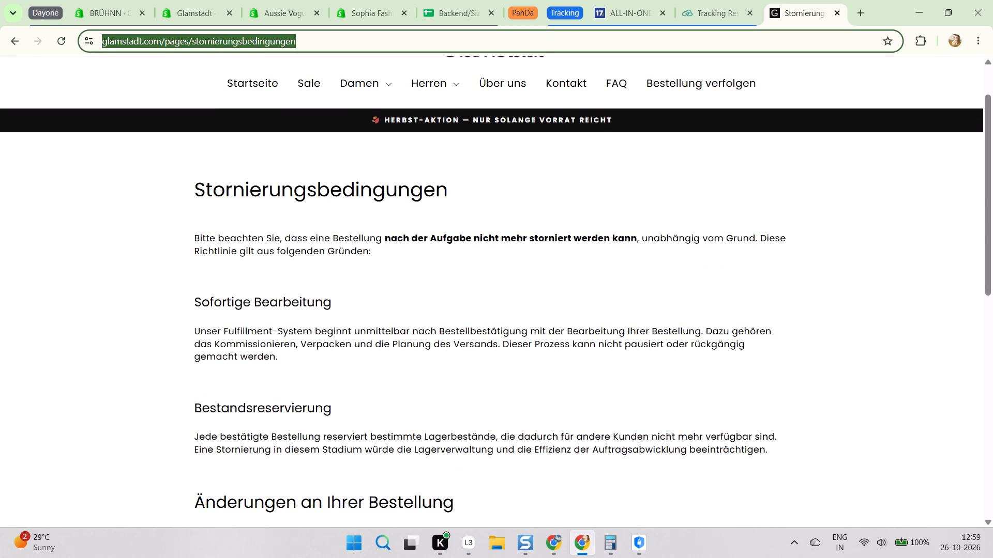
key("alt+Tab")
triple_click(257, 349)
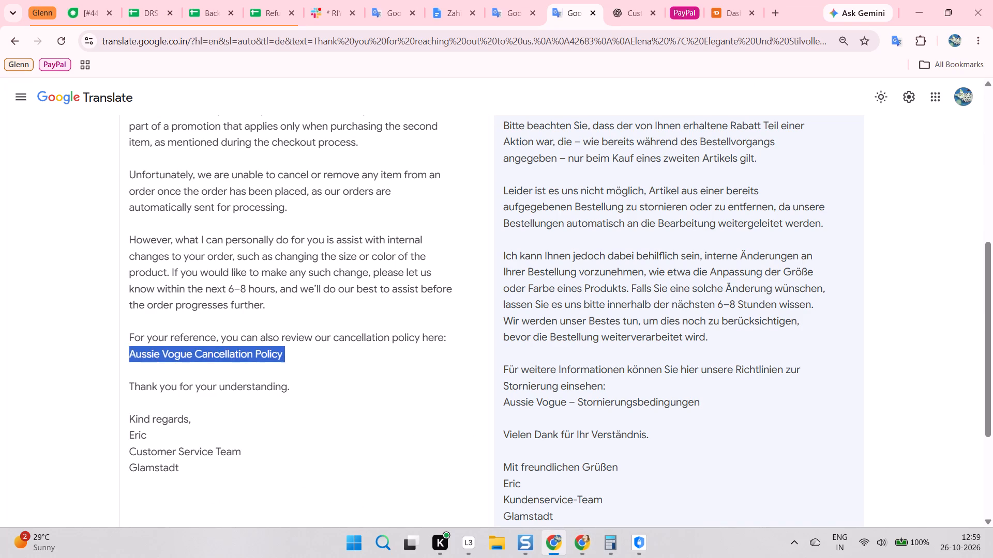
key("ctrl+v")
key("Return")
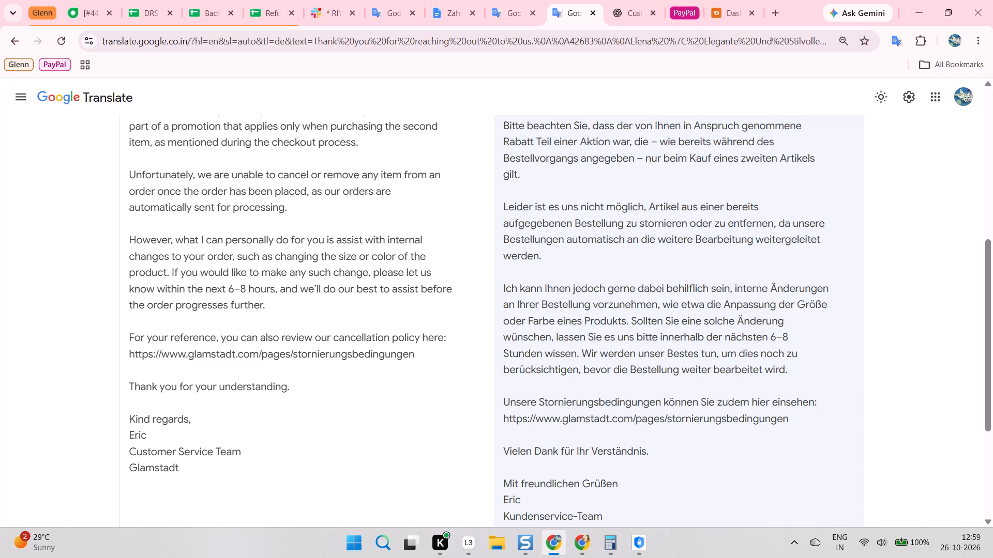
Look over the finished reply in Google Translate and copy its full German translation.
scroll(367, 335, "down", 1)
scroll(302, 332, "up", 1)
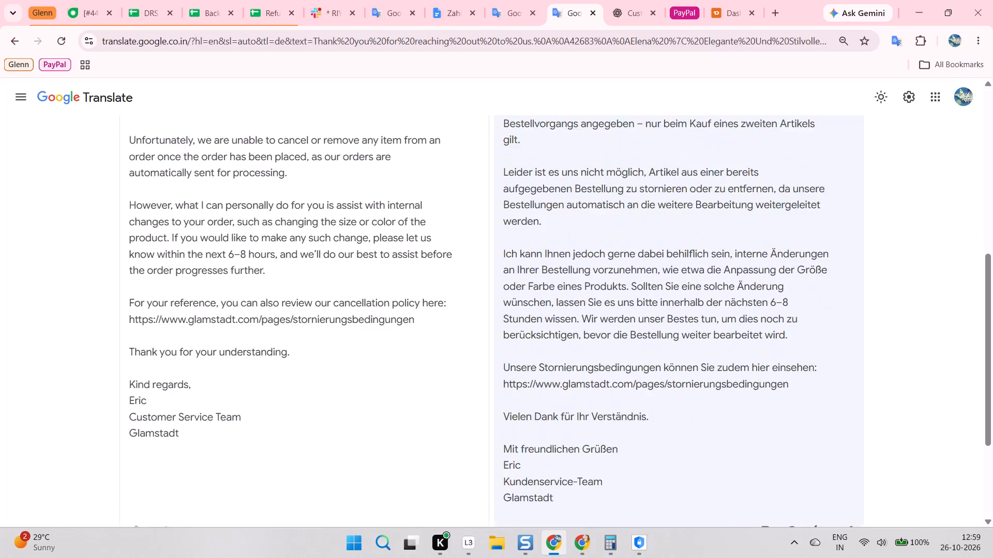
scroll(298, 324, "up", 4)
scroll(308, 313, "down", 3)
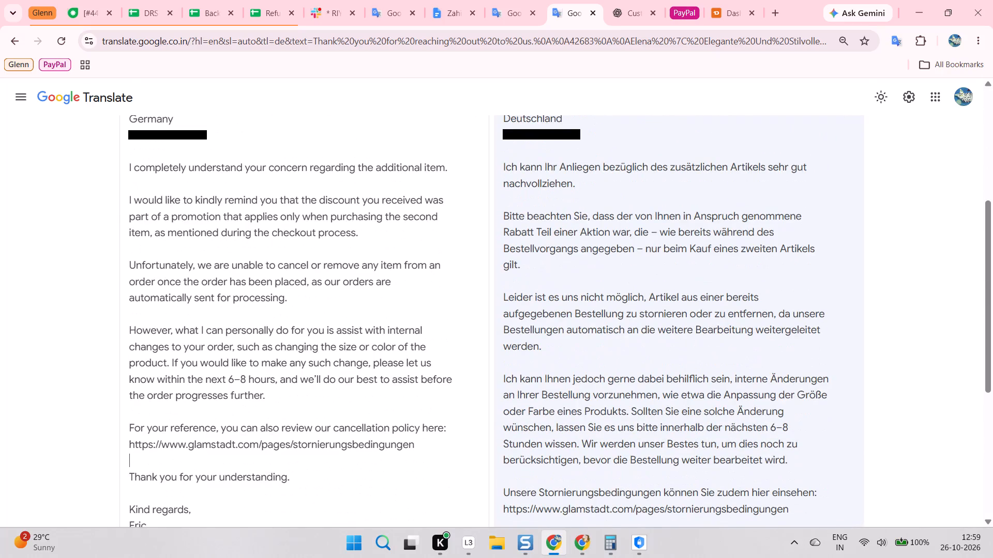
scroll(334, 313, "up", 6)
scroll(606, 220, "down", 7)
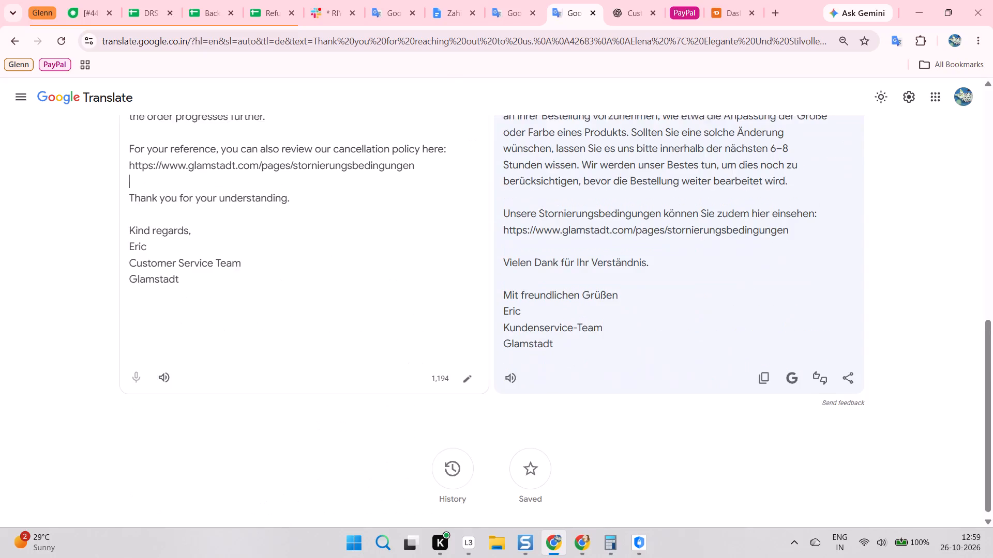
scroll(708, 341, "down", 3)
left_click(764, 377)
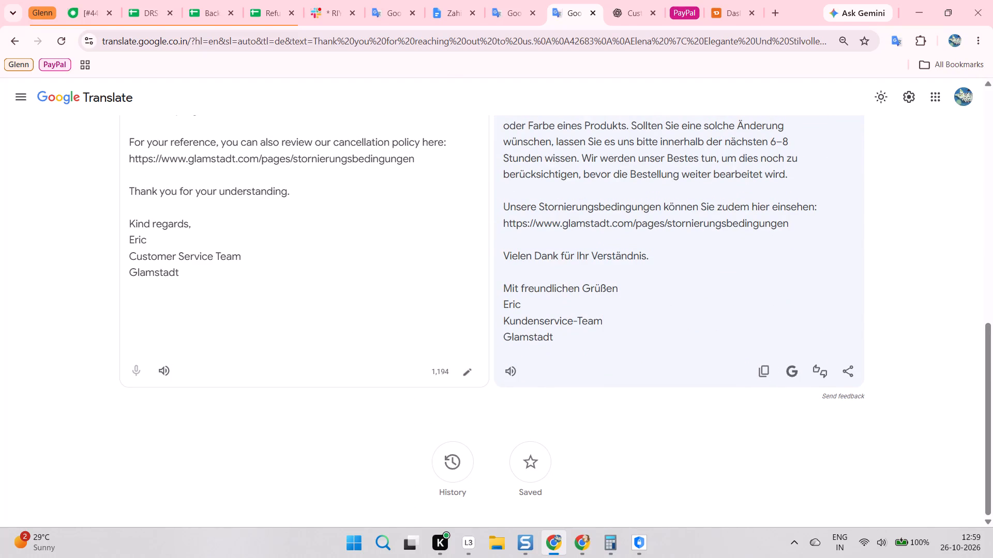
Switch to Freshdesk ticket 442085 and restore the page from English to its original language.
left_click(76, 0)
left_click(344, 305)
right_click(409, 256)
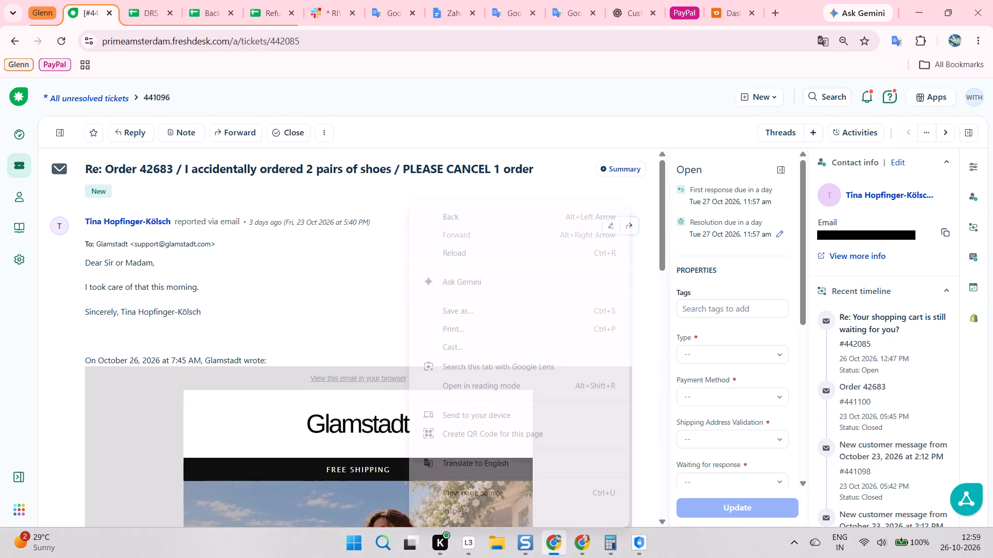
scroll(410, 358, "down", 4)
left_click(466, 465)
triple_click(714, 71)
left_click(301, 326)
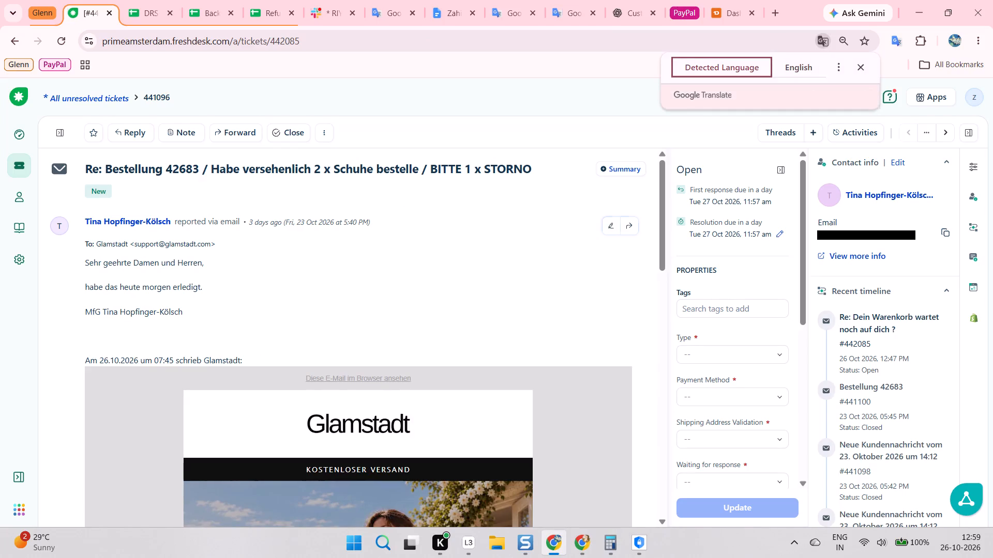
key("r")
scroll(222, 262, "down", 8)
double_click(112, 445)
key("ctrl+a")
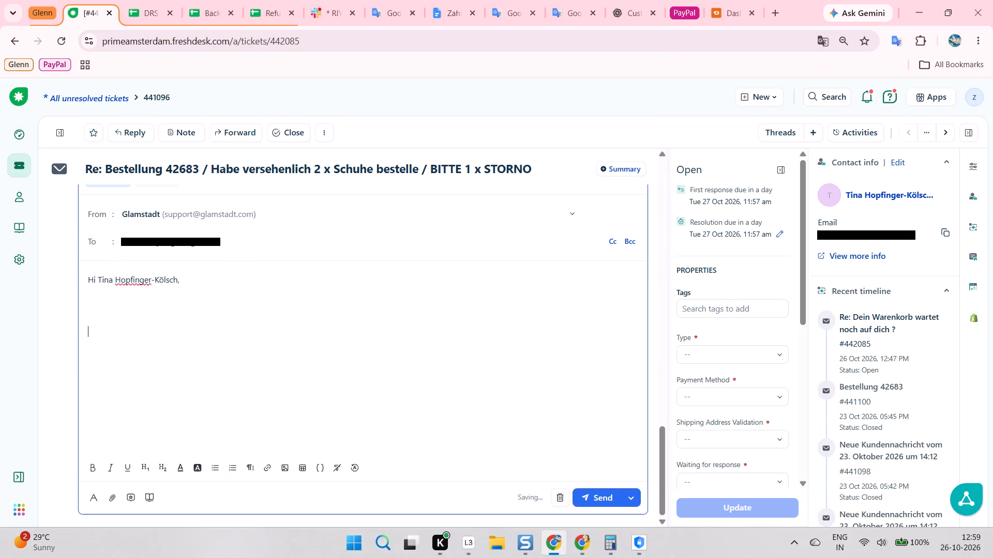
key("BackSpace")
key("BackSpace")
key("BackSpace")
key("ctrl+BackSpace")
key("ctrl+v")
scroll(131, 402, "down", 4)
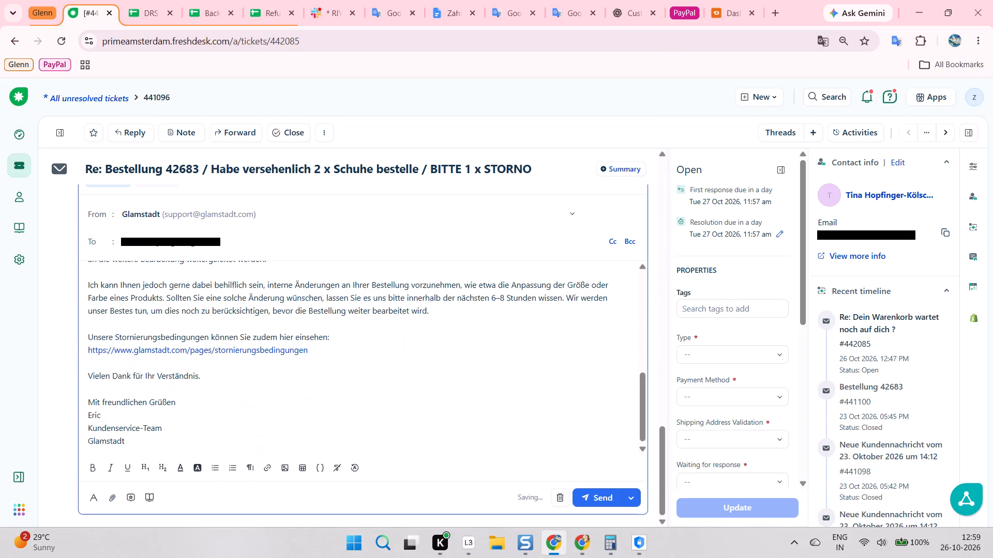
scroll(182, 399, "down", 2)
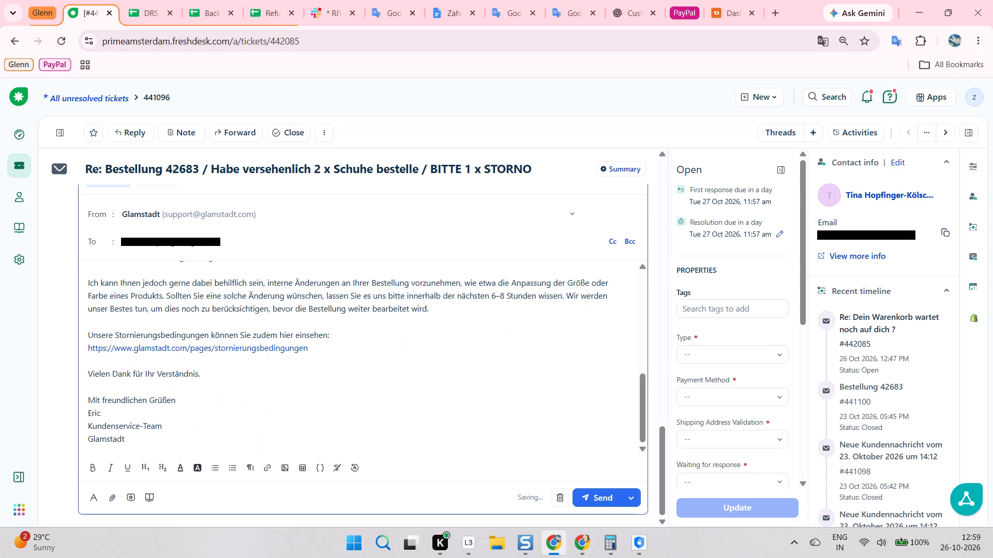
scroll(183, 399, "up", 3)
scroll(138, 398, "up", 1)
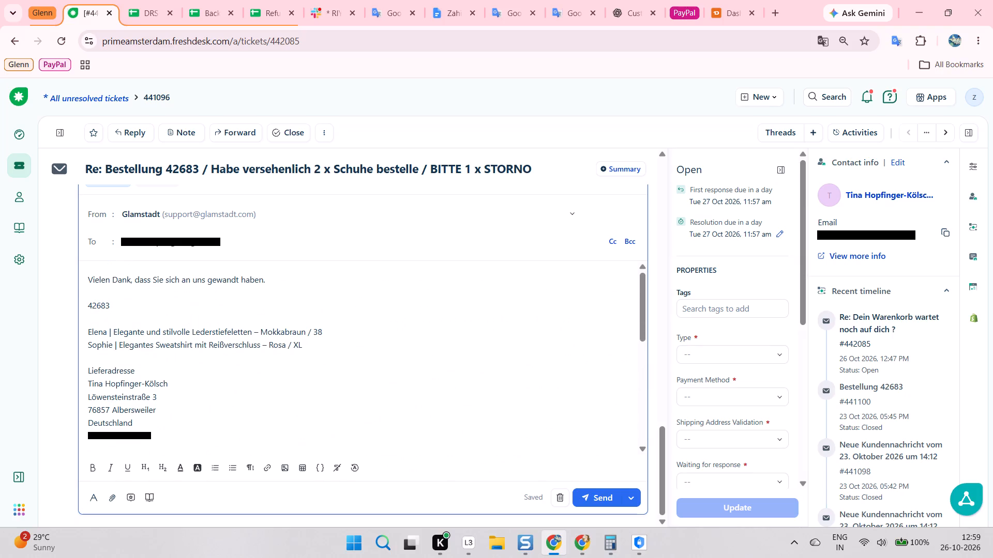
left_click_drag(142, 367, 111, 310)
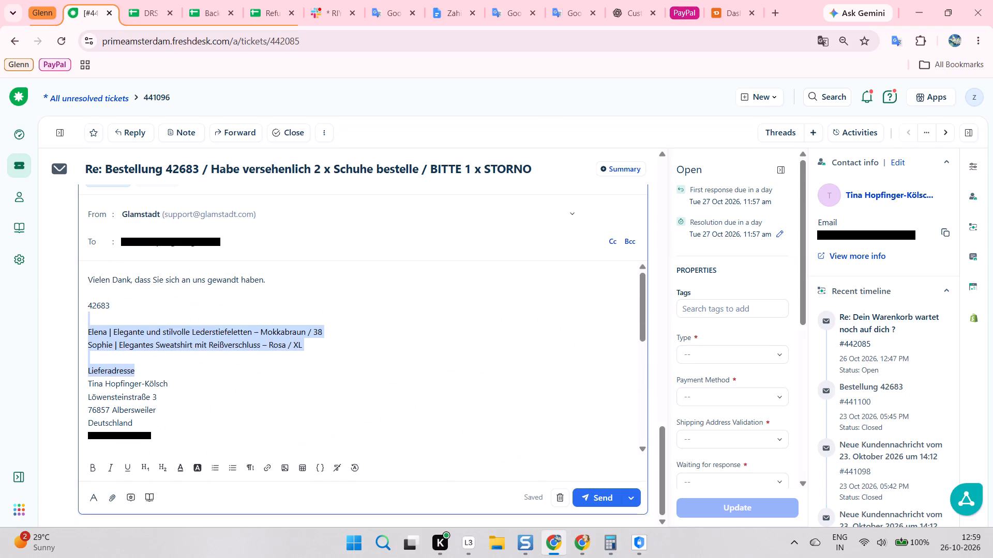
left_click_drag(111, 310, 74, 303)
key("ctrl+b")
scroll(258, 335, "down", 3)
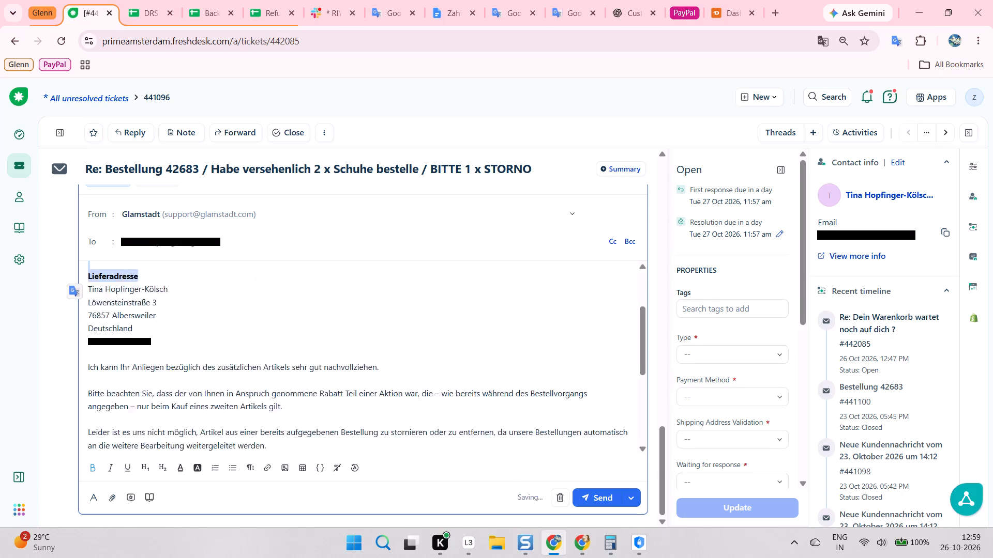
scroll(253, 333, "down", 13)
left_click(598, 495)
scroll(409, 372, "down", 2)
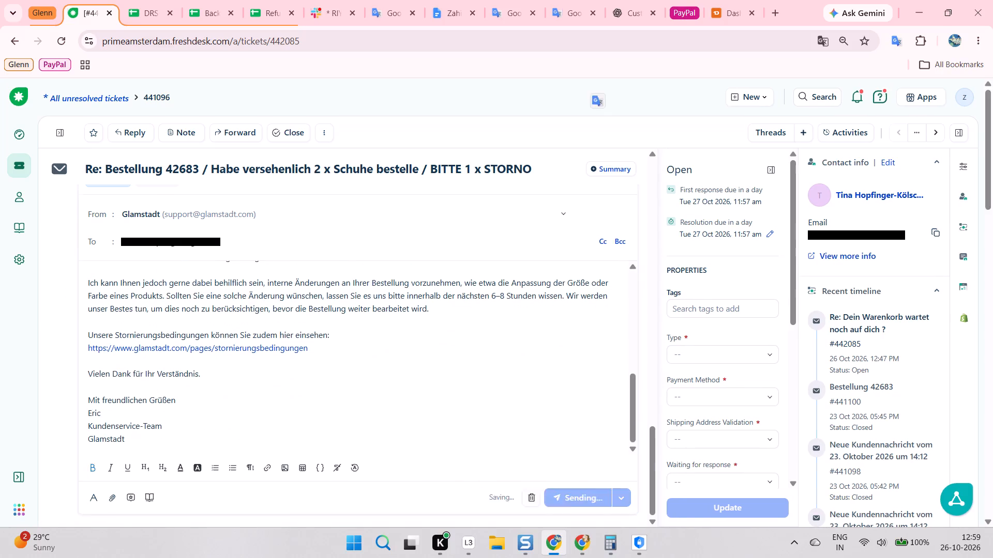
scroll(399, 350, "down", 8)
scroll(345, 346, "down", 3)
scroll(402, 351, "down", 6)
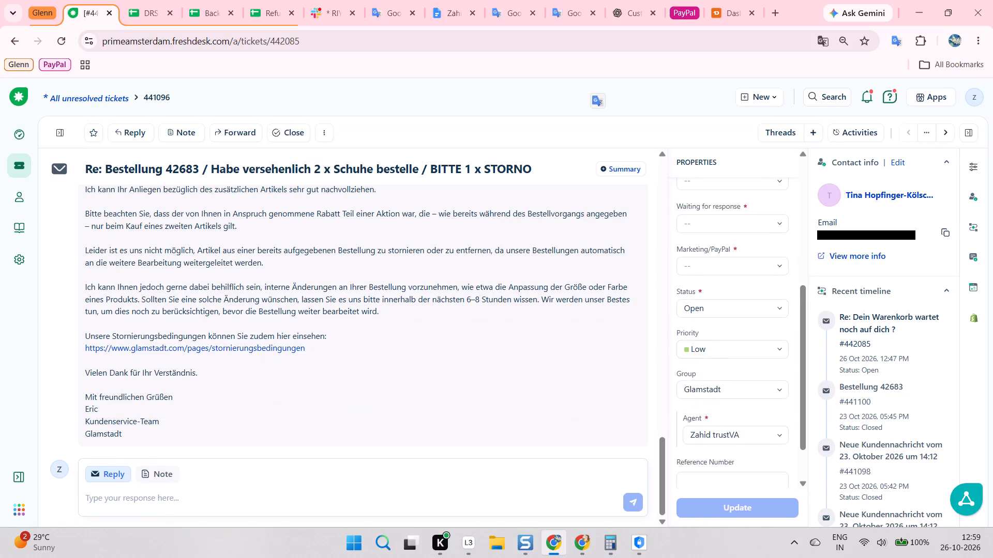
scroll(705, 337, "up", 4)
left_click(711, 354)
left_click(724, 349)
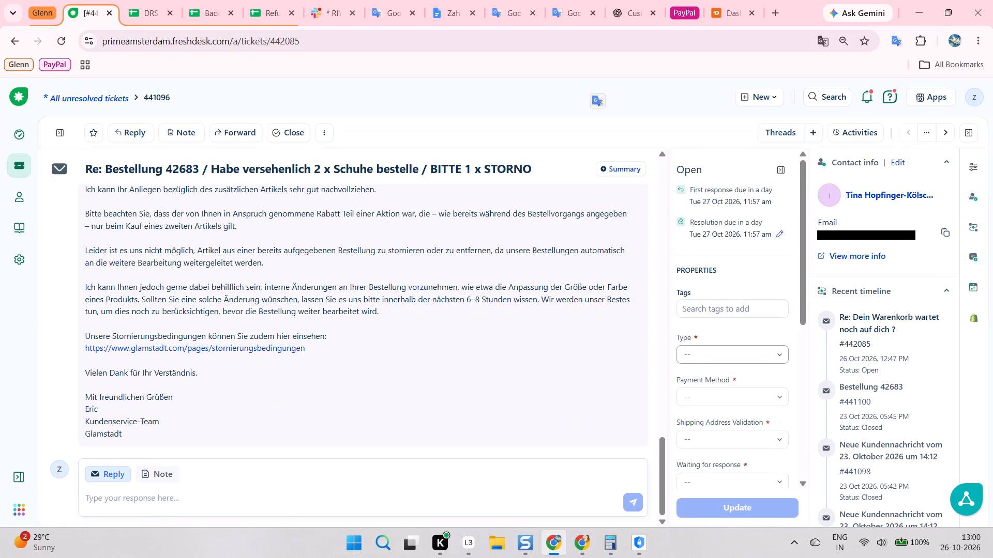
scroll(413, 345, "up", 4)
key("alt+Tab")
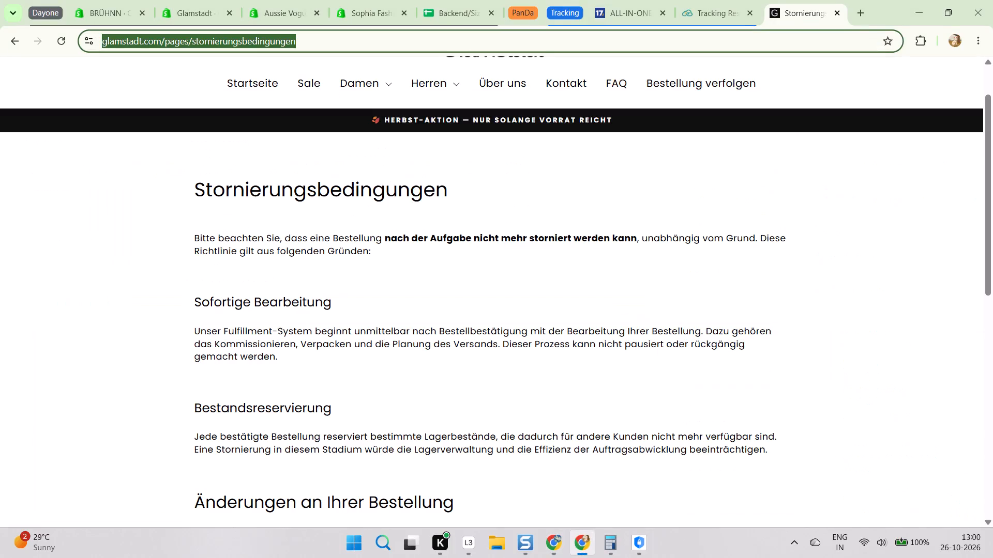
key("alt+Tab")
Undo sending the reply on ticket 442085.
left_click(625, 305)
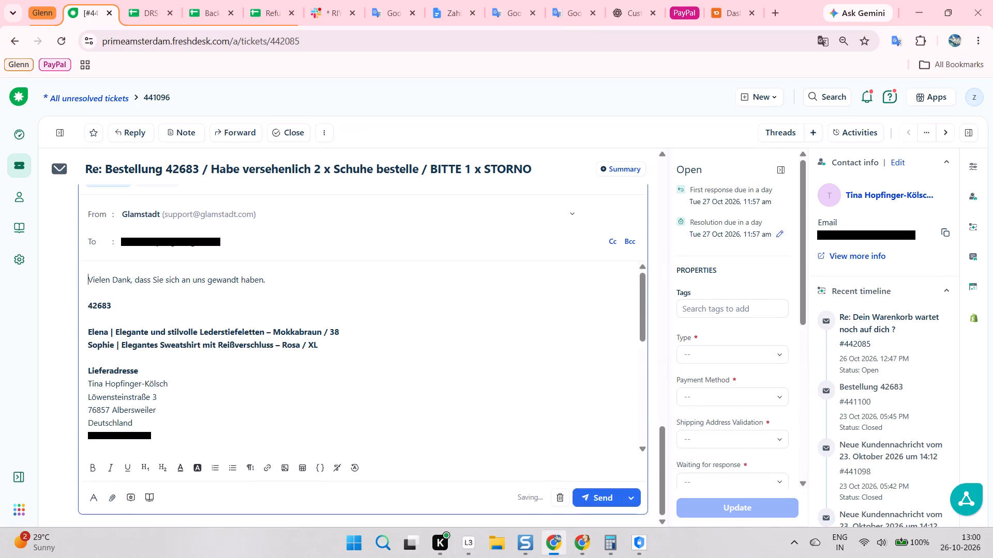
scroll(339, 290, "up", 1)
scroll(329, 285, "down", 1)
key("alt+Tab")
left_click(182, 0)
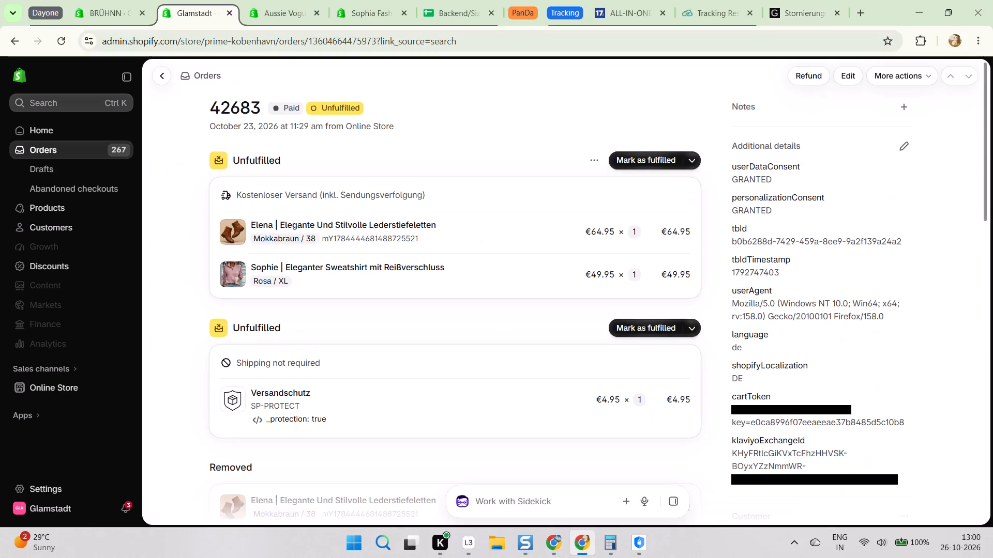
scroll(551, 213, "down", 5)
key("alt+Tab")
scroll(644, 294, "down", 2)
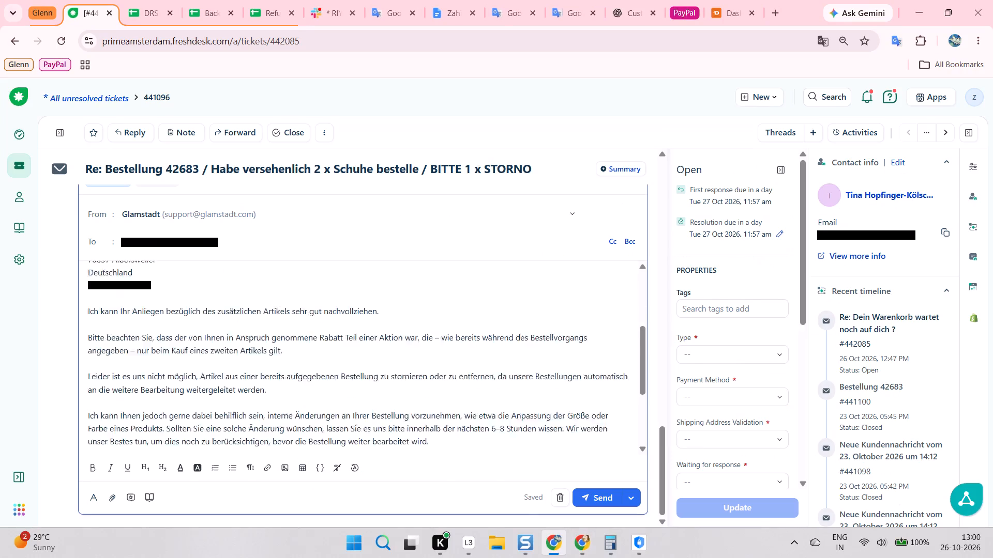
key("alt+Tab")
scroll(761, 303, "up", 1)
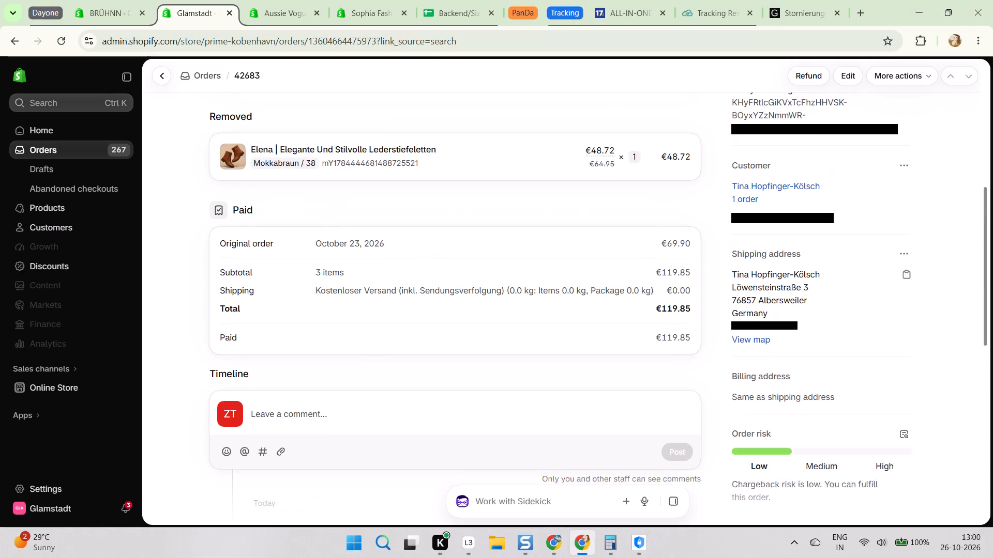
key("alt+Tab")
scroll(388, 310, "up", 3)
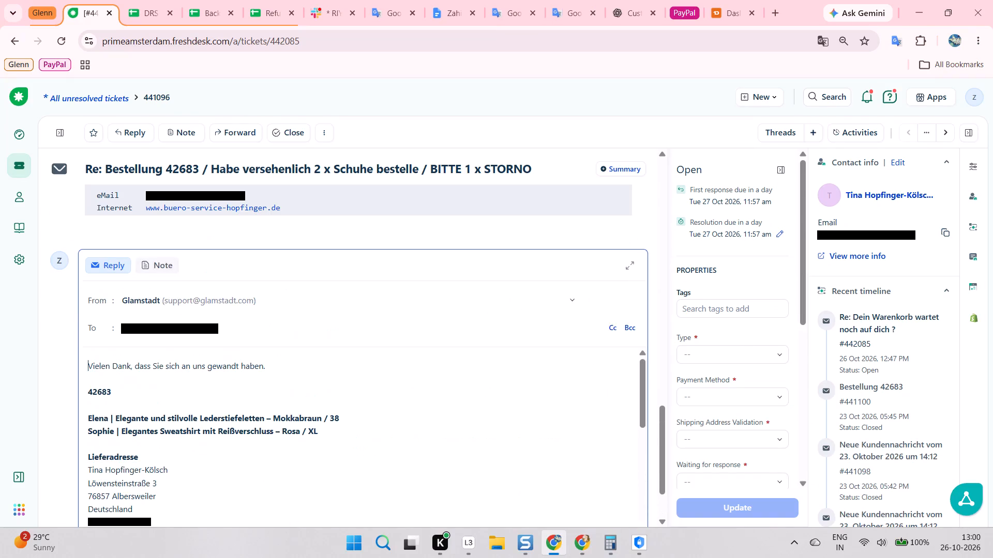
scroll(381, 313, "down", 1)
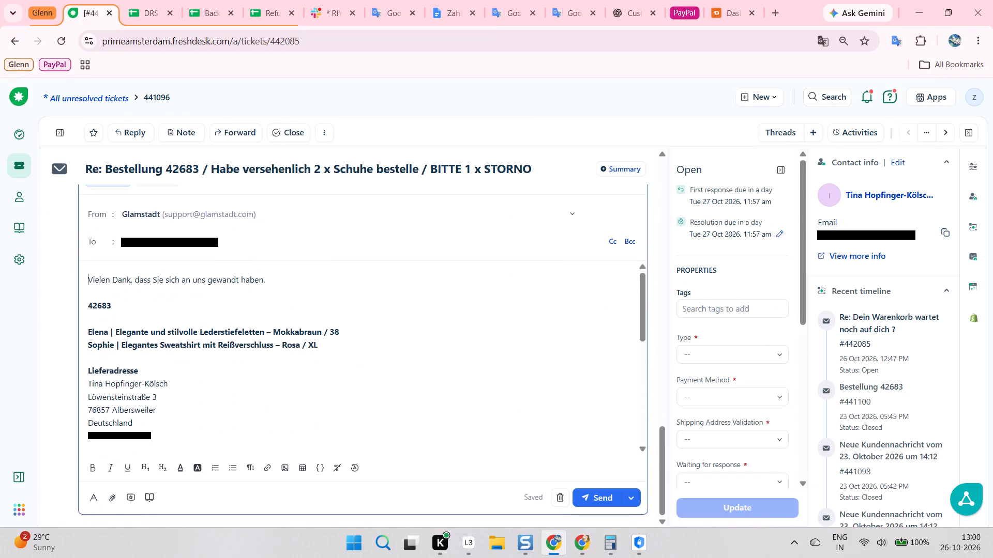
key("alt+Tab")
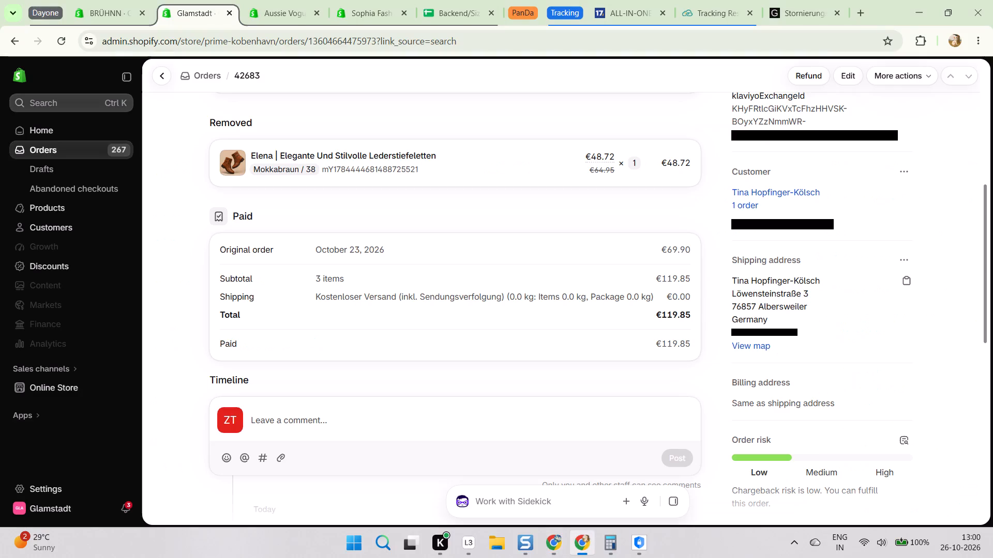
key("alt+Tab")
scroll(337, 332, "down", 6)
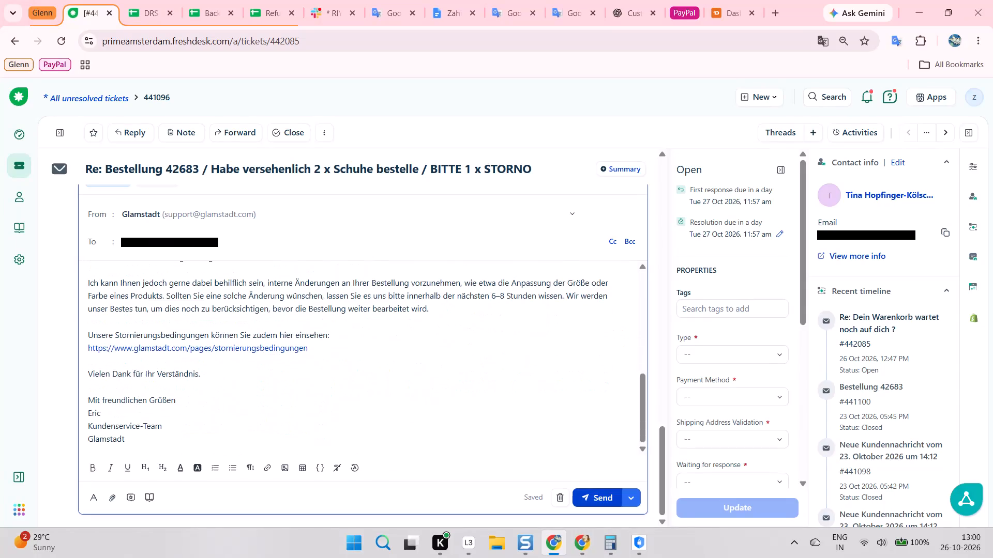
left_click(597, 503)
Set the Type property of ticket 442085 to Cancellation.
scroll(532, 361, "down", 10)
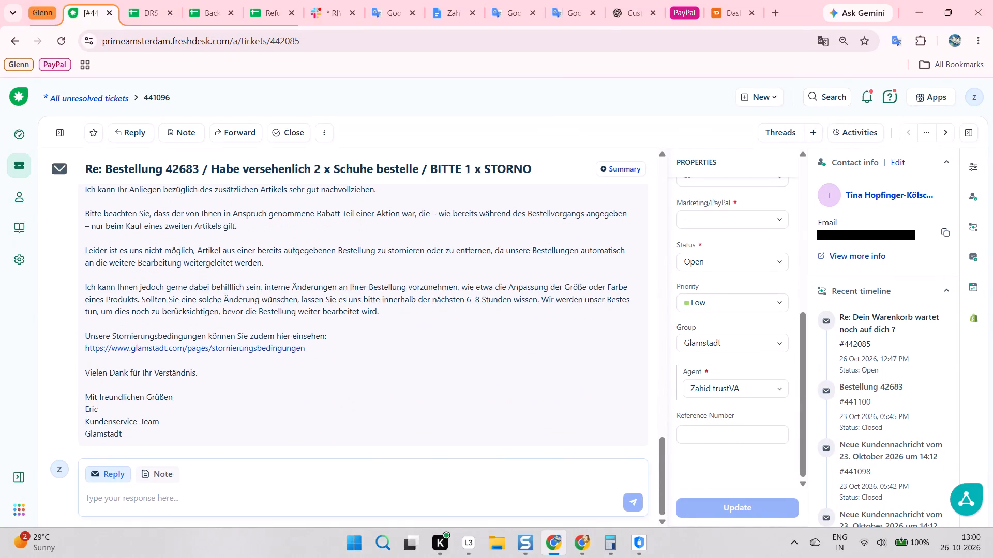
scroll(714, 258, "up", 7)
left_click(720, 358)
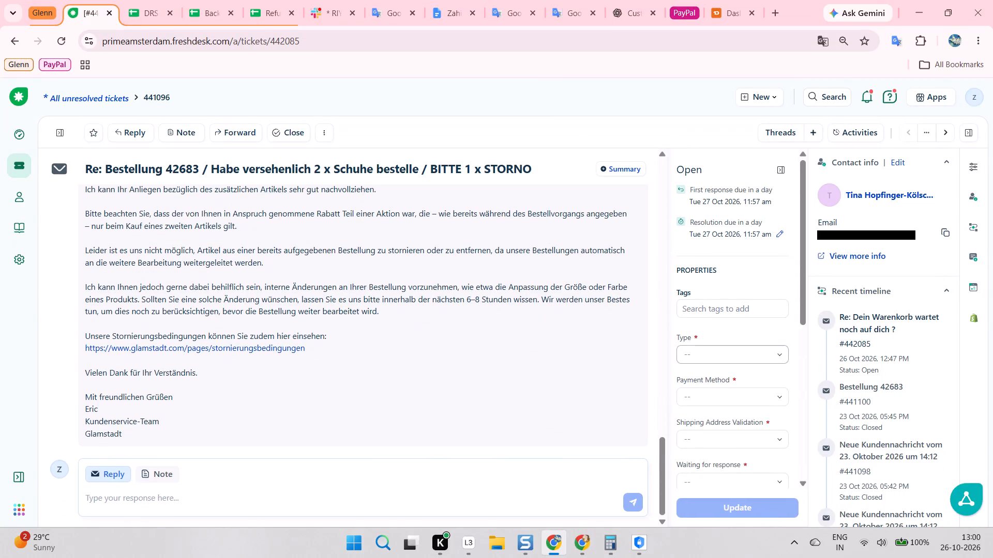
key("alt+Tab")
scroll(669, 330, "down", 5)
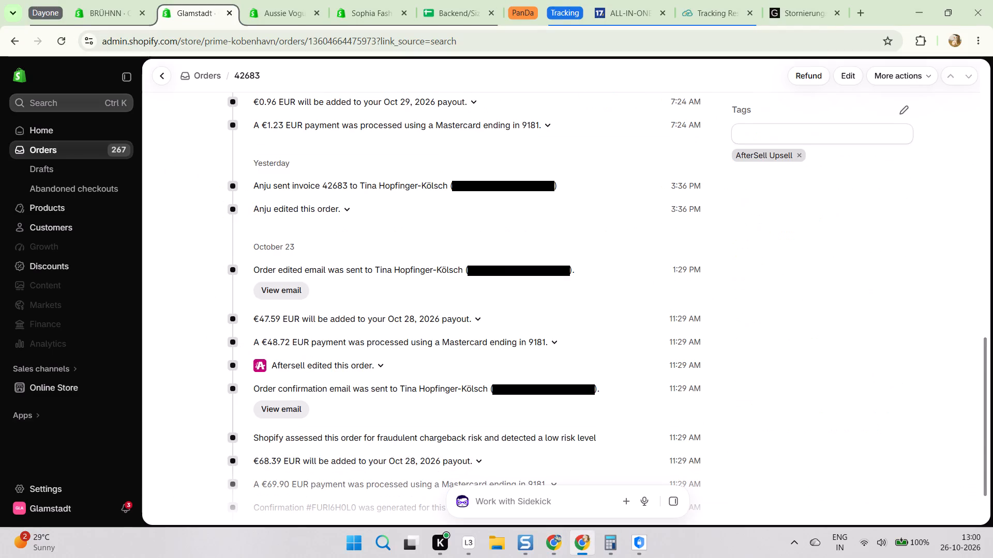
scroll(695, 327, "up", 4)
key("alt+Tab")
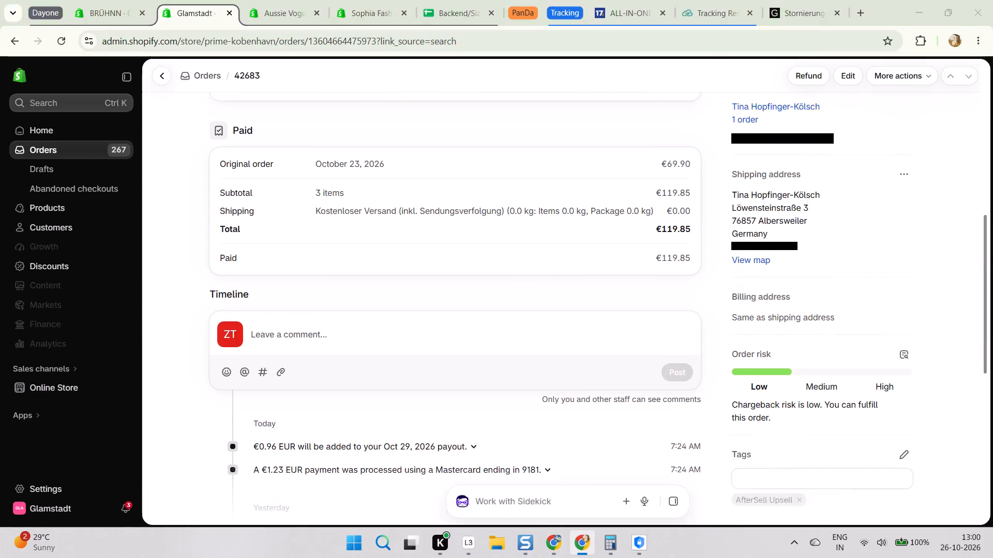
left_click(564, 359)
left_click(731, 357)
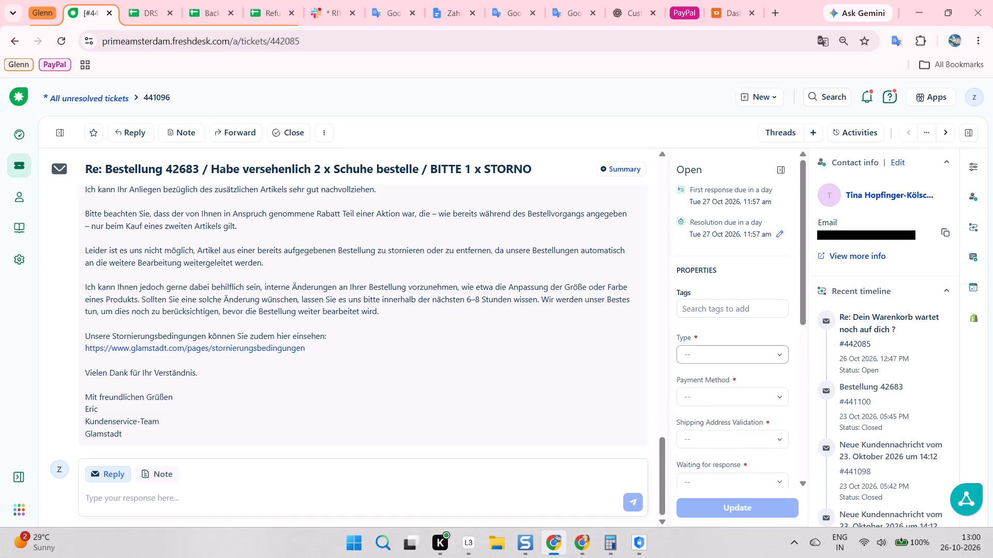
left_click(715, 352)
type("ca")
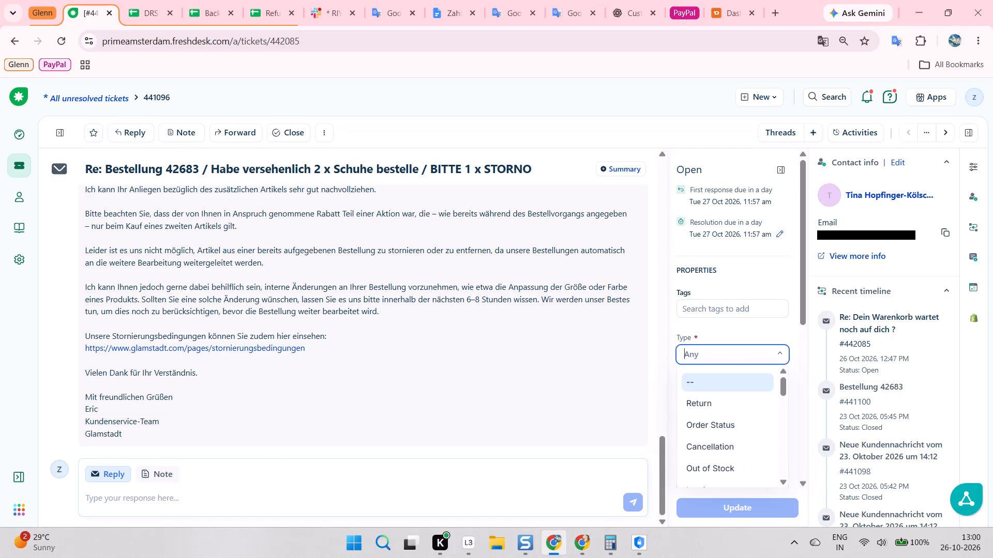
left_click(727, 443)
key("Tab")
Set payment to CC, address validation to Verified & Correct, waiting for response to N/A, Marketing/PayPal to No and status to Resolved, and update the ticket.
key("alt+Tab")
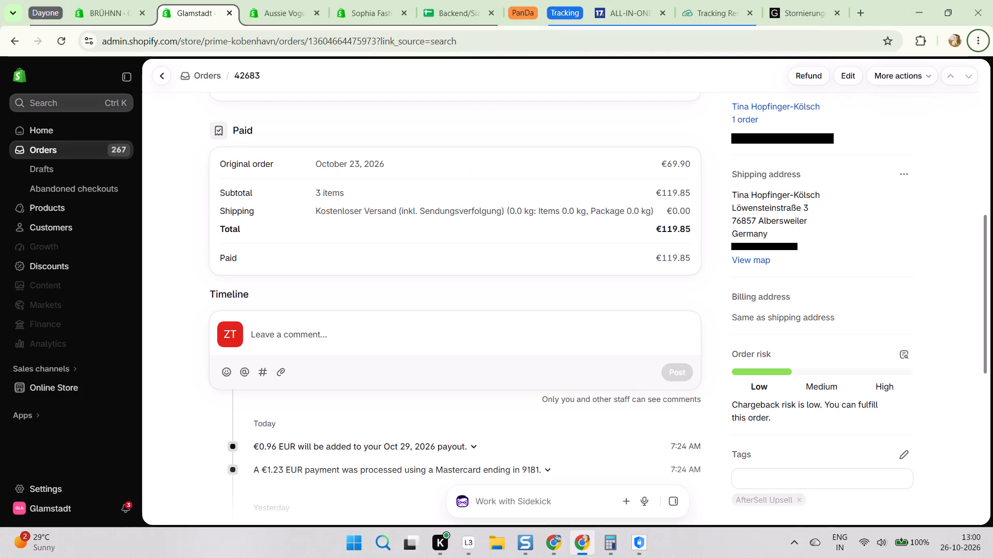
key("alt+Tab")
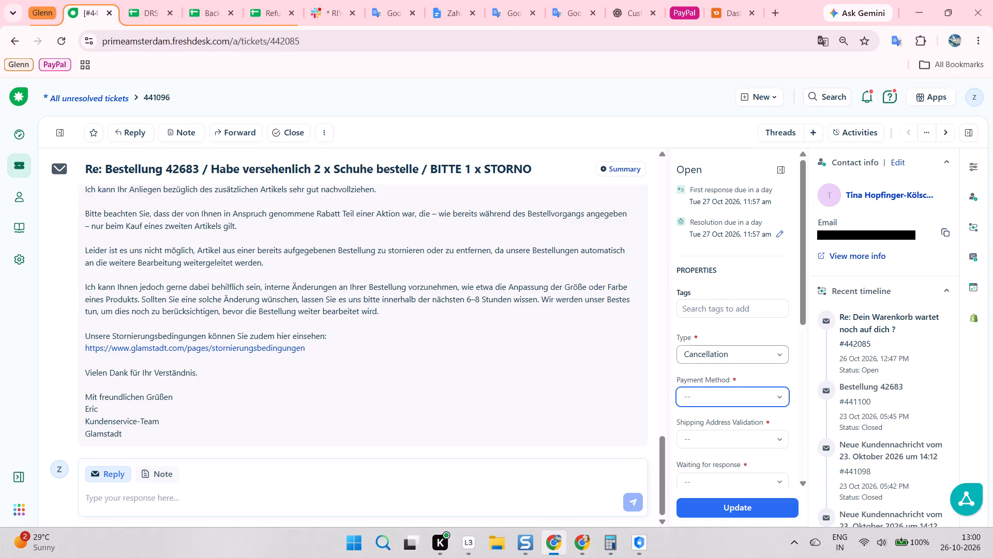
key("alt+Tab")
scroll(740, 316, "down", 3)
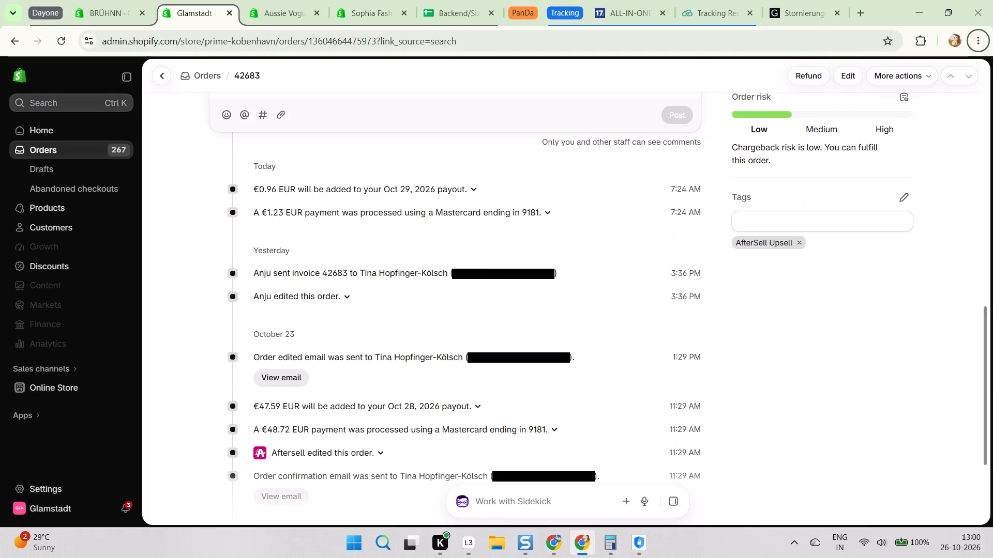
scroll(761, 319, "up", 4)
key("alt+Tab")
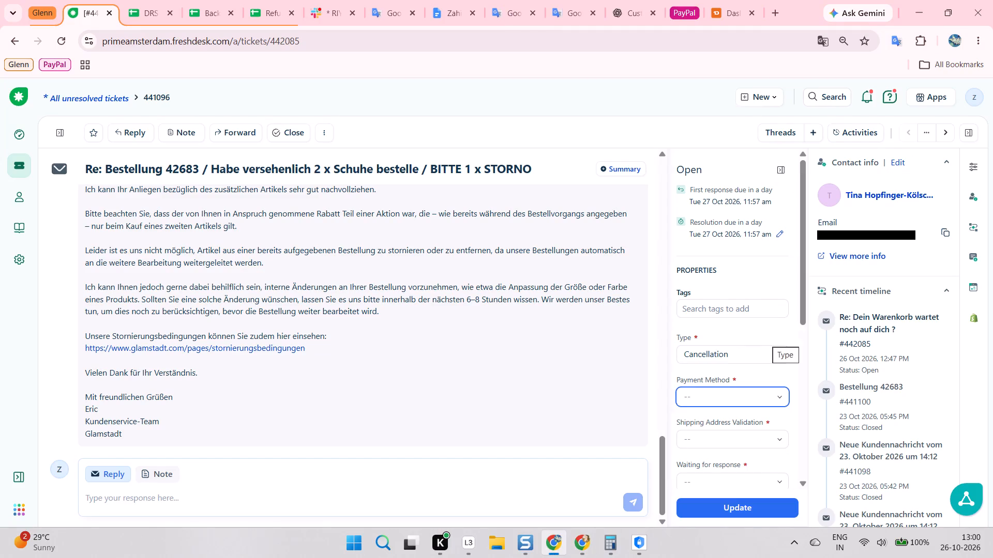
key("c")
key("Tab")
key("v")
key("Tab")
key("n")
key("Tab")
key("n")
key("Tab")
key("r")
key("Tab")
key("Tab")
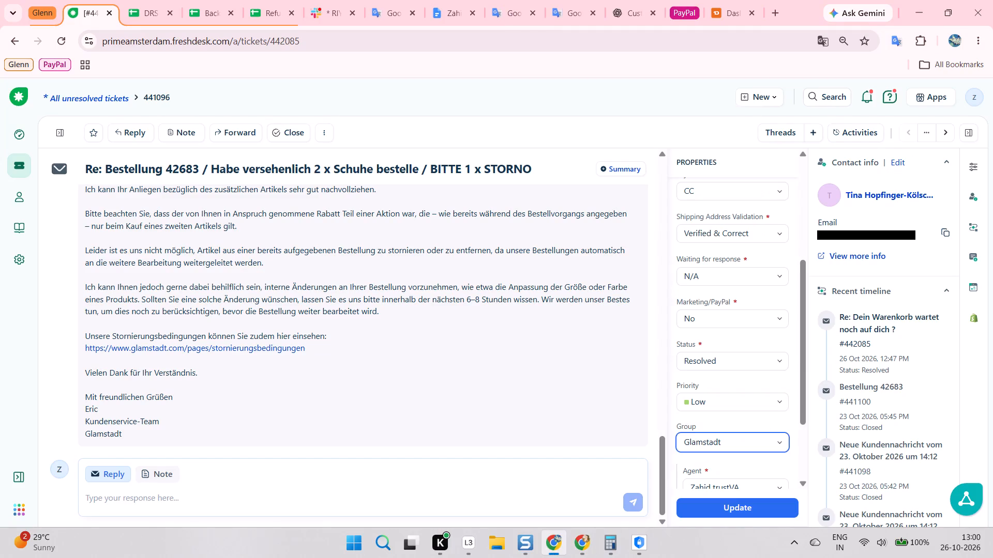
key("Tab")
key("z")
scroll(742, 514, "down", 2)
left_click(749, 507)
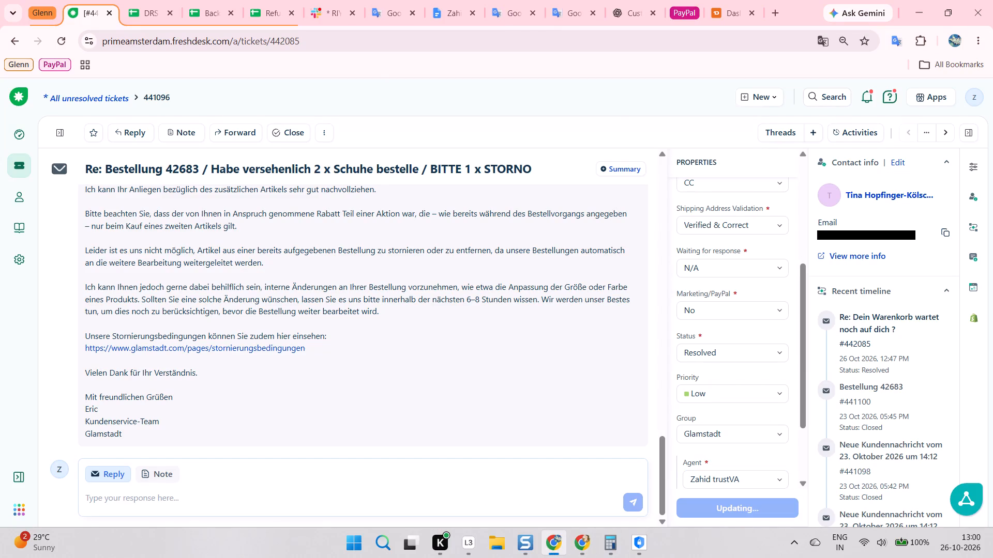
scroll(750, 499, "down", 8)
double_click(154, 98)
key("ctrl+c")
key("ctrl+c")
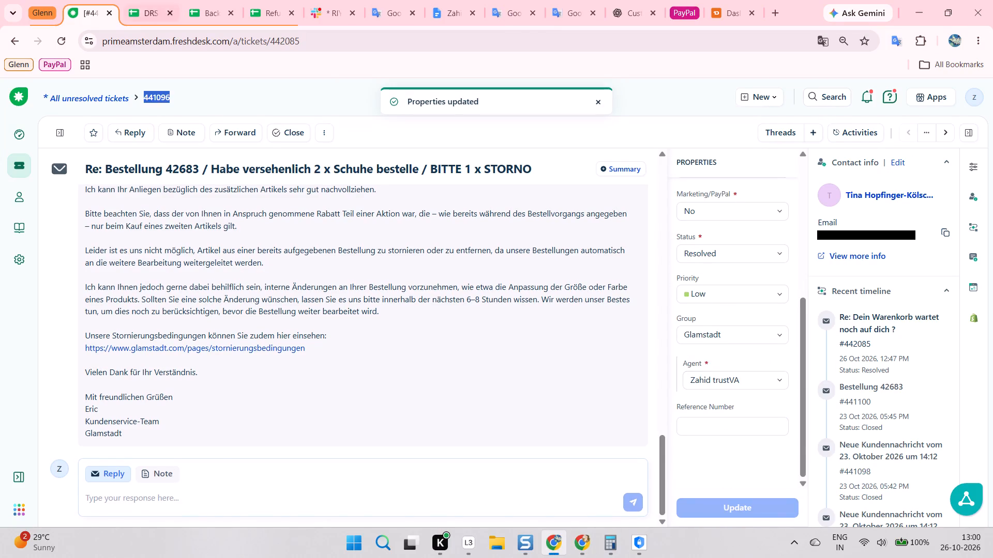
left_click(138, 0)
key("ctrl+v")
left_click(310, 257)
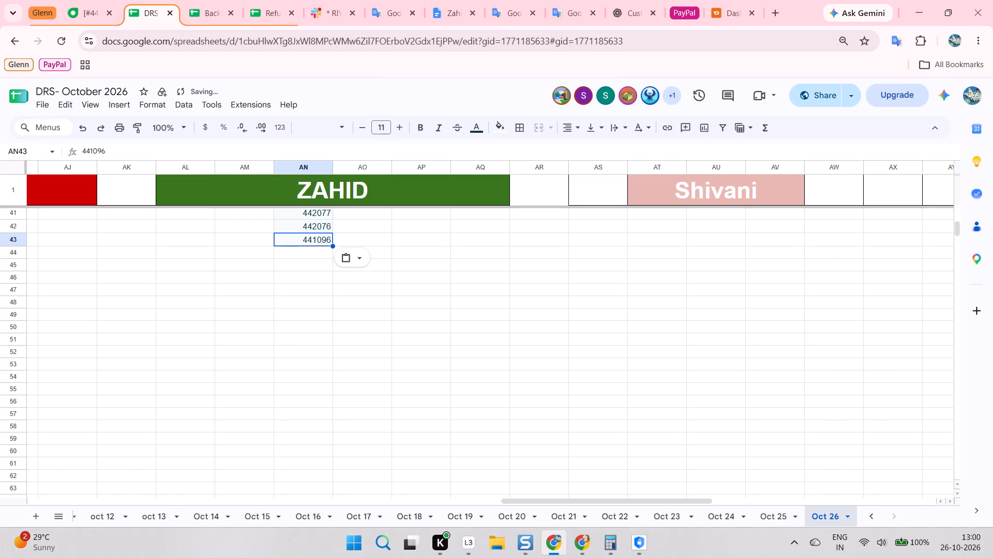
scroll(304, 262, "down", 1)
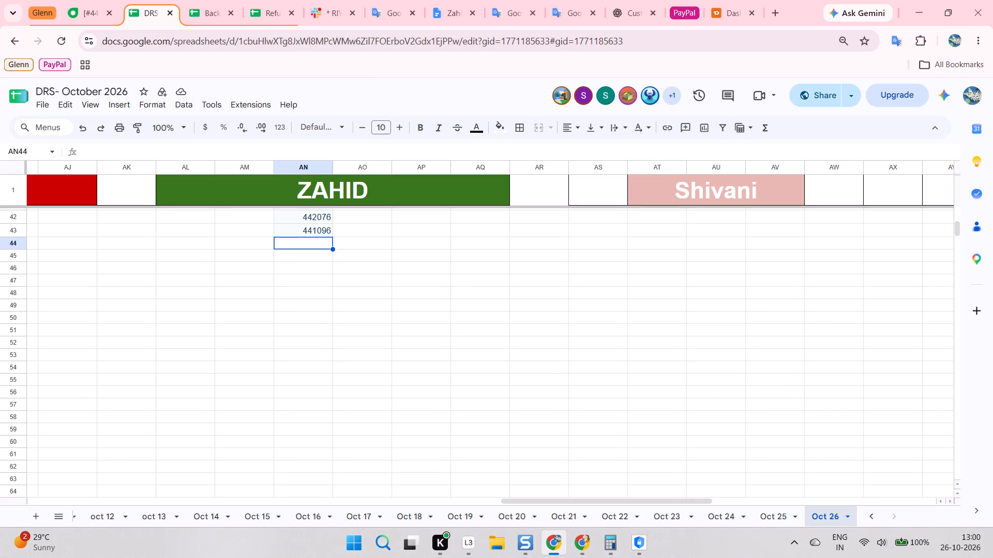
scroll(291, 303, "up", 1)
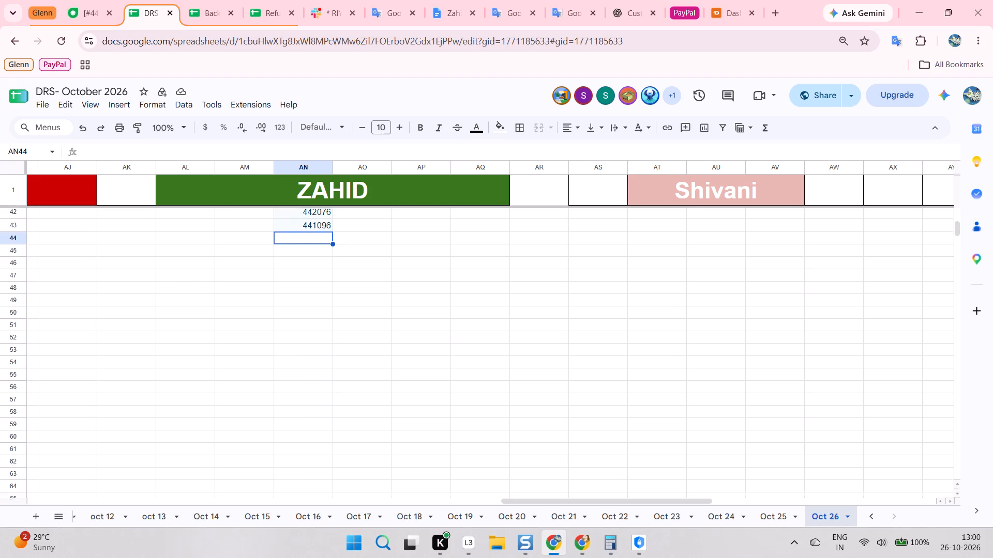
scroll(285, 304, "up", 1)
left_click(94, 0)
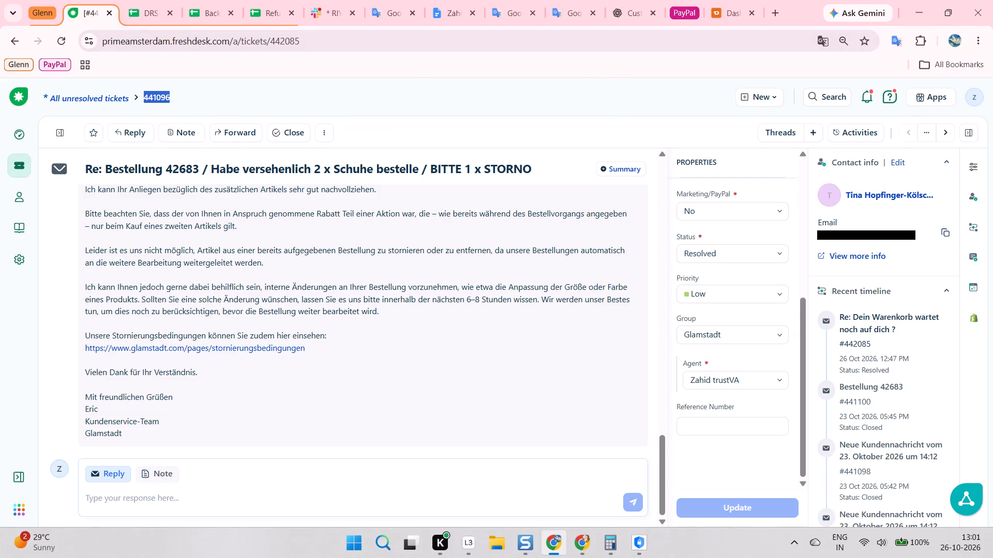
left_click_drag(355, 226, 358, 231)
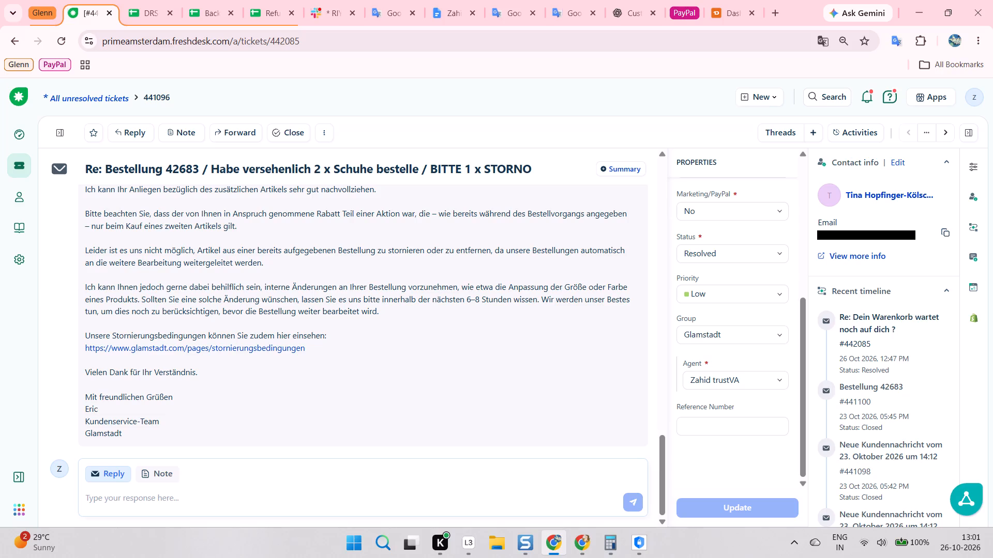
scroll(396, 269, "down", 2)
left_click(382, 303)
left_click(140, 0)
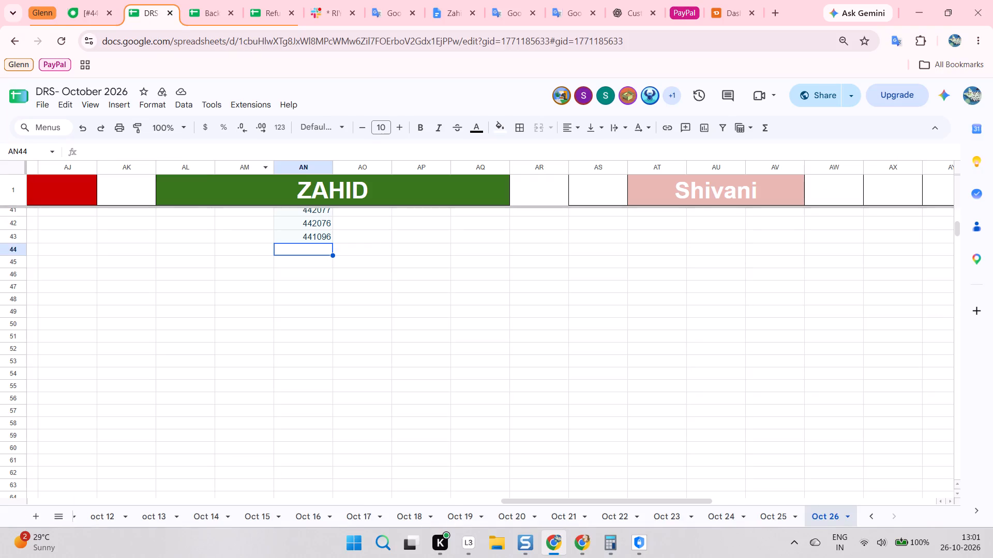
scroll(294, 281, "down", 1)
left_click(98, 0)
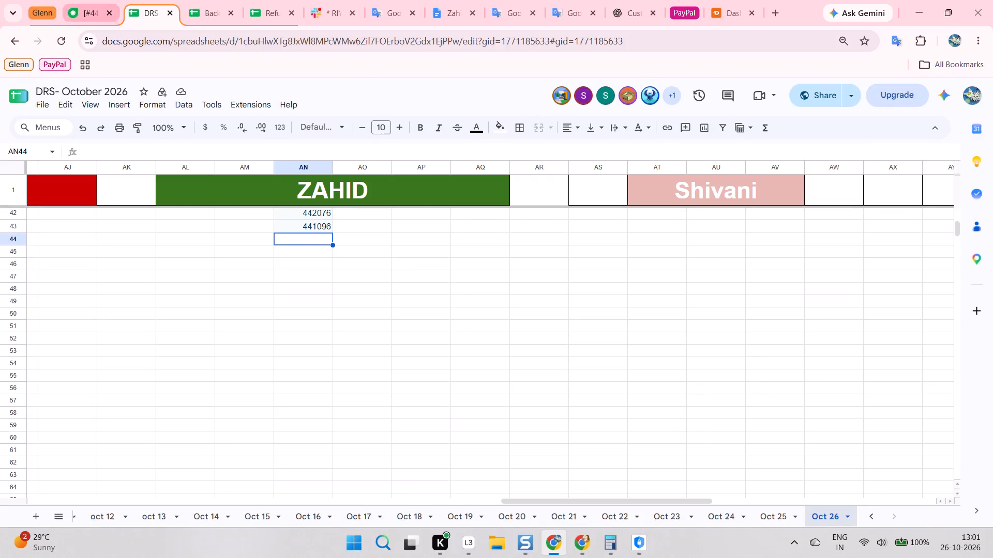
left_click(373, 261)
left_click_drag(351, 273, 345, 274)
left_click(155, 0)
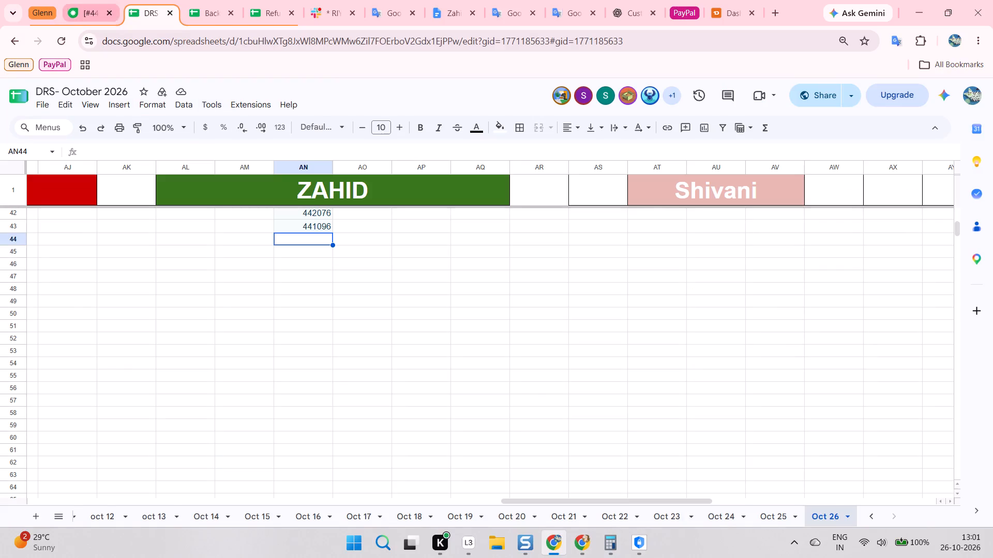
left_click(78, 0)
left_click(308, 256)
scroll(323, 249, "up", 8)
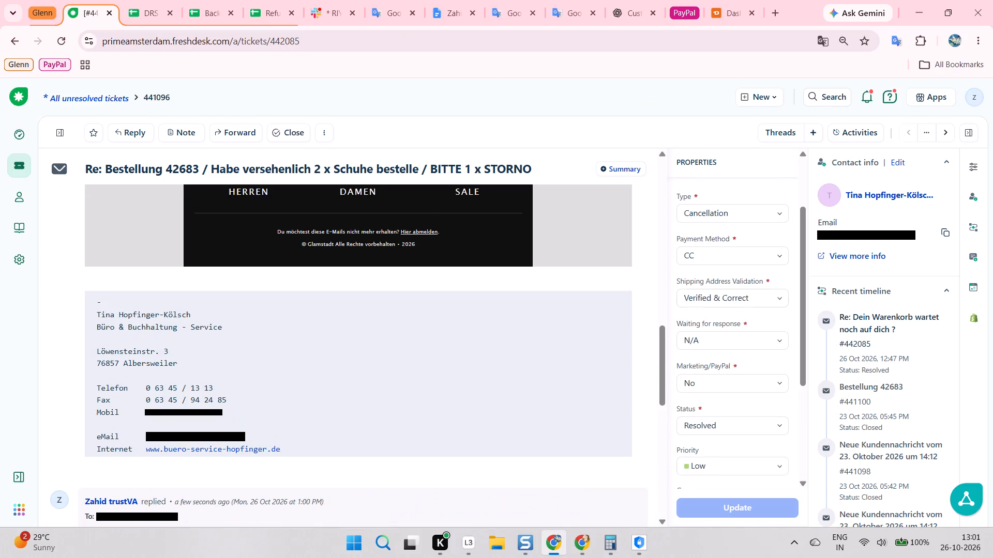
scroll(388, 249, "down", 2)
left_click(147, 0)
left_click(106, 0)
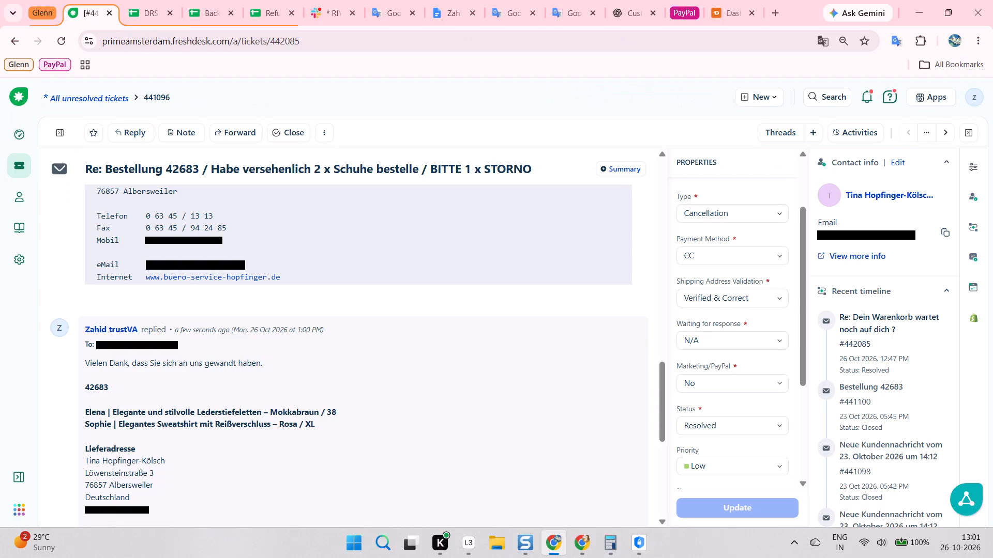
left_click(23, 162)
scroll(350, 260, "up", 1)
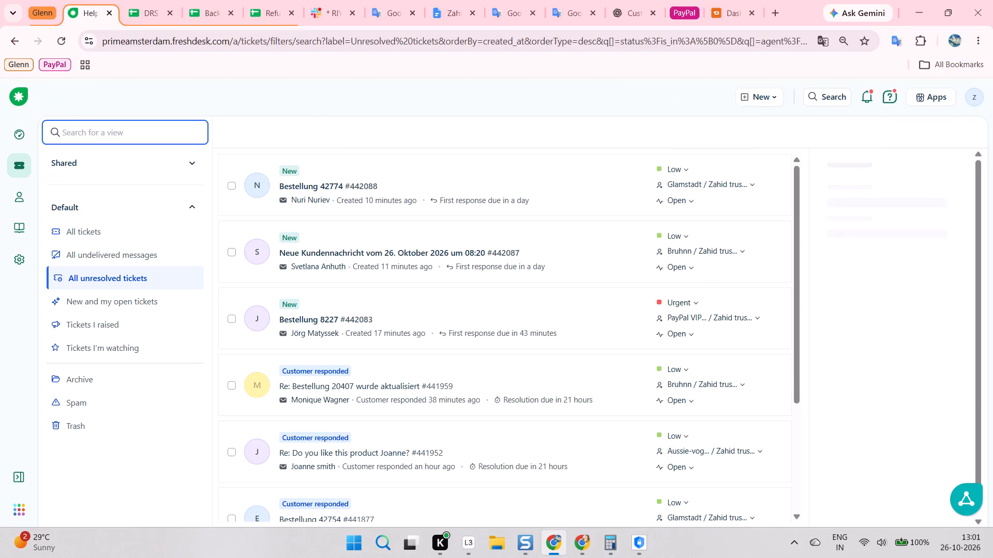
left_click(330, 320)
Read the order details in the customer's message on ticket 442083.
scroll(422, 304, "up", 1)
scroll(318, 276, "up", 1)
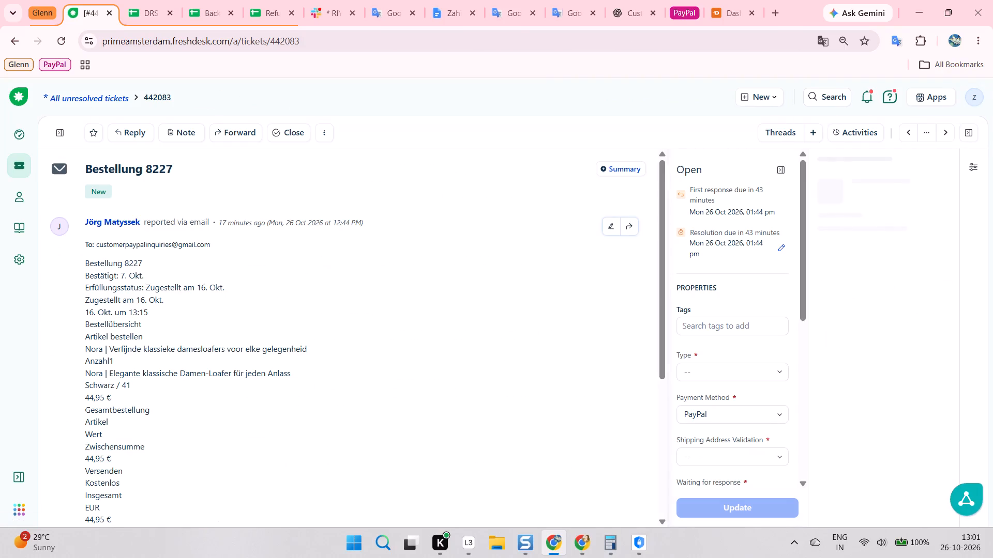
scroll(302, 282, "down", 8)
scroll(398, 288, "up", 11)
left_click(388, 305)
scroll(299, 281, "up", 2)
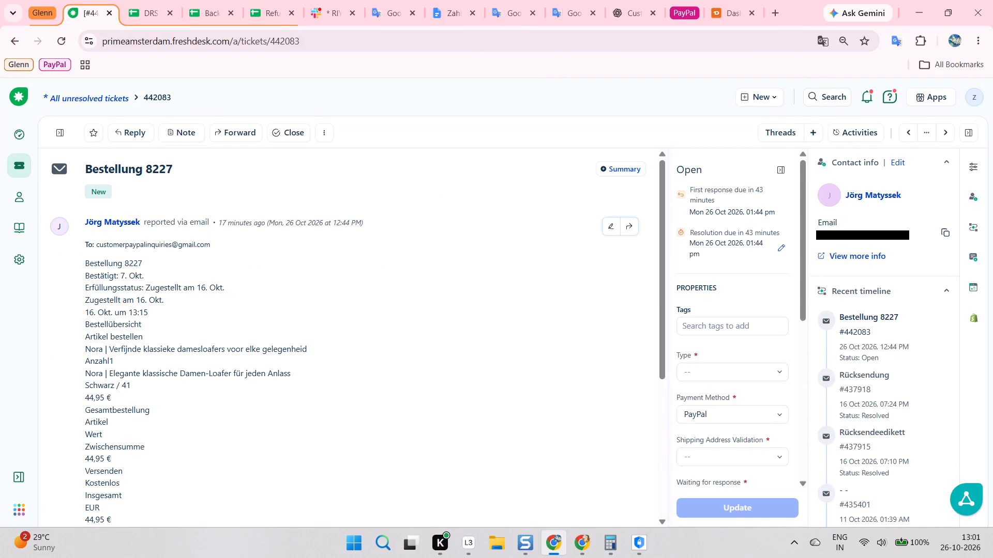
right_click(392, 272)
scroll(391, 364, "down", 4)
left_click(390, 270)
scroll(654, 272, "up", 3)
scroll(857, 271, "up", 1)
Copy the customer's email address from ticket 442083 and search for it in the Glamstadt Shopify store.
left_click(946, 235)
left_click(386, 305)
key("alt+Tab")
scroll(236, 200, "up", 10)
scroll(47, 146, "up", 1)
left_click(69, 112)
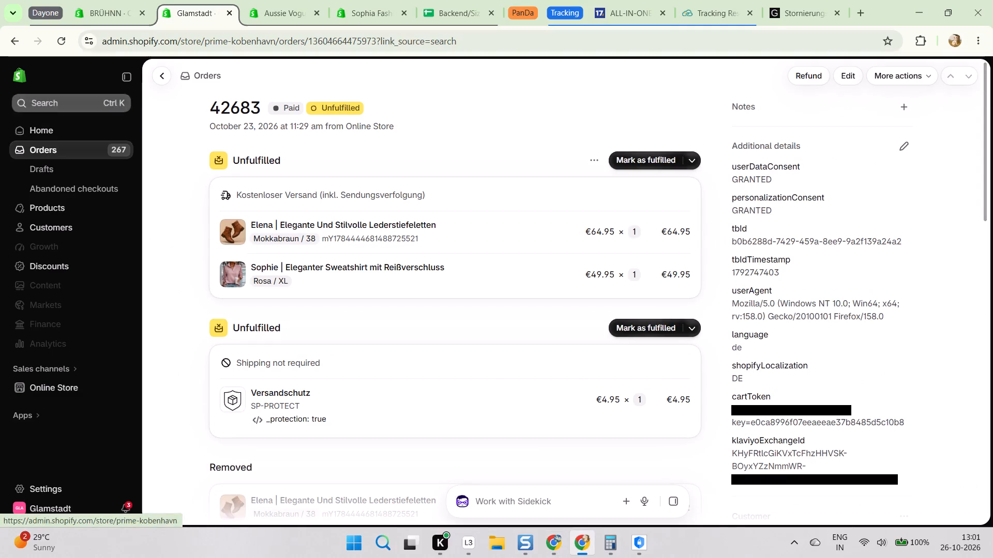
key("ctrl+v")
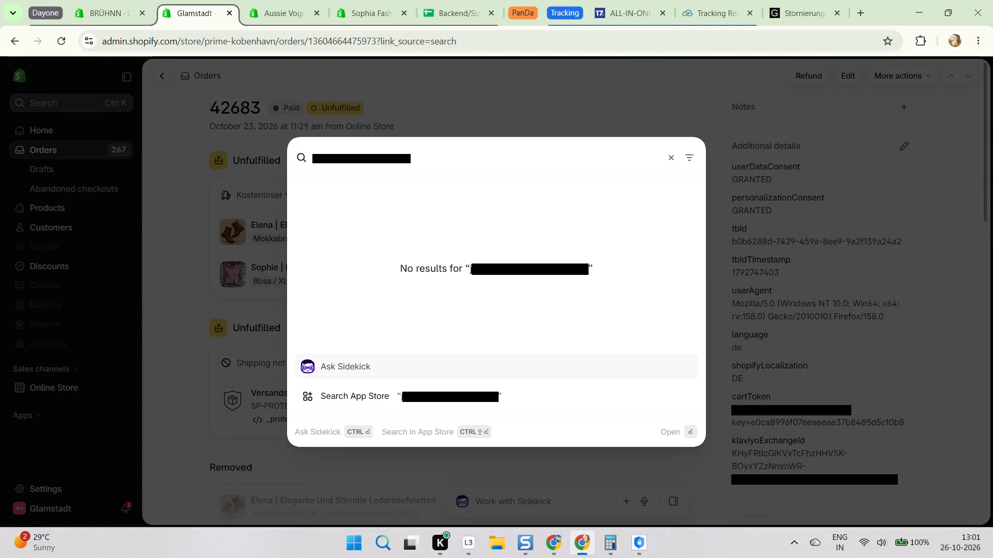
left_click_drag(233, 247, 218, 242)
key("alt+Tab")
scroll(83, 270, "up", 4)
triple_click(73, 221)
key("ctrl+c")
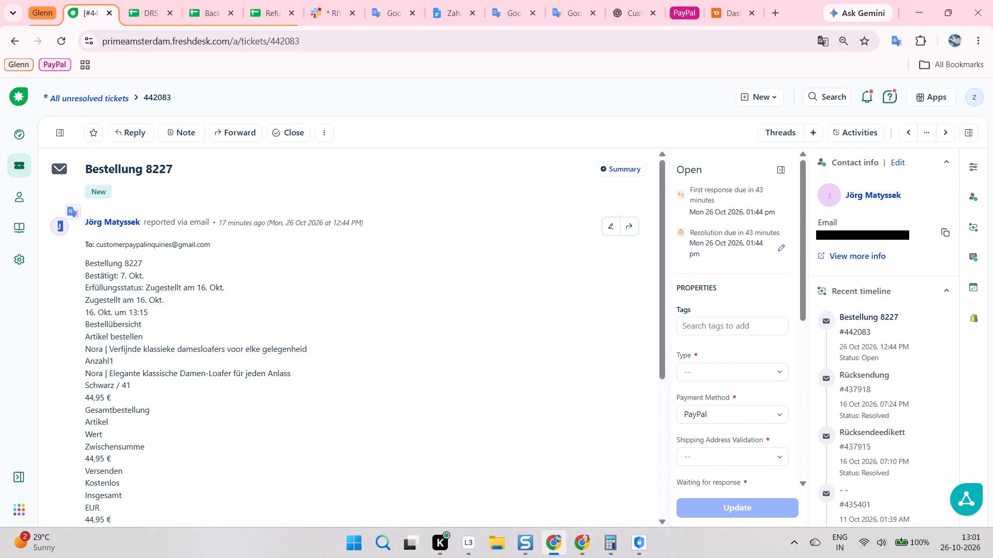
key("ctrl+c")
triple_click(78, 224)
key("ctrl+c")
key("ctrl+c")
key("alt+Tab")
scroll(60, 208, "up", 3)
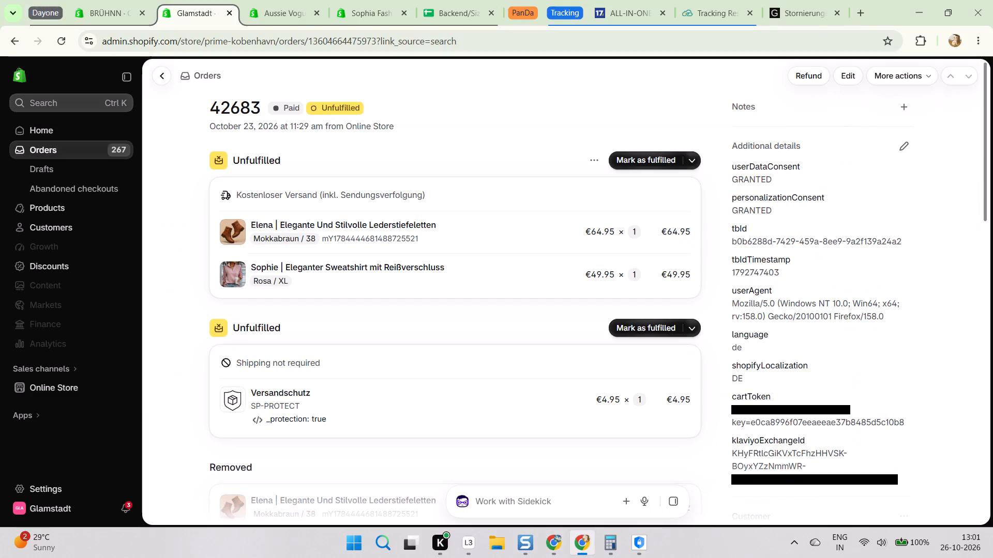
scroll(57, 168, "up", 2)
left_click(57, 101)
key("ctrl+v")
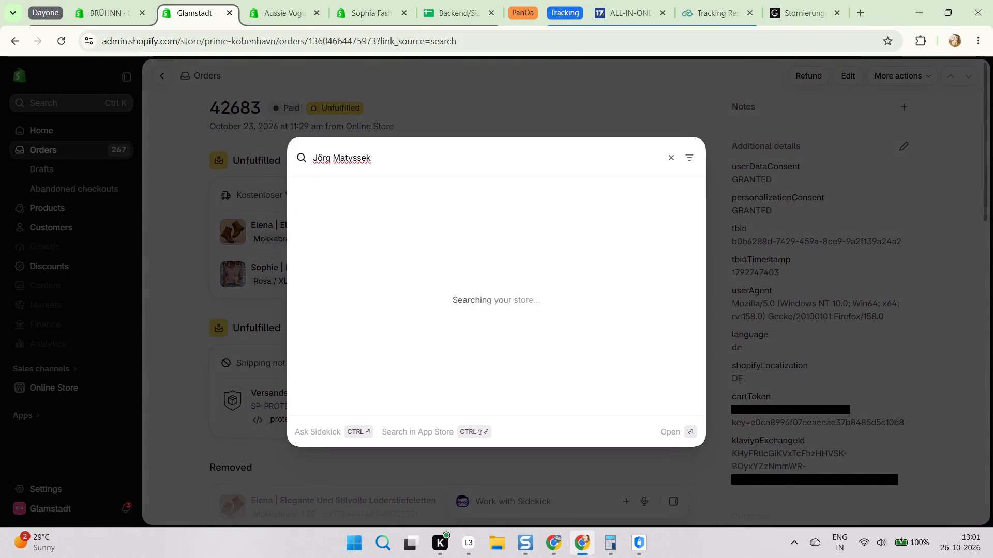
left_click(192, 221)
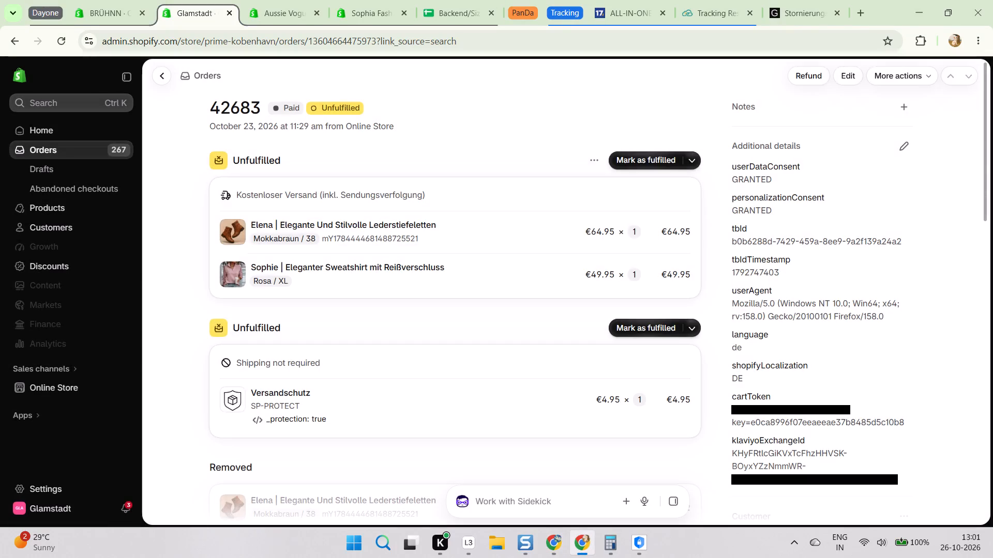
Search the Glamstadt store's orders list for the customer's name copied from ticket 442083.
left_click(56, 156)
left_click(48, 148)
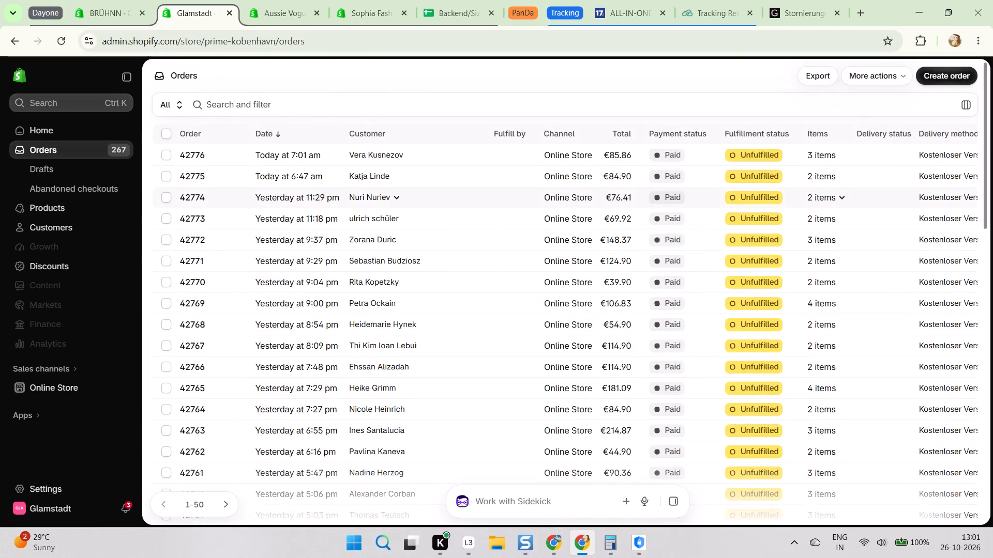
left_click(307, 109)
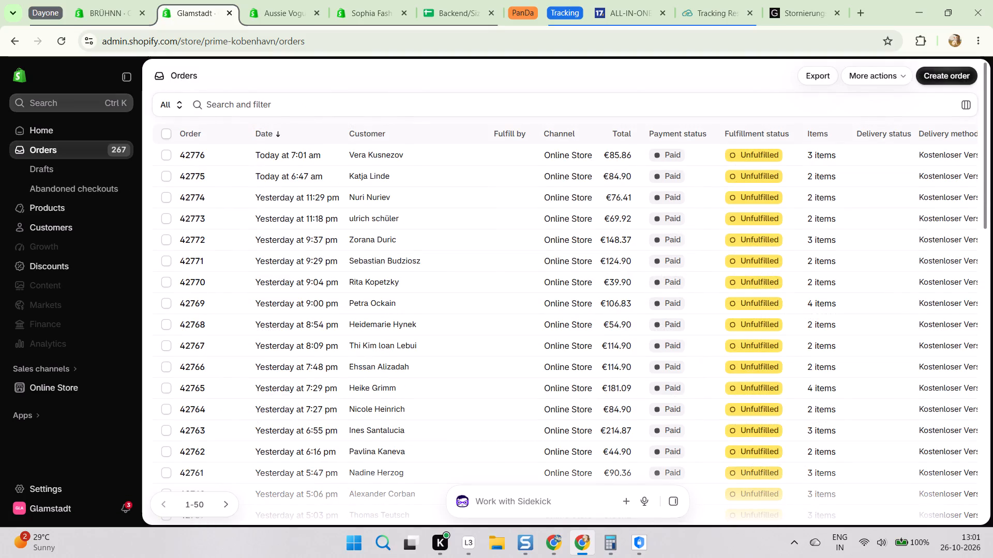
key("ctrl+v")
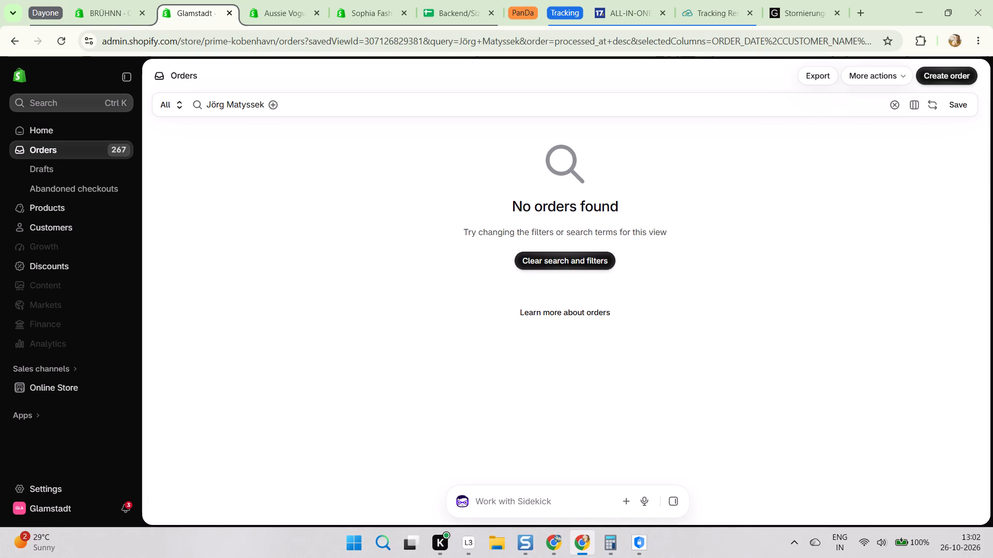
key("alt+Tab")
left_click(273, 255)
scroll(221, 285, "down", 3)
scroll(178, 308, "down", 3)
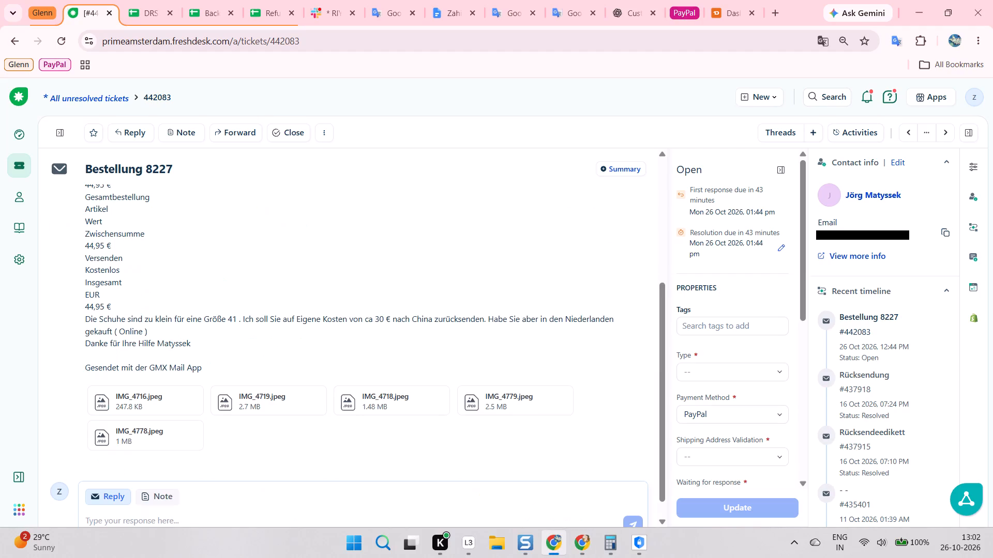
scroll(144, 312, "up", 4)
double_click(127, 256)
key("ctrl+c")
key("ctrl+c")
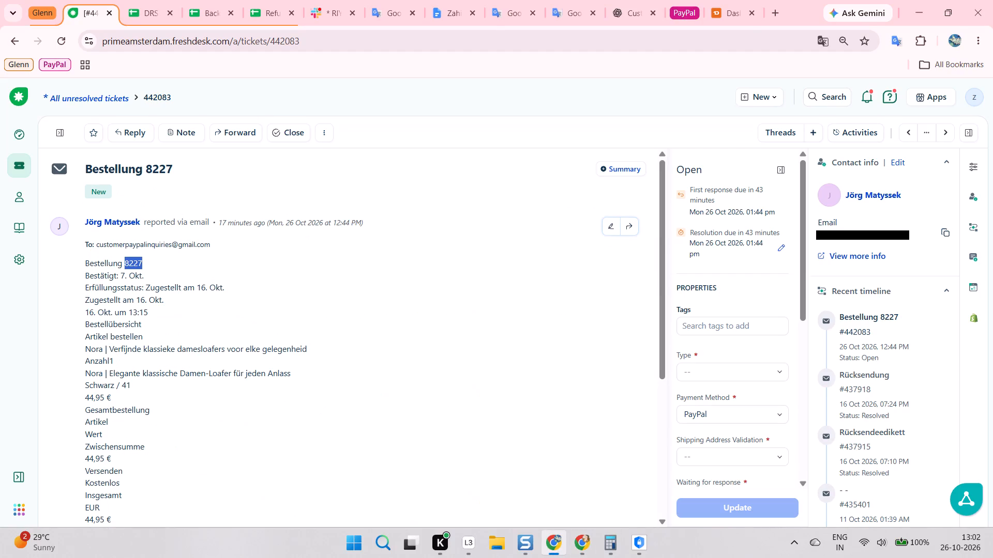
key("alt+Tab")
triple_click(282, 98)
key("ctrl+v")
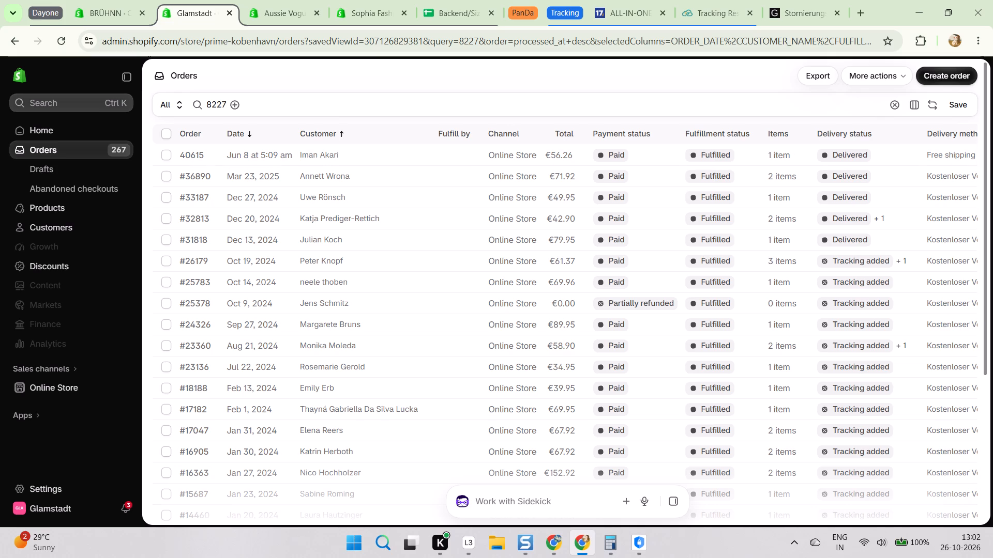
left_click(309, 82)
key("alt+Tab")
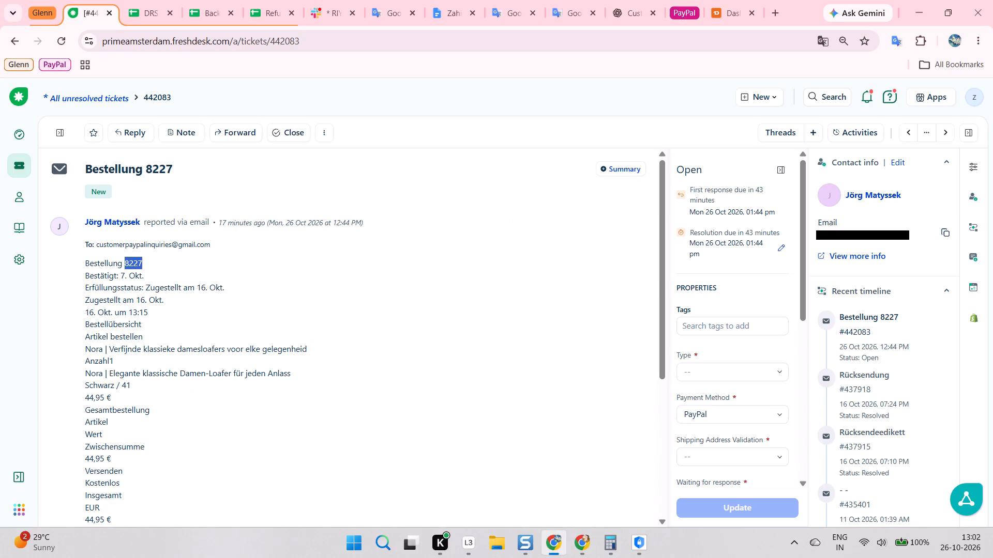
key("alt+Tab")
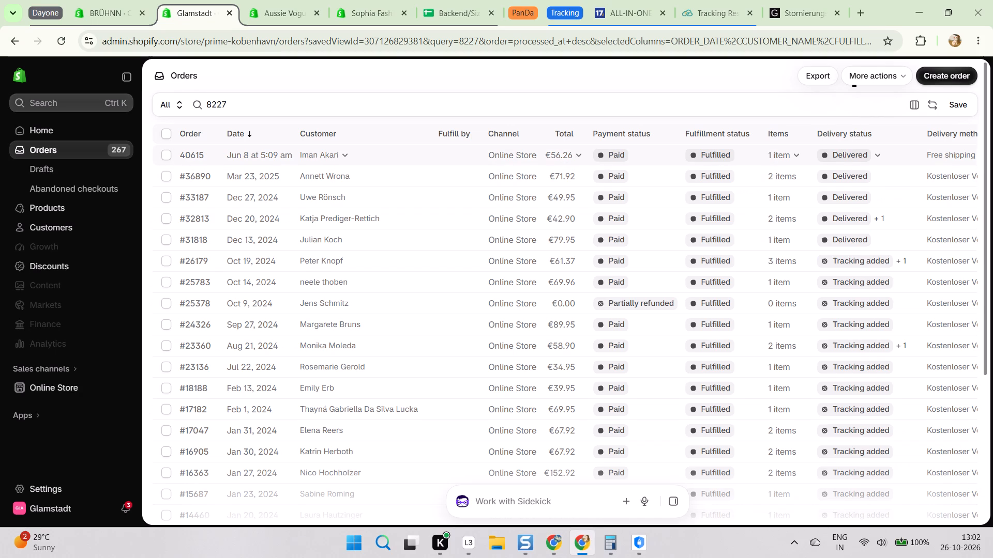
key("alt+Tab")
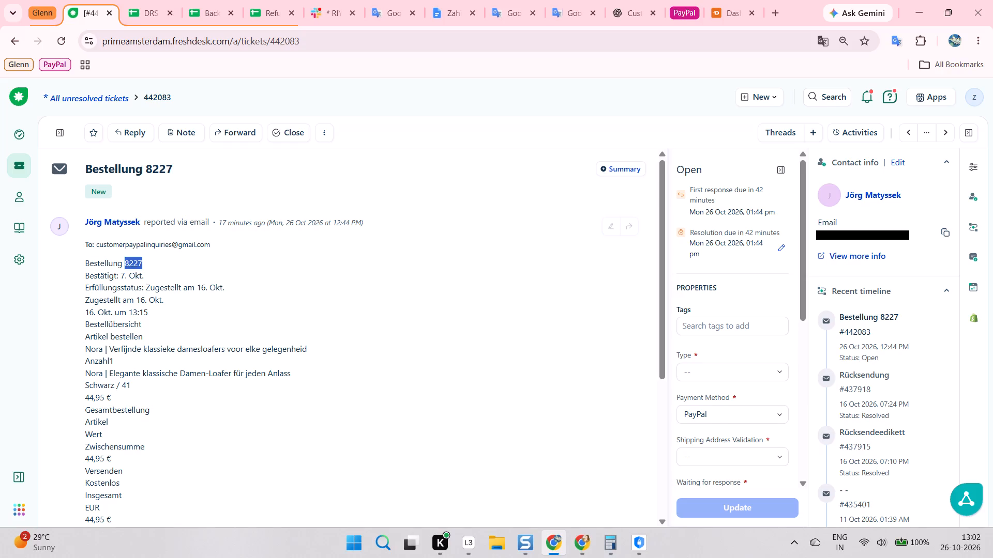
key("alt+Tab")
scroll(388, 234, "up", 2)
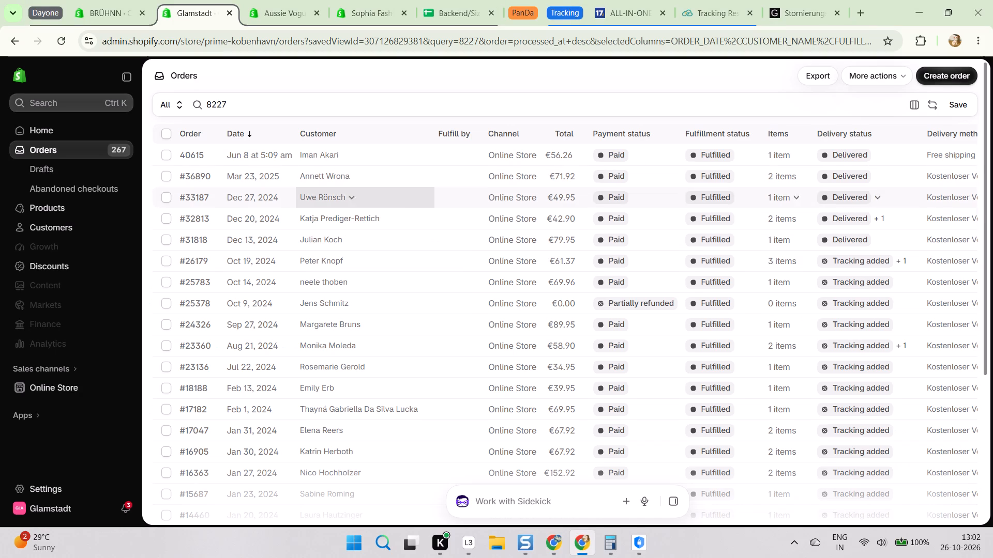
left_click(388, 80)
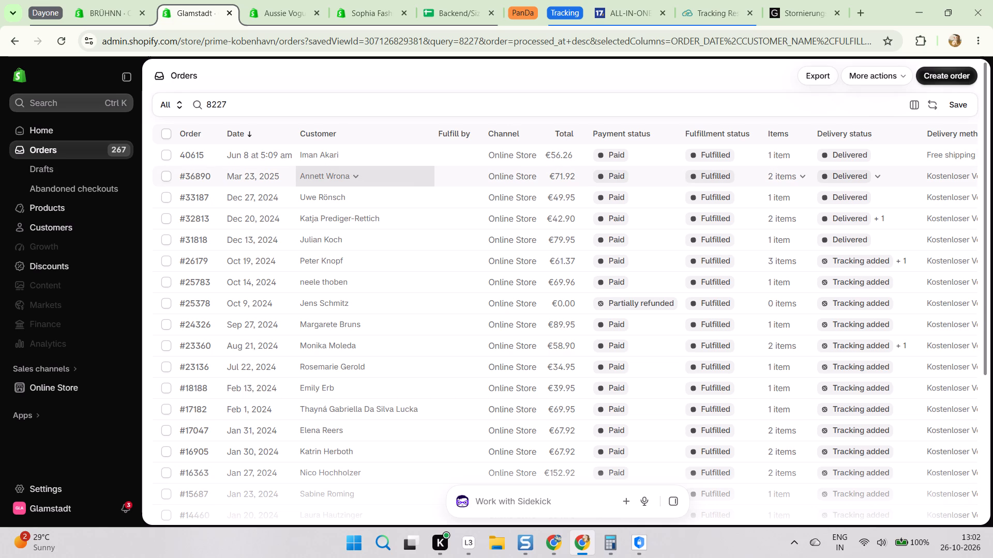
key("alt+Tab")
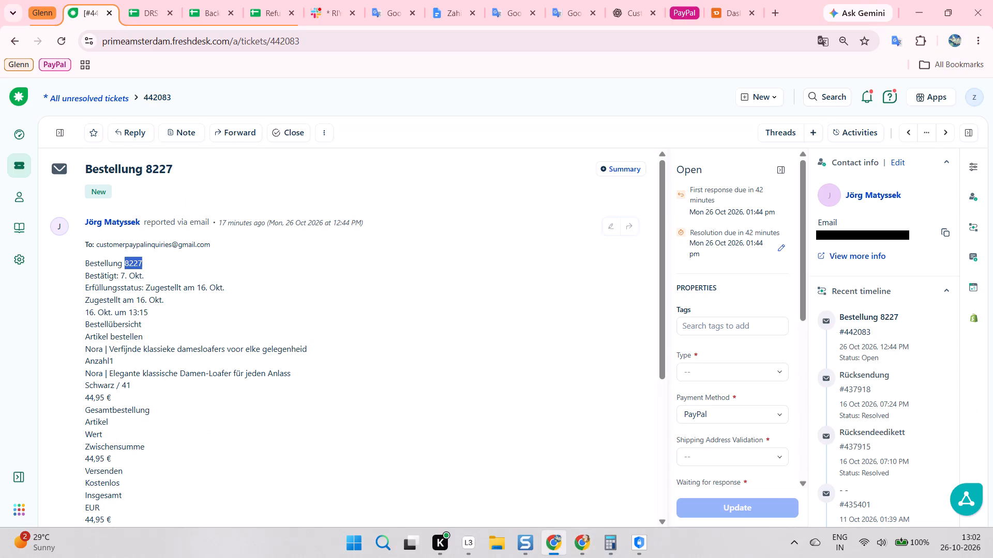
left_click(247, 279)
double_click(137, 265)
key("ctrl+c")
key("ctrl+c")
key("alt+Tab")
scroll(307, 167, "up", 2)
left_click(262, 114)
double_click(269, 105)
key("ctrl+v")
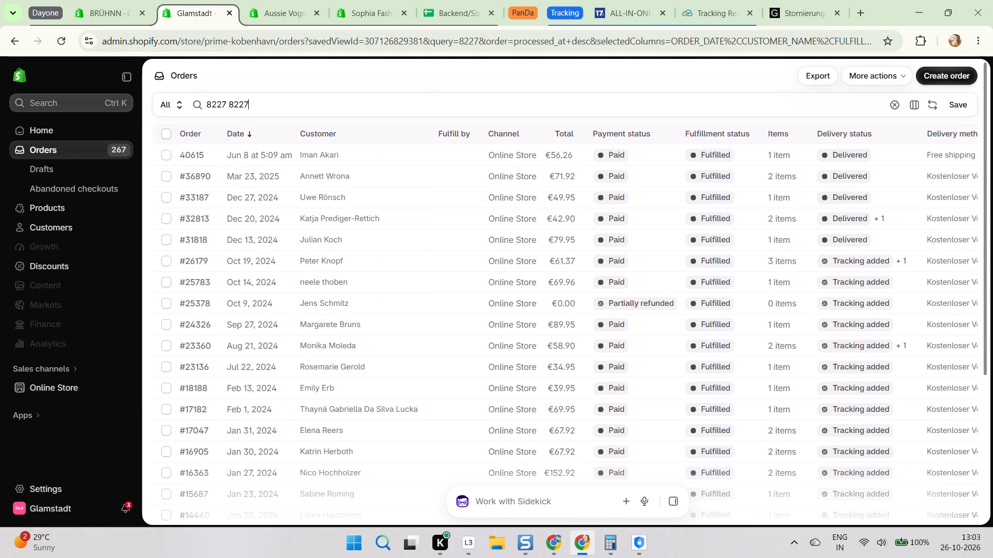
triple_click(269, 105)
key("ctrl+v")
triple_click(269, 105)
key("ctrl+v")
scroll(230, 262, "down", 1)
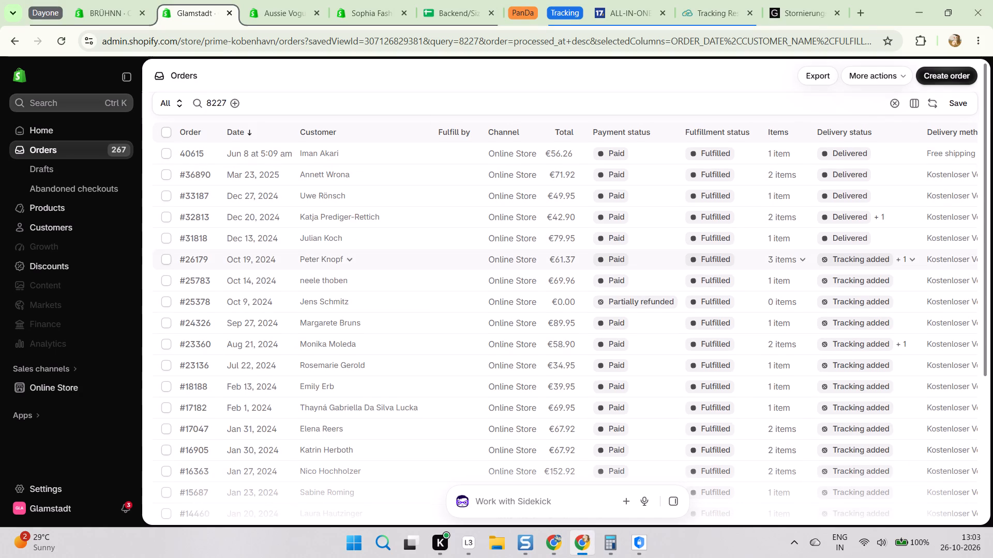
scroll(237, 270, "down", 1)
scroll(239, 266, "up", 10)
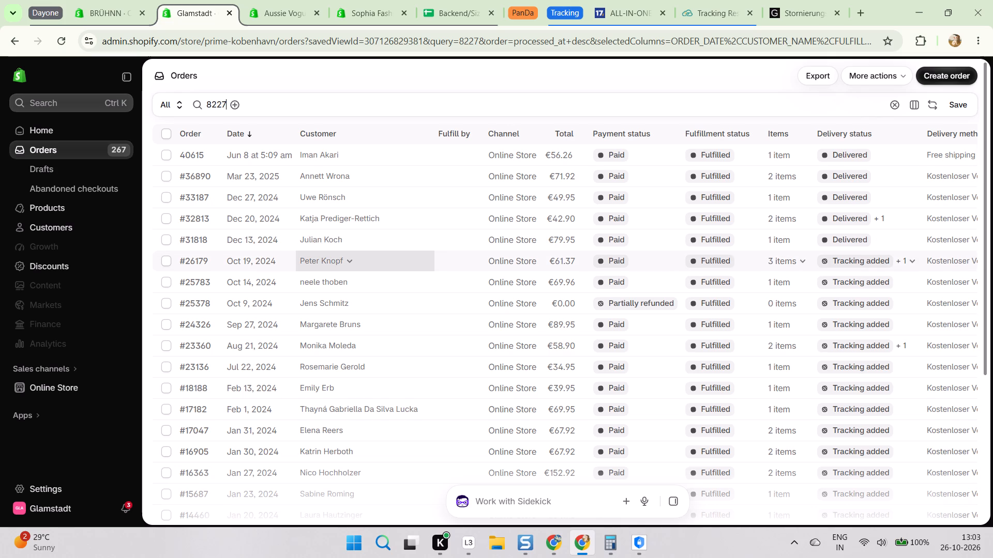
scroll(267, 210, "down", 4)
scroll(240, 376, "down", 1)
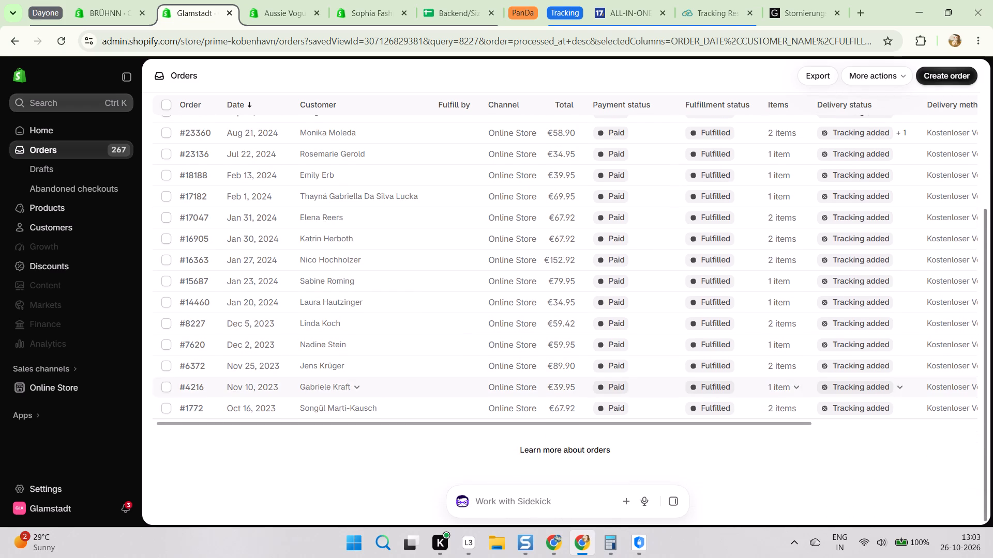
scroll(269, 328, "up", 7)
scroll(255, 298, "down", 5)
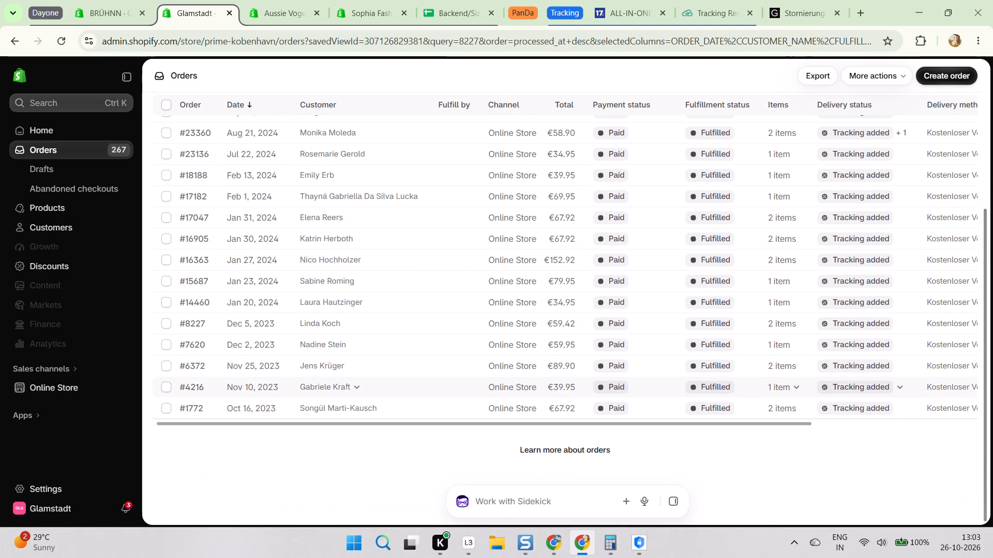
left_click(194, 324)
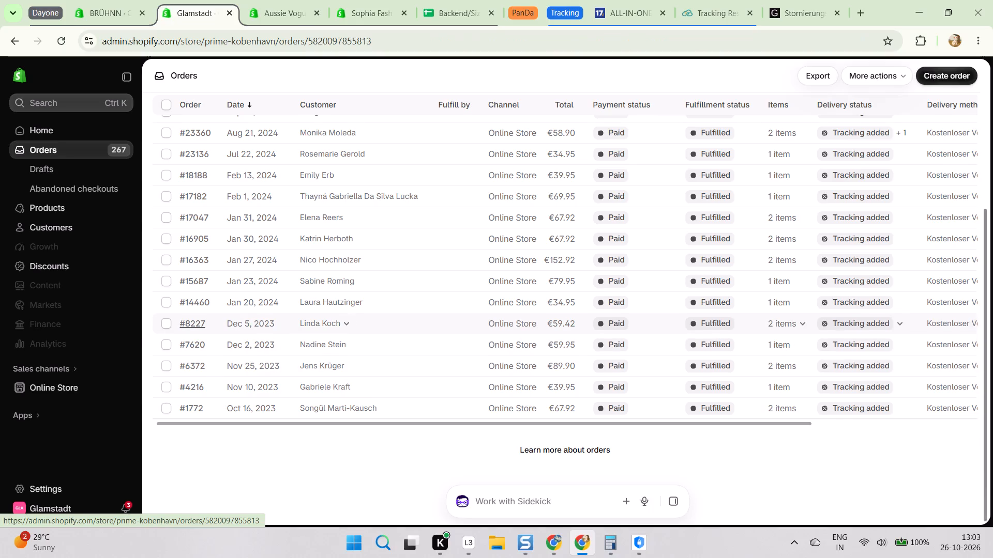
key("alt+Tab")
key("alt+Tab")
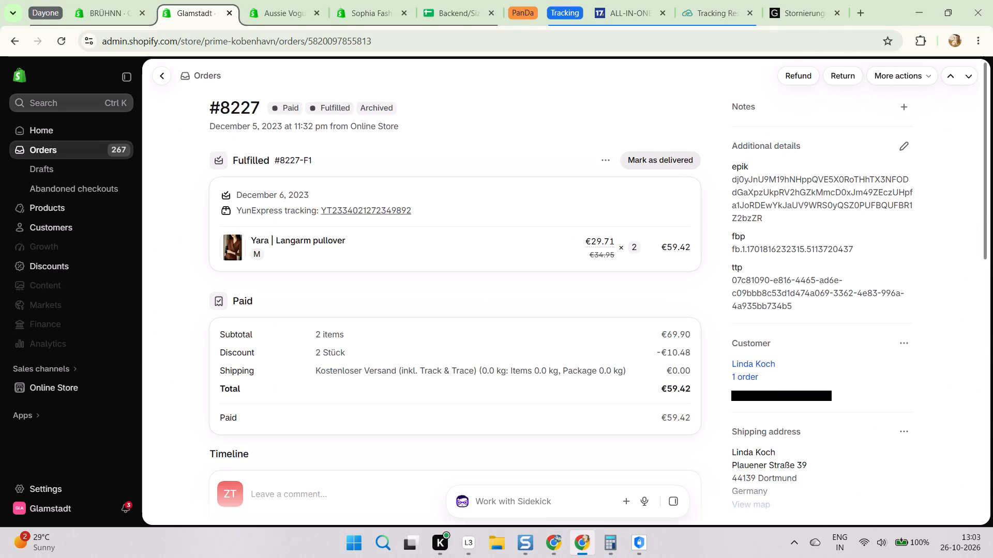
key("ctrl+f")
key("ctrl+v")
scroll(419, 218, "up", 4)
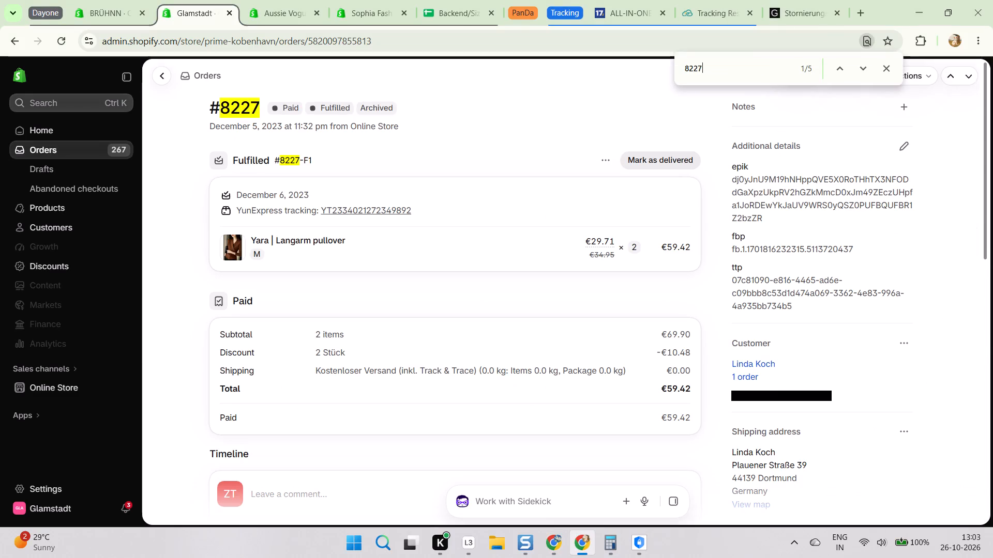
scroll(778, 125, "up", 2)
left_click(887, 69)
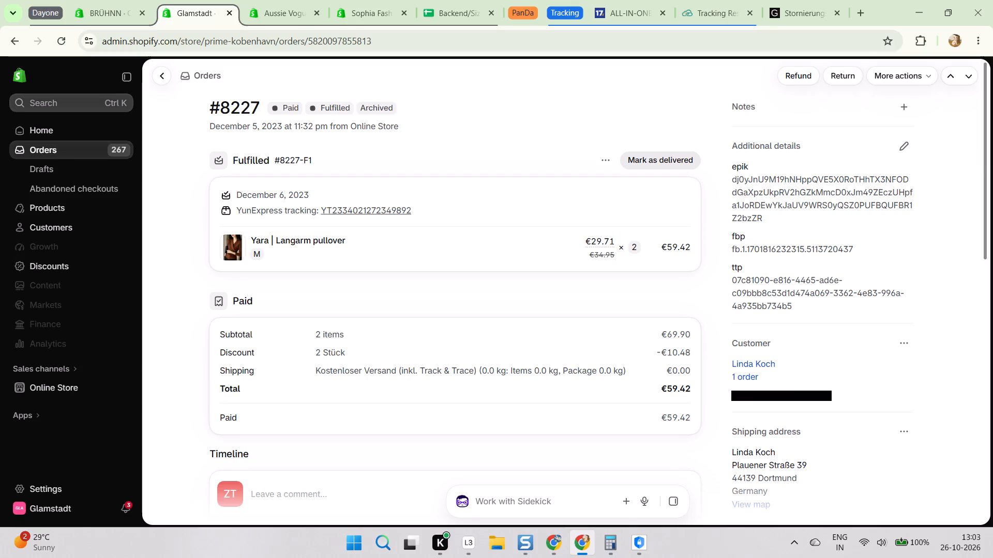
left_click(500, 187)
key("alt+Tab")
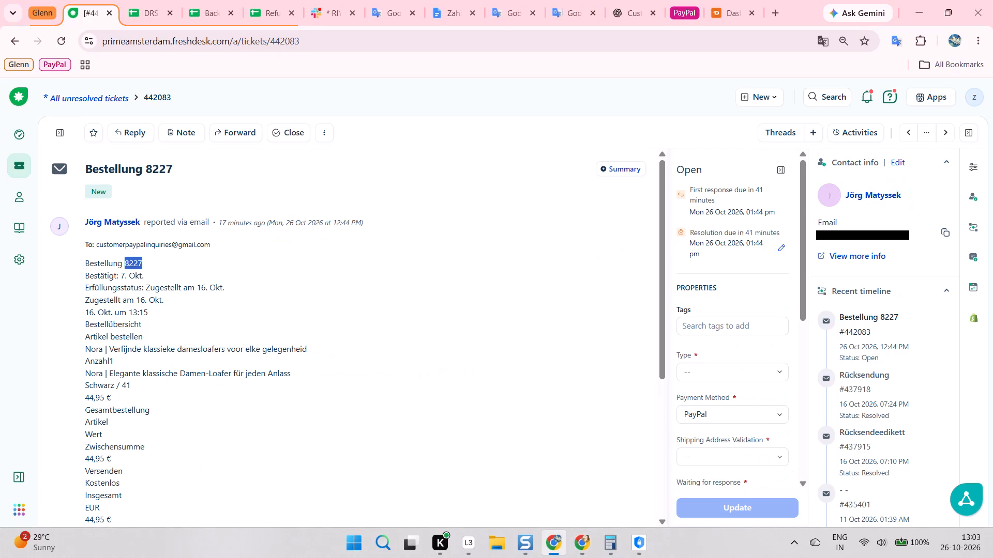
scroll(504, 306, "up", 5)
left_click(482, 299)
left_click(458, 291)
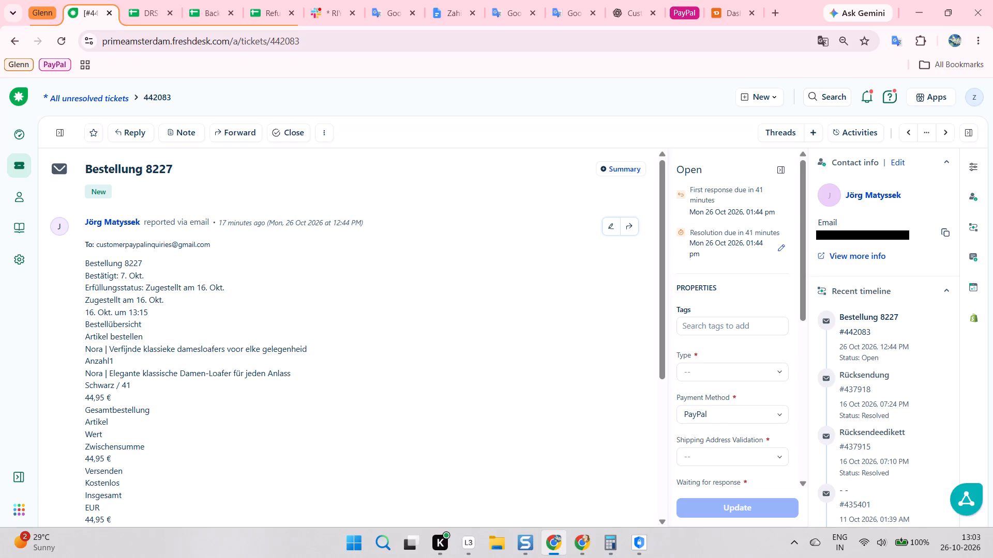
left_click(476, 297)
key("alt+Tab")
scroll(194, 262, "up", 3)
key("alt+Tab")
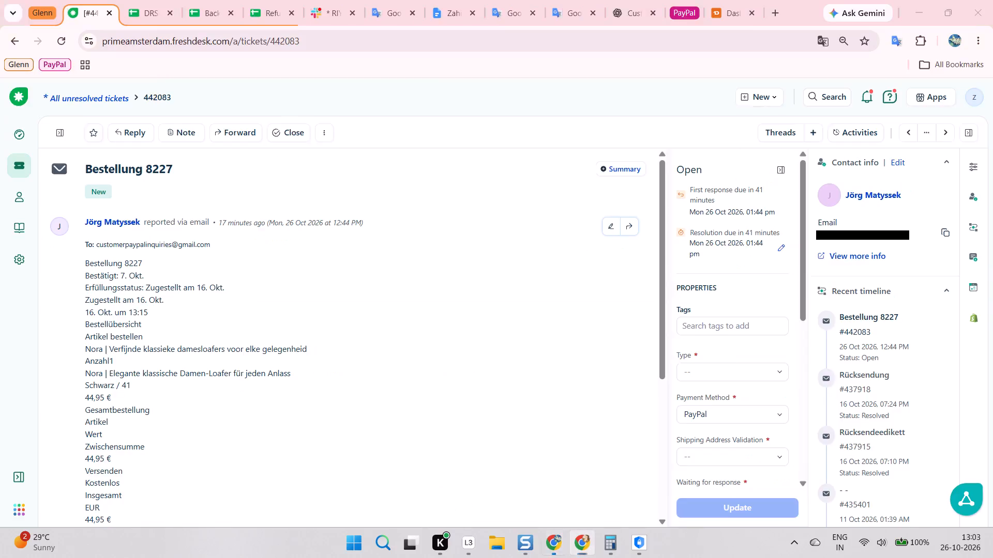
key("alt+Tab")
key("alt+Tab")
Translate ticket 442083 to English to read it, then restore the original language.
right_click(387, 244)
scroll(393, 364, "down", 2)
left_click(450, 462)
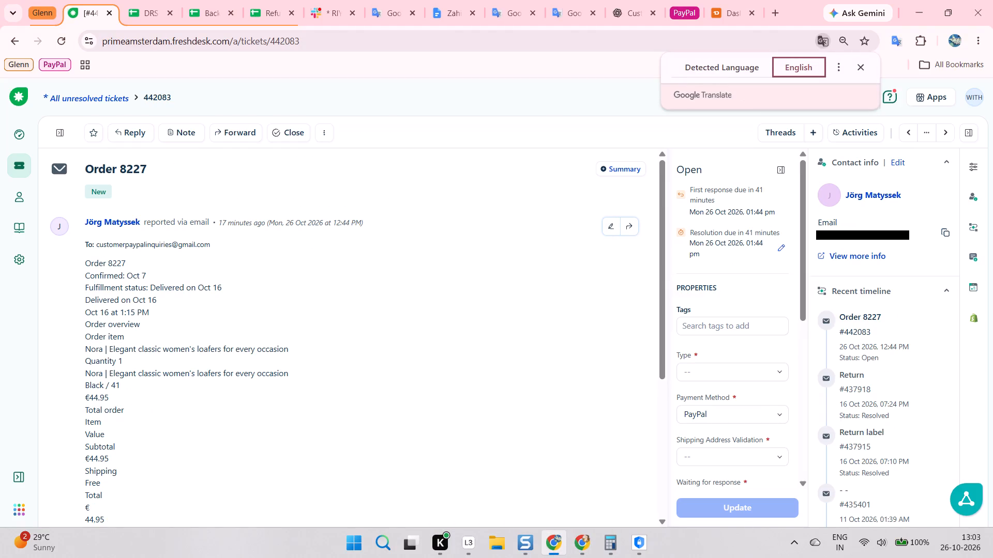
left_click(694, 64)
left_click(414, 315)
Go to ticket 442087, translate its return request to English to read it, and restore the original language.
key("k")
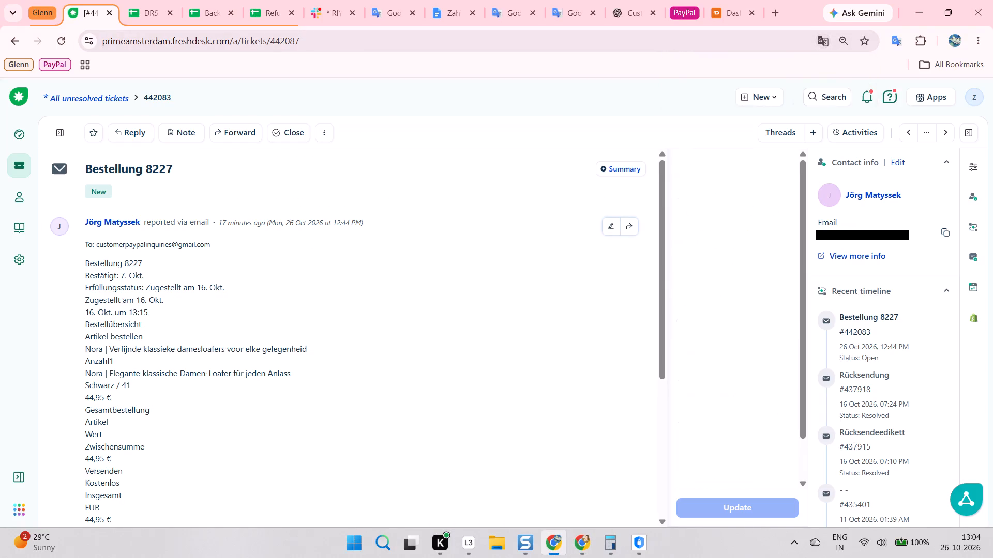
scroll(383, 320, "up", 1)
scroll(388, 308, "down", 3)
right_click(441, 230)
scroll(442, 377, "down", 3)
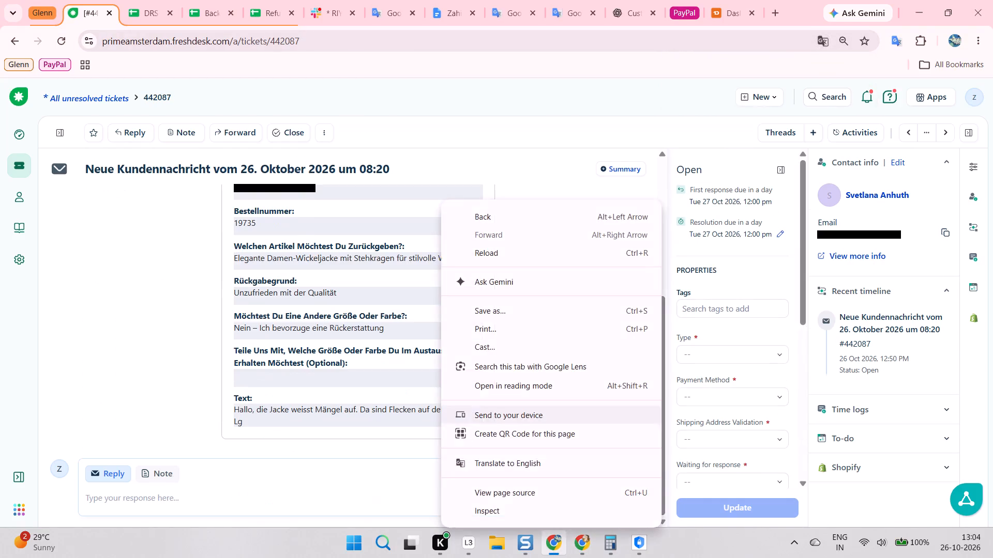
left_click(525, 463)
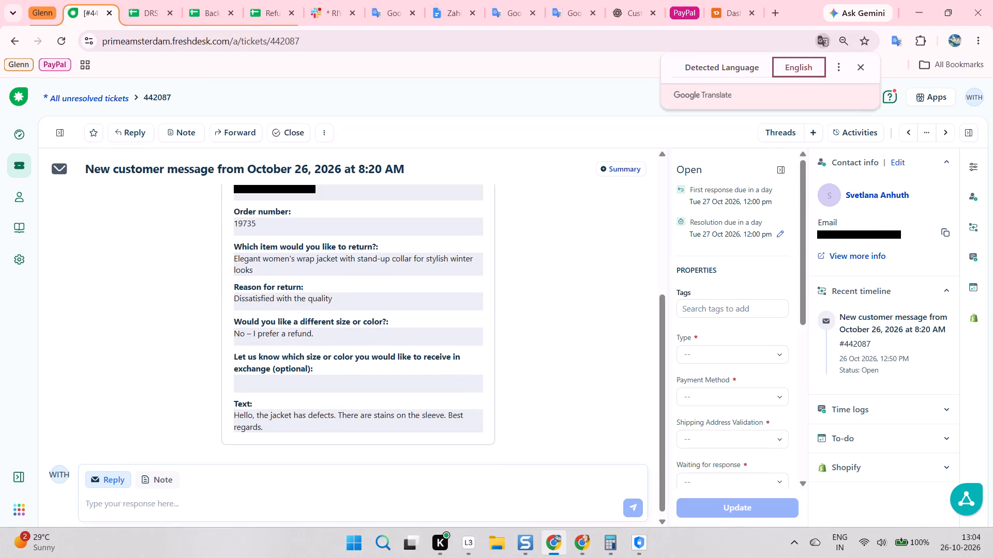
scroll(632, 175, "up", 2)
left_click(733, 65)
scroll(927, 227, "up", 2)
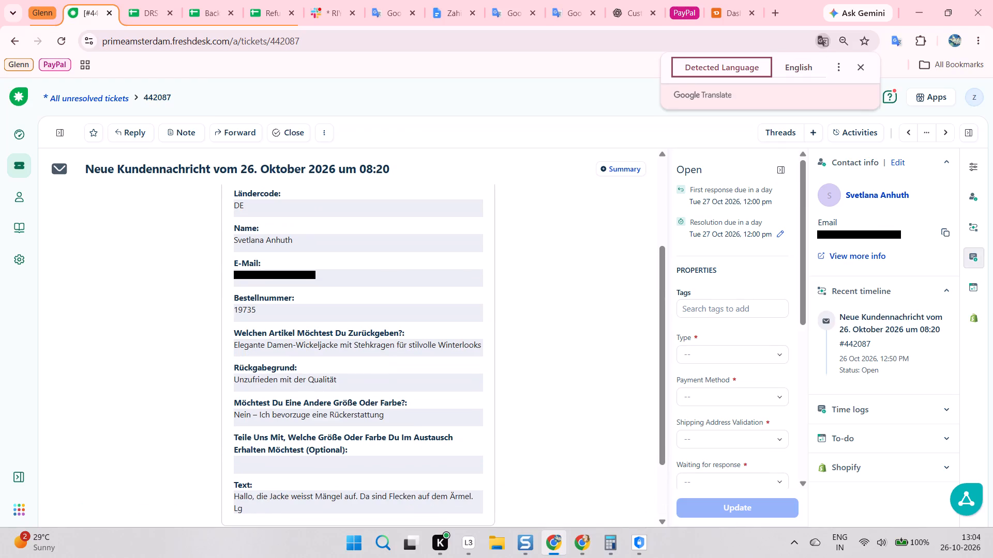
left_click(947, 234)
scroll(303, 290, "up", 4)
key("alt+Tab")
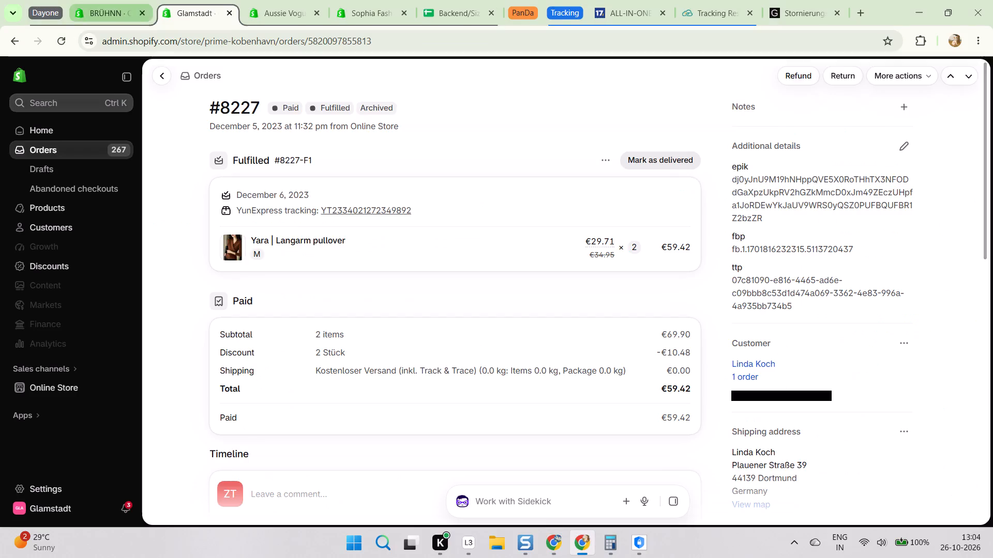
left_click(109, 0)
scroll(37, 129, "up", 3)
left_click(16, 102)
key("ctrl+v")
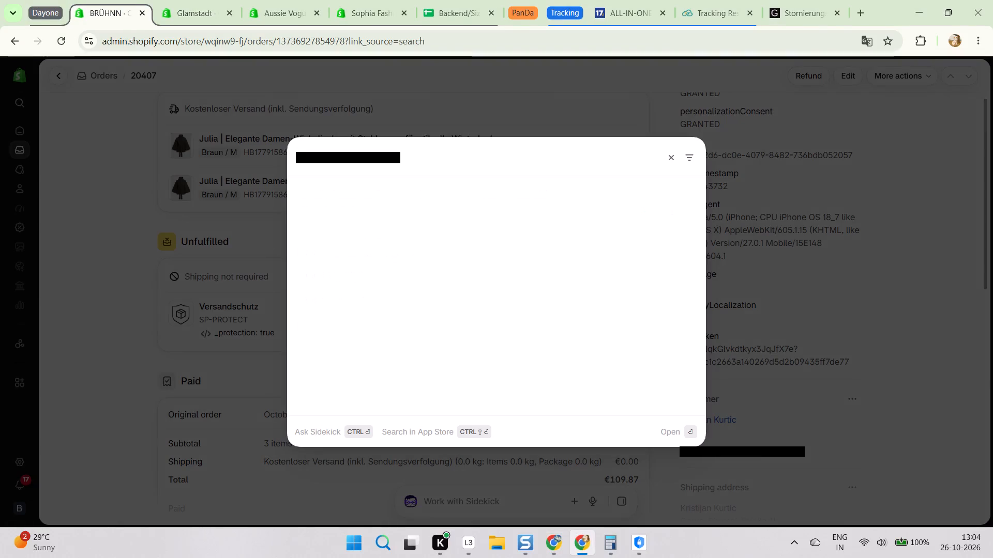
left_click(328, 250)
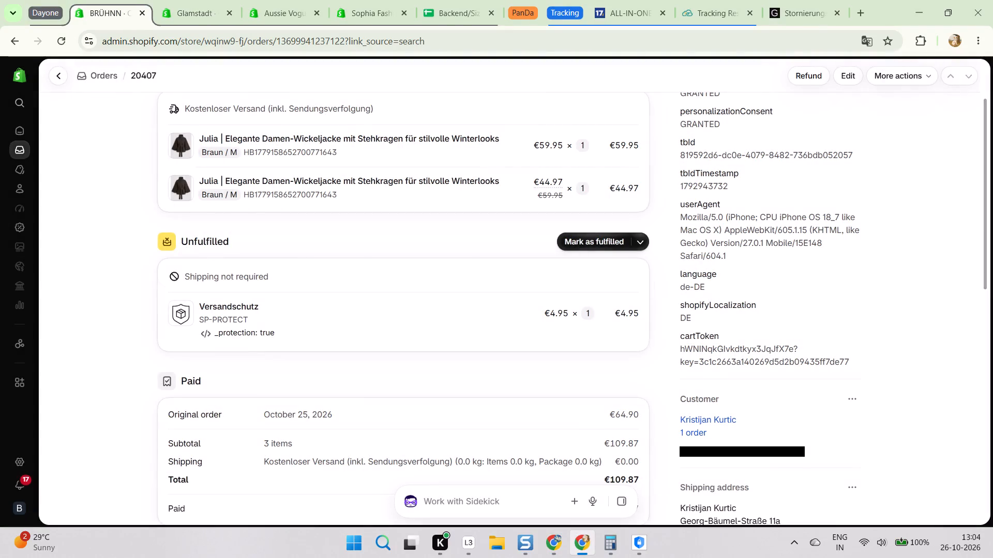
scroll(374, 244, "up", 3)
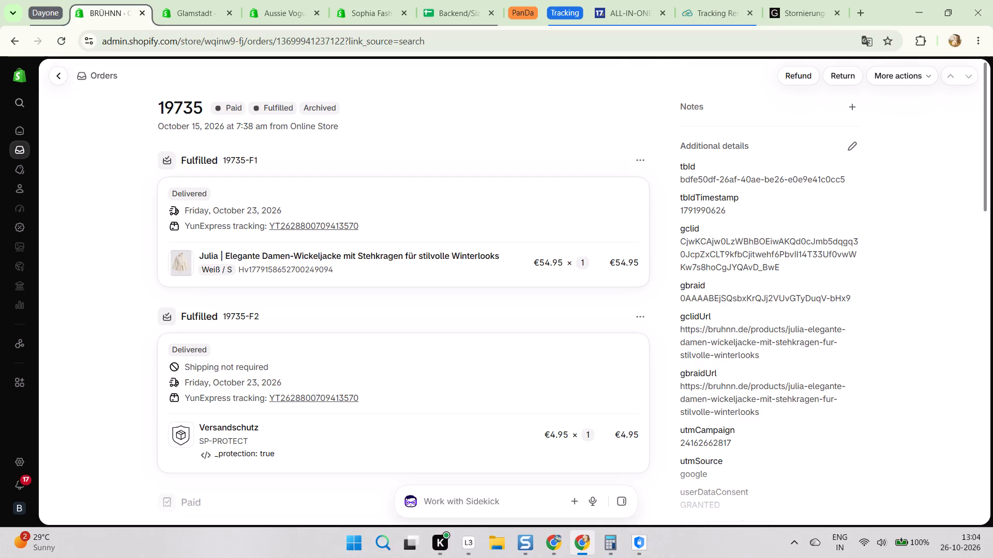
Review the fulfilment details and timeline of BRÜHNN order 19735.
scroll(425, 199, "down", 13)
scroll(463, 268, "down", 2)
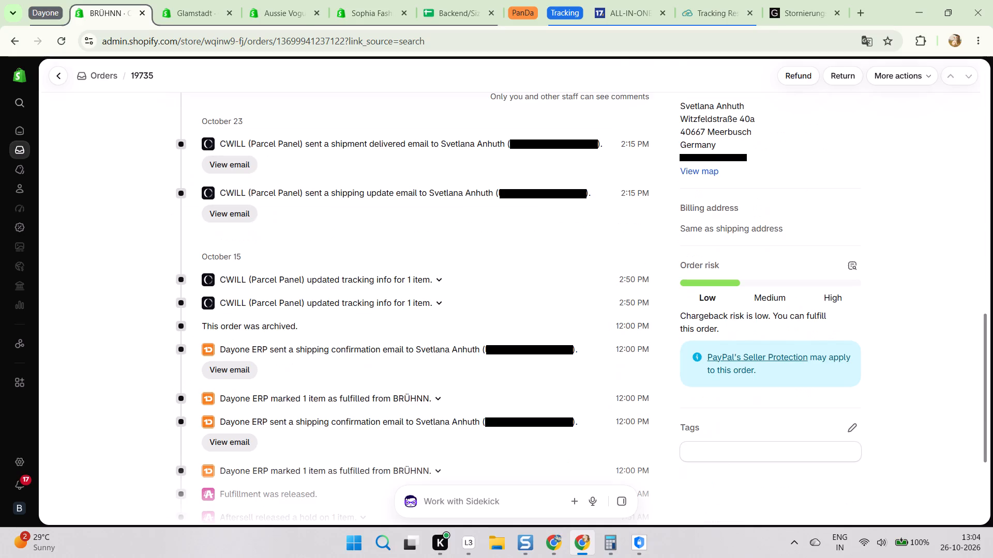
scroll(517, 259, "up", 15)
left_click(452, 181)
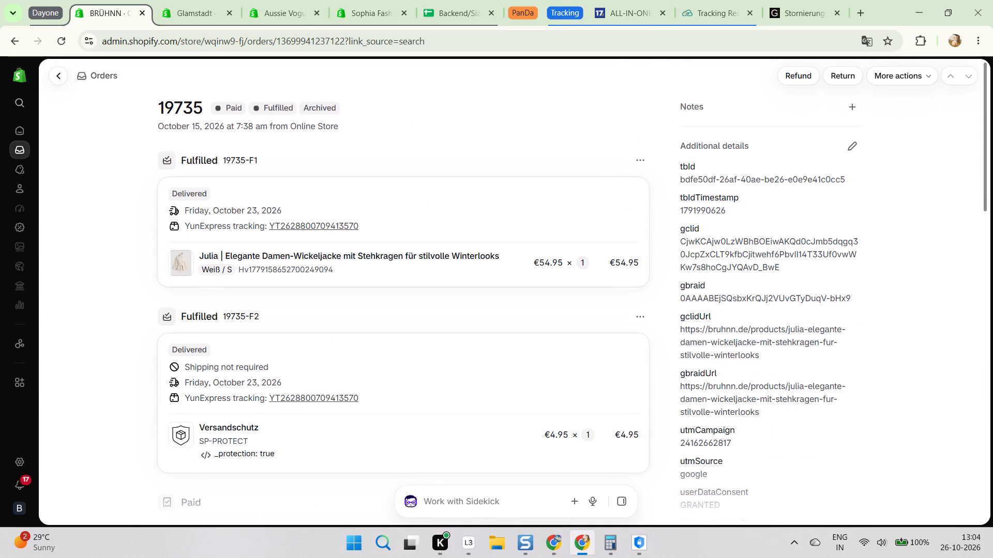
Switch back to Freshdesk ticket 442087 and translate its return request to English.
key("alt+Tab")
scroll(381, 324, "up", 2)
scroll(425, 267, "down", 7)
left_click(427, 283)
right_click(496, 217)
scroll(535, 389, "down", 3)
left_click(570, 463)
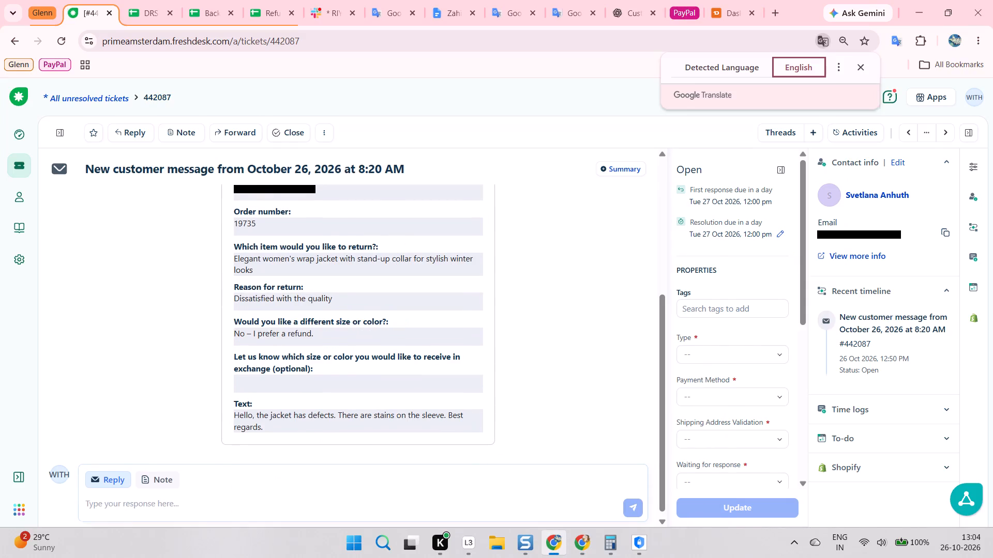
scroll(515, 379, "up", 4)
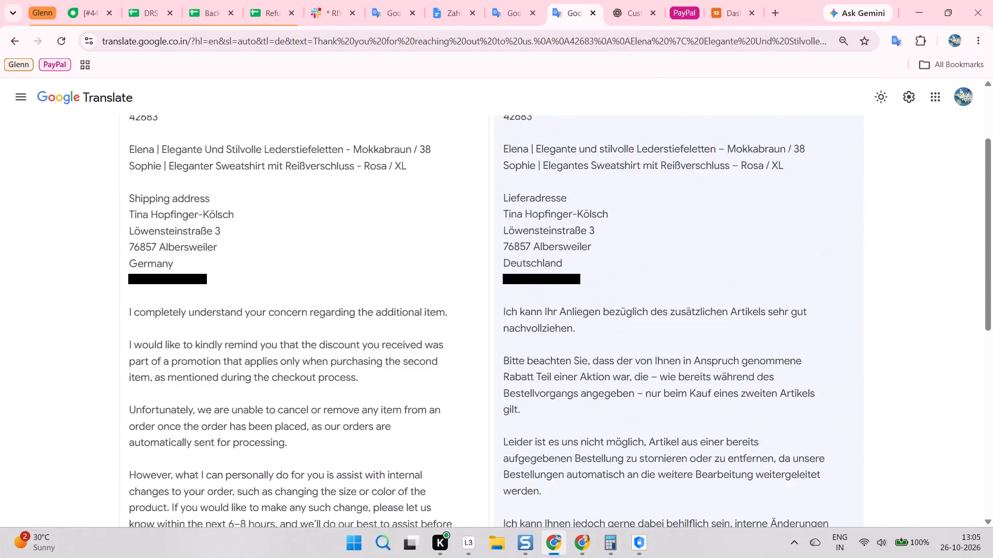
scroll(427, 221, "up", 3)
left_click(472, 207)
key("ctrl+v")
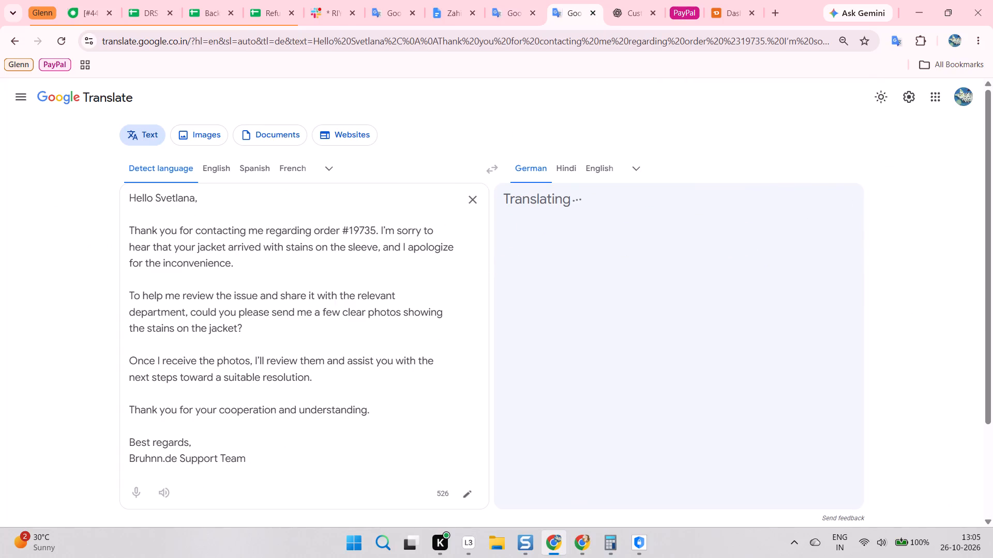
Proofread the English reply's apology and its request for photos of the jacket stains.
left_click(284, 258)
left_click_drag(388, 260, 394, 260)
left_click(242, 283)
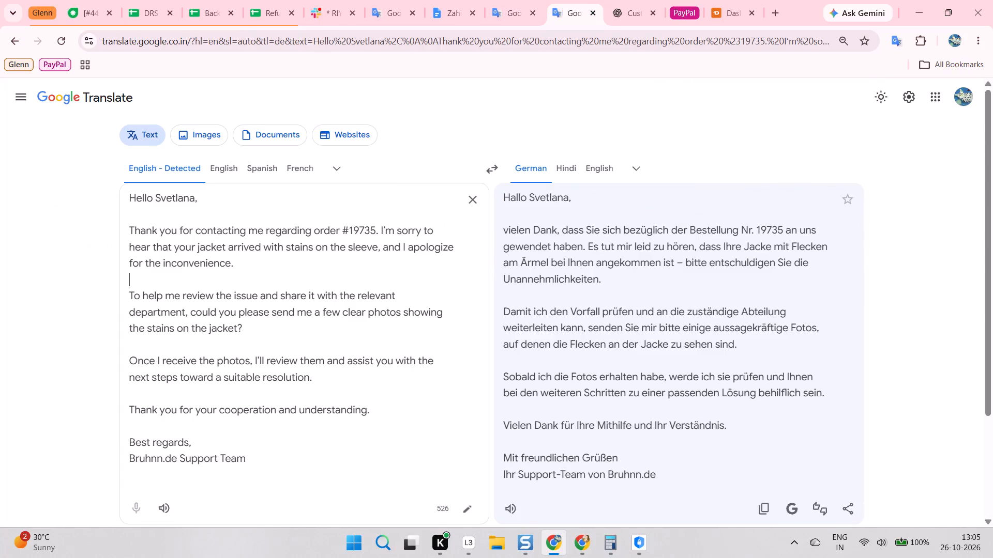
left_click(183, 300)
left_click(175, 304)
left_click_drag(246, 303, 252, 303)
left_click(285, 300)
left_click(243, 316)
left_click(288, 319)
left_click(335, 321)
left_click(357, 321)
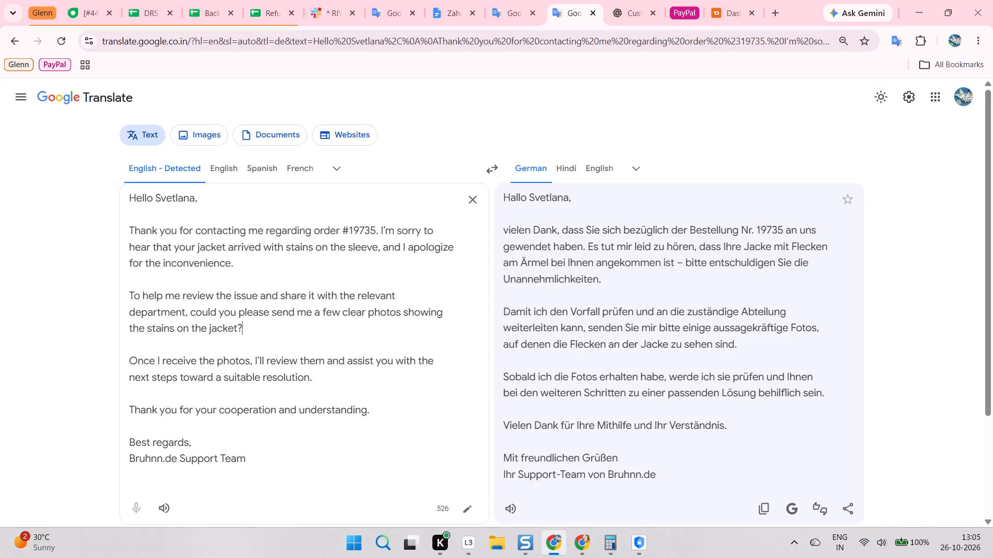
scroll(679, 244, "down", 6)
left_click(762, 375)
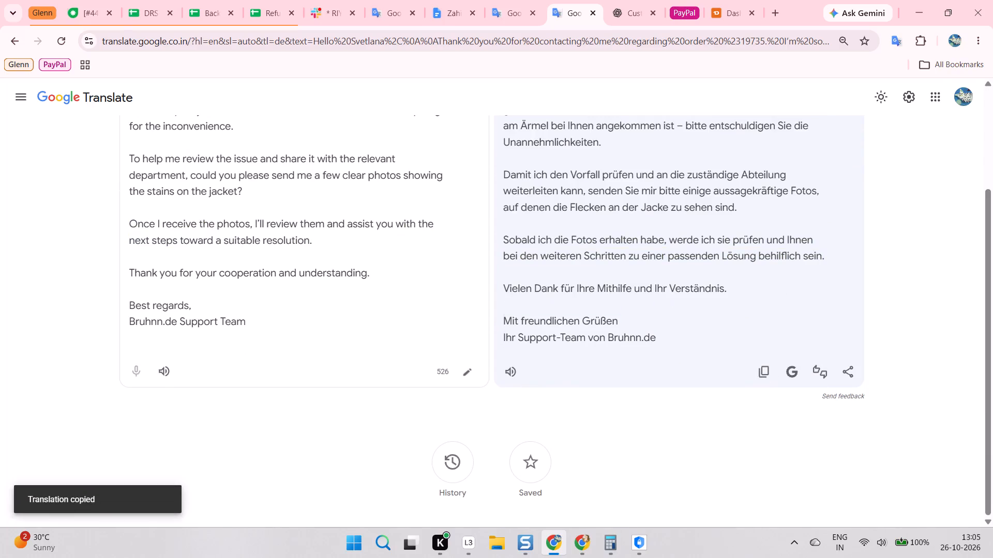
left_click(93, 0)
left_click(398, 347)
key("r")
scroll(175, 302, "down", 7)
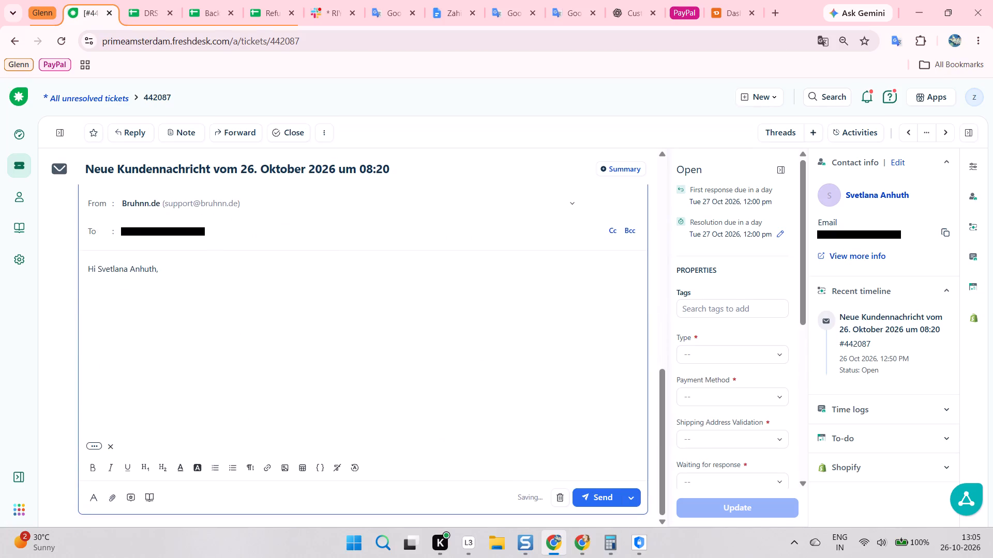
left_click(108, 441)
left_click(118, 439, "ctrl")
key("ctrl+a")
key("BackSpace")
key("BackSpace")
key("BackSpace")
key("BackSpace")
key("BackSpace")
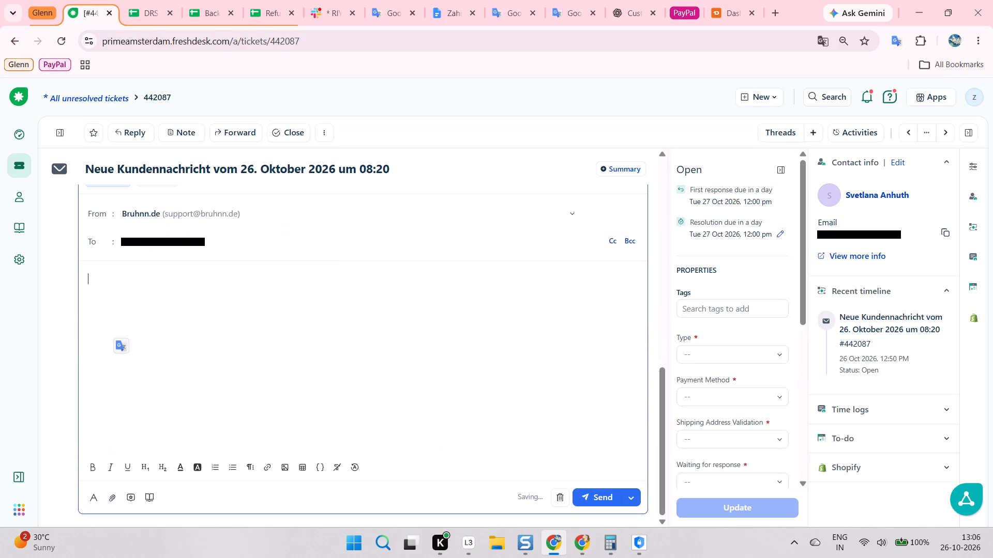
key("ctrl+v")
scroll(209, 380, "down", 9)
left_click(947, 235)
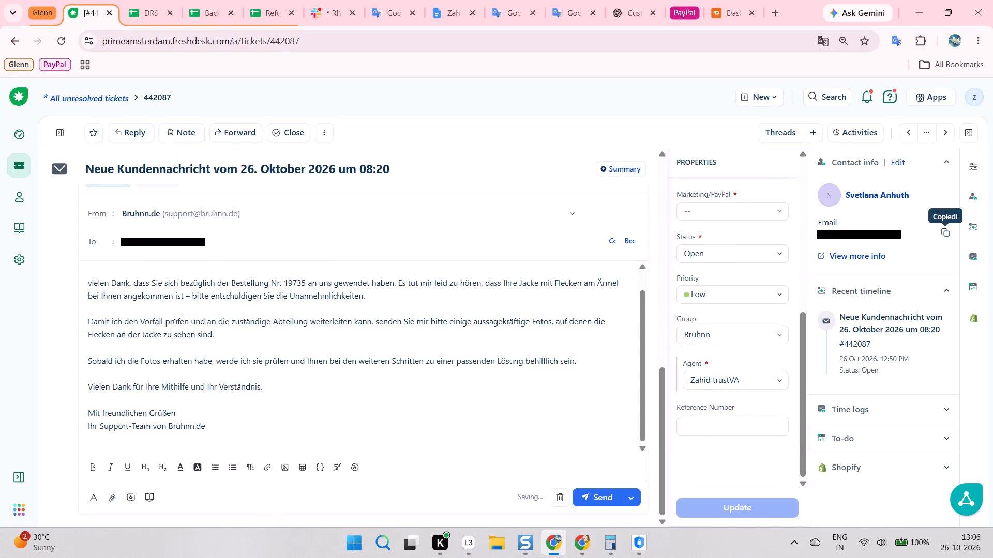
scroll(860, 297, "up", 3)
left_click(584, 548)
key("ctrl+f")
key("ctrl+v")
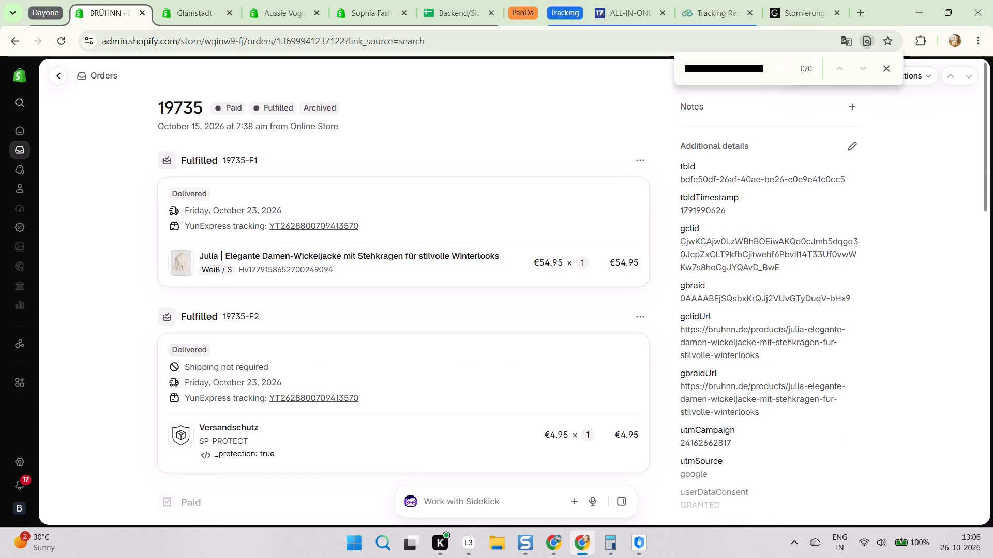
scroll(766, 103, "up", 4)
left_click(885, 70)
scroll(795, 261, "down", 5)
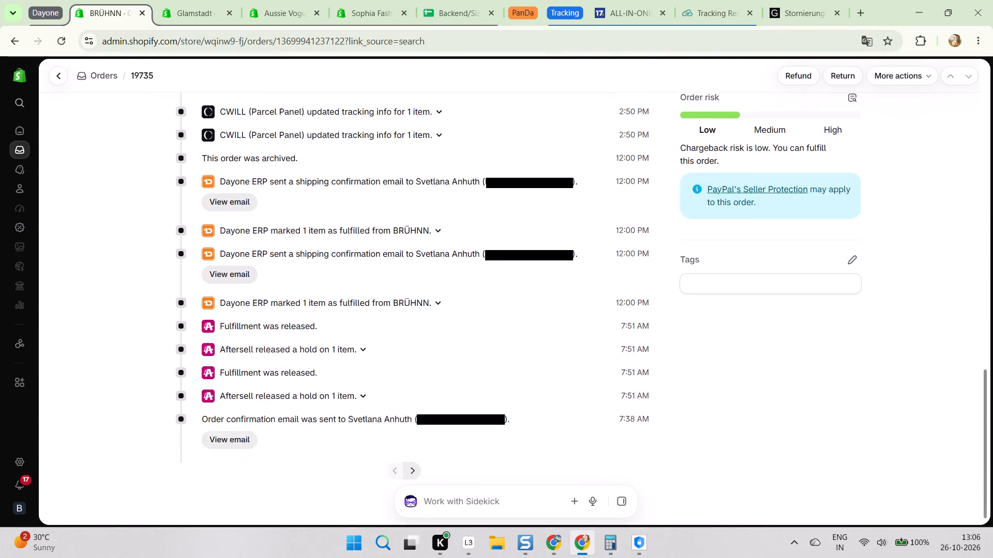
scroll(760, 274, "up", 15)
key("alt+Tab")
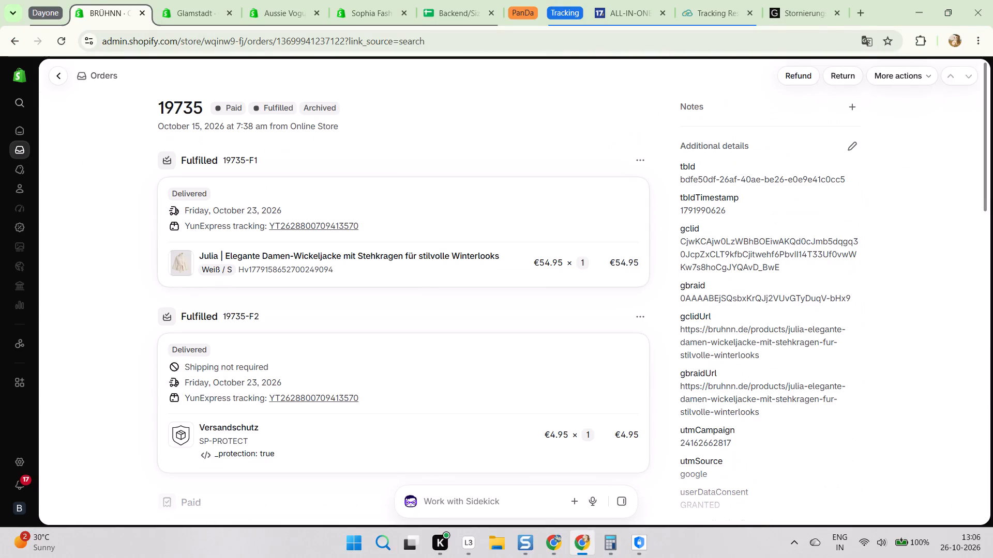
Send the German reply requesting photos of the jacket stains on ticket 442087.
scroll(439, 255, "down", 8)
left_click(601, 499)
scroll(725, 280, "up", 6)
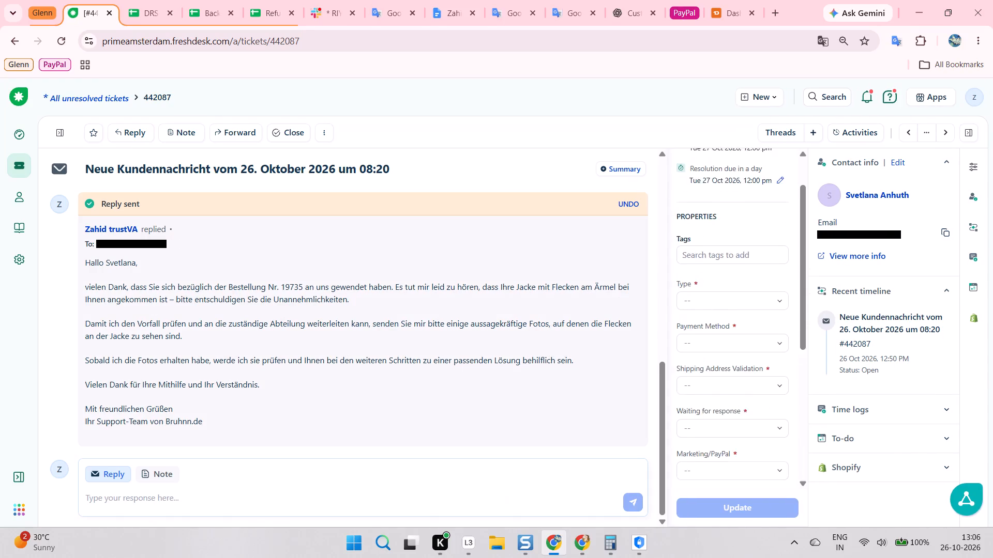
Set the type of ticket 442087 to Image Requested.
left_click(715, 350)
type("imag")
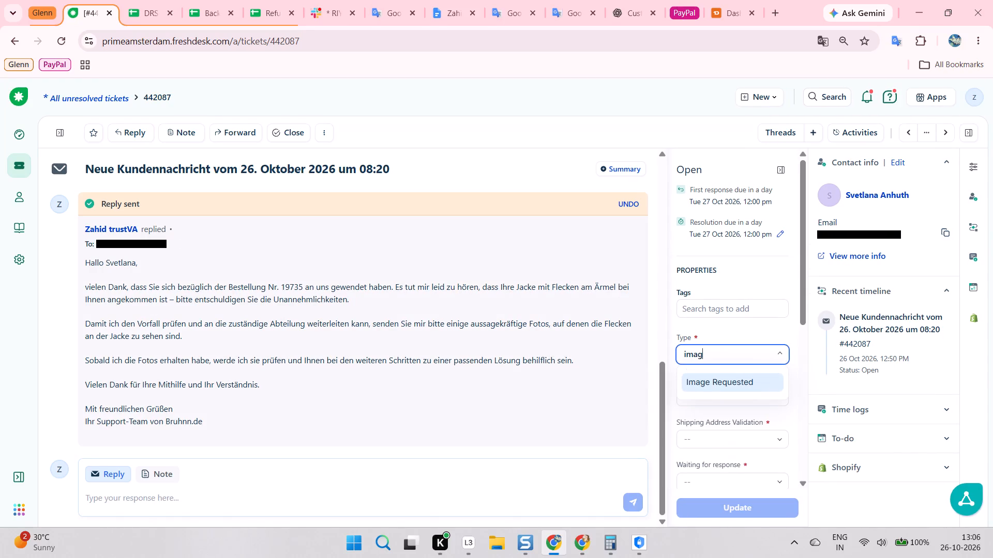
left_click_drag(725, 369, 726, 379)
left_click(726, 379)
Check the payment, customer and shipping details of order 19735 on its Shopify page.
key("alt+Tab")
scroll(675, 256, "down", 1)
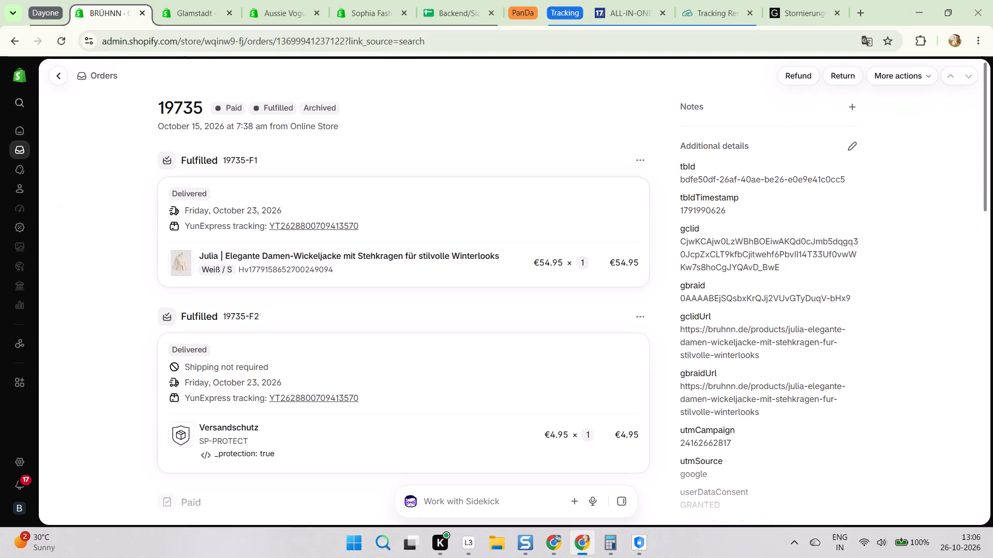
scroll(679, 257, "down", 5)
scroll(709, 296, "down", 2)
scroll(709, 296, "up", 2)
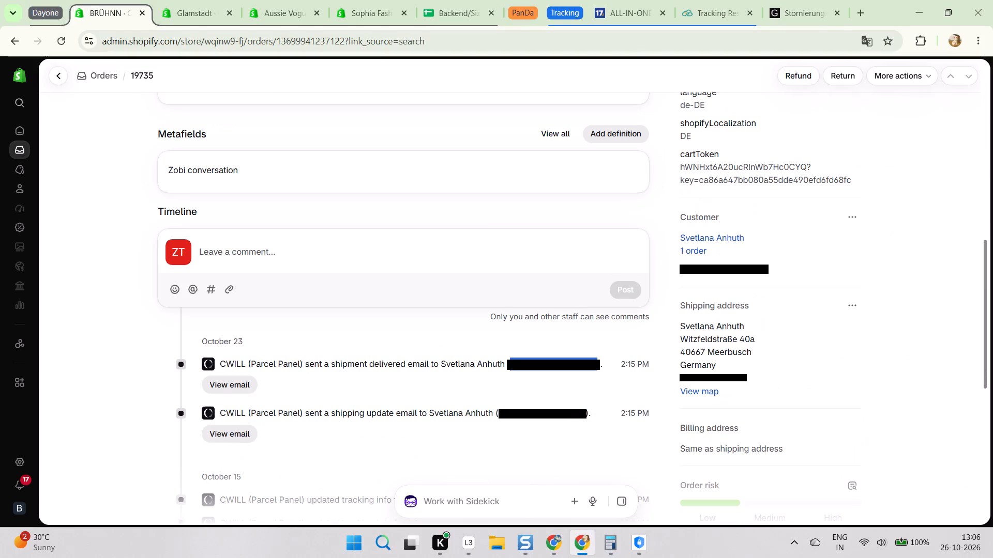
scroll(688, 310, "up", 1)
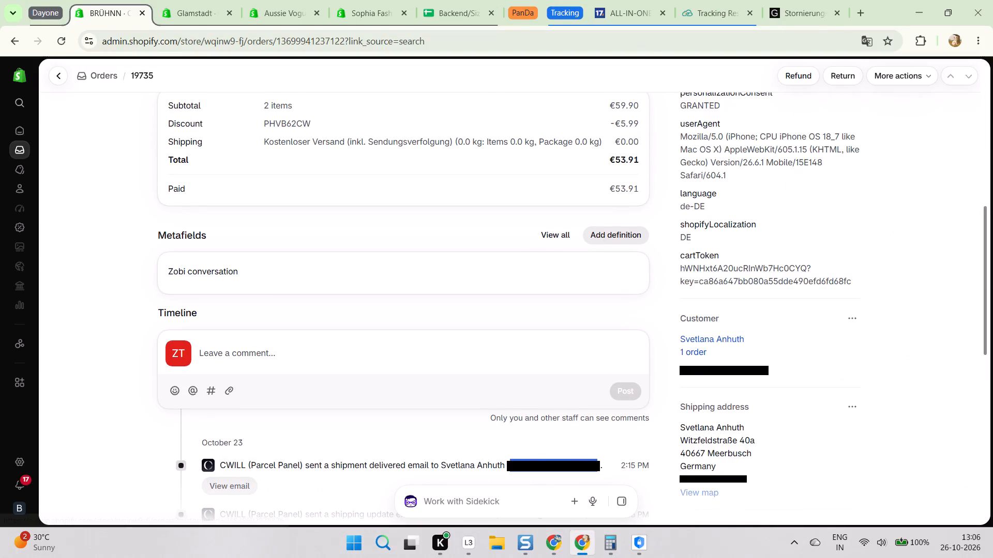
scroll(731, 321, "down", 2)
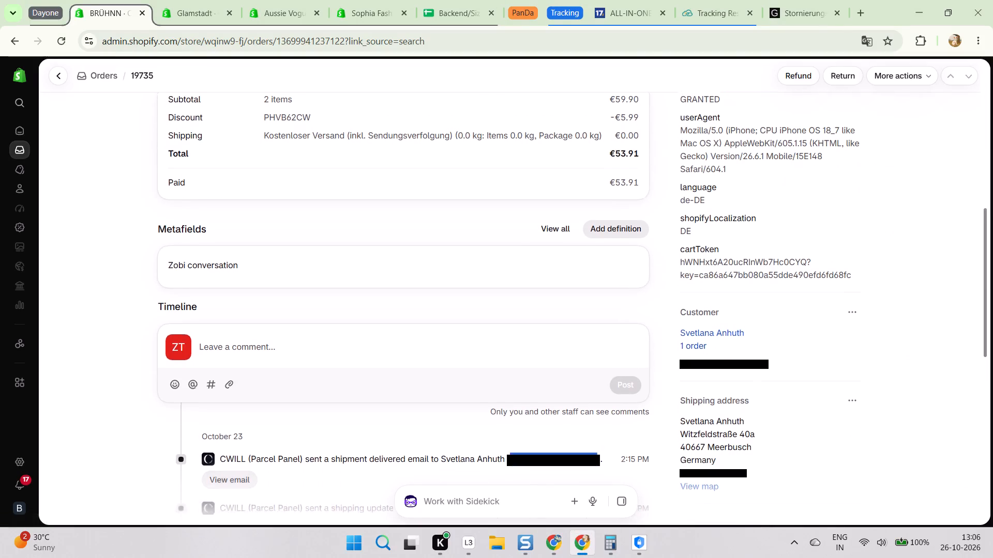
key("alt+Tab")
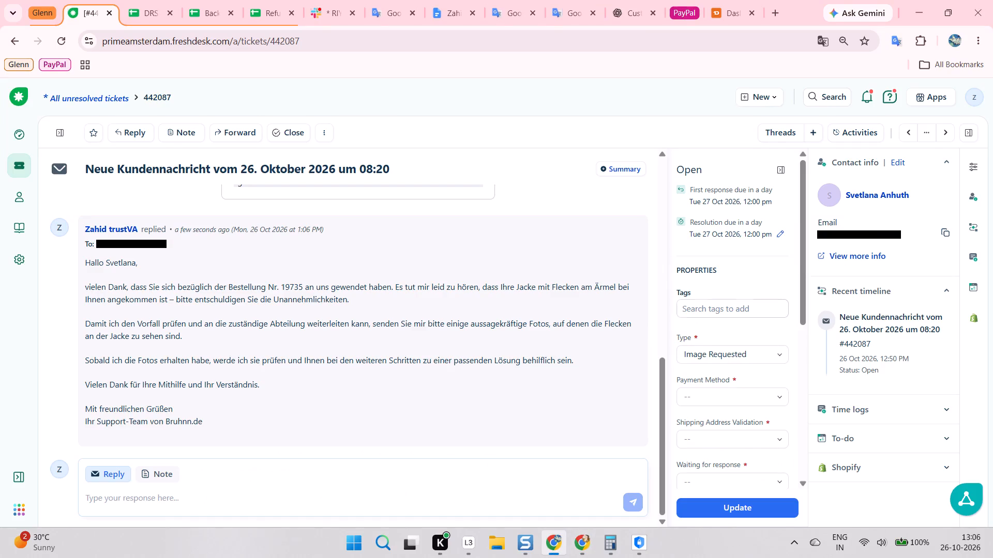
left_click(731, 310)
key("Tab")
key("Tab")
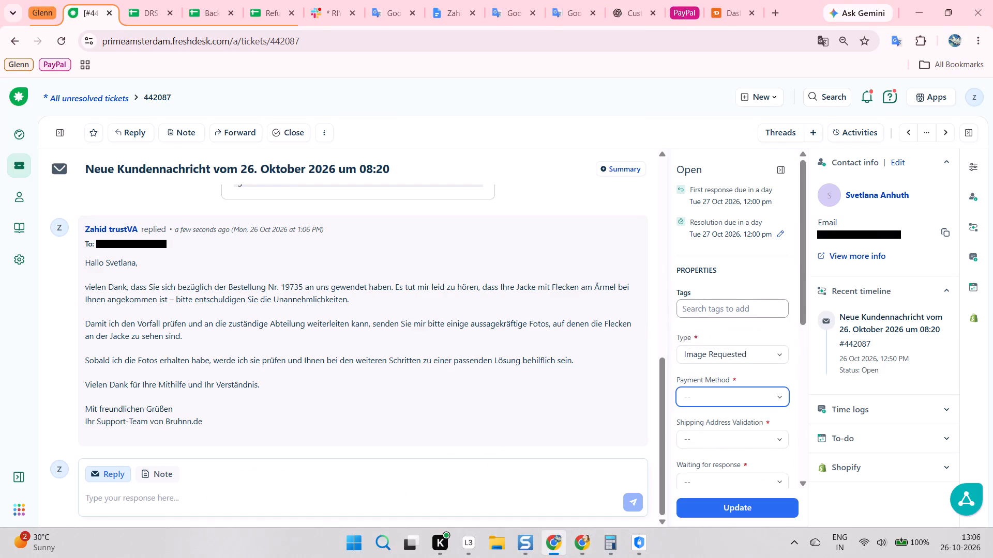
key("alt+Tab")
scroll(742, 297, "down", 4)
key("alt+Tab")
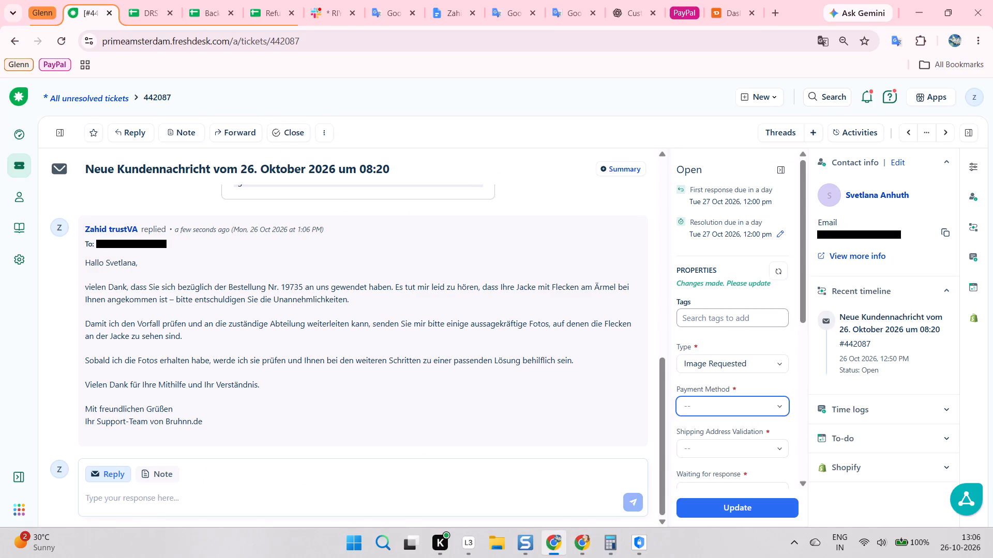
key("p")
key("Tab")
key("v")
key("Tab")
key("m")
key("Tab")
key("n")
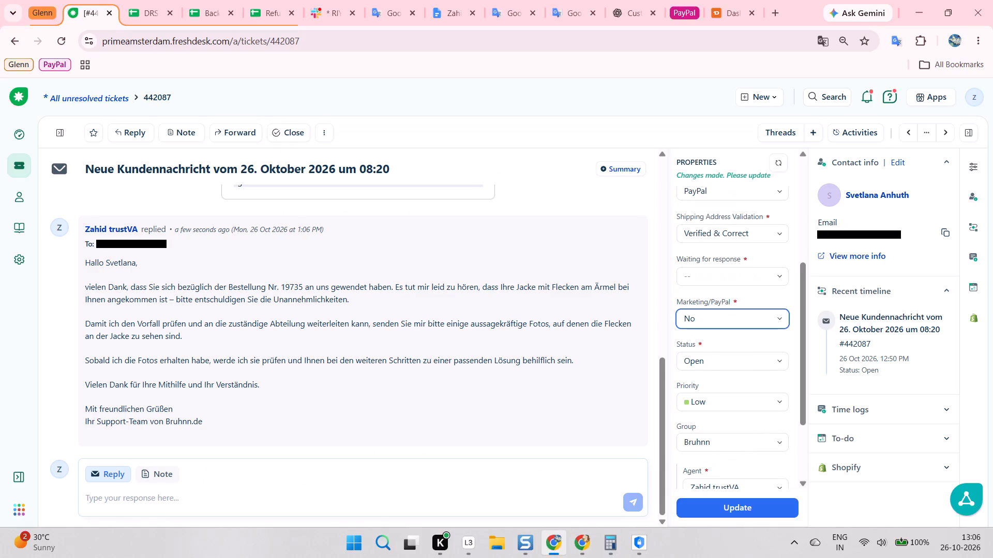
left_click(735, 274)
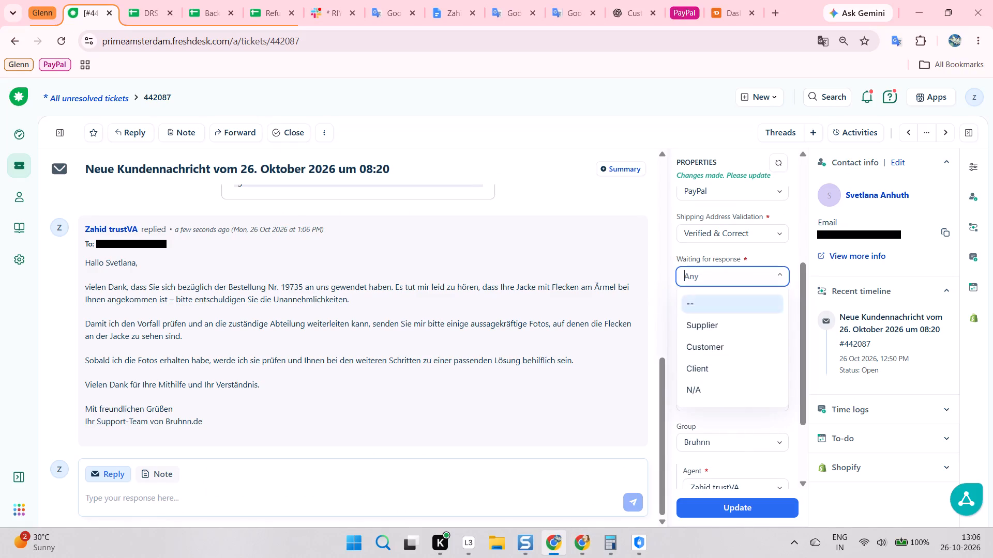
left_click(717, 388)
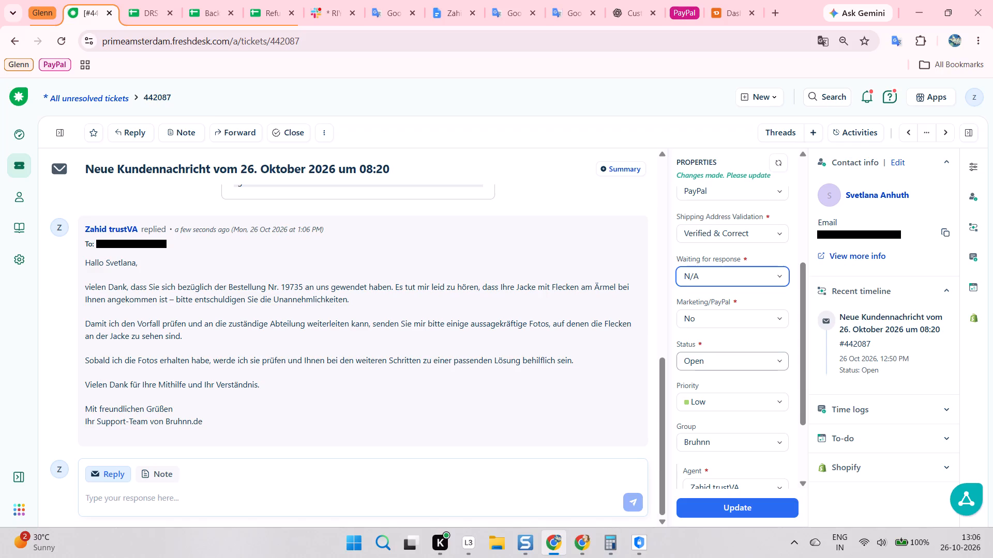
Review the ticket properties, set the status to Resolved and save the update to ticket 442087.
scroll(718, 309, "up", 2)
scroll(724, 318, "down", 1)
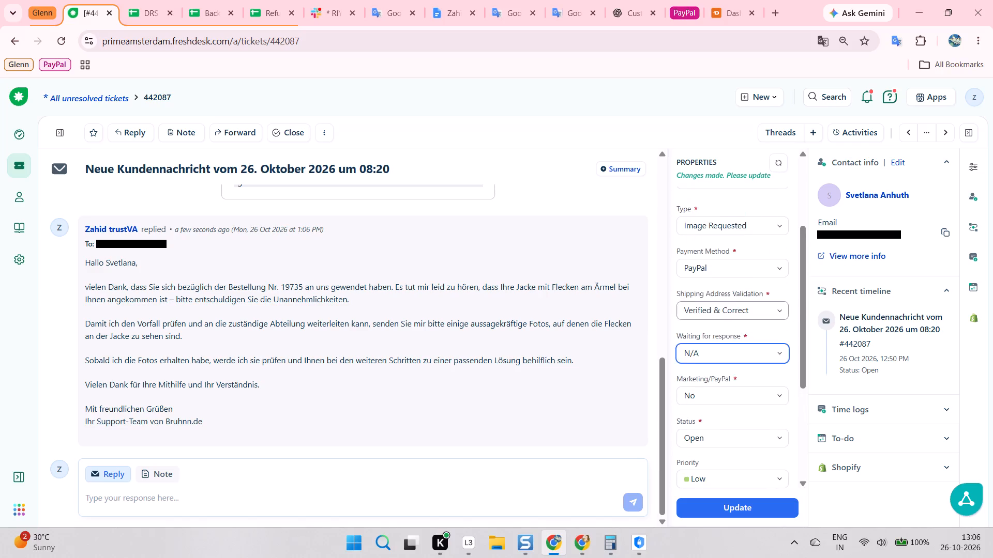
scroll(723, 319, "down", 2)
left_click(723, 249)
left_click(723, 323)
key("Tab")
key("Tab")
key("Tab")
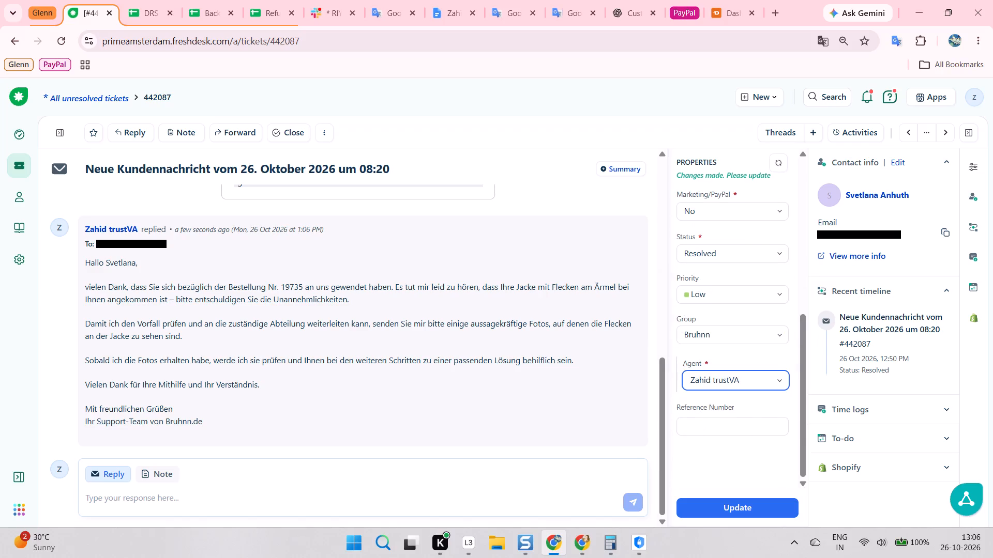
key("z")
scroll(727, 349, "down", 5)
left_click(746, 510)
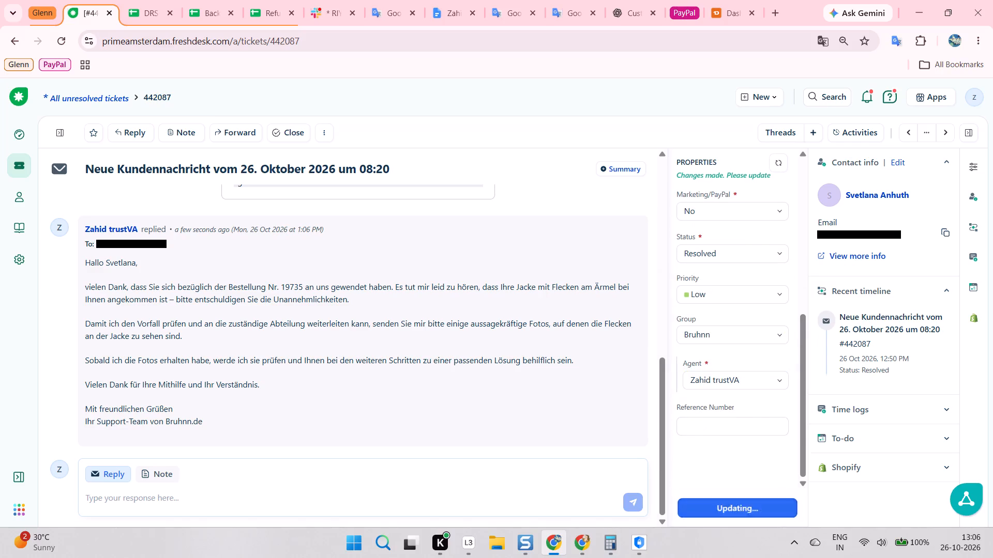
Copy ticket number 442087 into cell AN44 under ZAHID on the Oct 26 sheet of the DRS spreadsheet.
double_click(158, 95)
key("ctrl+c")
key("ctrl+c")
left_click(143, 2)
key("ctrl+v")
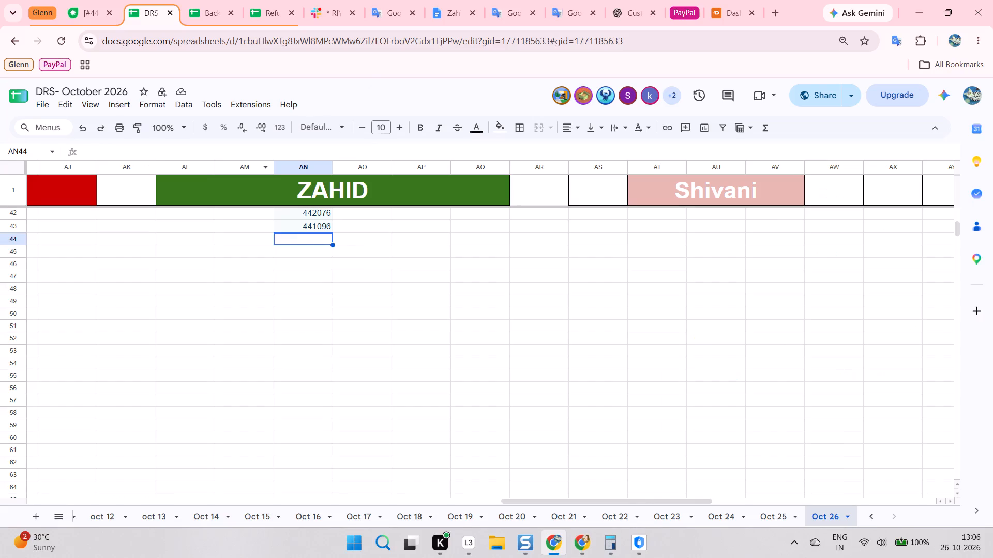
left_click(311, 254)
scroll(318, 255, "down", 1)
left_click(83, 0)
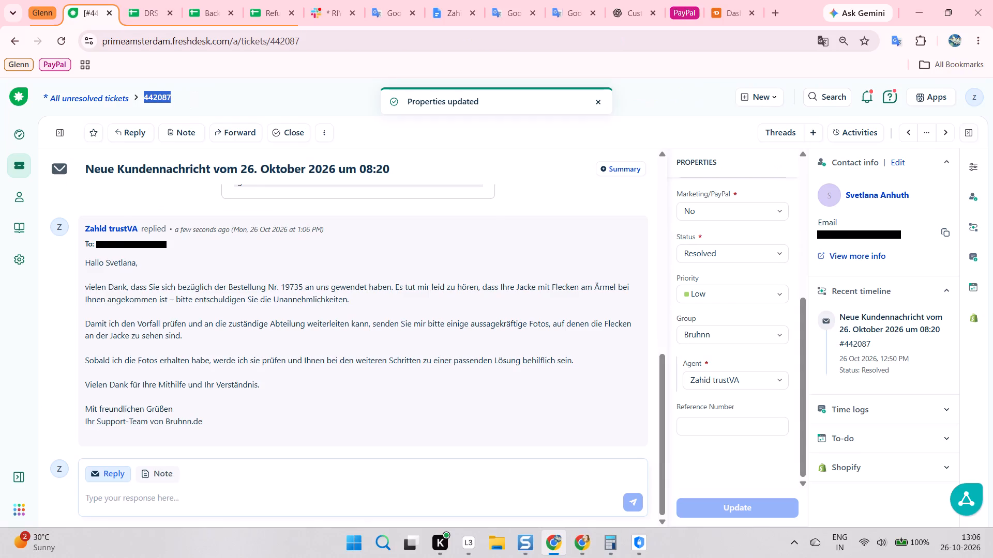
left_click(344, 299)
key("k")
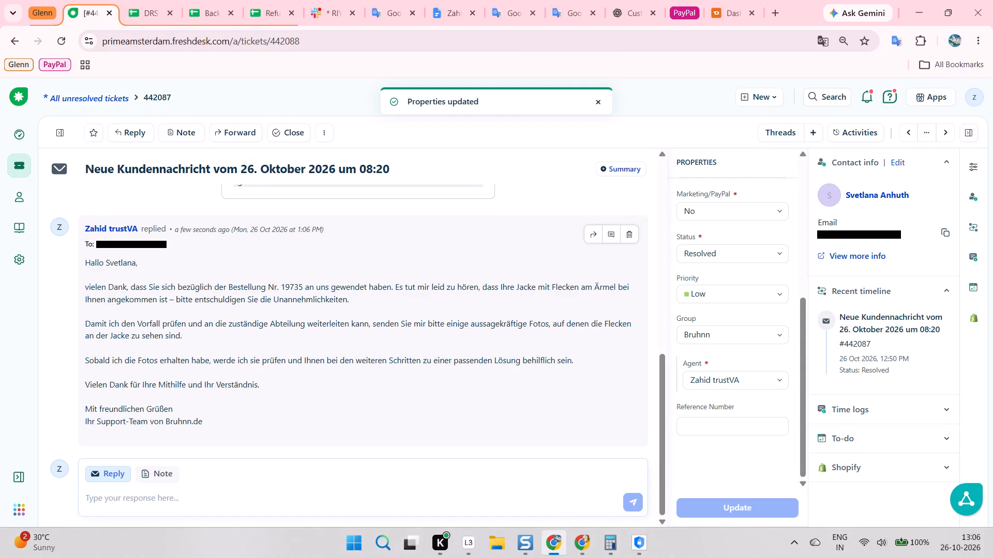
scroll(332, 288, "up", 3)
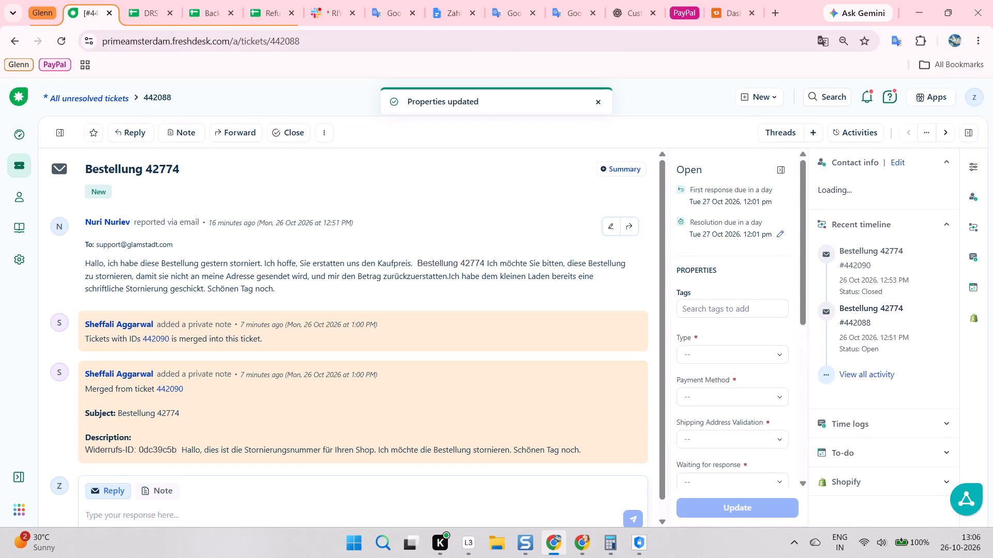
left_click(448, 304)
scroll(386, 296, "up", 1)
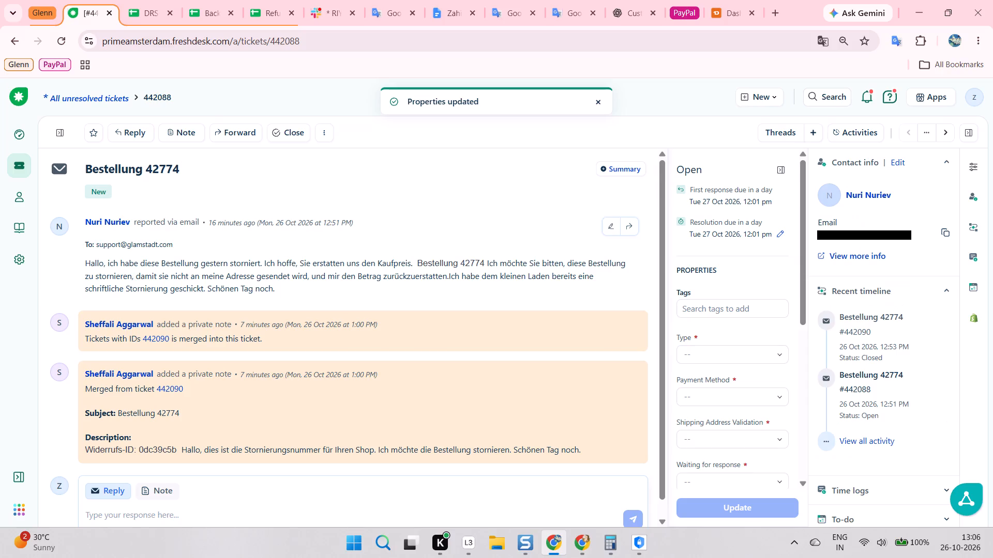
left_click(306, 268)
right_click(386, 234)
scroll(368, 374, "down", 3)
scroll(393, 283, "up", 3)
right_click(410, 253)
scroll(443, 371, "down", 3)
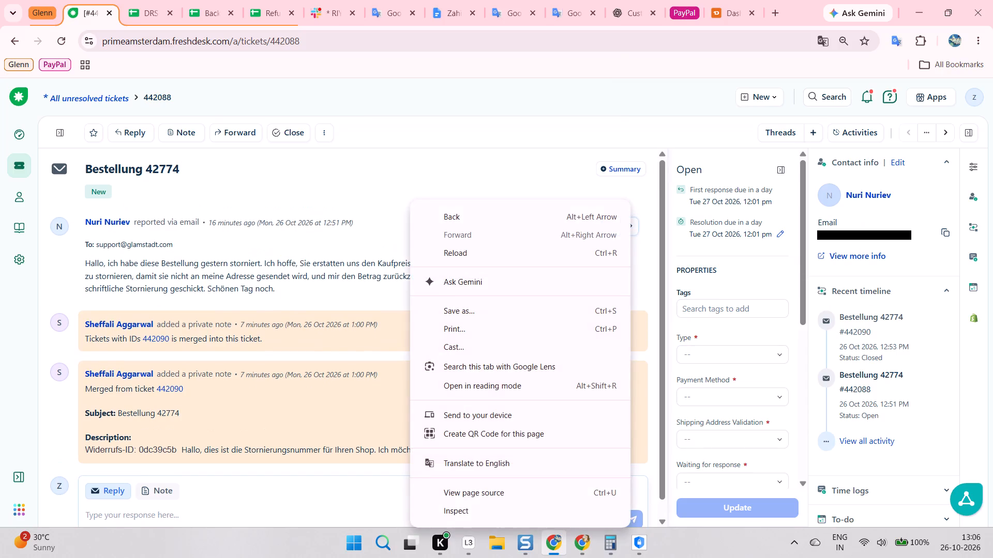
left_click(495, 473)
left_click(495, 471)
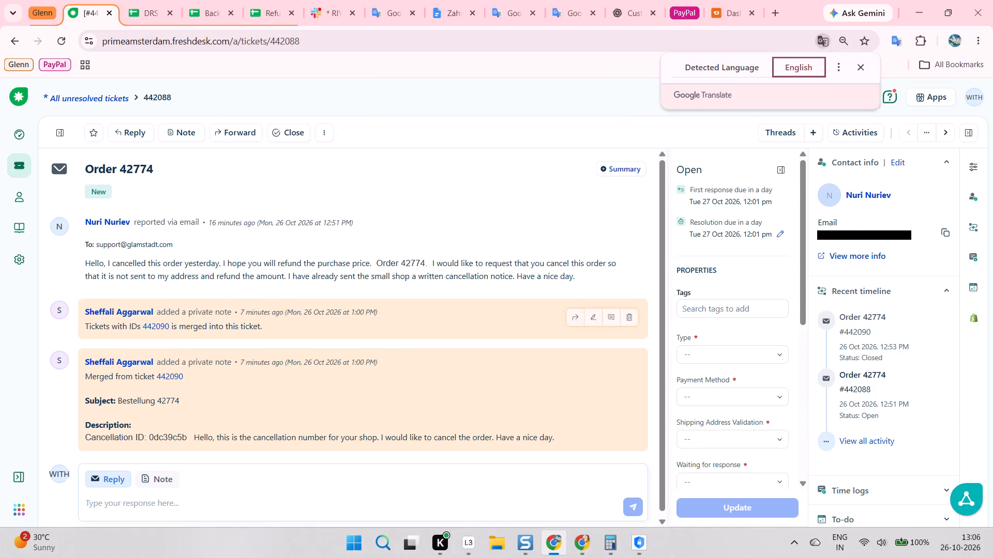
scroll(179, 286, "up", 1)
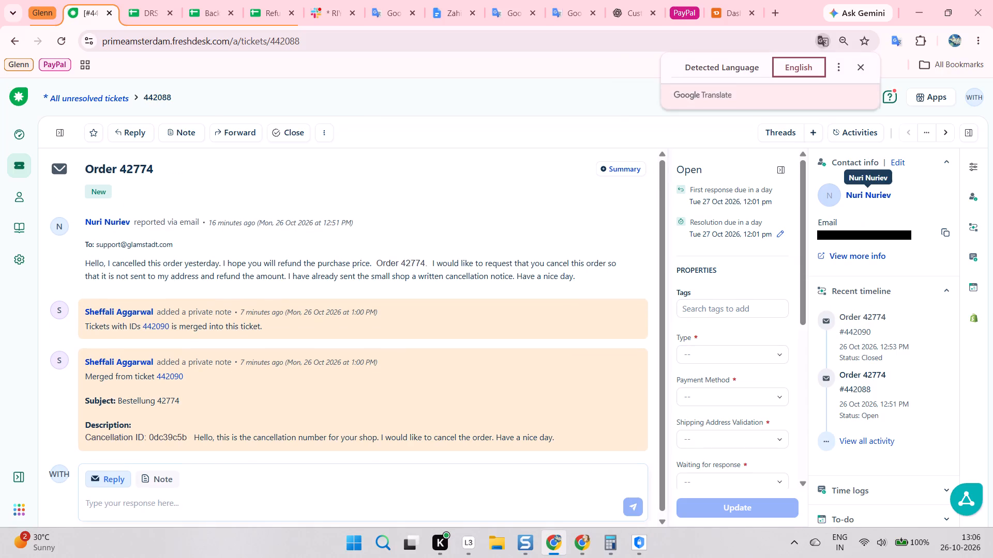
left_click(944, 229)
left_click(361, 225)
key("alt+Tab")
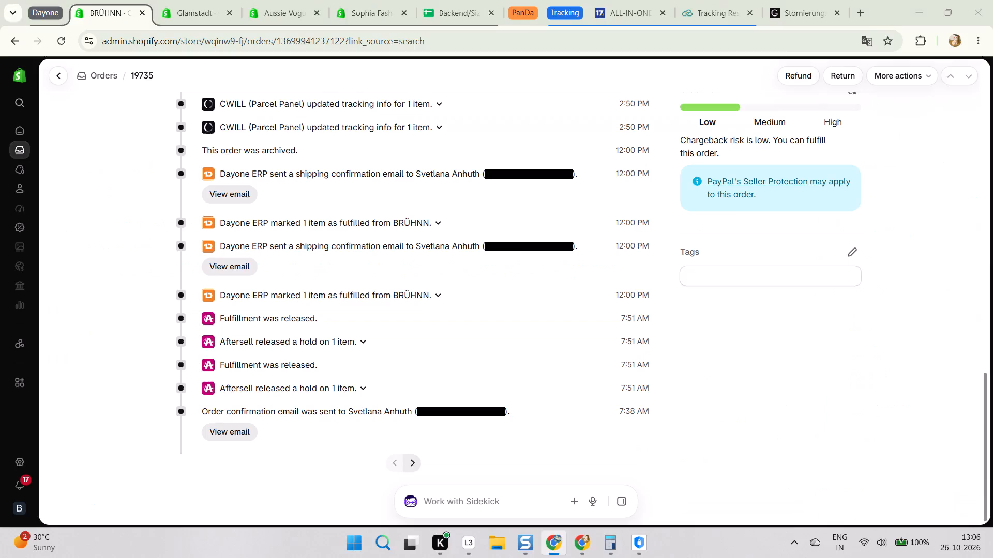
scroll(191, 7, "up", 1)
left_click(194, 0)
left_click(269, 0)
left_click(174, 0)
scroll(122, 98, "up", 4)
left_click(32, 104)
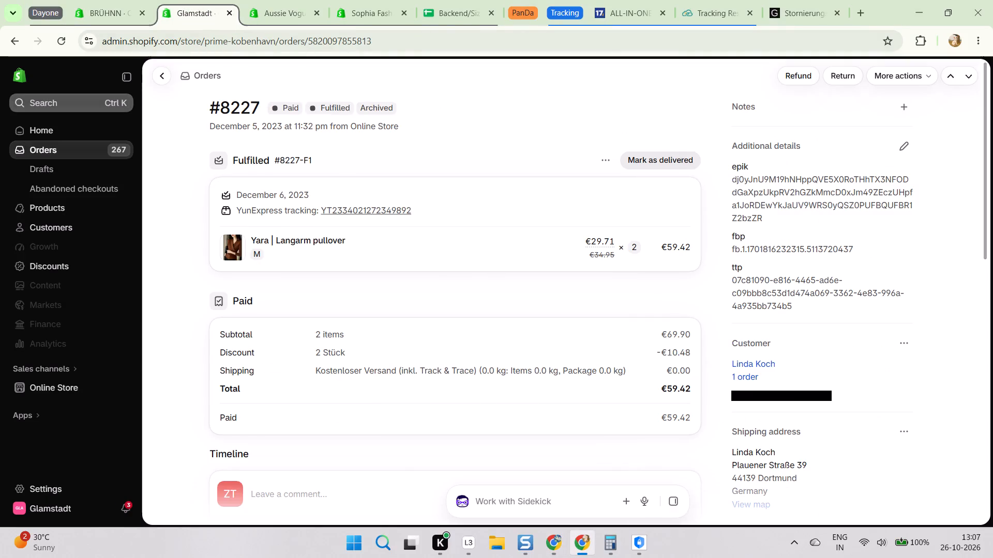
key("ctrl+v")
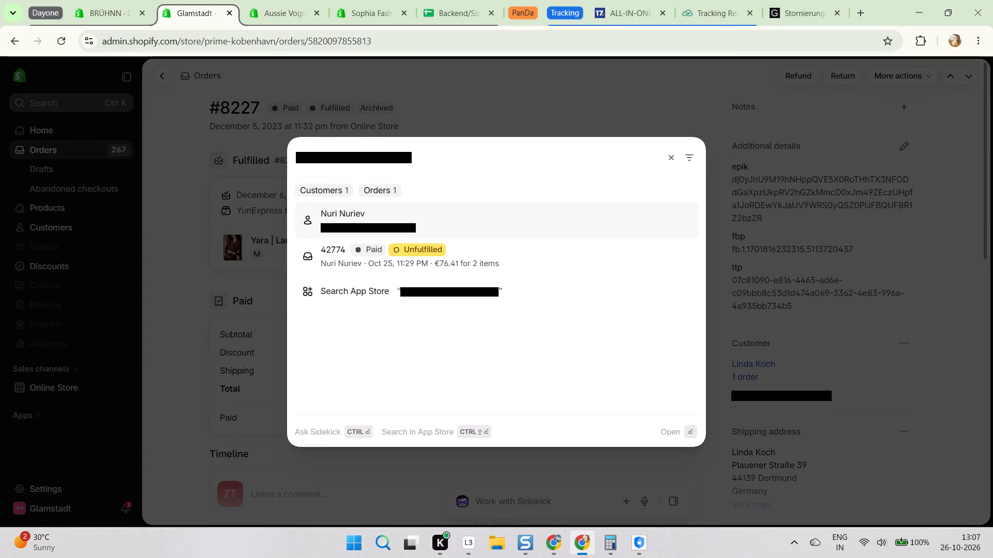
left_click(334, 251)
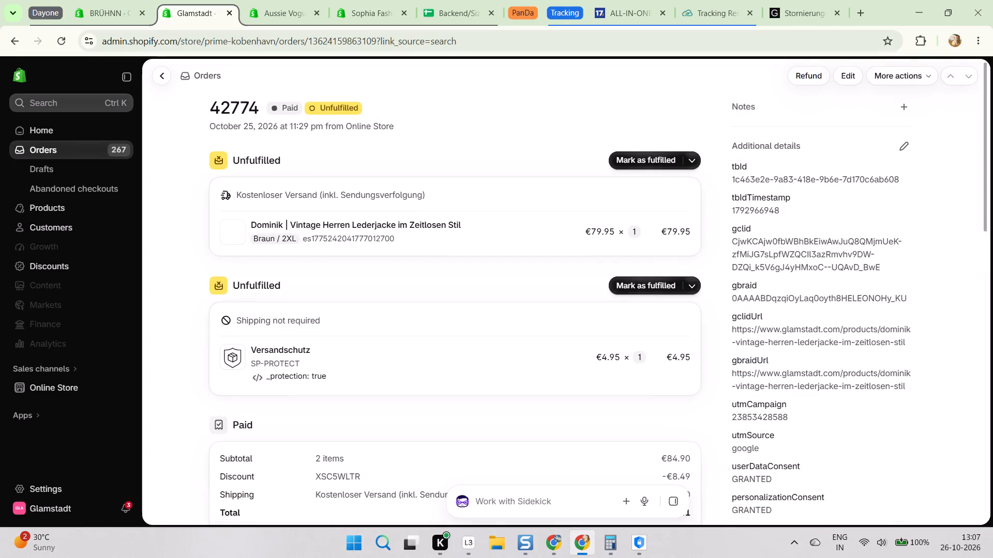
scroll(383, 230, "up", 3)
left_click(440, 156)
key("alt+Tab")
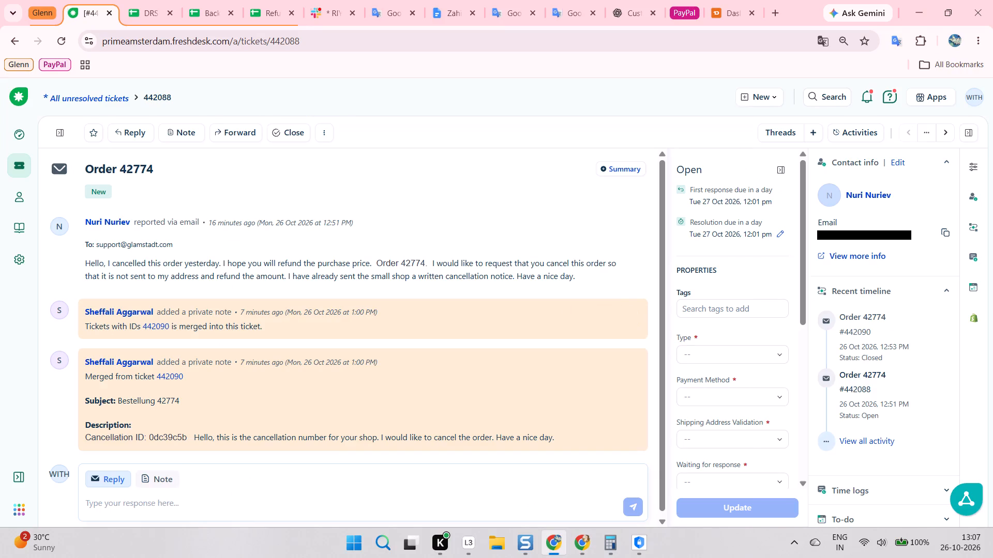
left_click(866, 315)
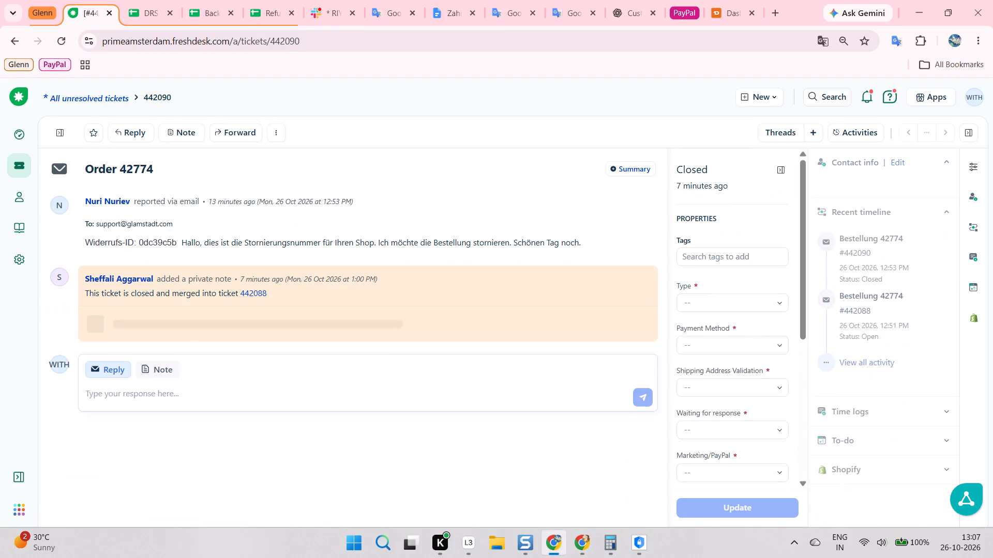
scroll(396, 323, "down", 5)
scroll(376, 256, "down", 5)
left_click(860, 375)
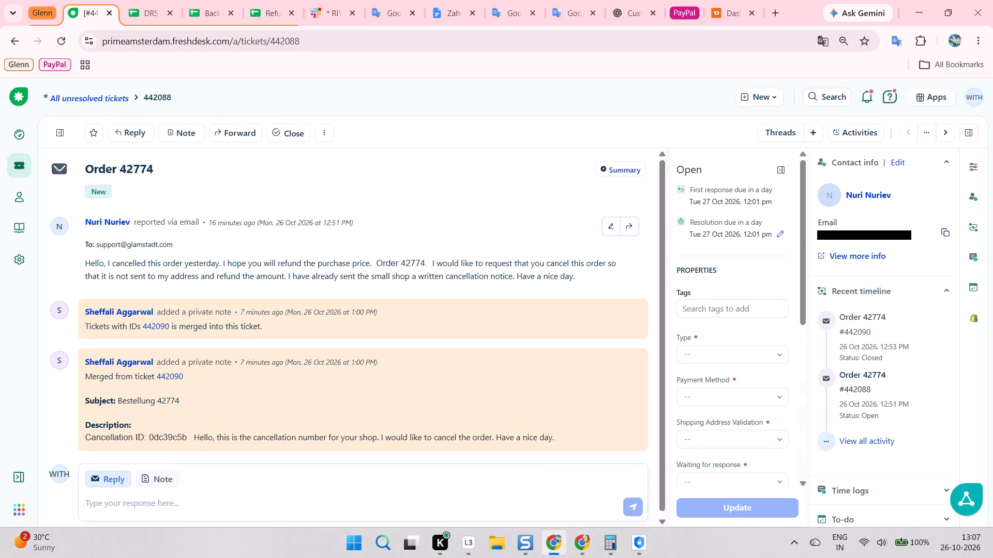
left_click(341, 237)
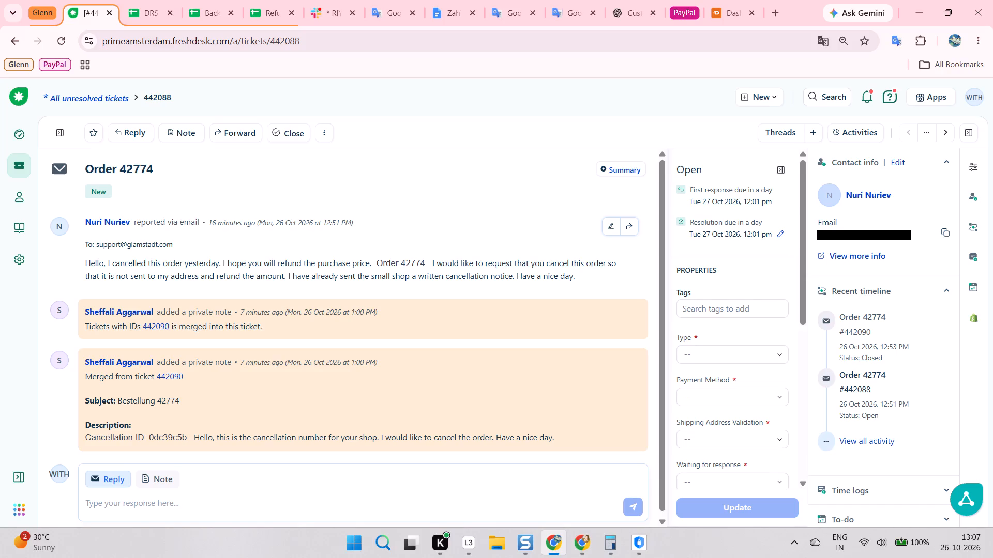
left_click(446, 254)
left_click(438, 226)
left_click(433, 236)
left_click(401, 229)
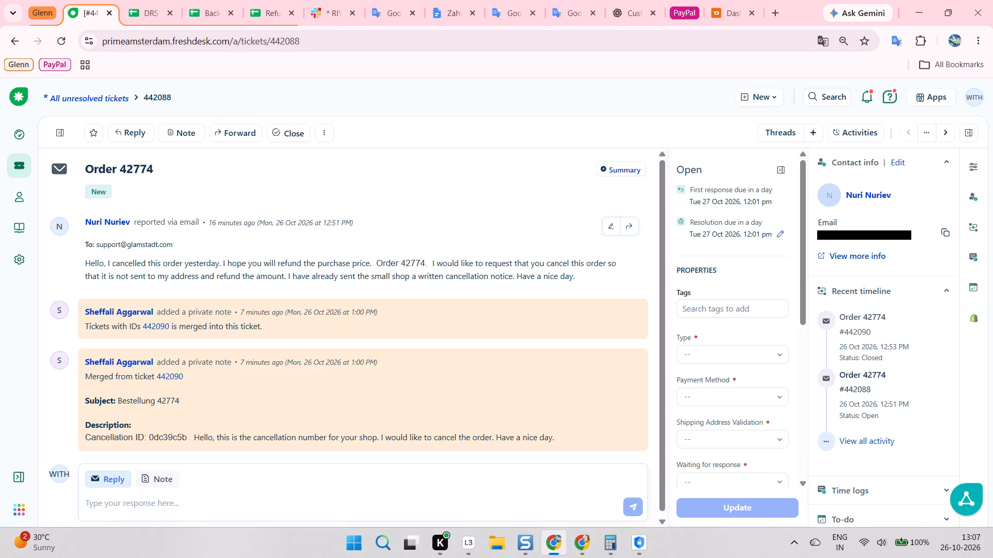
left_click(404, 234)
left_click(370, 238)
left_click(338, 249)
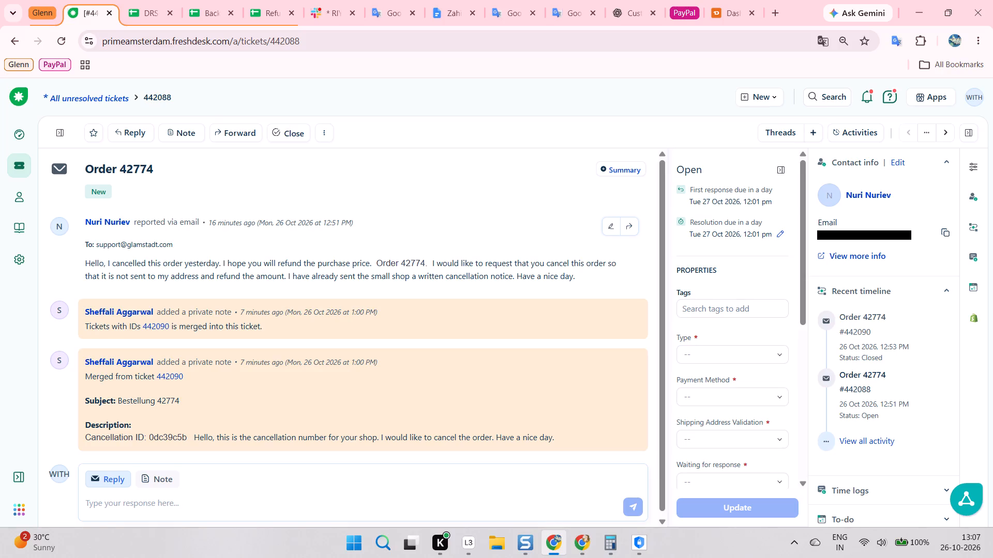
left_click(332, 241)
left_click(414, 270)
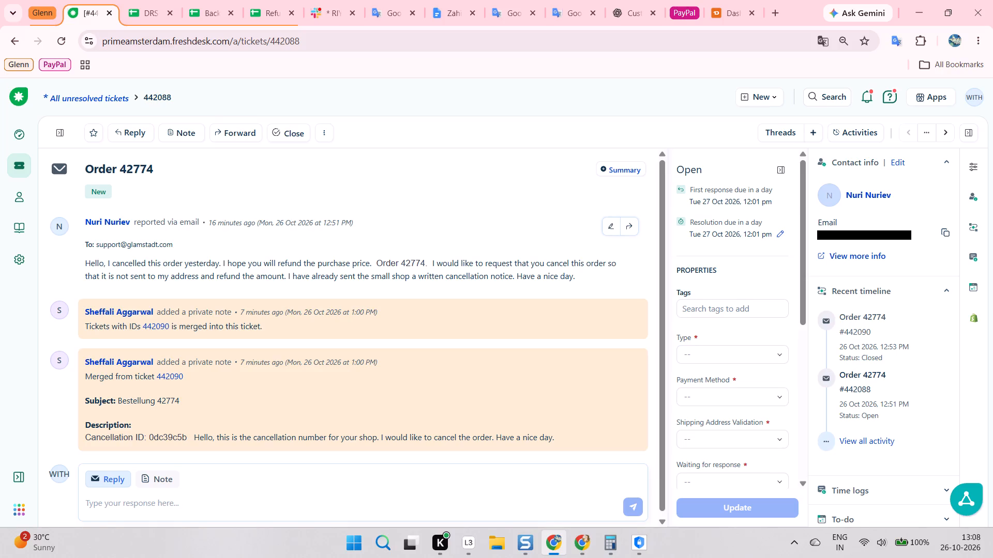
left_click(421, 268)
left_click(347, 288)
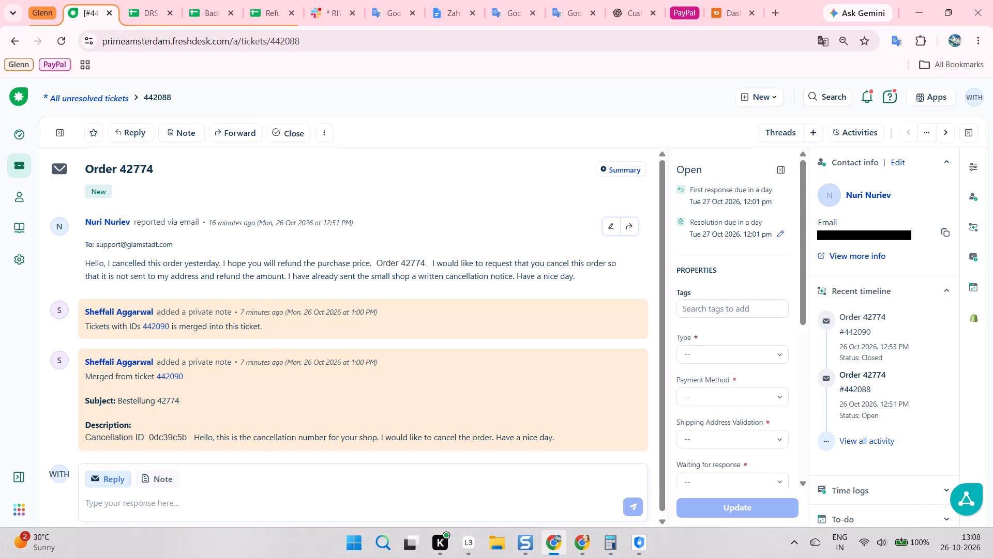
left_click(229, 280)
left_click(277, 278)
left_click_drag(296, 276, 300, 276)
left_click_drag(324, 273, 329, 273)
left_click(355, 273)
left_click_drag(375, 272, 386, 272)
left_click_drag(420, 272, 429, 272)
left_click_drag(457, 270, 471, 269)
left_click(478, 268)
left_click_drag(487, 267, 492, 267)
left_click_drag(514, 266, 521, 266)
left_click_drag(533, 265, 537, 265)
left_click_drag(554, 265, 562, 265)
left_click_drag(562, 265, 563, 265)
left_click_drag(573, 263, 580, 263)
left_click(598, 262)
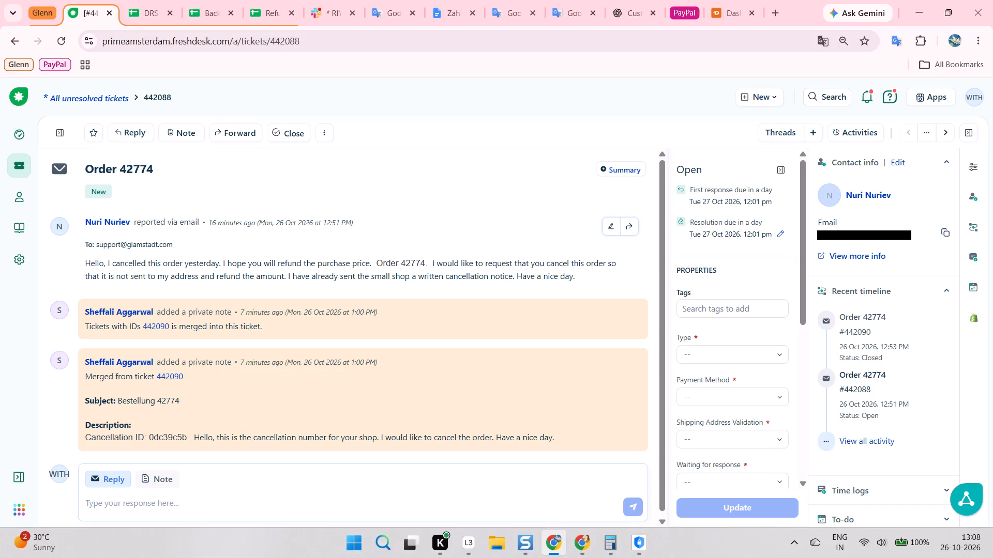
left_click(173, 281)
left_click_drag(205, 284, 210, 284)
left_click_drag(241, 284, 250, 284)
left_click_drag(267, 284, 278, 284)
left_click_drag(294, 284, 304, 284)
left_click_drag(318, 284, 326, 284)
left_click_drag(334, 284, 341, 284)
left_click_drag(344, 284, 356, 284)
left_click_drag(356, 284, 369, 284)
left_click_drag(384, 282, 390, 282)
scroll(535, 292, "down", 9)
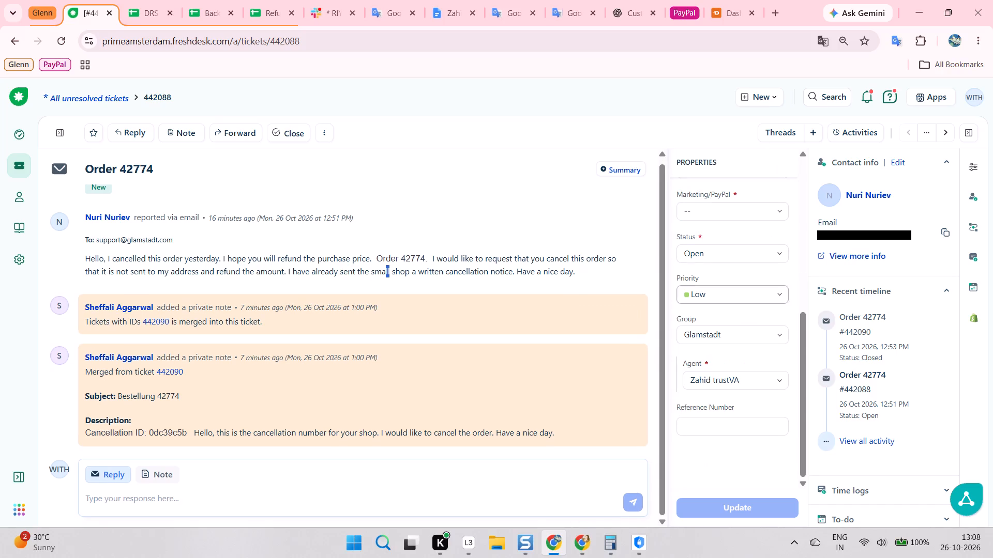
scroll(757, 304, "up", 7)
left_click(865, 320)
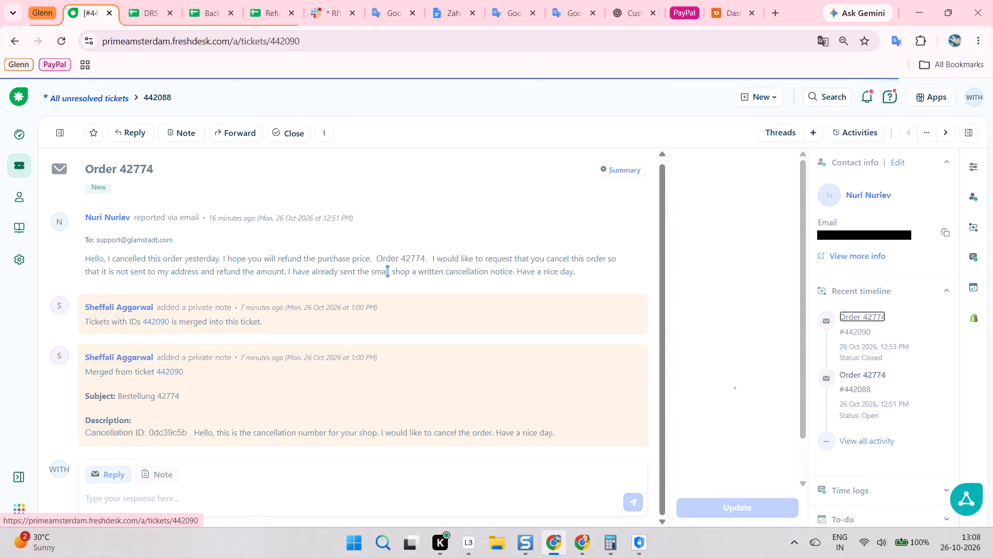
scroll(695, 313, "down", 12)
double_click(866, 340)
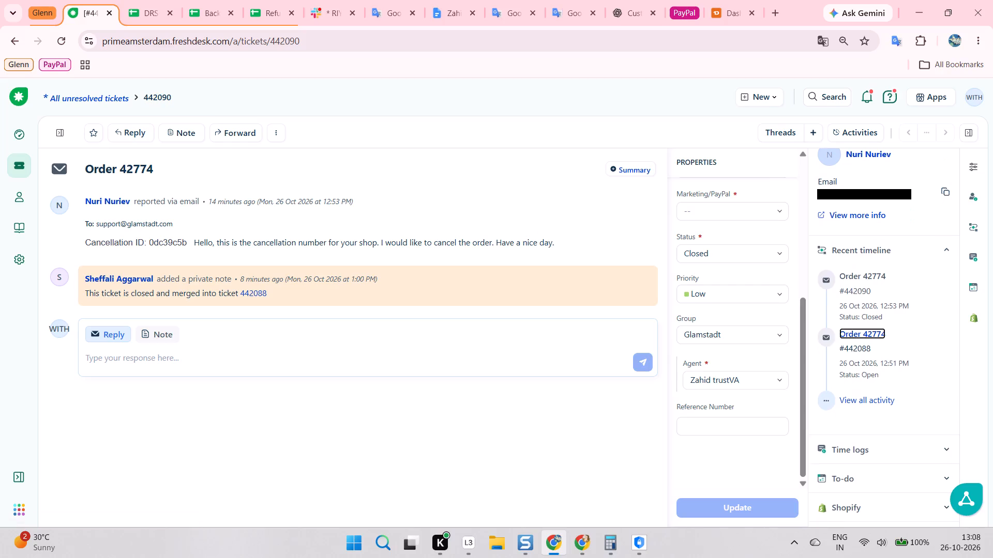
left_click(399, 235)
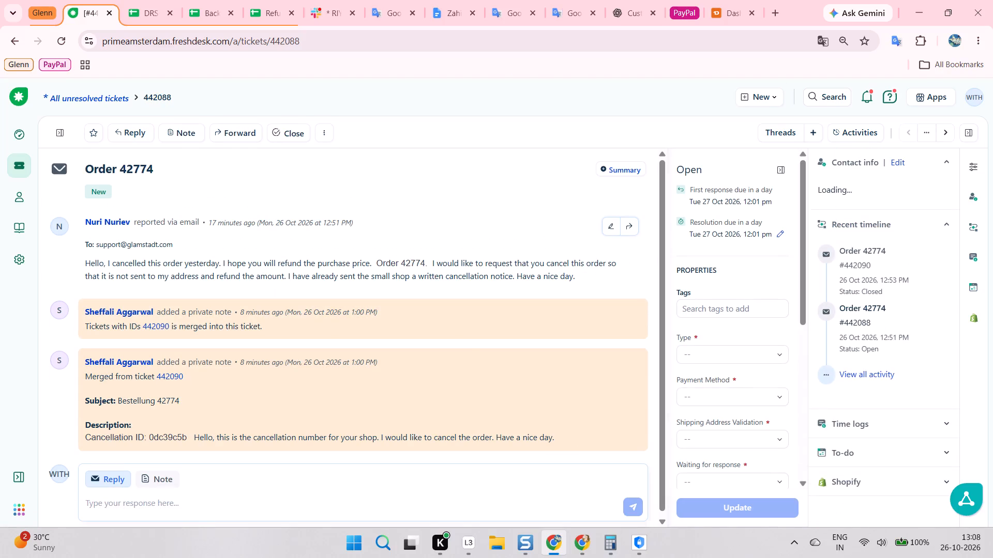
Switch ticket 442088's page translation back to the original language.
right_click_drag(431, 236, 423, 239)
scroll(445, 364, "down", 3)
left_click(518, 466)
triple_click(710, 65)
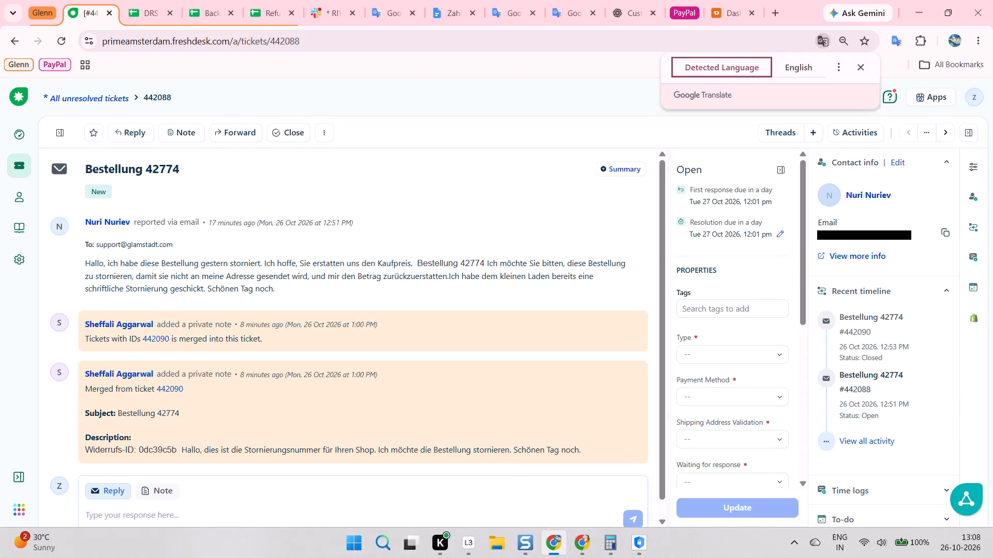
left_click(362, 229)
key("alt+Tab")
scroll(608, 251, "down", 5)
left_click(522, 223)
scroll(642, 242, "down", 2)
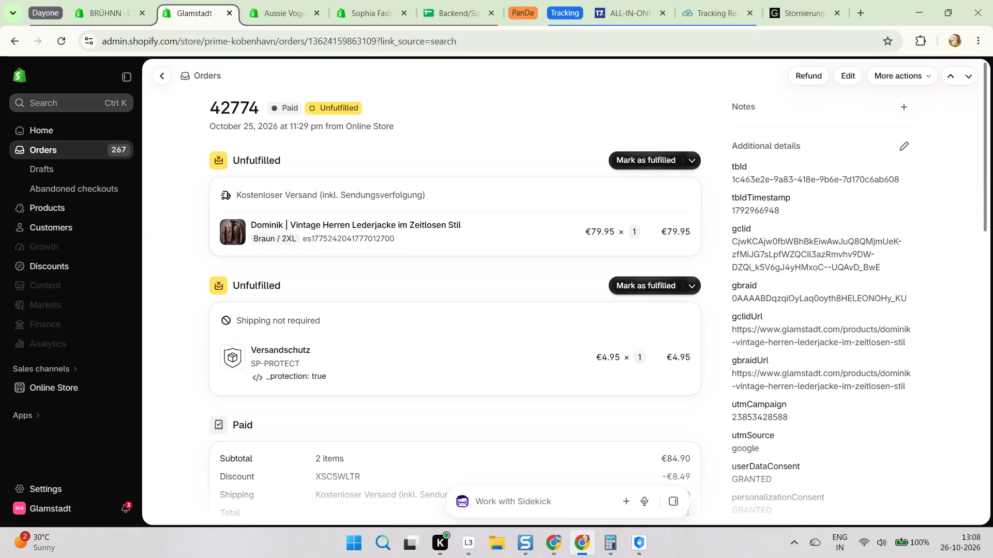
scroll(656, 246, "down", 4)
scroll(605, 254, "up", 4)
scroll(610, 265, "down", 6)
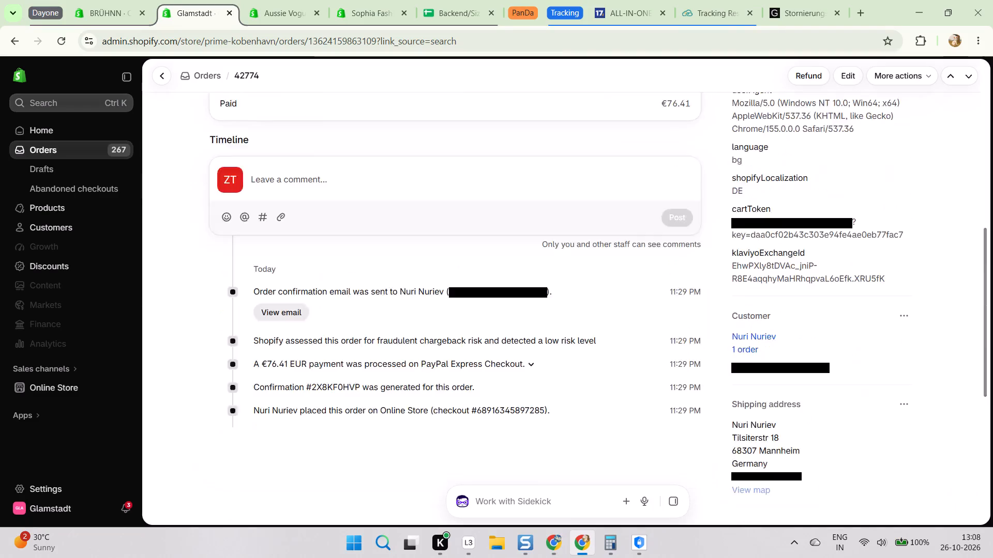
scroll(613, 256, "down", 7)
scroll(624, 269, "up", 20)
left_click(478, 168)
key("alt+Tab")
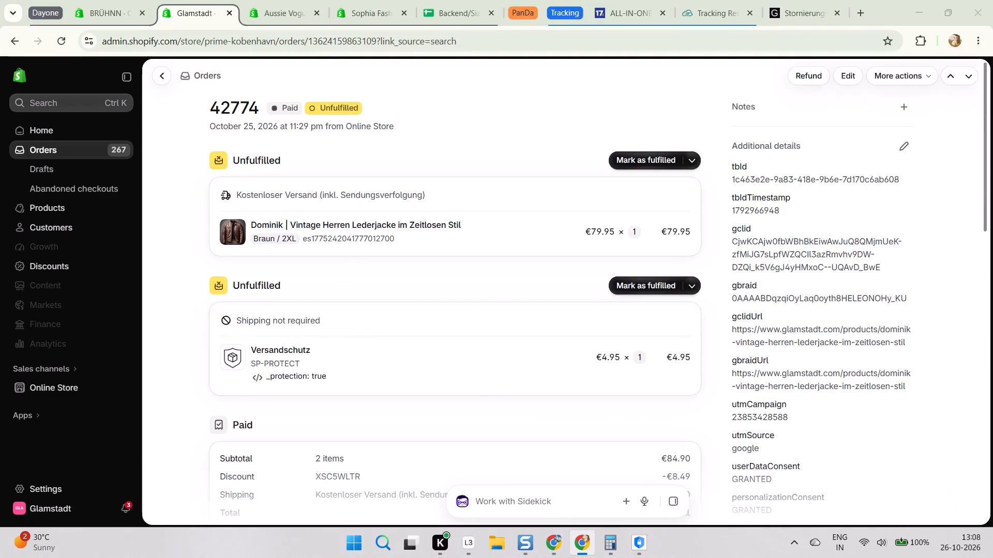
left_click(552, 551)
left_click(412, 262)
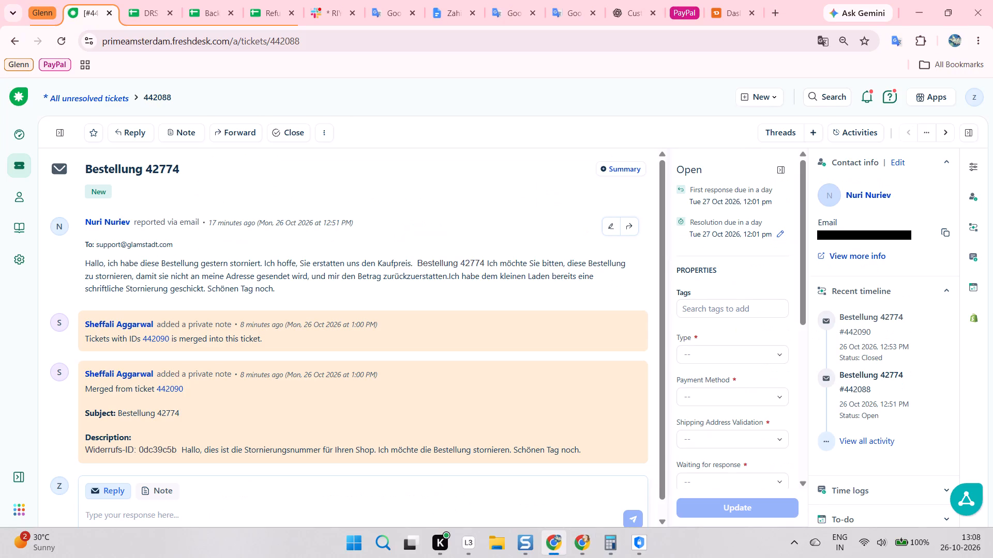
In the Zahid temp. document's CANCEL section, copy the "After order cancellation" reply from the apology through the closing thanks.
left_click(401, 0)
left_click(446, 0)
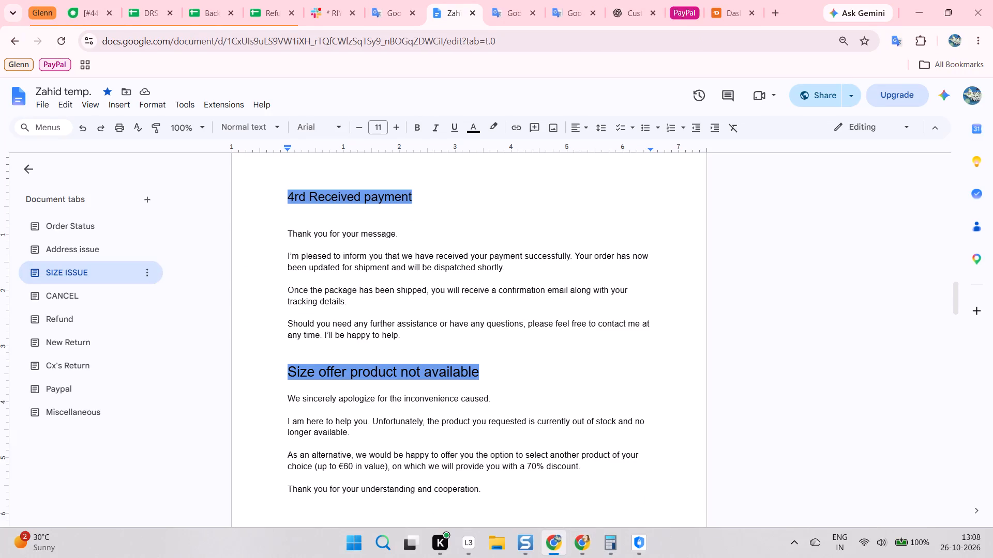
scroll(160, 259, "up", 3)
left_click(79, 298)
scroll(371, 288, "up", 14)
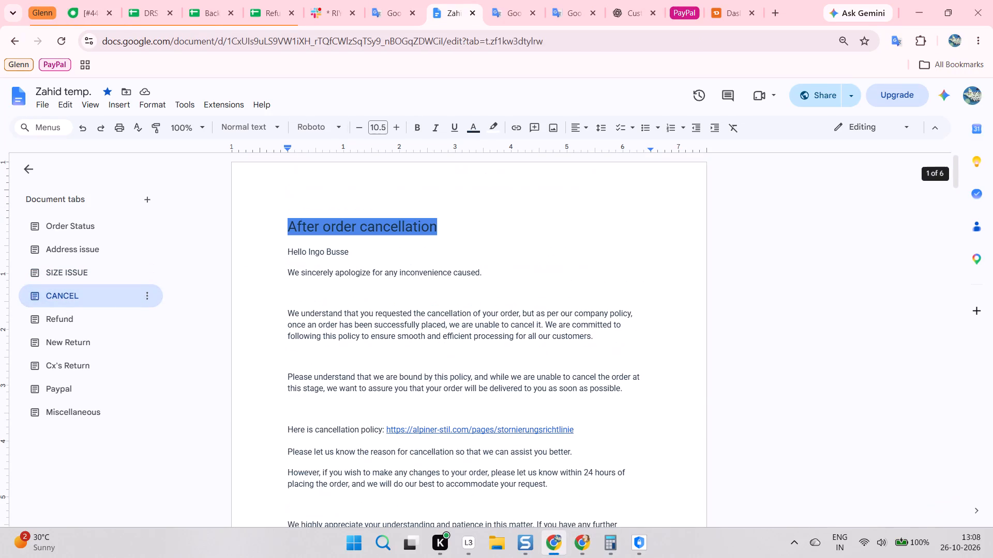
scroll(394, 277, "up", 3)
left_click_drag(279, 275, 528, 358)
scroll(401, 308, "down", 4)
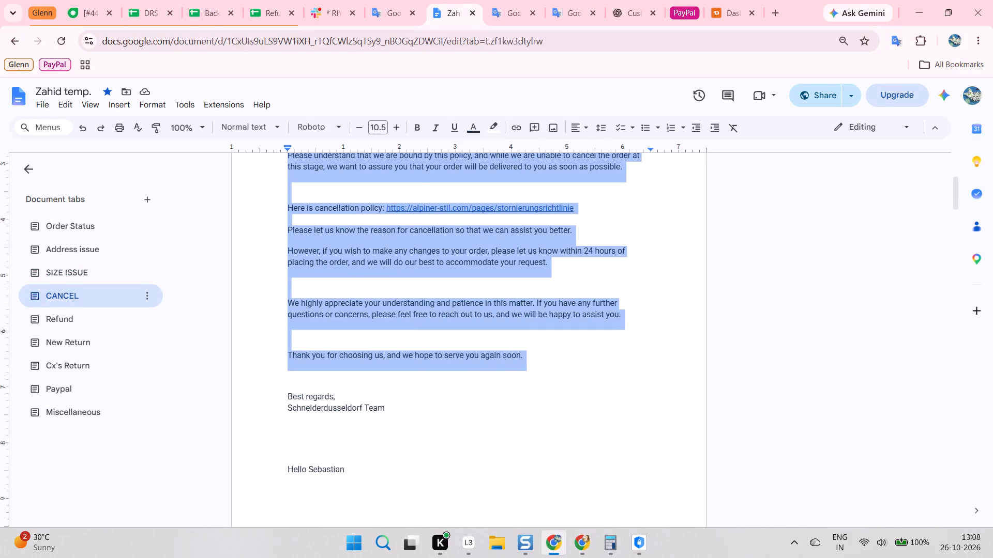
left_click_drag(528, 358, 524, 359)
key("ctrl+c")
key("ctrl+c")
key("ctrl+c")
Replace the source text in Google Translate with the copied cancellation reply, and add a blank line before the paragraph about order changes.
left_click(563, 0)
scroll(496, 158, "up", 8)
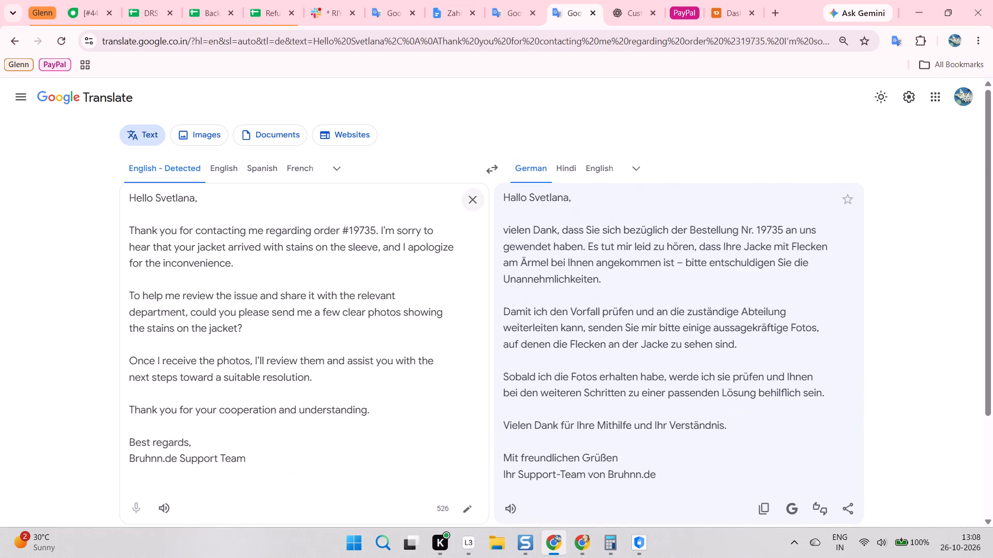
left_click(470, 203)
key("ctrl+v")
scroll(234, 254, "down", 3)
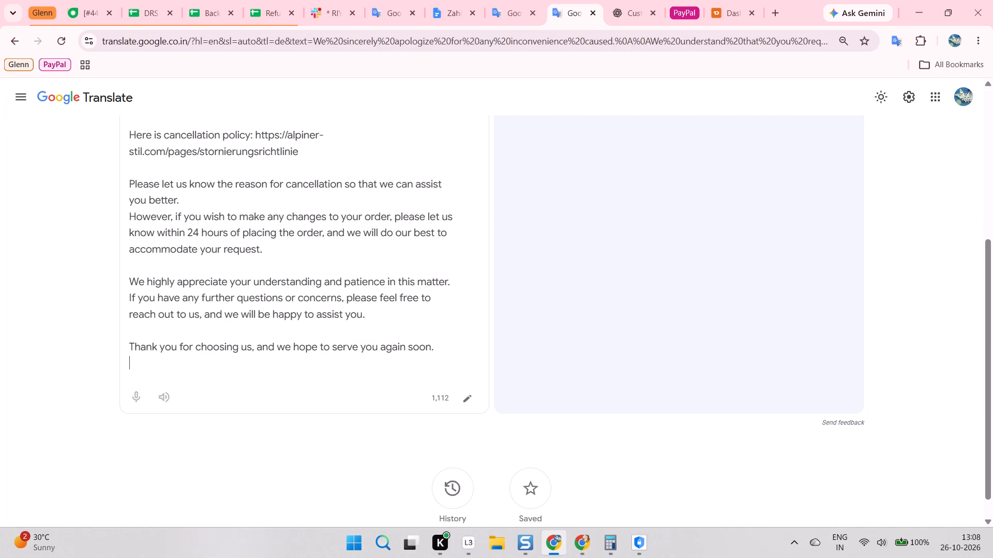
key("BackSpace")
scroll(264, 299, "up", 3)
left_click_drag(200, 451, 201, 456)
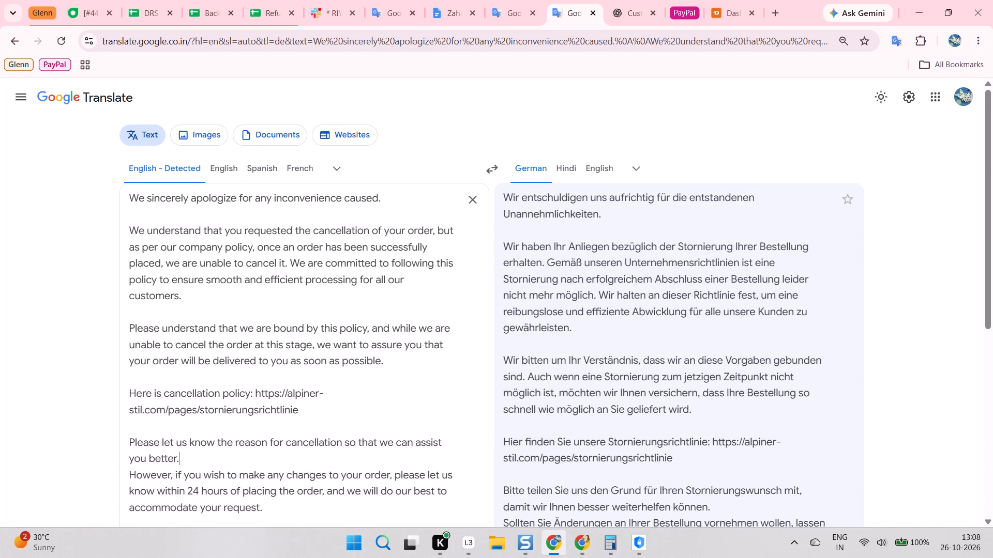
key("Return")
Add the opening line "Thank you for contacting us," above the apology in the draft reply.
scroll(212, 354, "up", 3)
left_click(393, 196)
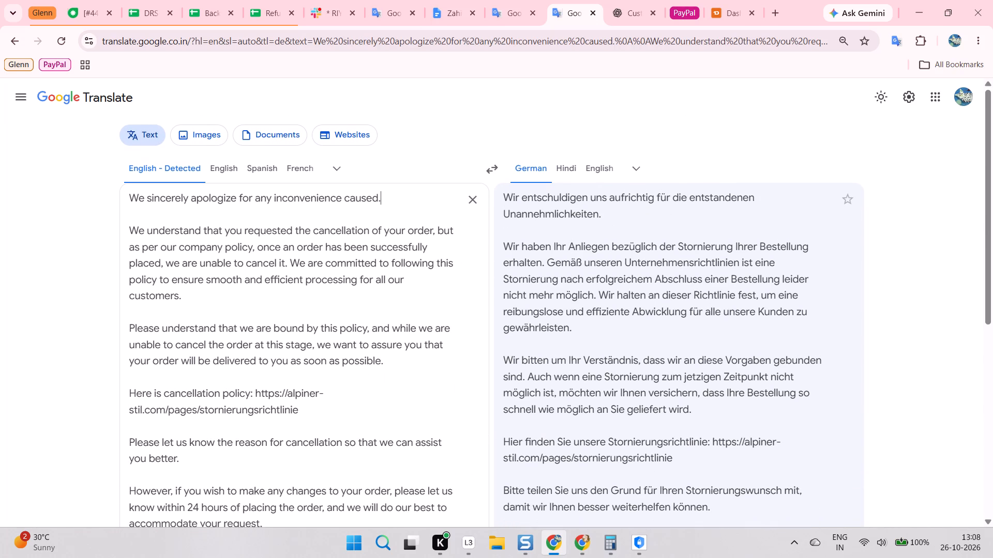
scroll(176, 251, "up", 3)
left_click(126, 193)
left_click(130, 196)
key("Return")
key("Return")
key("Return")
left_click(149, 203)
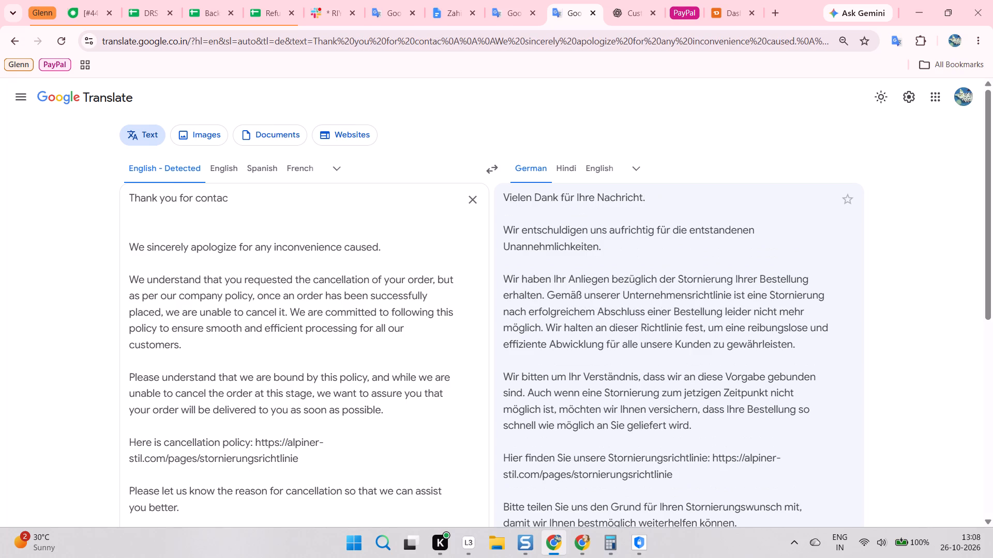
key("Return")
key("Return")
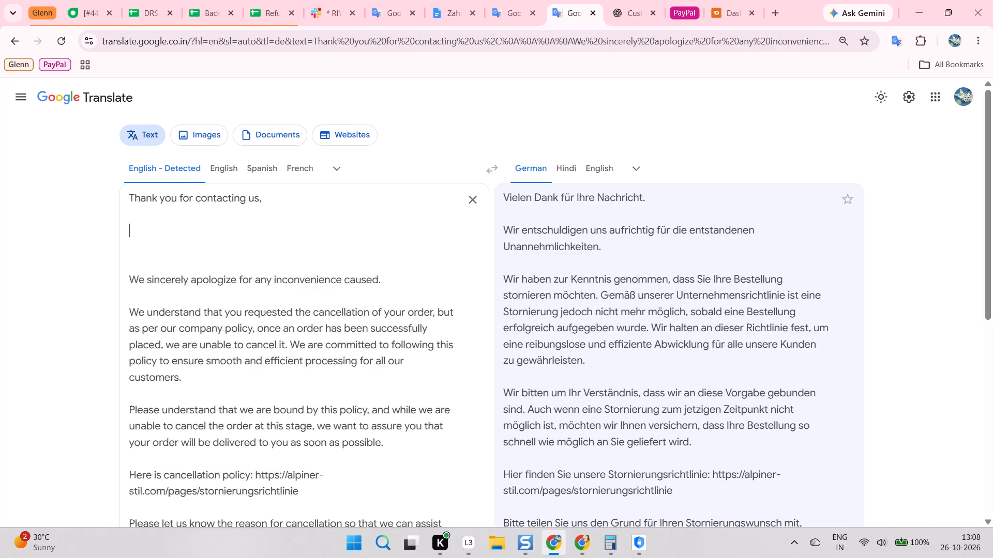
key("alt+Tab")
scroll(209, 169, "up", 3)
double_click(234, 101)
key("ctrl+c")
key("ctrl+c")
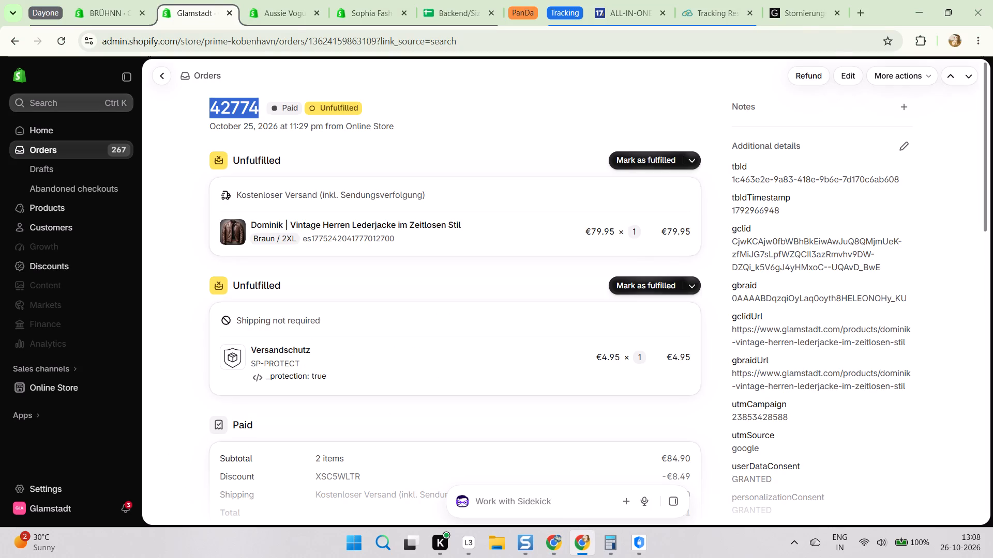
key("alt+Tab")
key("ctrl+v")
key("Return")
key("Return")
key("Tab")
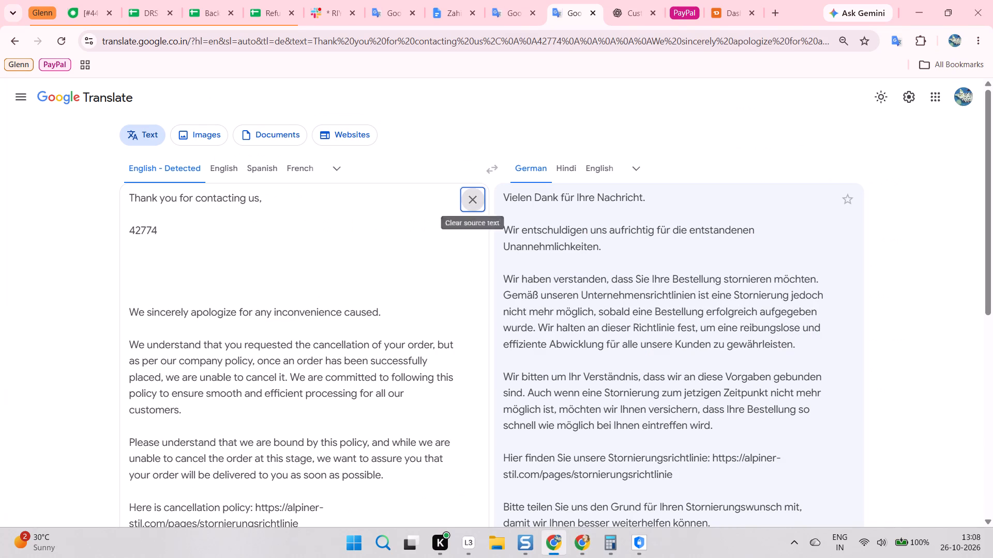
Copy the leather jacket's product name and variant Braun / 2XL from the Shopify order and add them below the order number.
key("alt+Tab")
key("alt+Tab")
left_click(156, 263)
key("alt+Tab")
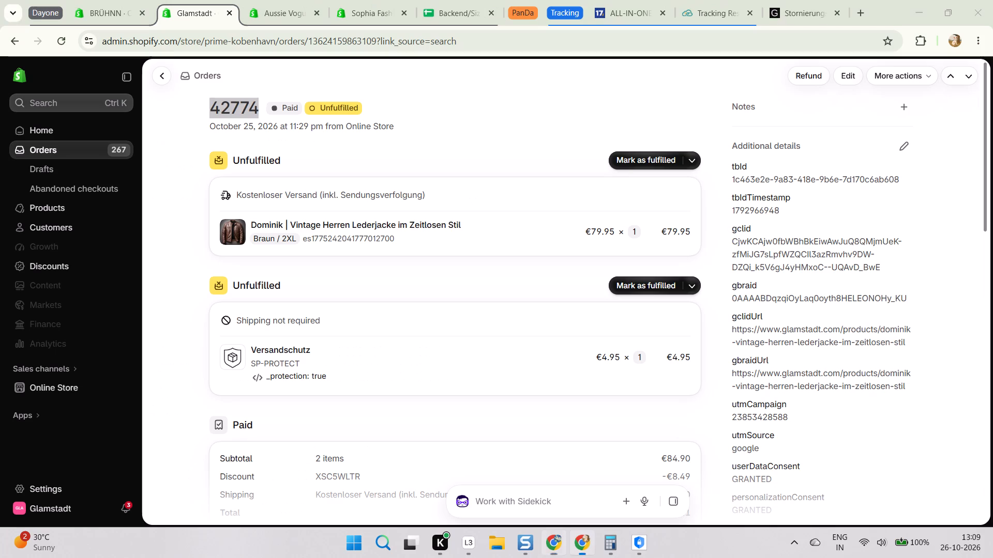
left_click_drag(300, 245, 240, 227)
key("ctrl+c")
key("ctrl+c")
key("alt+Tab")
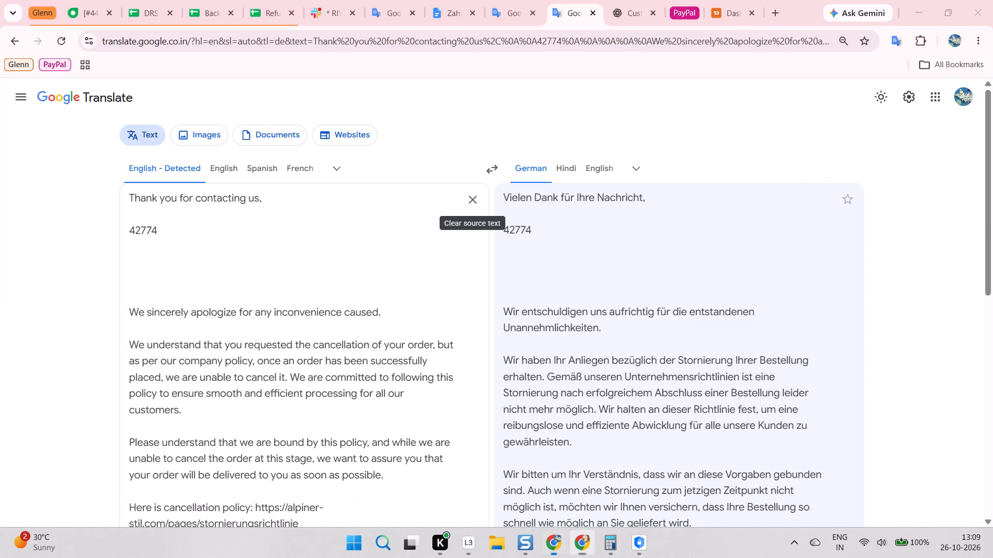
key("ctrl+v")
key("Return")
key("Return")
Copy the shipping address block from the Shopify order and add it below the product details in the draft.
key("alt+Tab")
scroll(634, 336, "down", 7)
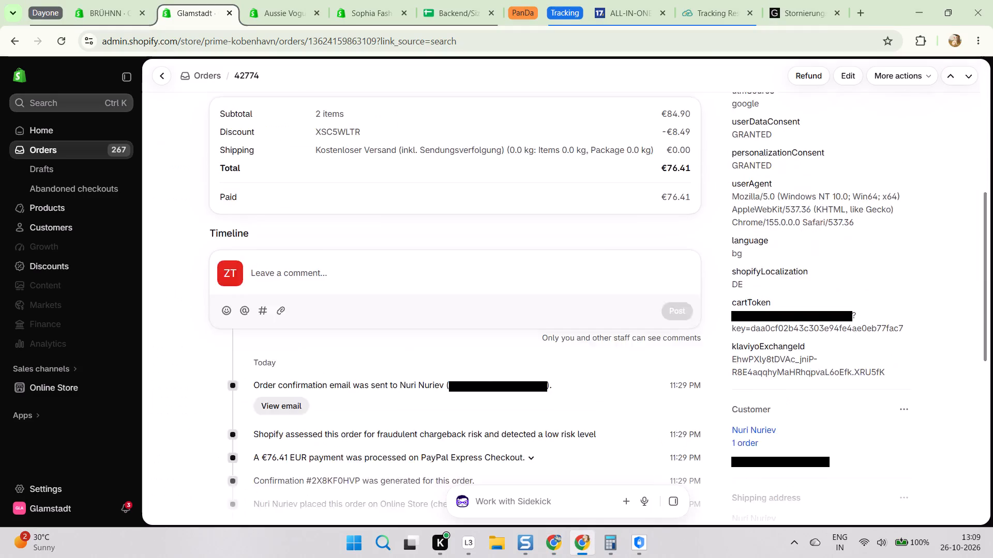
left_click_drag(722, 233, 809, 316)
key("ctrl+c")
key("ctrl+c")
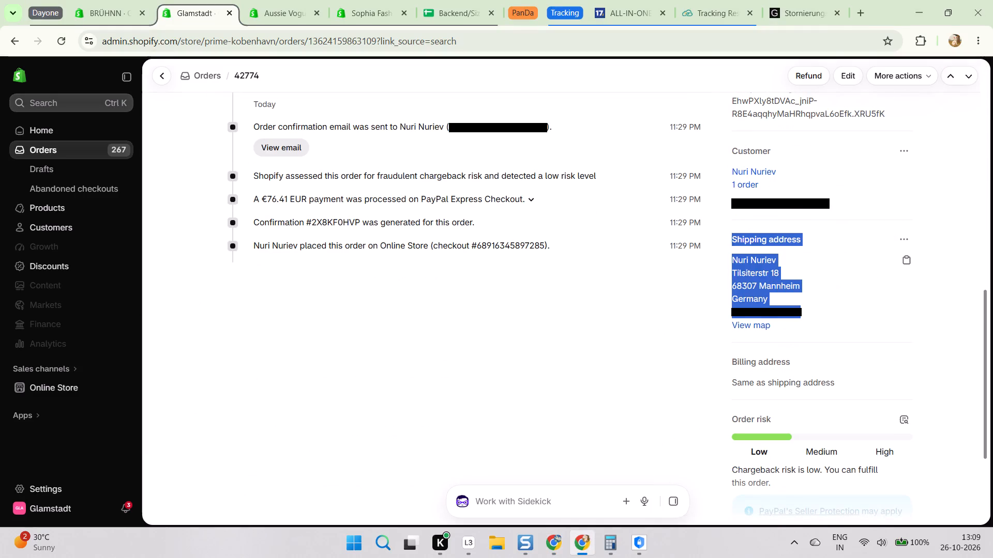
key("alt+Tab")
key("ctrl+v")
Remove the extra blank lines around the order details and join the product name and variant on one line with a dash.
left_click(160, 260)
key("BackSpace")
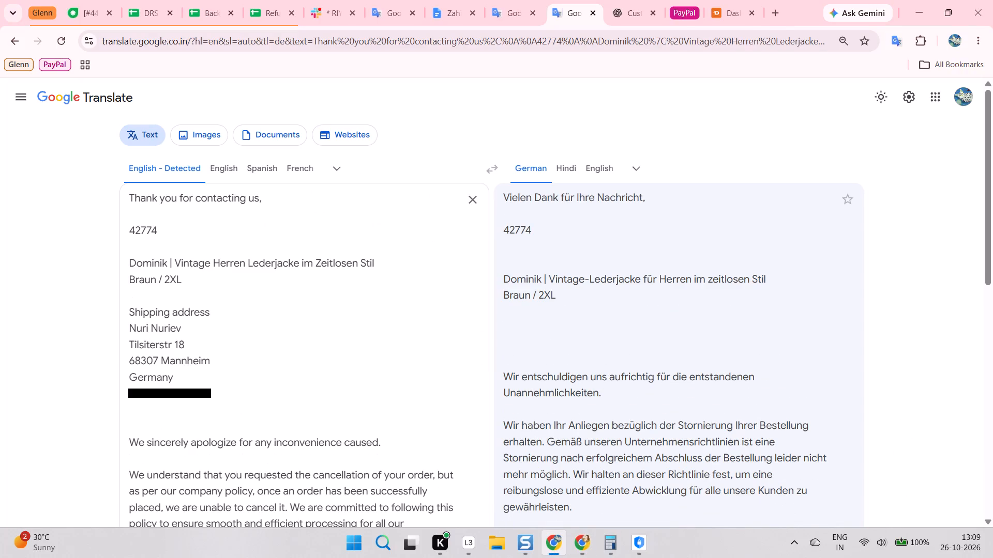
left_click(148, 424)
key("BackSpace")
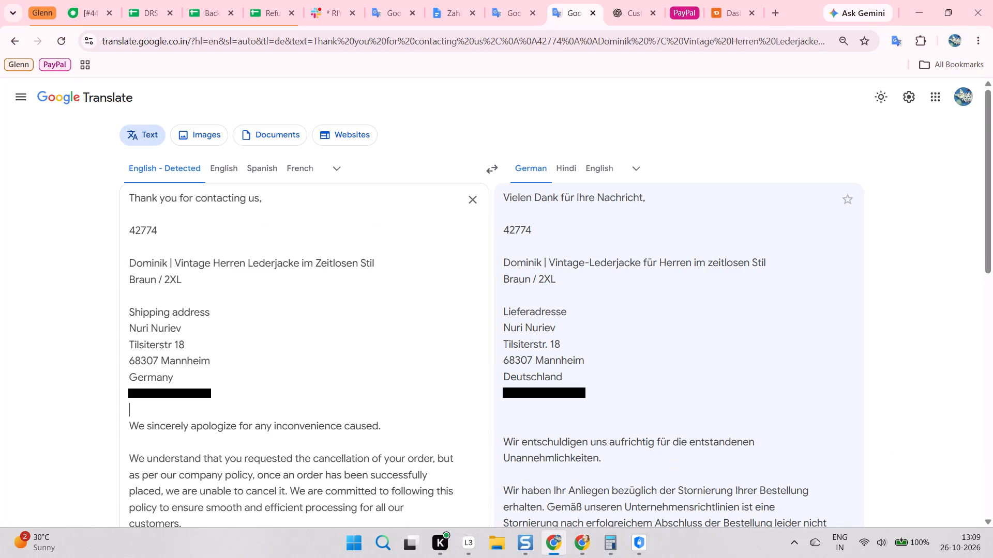
left_click(130, 278)
key("BackSpace")
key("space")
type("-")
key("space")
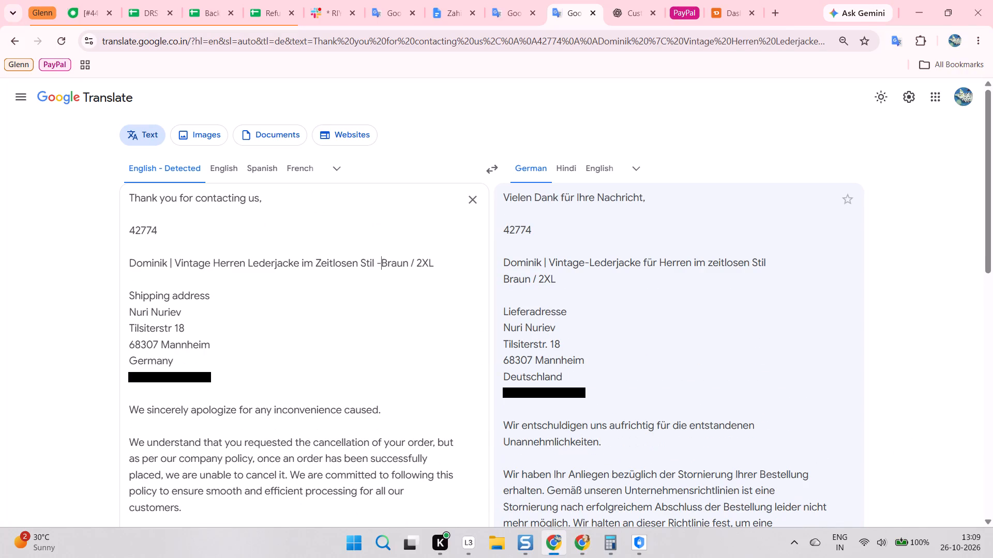
Proofread the English cancellation draft and its German translation from the order details down to the closing line.
scroll(294, 346, "down", 3)
scroll(221, 306, "down", 2)
key("alt+Tab")
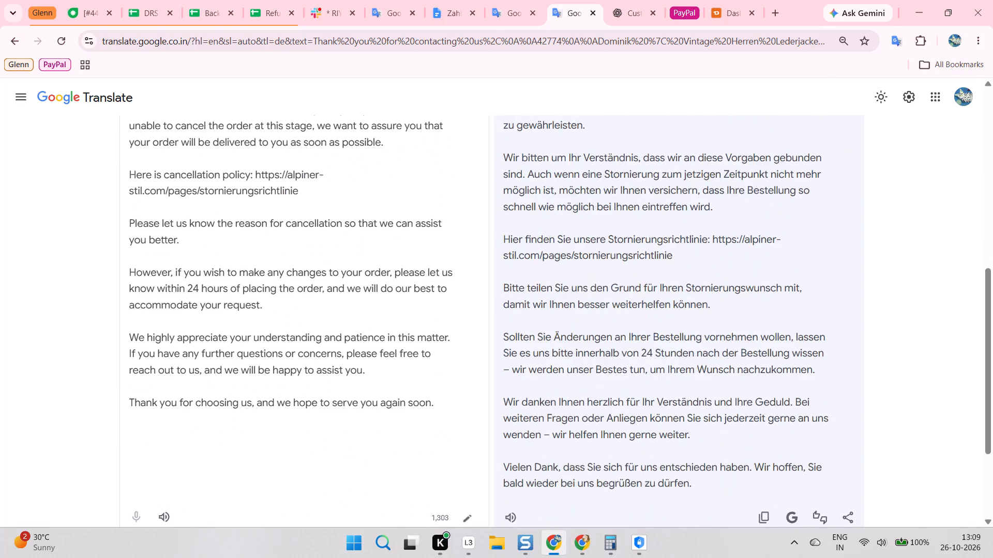
left_click(370, 300)
key("alt+Tab")
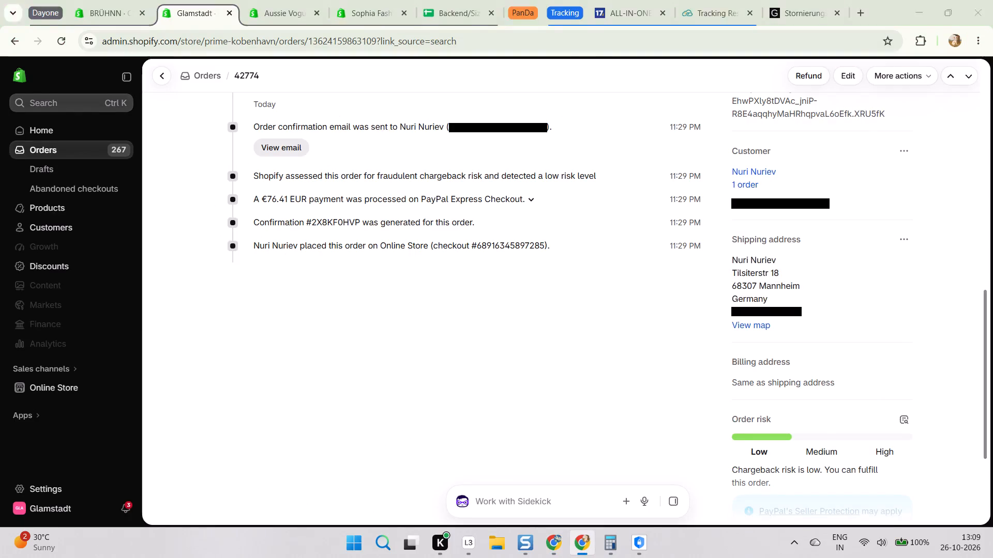
scroll(367, 299, "down", 2)
scroll(298, 300, "up", 2)
scroll(223, 340, "down", 2)
left_click(243, 271)
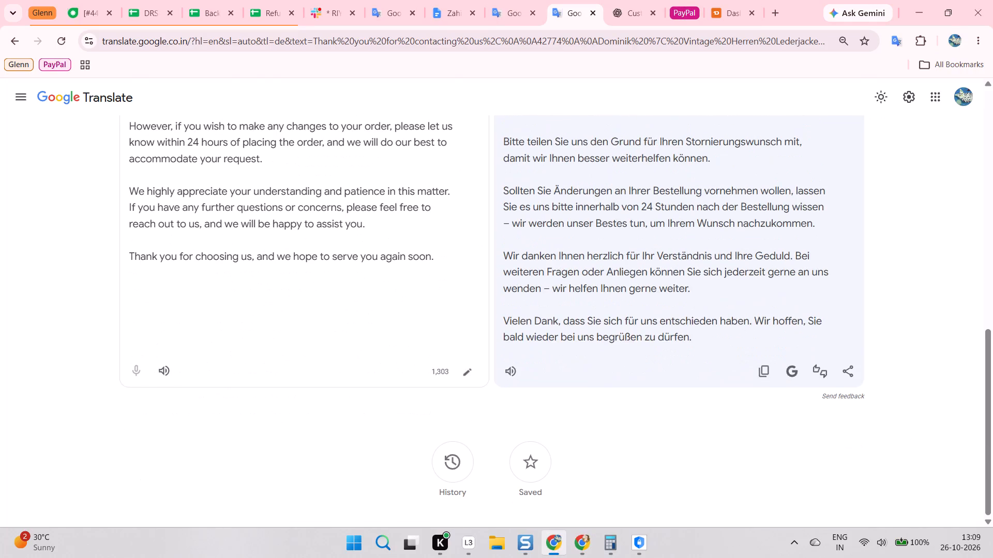
scroll(258, 285, "down", 2)
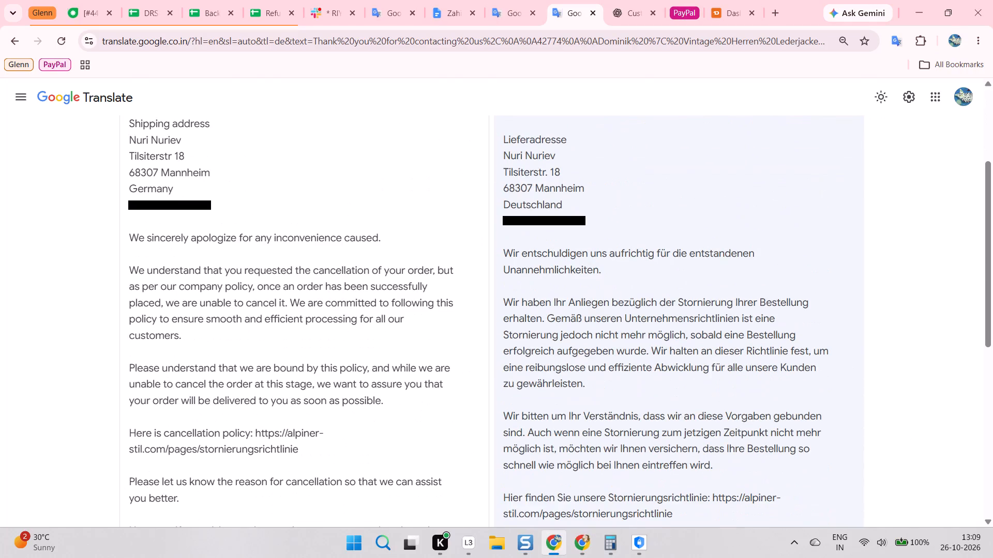
scroll(276, 259, "down", 2)
scroll(243, 218, "down", 3)
left_click(216, 280)
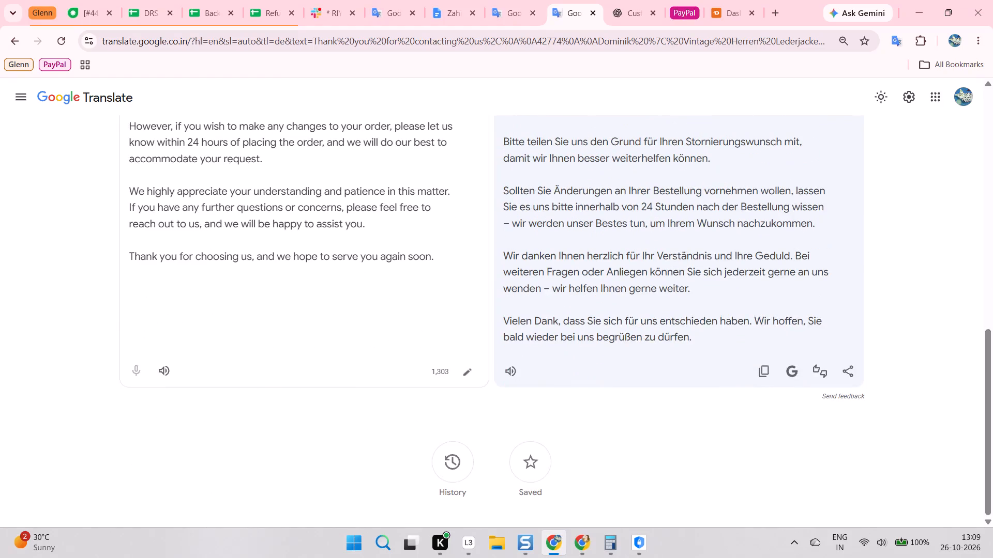
scroll(260, 270, "up", 3)
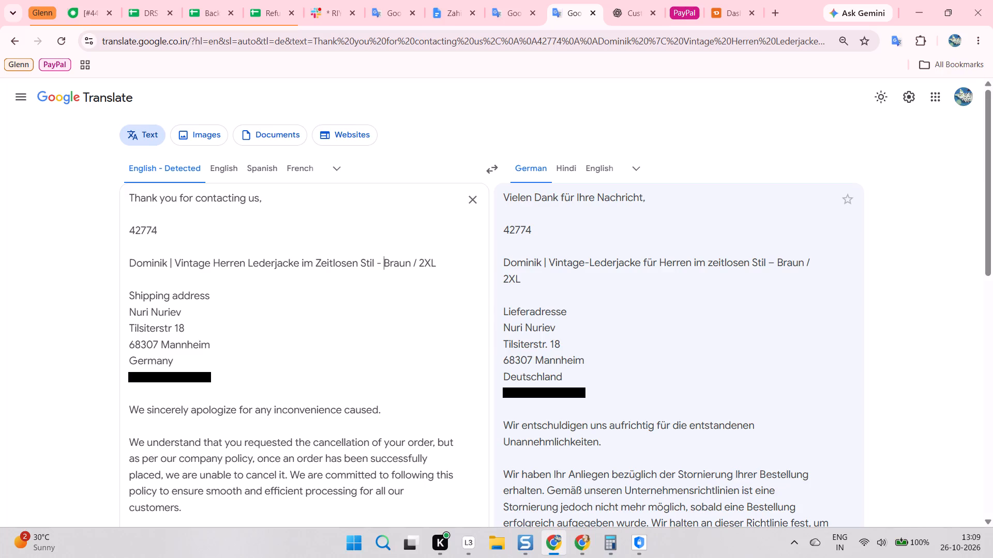
scroll(404, 308, "up", 2)
scroll(405, 315, "down", 7)
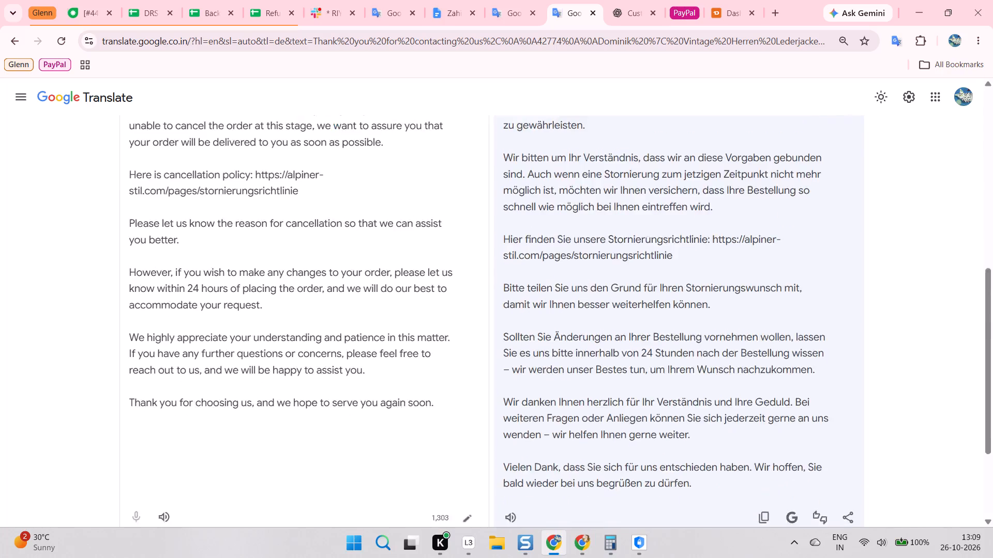
scroll(386, 314, "down", 2)
scroll(454, 321, "up", 4)
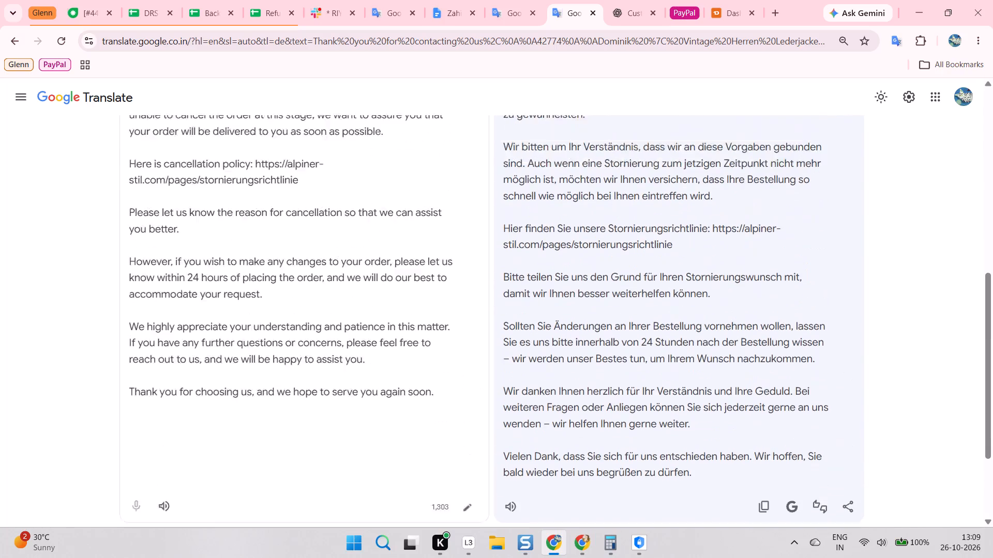
scroll(463, 318, "up", 6)
Compare the draft's order number, product details and shipping address with Shopify order 42774.
key("alt+Tab")
scroll(554, 268, "down", 3)
scroll(604, 283, "up", 6)
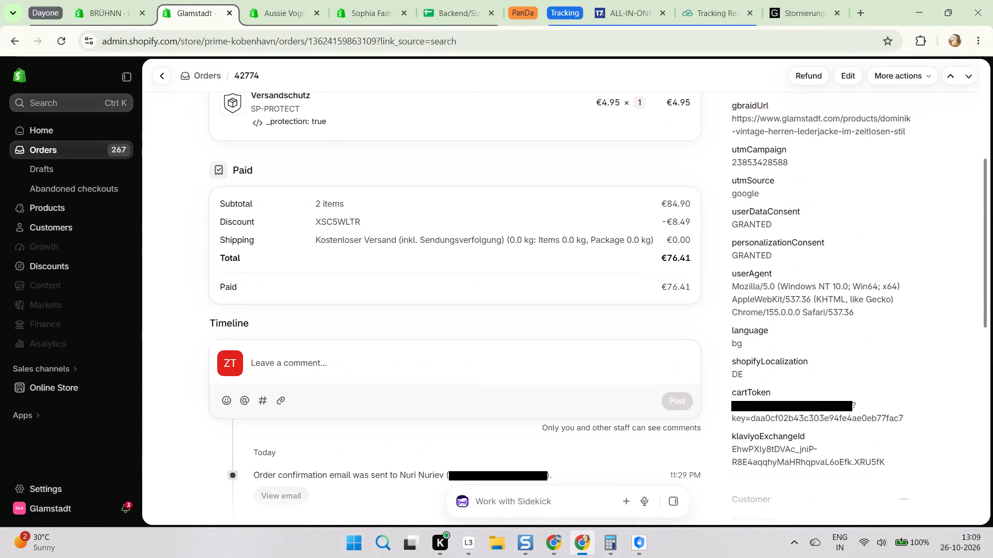
key("alt+Tab")
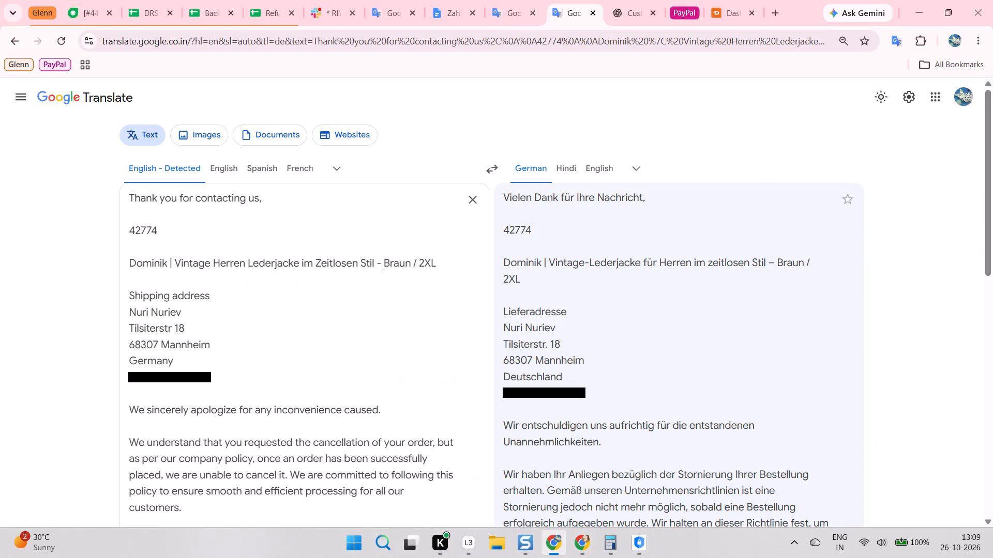
scroll(558, 292, "up", 2)
key("alt+Tab")
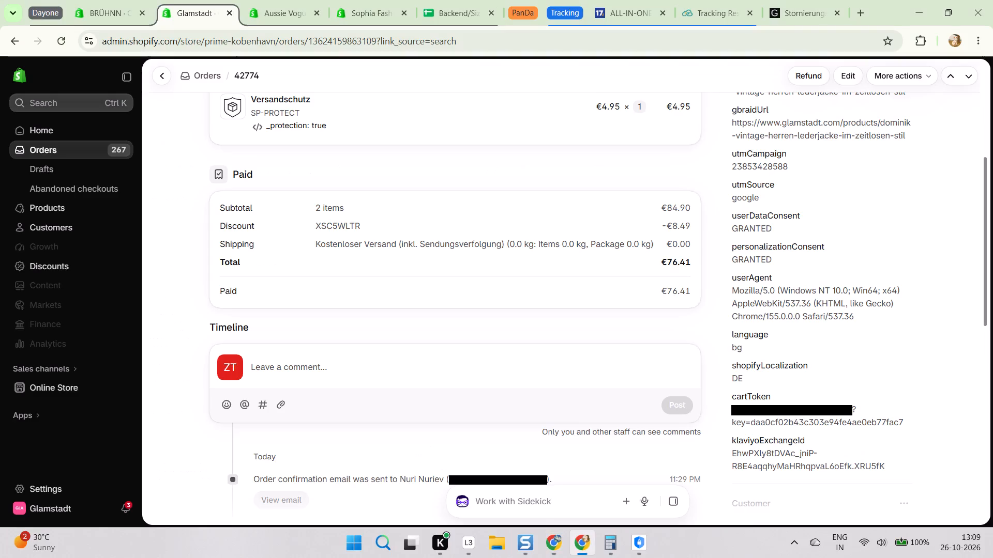
scroll(478, 314, "up", 6)
scroll(561, 277, "up", 2)
key("alt+Tab")
scroll(626, 289, "up", 3)
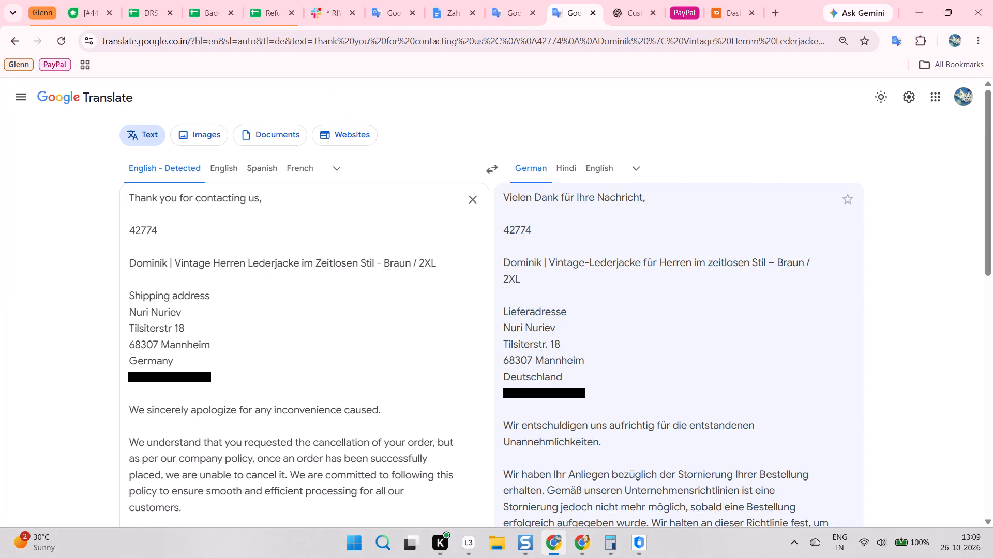
scroll(591, 262, "down", 8)
key("alt+Tab")
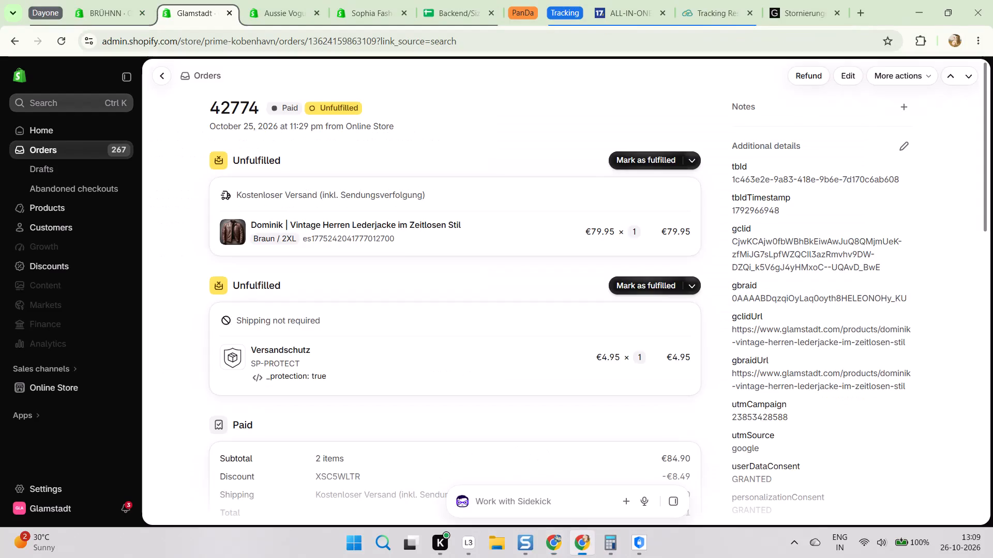
scroll(613, 302, "up", 4)
scroll(701, 299, "down", 7)
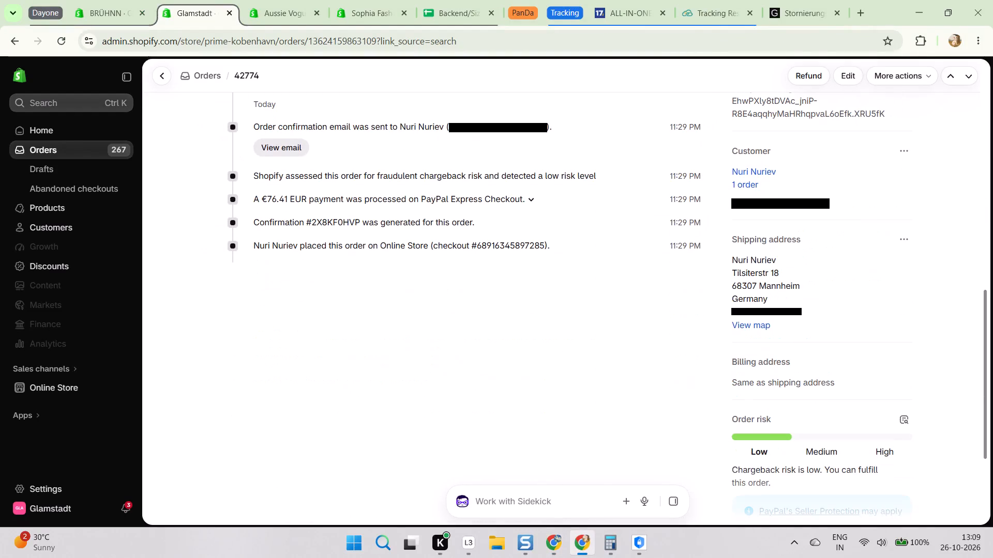
key("alt+Tab")
scroll(619, 247, "down", 3)
scroll(614, 247, "up", 6)
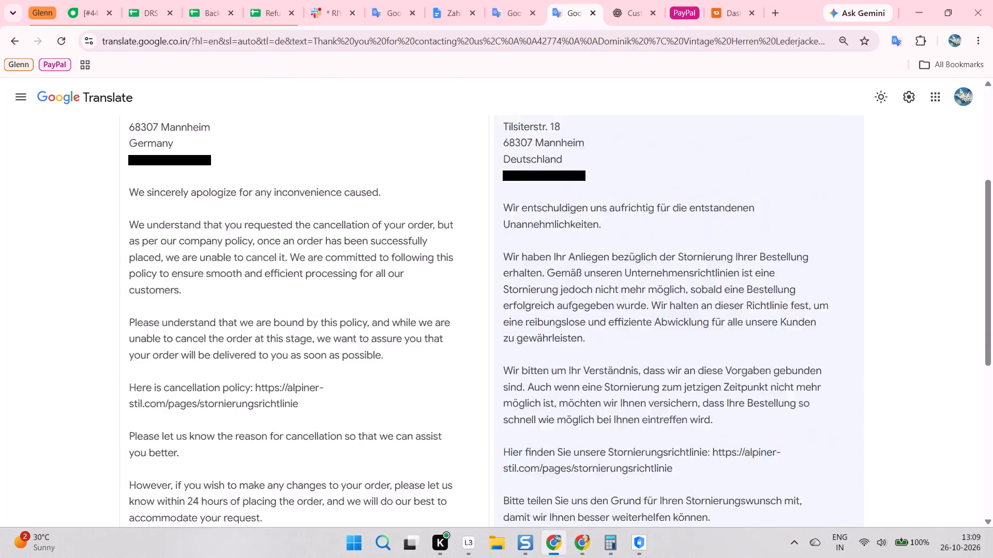
Copy the full German translation of the cancellation reply and return to Freshdesk ticket 442088.
scroll(637, 277, "down", 9)
left_click(762, 365)
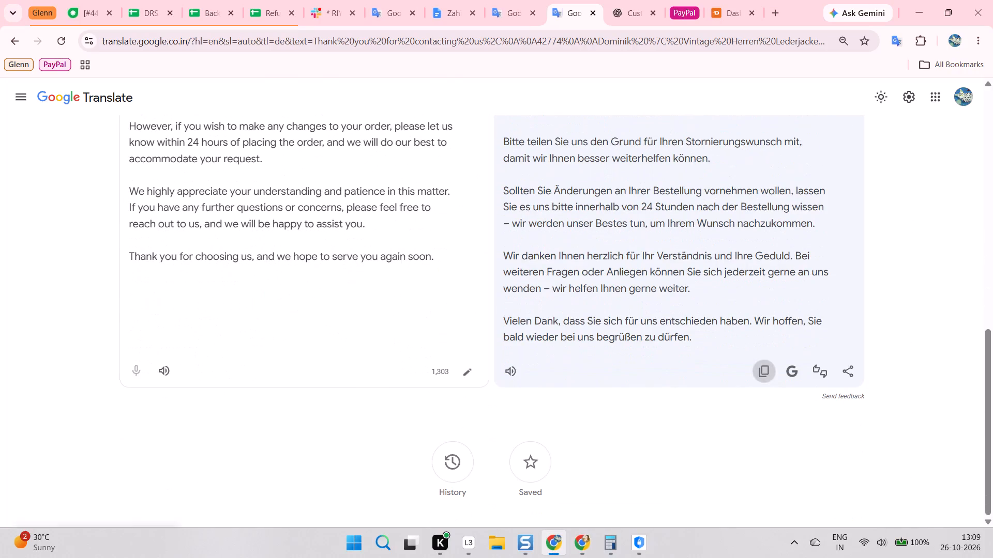
scroll(194, 112, "up", 3)
left_click(90, 0)
scroll(271, 219, "up", 3)
left_click_drag(379, 253, 386, 254)
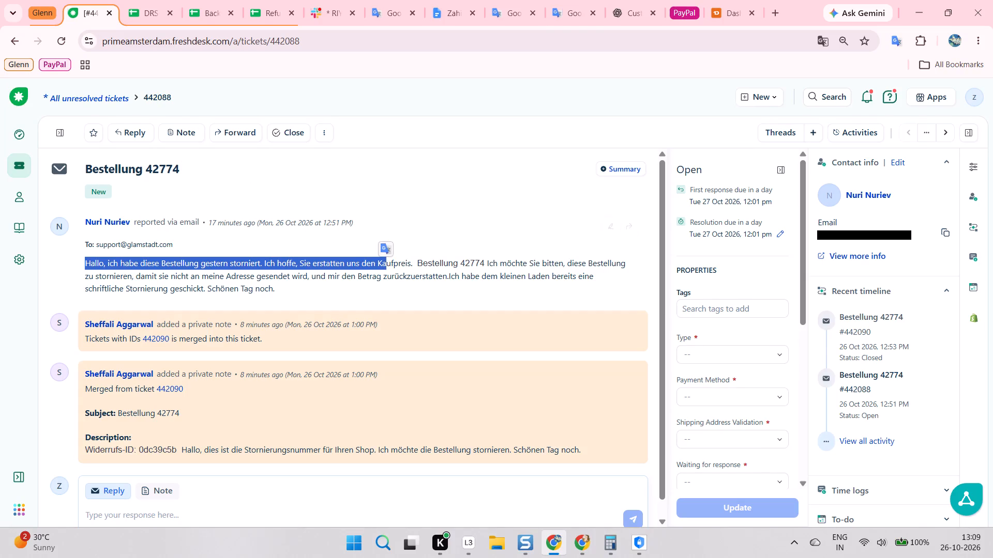
left_click(444, 239)
Start a reply to the ticket and clear out the quoted text and the default greeting.
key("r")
scroll(234, 248, "down", 7)
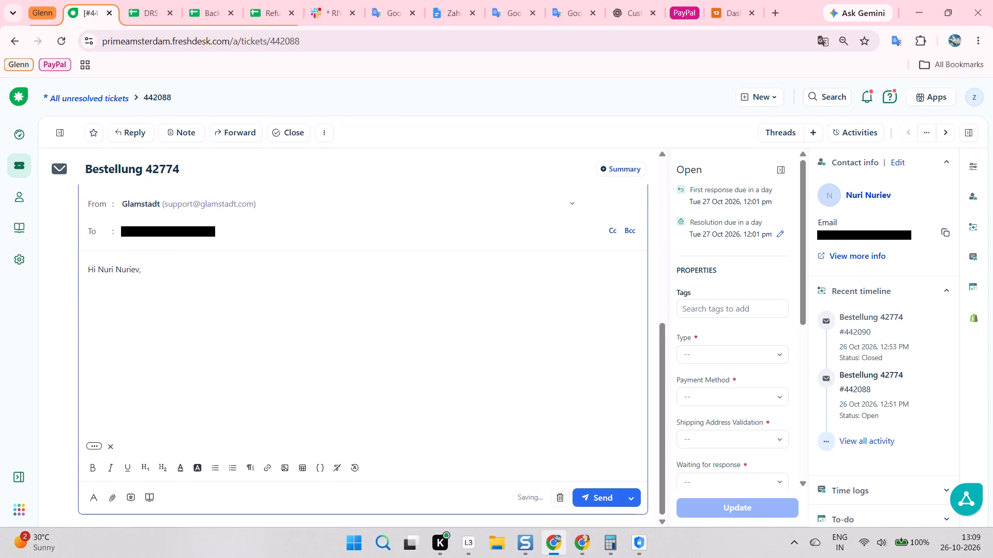
left_click(111, 445)
left_click(126, 432, "ctrl")
key("ctrl+a")
key("BackSpace")
key("BackSpace")
key("BackSpace")
key("BackSpace")
key("BackSpace")
key("BackSpace")
key("BackSpace")
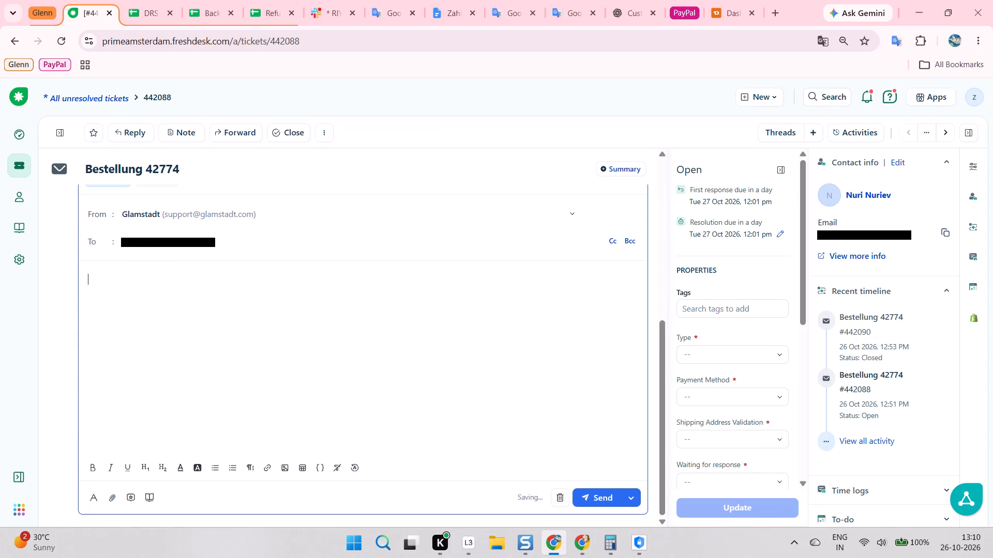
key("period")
key("BackSpace")
key("BackSpace")
key("BackSpace")
key("BackSpace")
key("BackSpace")
Insert the canned response with the German greeting and Glamstadt sign-off, searching for "asn".
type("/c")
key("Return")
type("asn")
left_click(163, 319)
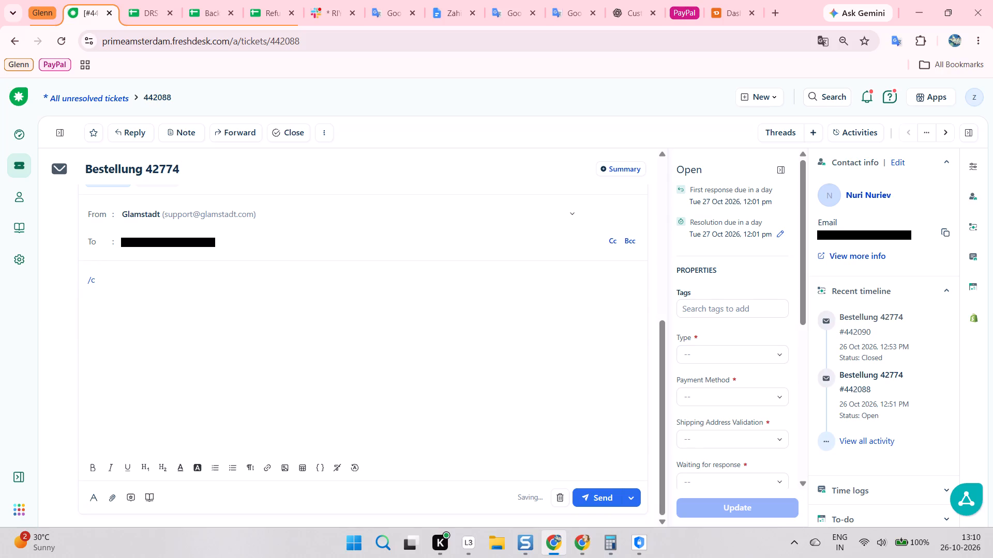
Paste the German translation between the greeting and the sign-off, and remove the extra blank line above "Mit freundlichen Grüßen".
left_click(104, 308)
key("ctrl+v")
scroll(119, 308, "down", 6)
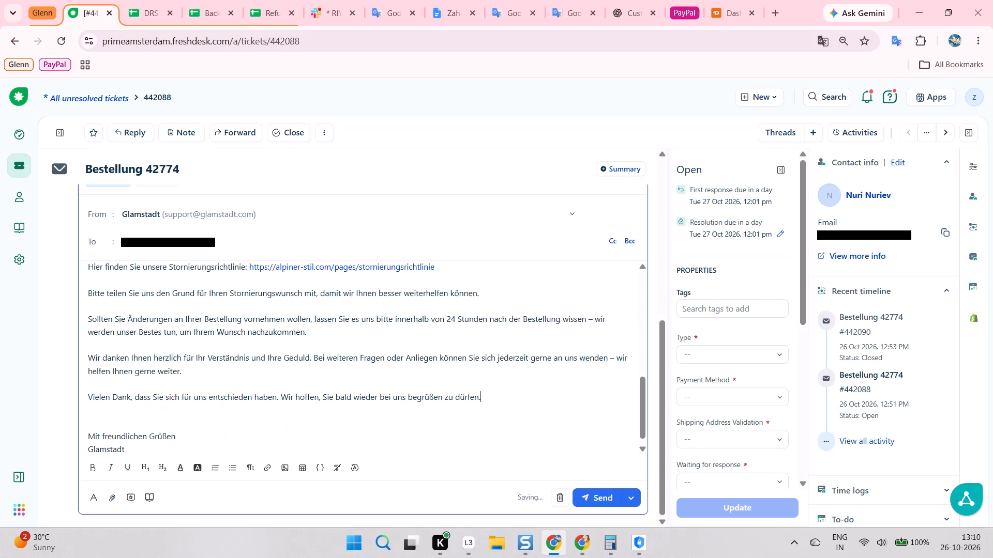
scroll(165, 328, "down", 2)
scroll(170, 425, "down", 1)
left_click(134, 413)
key("BackSpace")
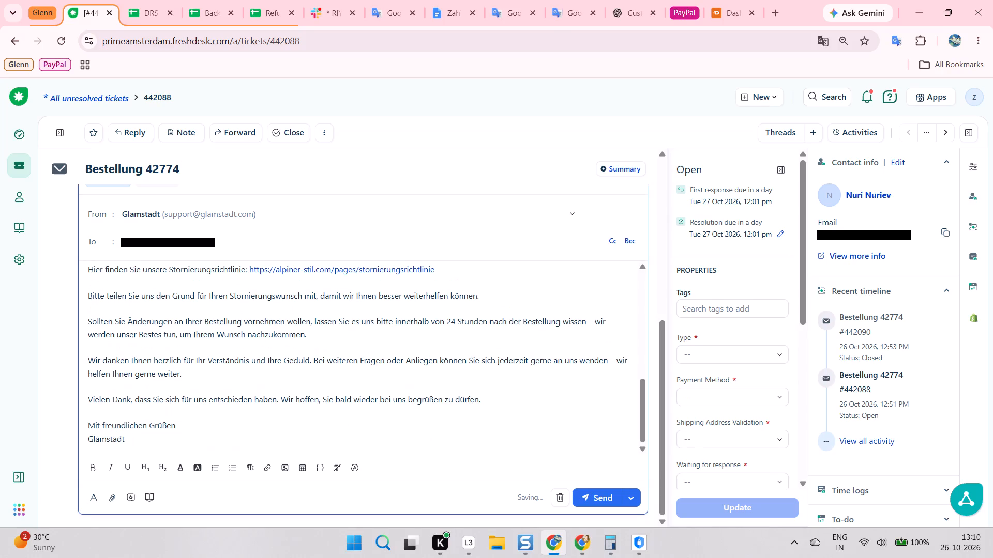
scroll(148, 373, "down", 5)
scroll(180, 350, "up", 5)
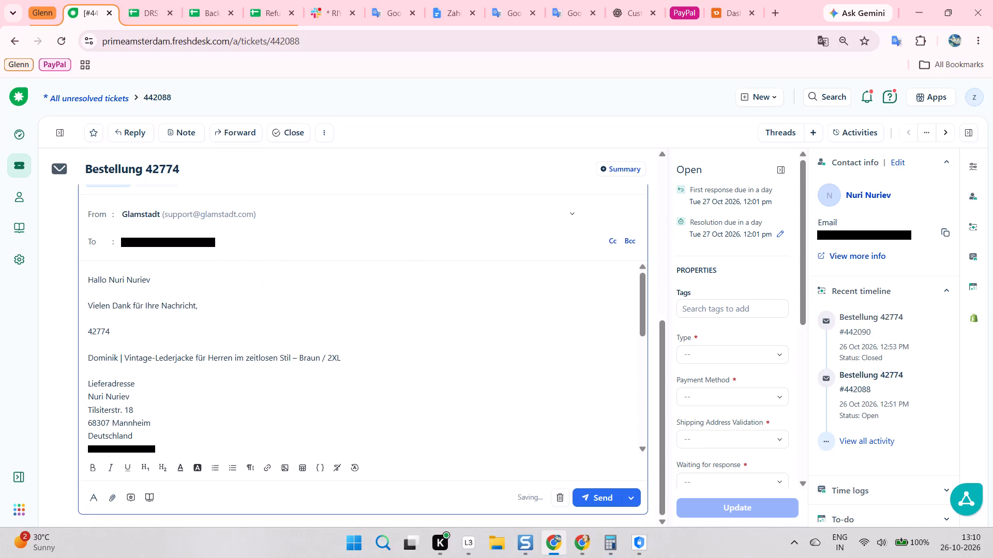
Make the order number, the leather jacket product line and the "Lieferadresse" heading bold in the reply.
key("alt+Tab")
key("alt+Tab")
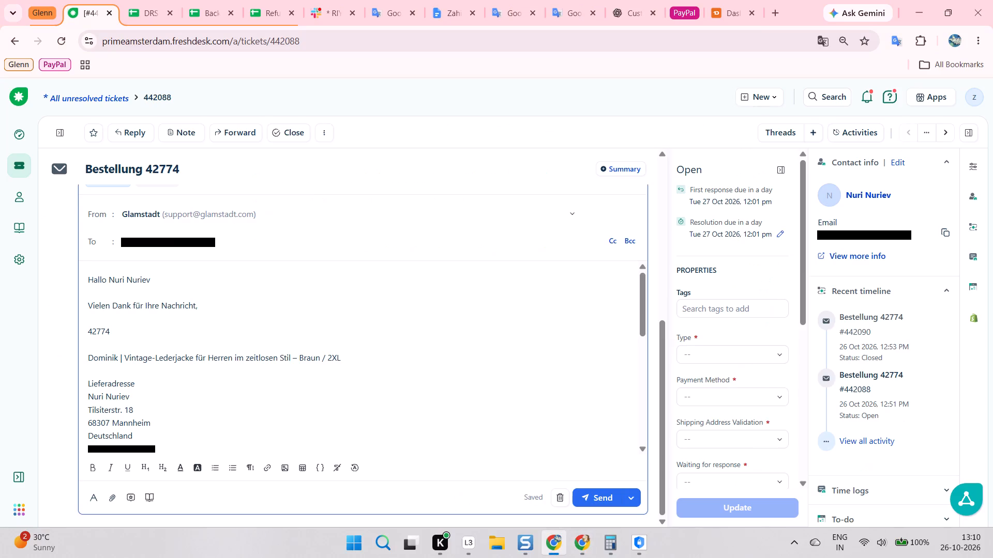
left_click_drag(158, 389, 77, 328)
key("ctrl+b")
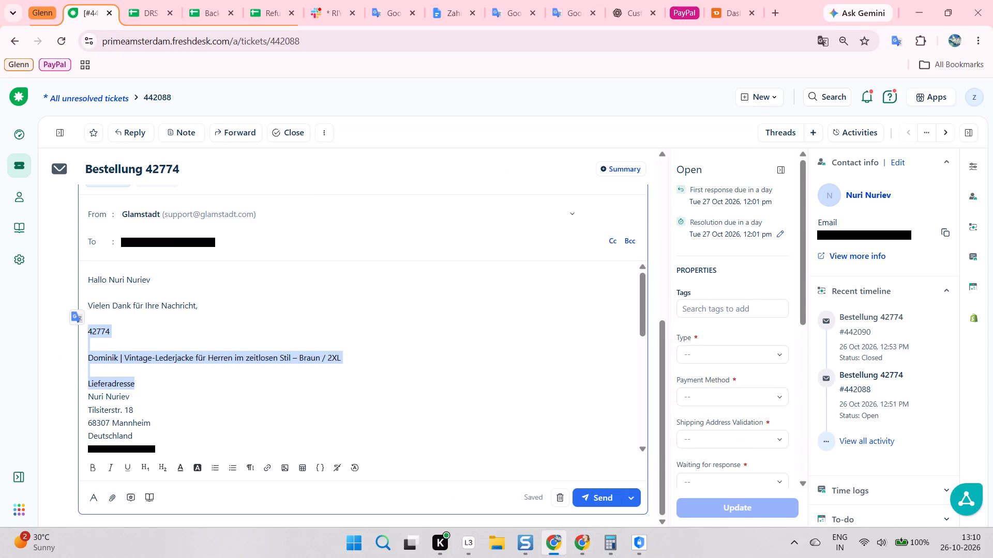
Make the paragraphs asking for the cancellation reason and offering order changes within 24 hours bold.
scroll(197, 340, "down", 6)
scroll(260, 348, "down", 1)
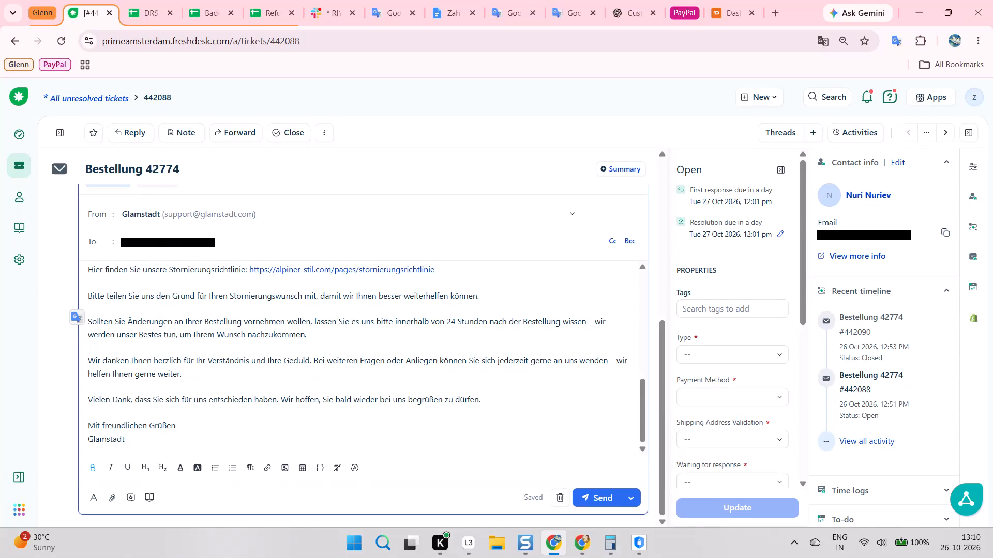
scroll(302, 347, "up", 1)
left_click_drag(310, 367, 62, 326)
key("ctrl+b")
scroll(221, 358, "up", 2)
scroll(220, 352, "down", 2)
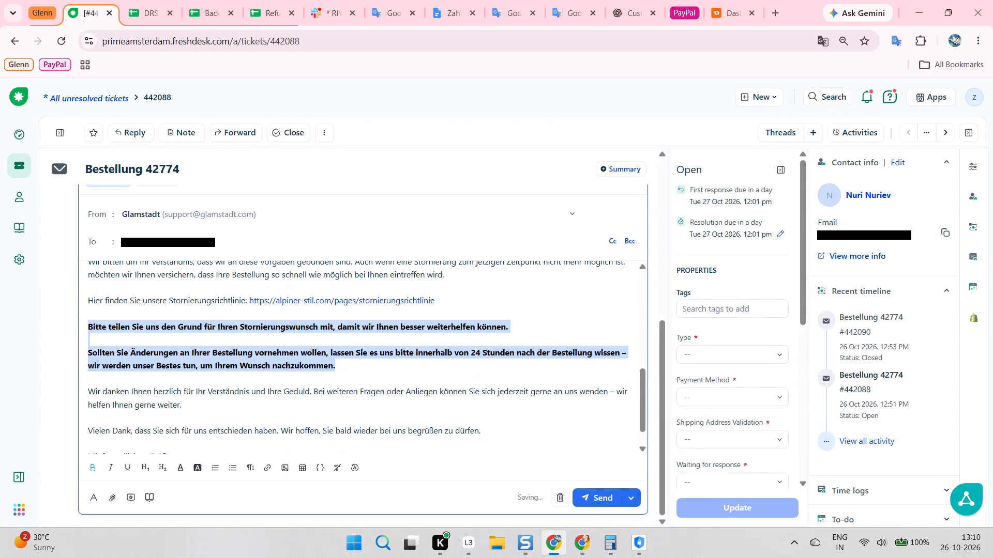
Replace the alpiner-stil.com policy link in the reply with the glamstadt.com/pages/stornierungsbedingungen address copied from the store's policy page.
key("alt+Tab")
left_click(796, 6)
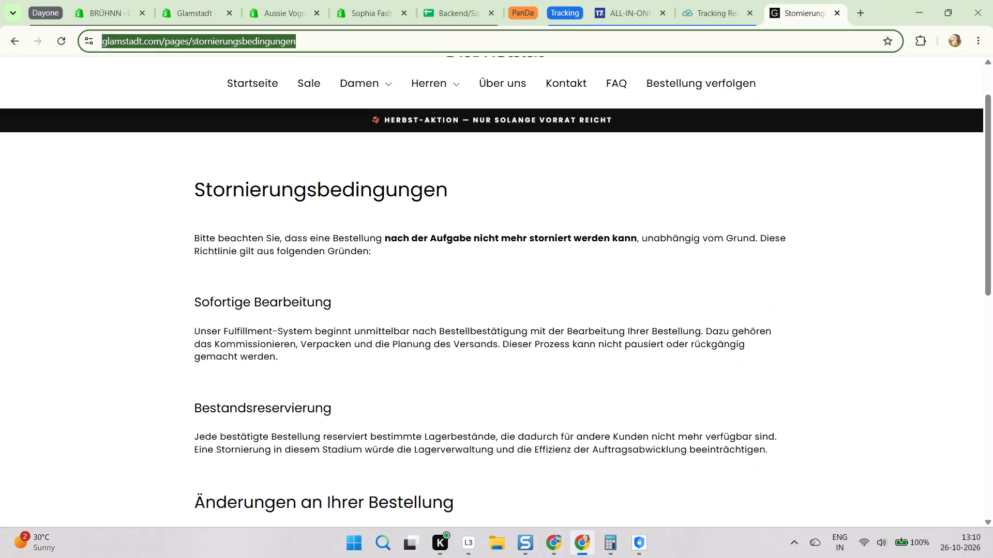
scroll(410, 160, "up", 1)
scroll(306, 210, "up", 2)
key("ctrl+c")
key("ctrl+c")
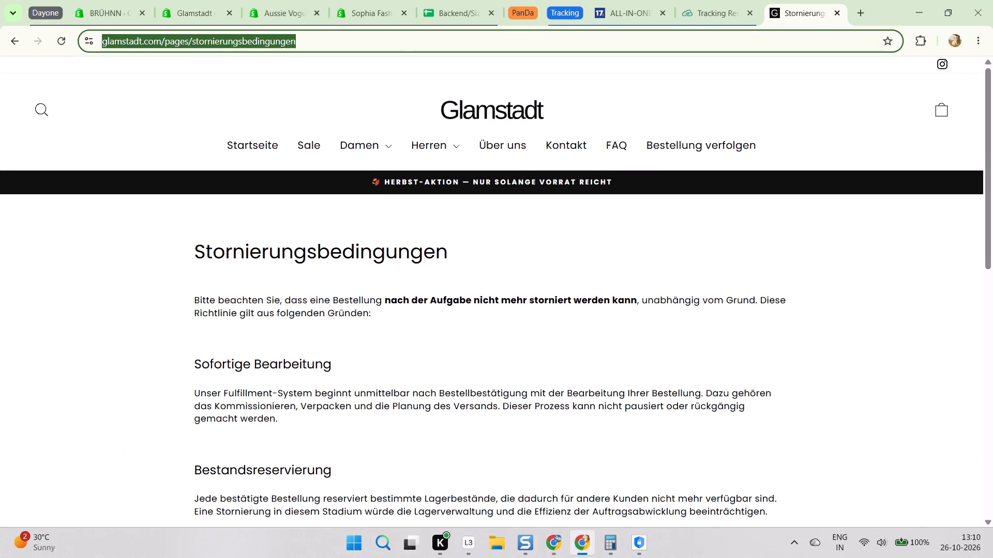
key("alt+Tab")
scroll(281, 241, "down", 2)
left_click_drag(249, 301, 453, 303)
key("ctrl+v")
scroll(310, 282, "down", 8)
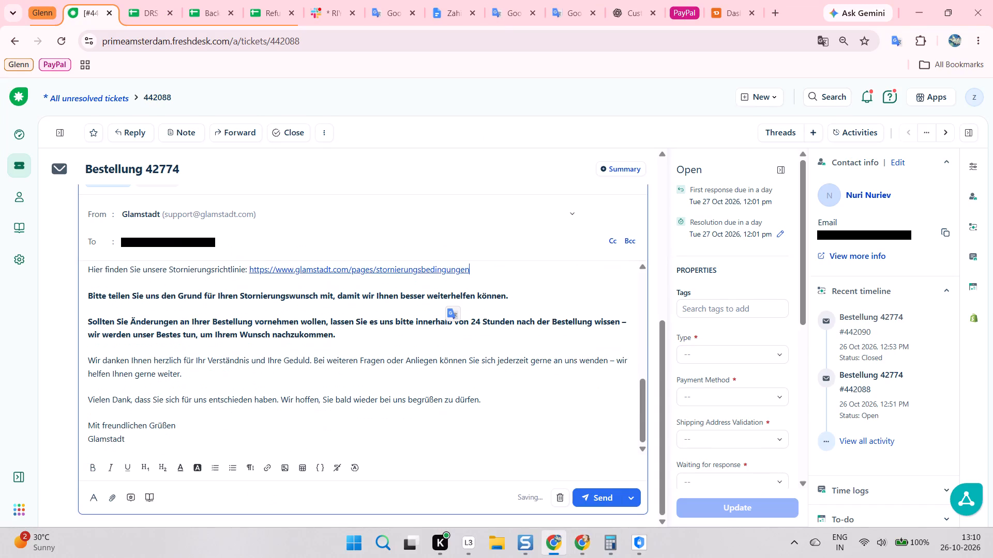
Review the formatted reply from the policy link up to the greeting, alongside the Glamstadt cancellation policy page.
scroll(229, 402, "up", 5)
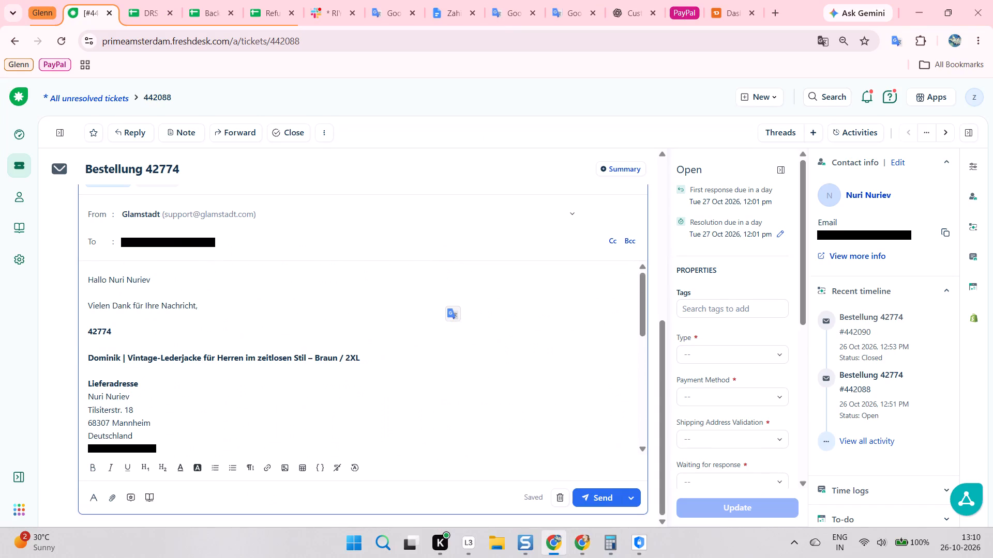
scroll(224, 378, "down", 1)
scroll(231, 375, "up", 2)
key("alt+Tab")
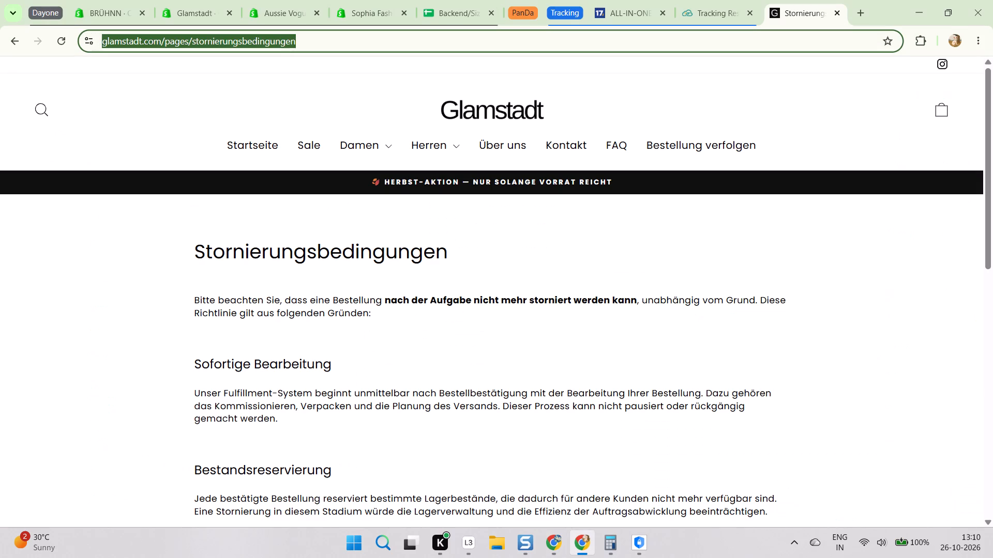
key("alt+Tab")
key("alt+Tab")
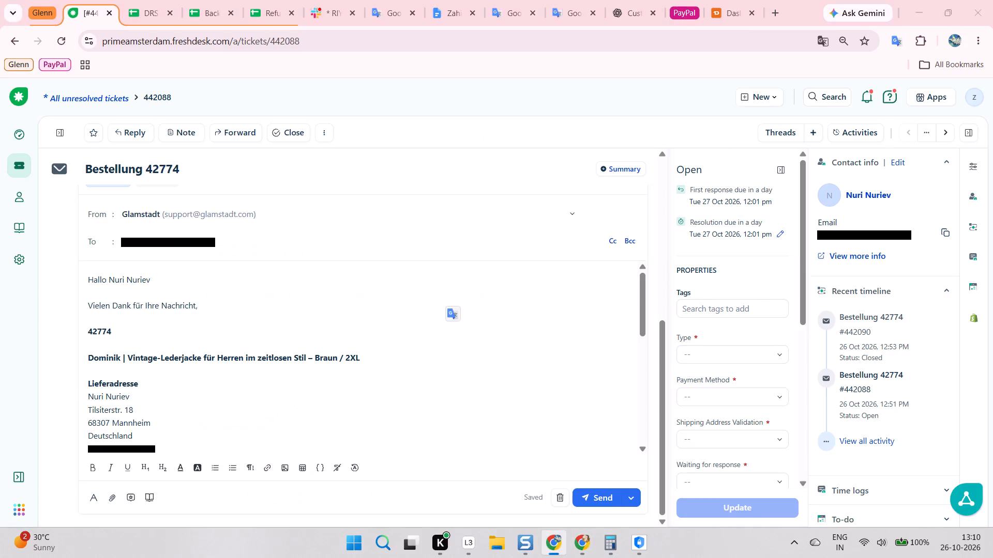
left_click(373, 0)
left_click(278, 0)
left_click(368, 0)
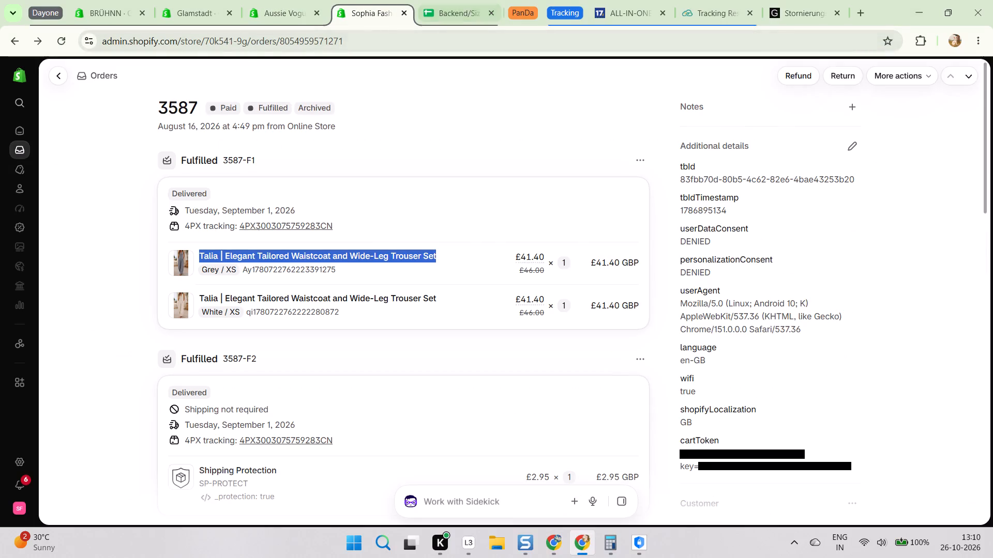
left_click(212, 0)
scroll(523, 177, "down", 4)
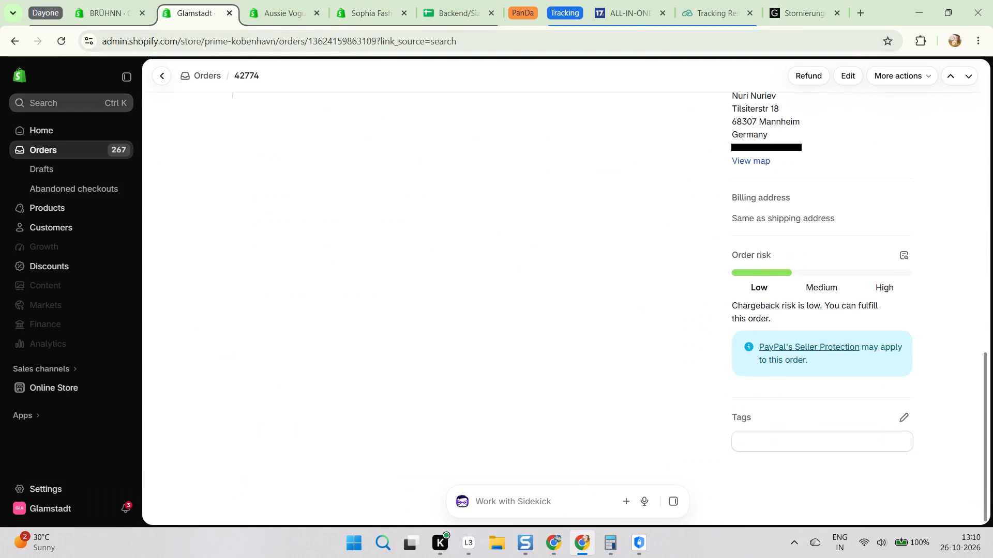
scroll(607, 224, "up", 2)
key("alt+Tab")
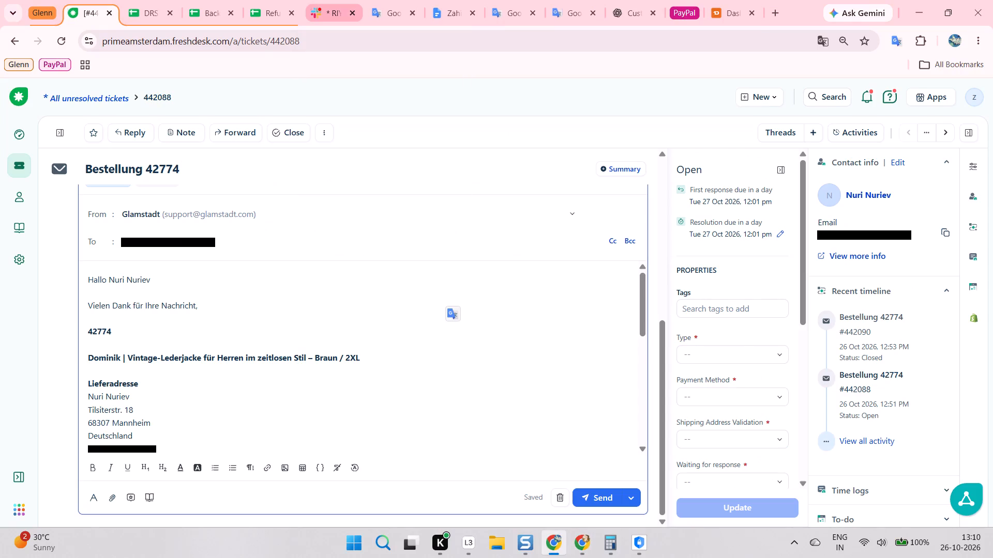
key("alt+Tab")
scroll(730, 296, "up", 2)
key("alt+Tab")
Check the rest of the German cancellation-policy reply down to the sign-off and send it to the customer.
scroll(368, 330, "down", 2)
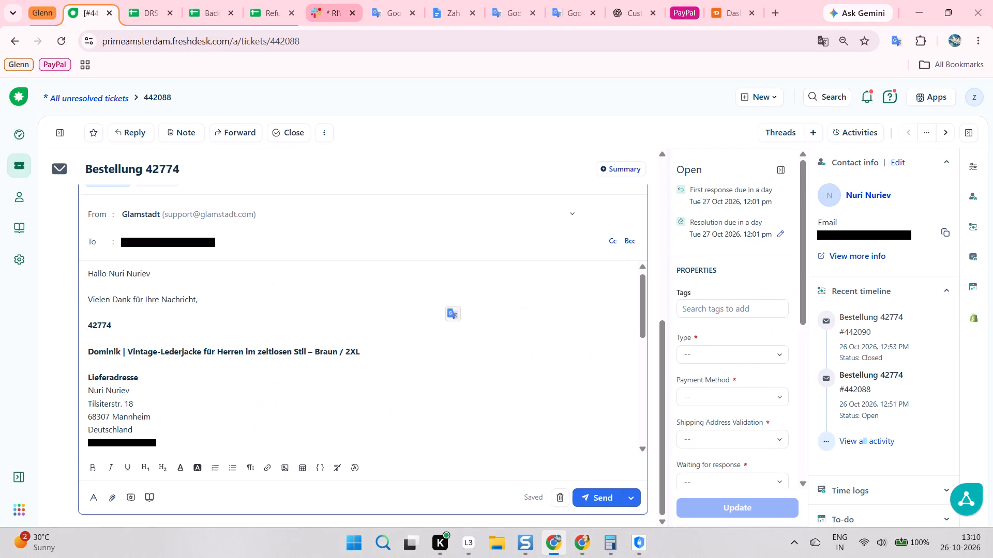
scroll(369, 328, "down", 3)
scroll(286, 321, "down", 16)
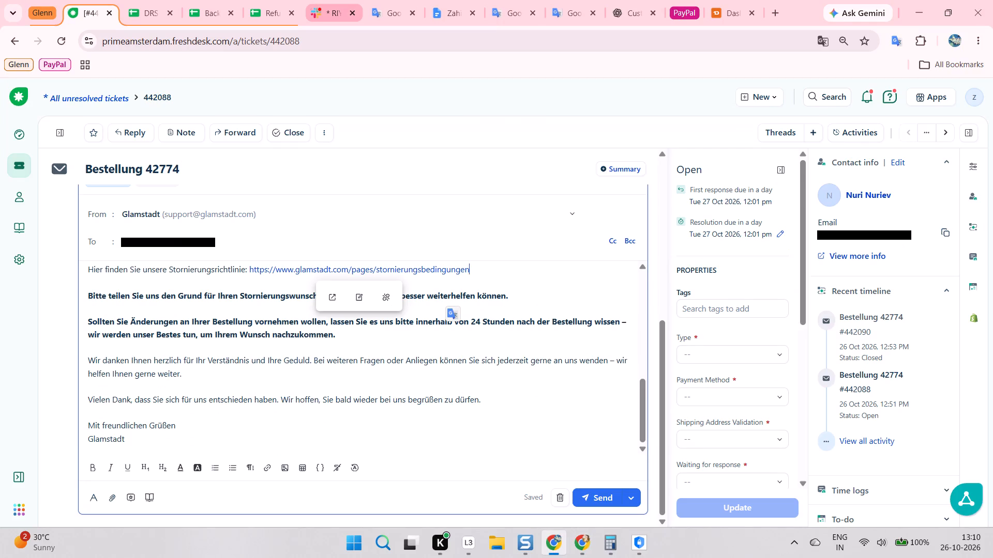
scroll(311, 362, "down", 9)
left_click(599, 496)
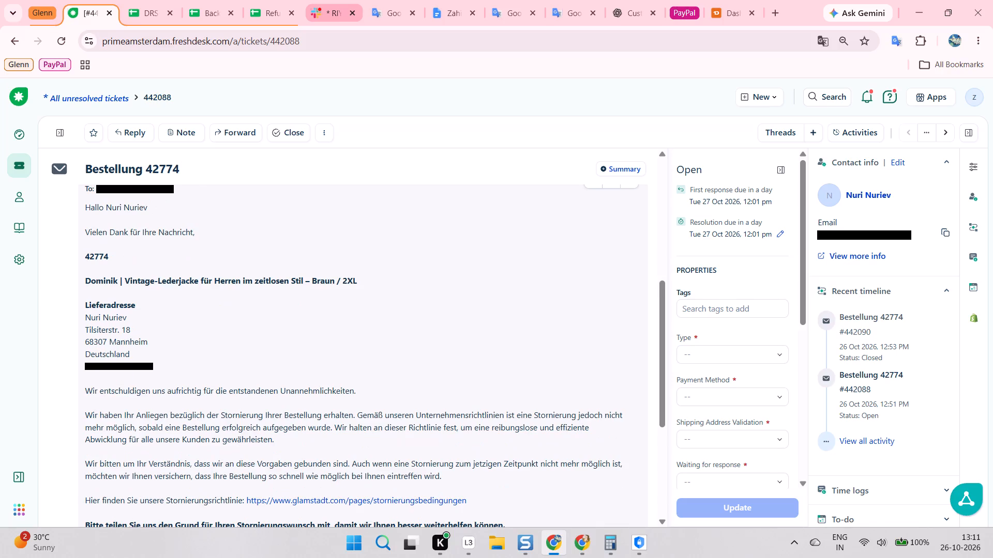
Set the type of ticket 442088 to Cancellation.
scroll(454, 459, "down", 12)
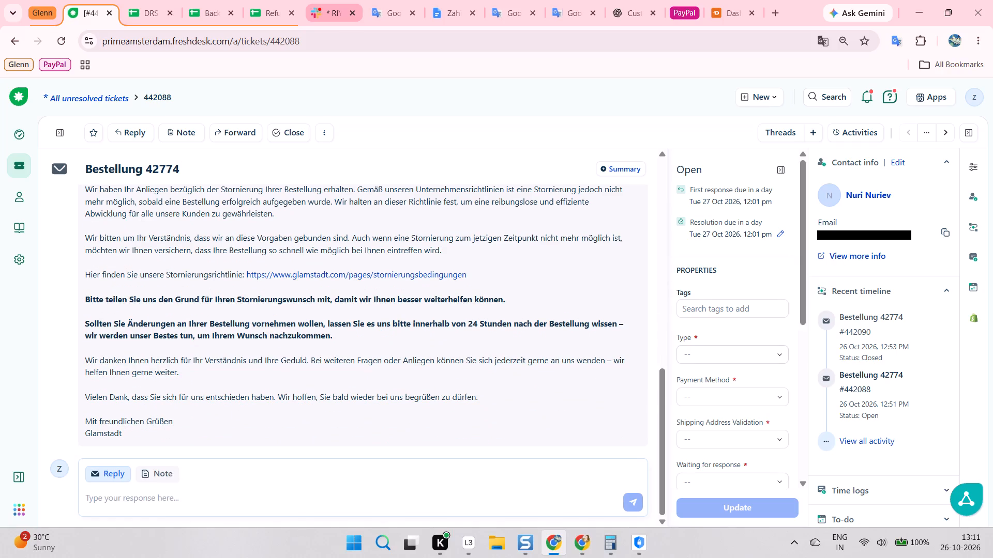
left_click(726, 355)
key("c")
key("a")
left_click(704, 393)
left_click(712, 383)
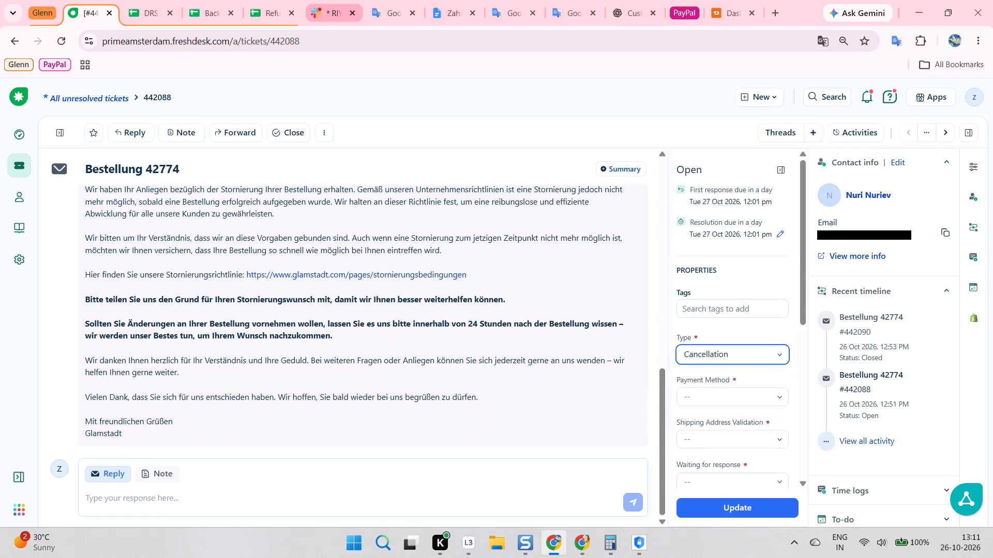
After checking the Shopify order, set payment method PayPal, shipping address validation Verified & Correct, waiting for response N/A and Marketing/PayPal No.
key("alt+Tab")
scroll(504, 313, "down", 7)
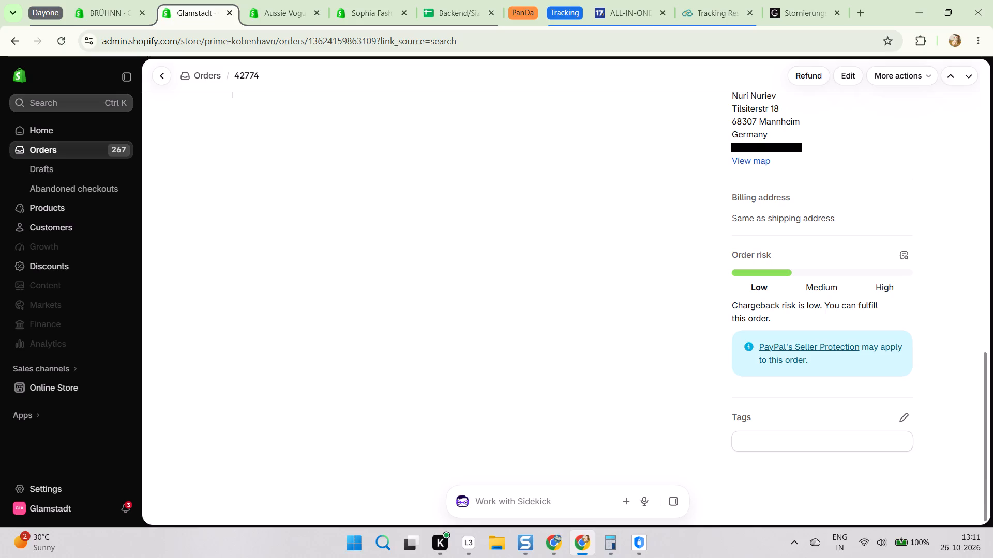
key("alt+Tab")
key("Tab")
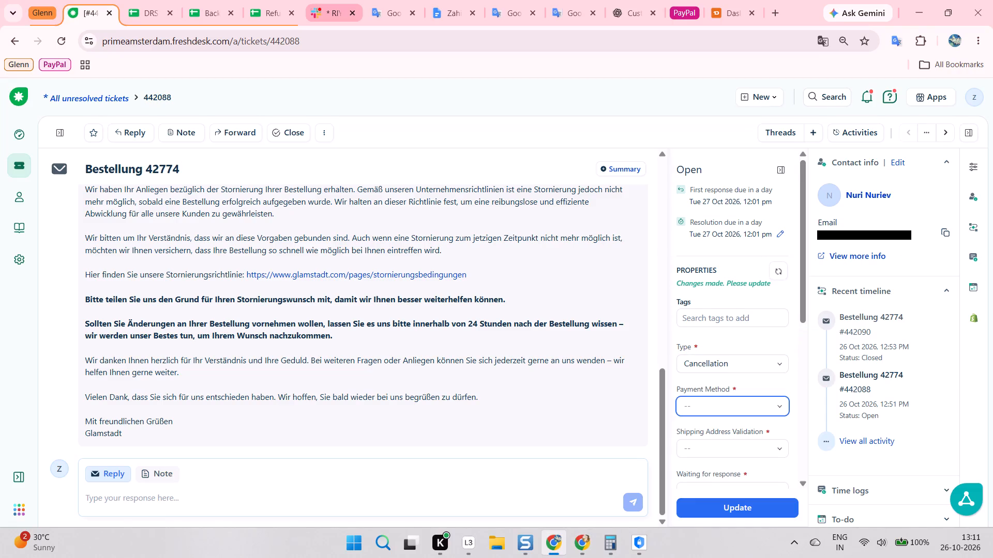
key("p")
key("Tab")
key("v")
key("Tab")
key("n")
key("Tab")
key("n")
key("Tab")
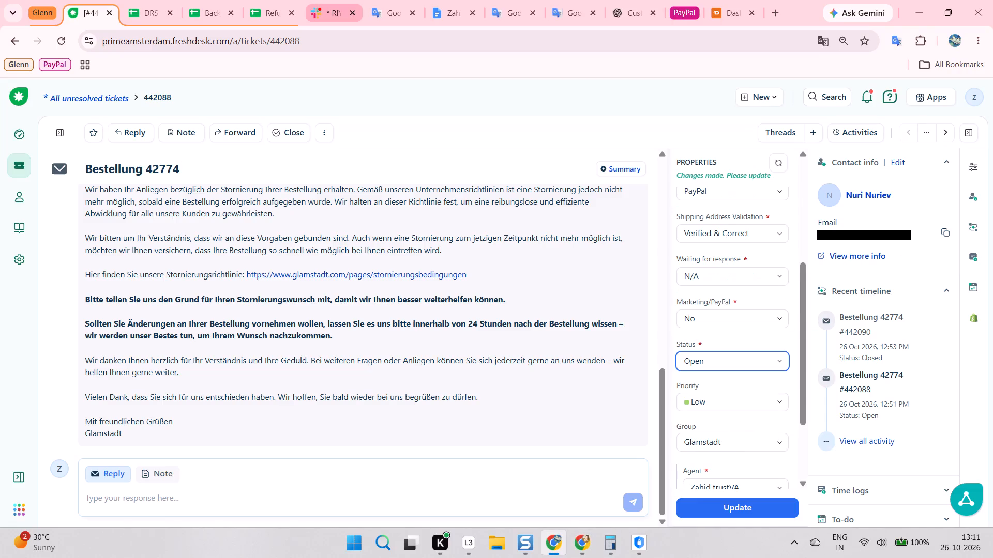
Set the ticket's status to Resolved with your own agent account selected, and update the properties.
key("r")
key("Tab")
key("Tab")
key("Tab")
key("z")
scroll(706, 394, "down", 4)
left_click(753, 513)
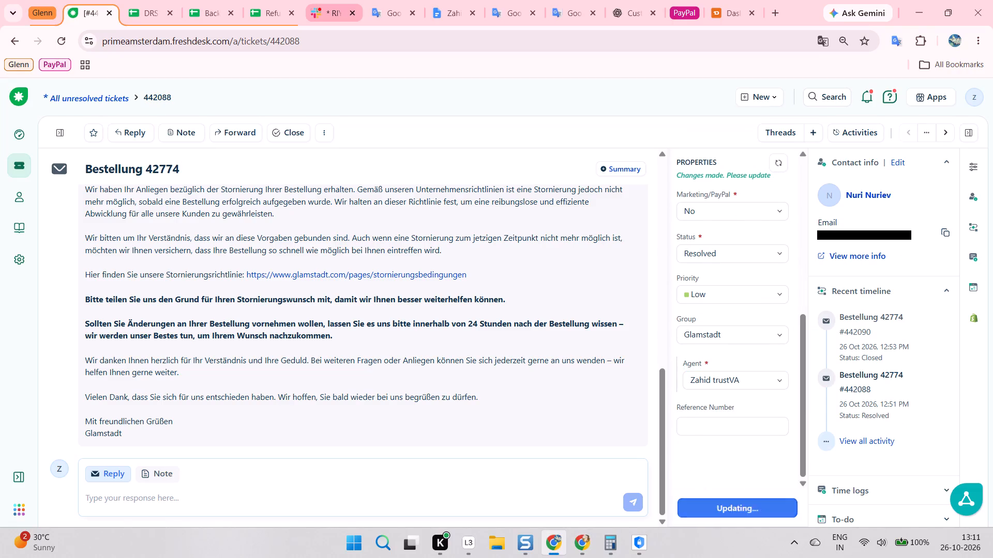
scroll(683, 445, "up", 6)
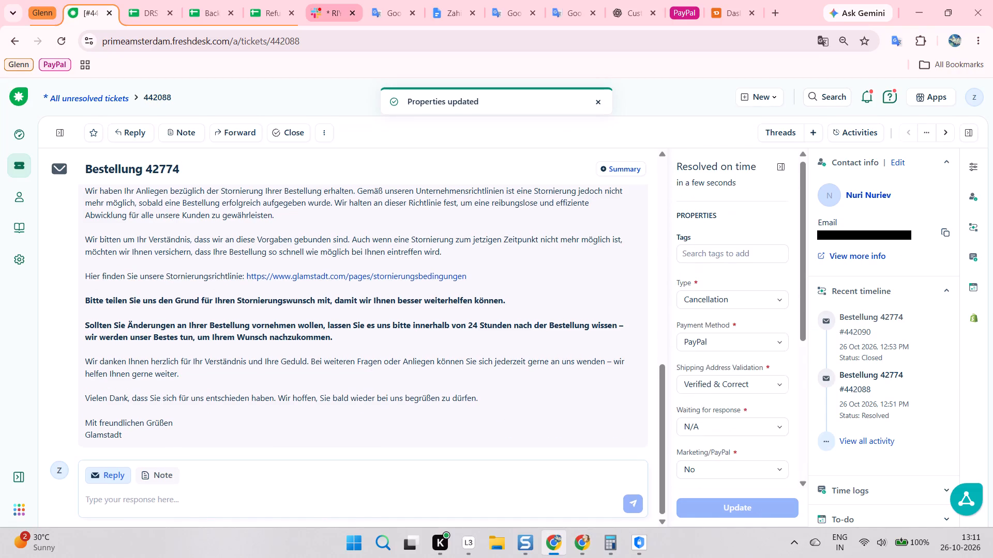
Copy ticket number 442088 into cell AN45 of the Oct 26 sheet in the DRS spreadsheet.
double_click(160, 97)
key("ctrl+c")
key("ctrl+c")
left_click(141, 0)
key("ctrl+v")
left_click(310, 252)
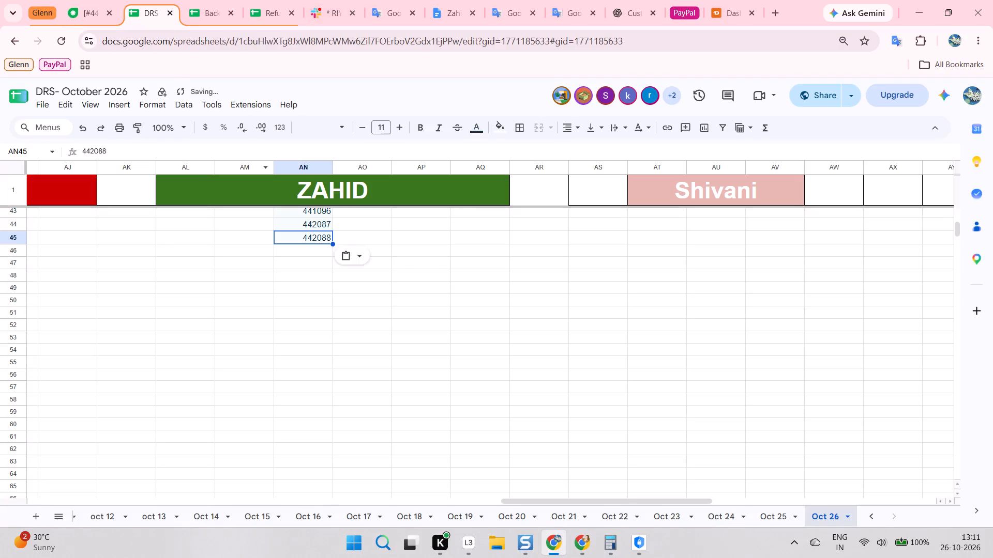
scroll(328, 259, "down", 1)
Look over the conversation and properties of ticket 442088, along with its entry in the DRS sheet.
left_click(83, 0)
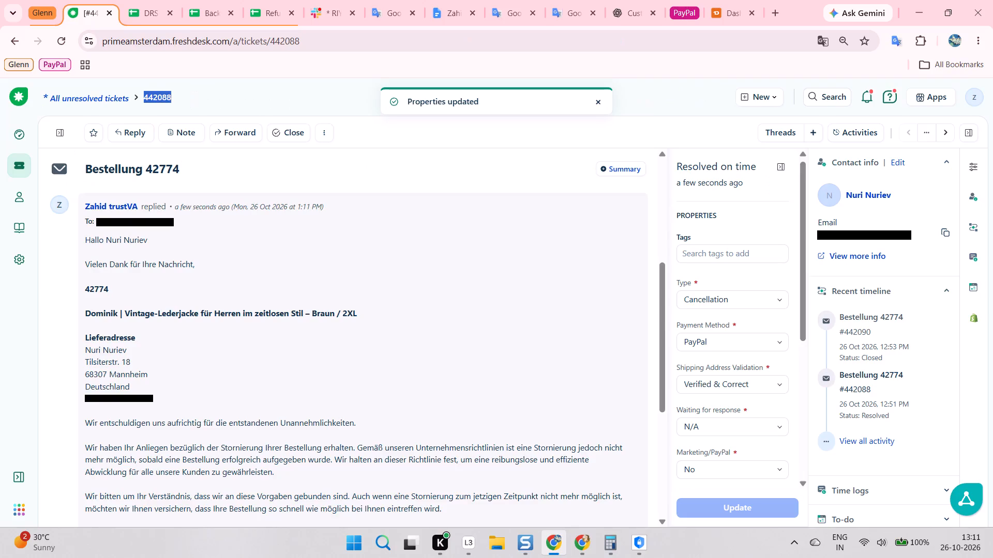
scroll(383, 347, "down", 3)
scroll(719, 350, "down", 4)
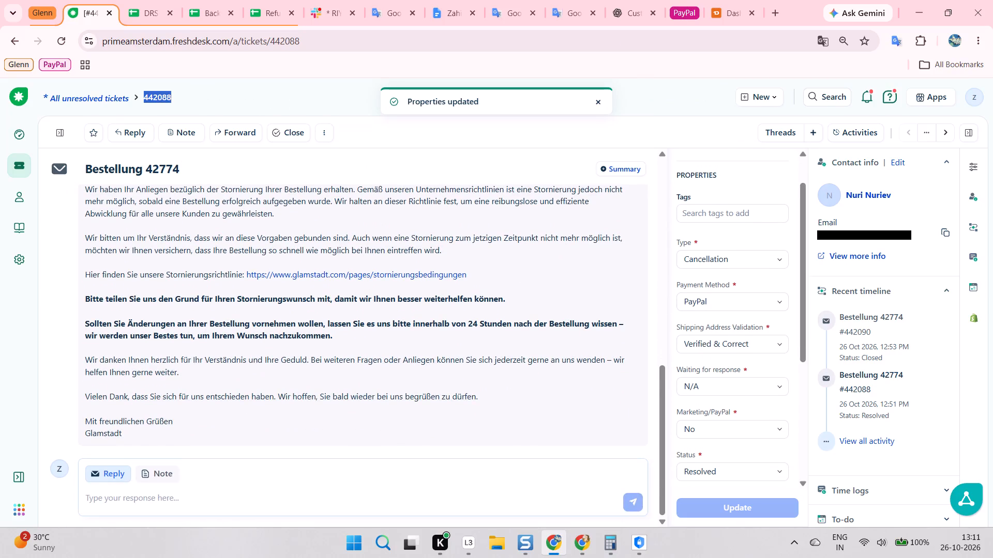
scroll(430, 302, "down", 2)
scroll(744, 321, "down", 5)
scroll(490, 330, "up", 5)
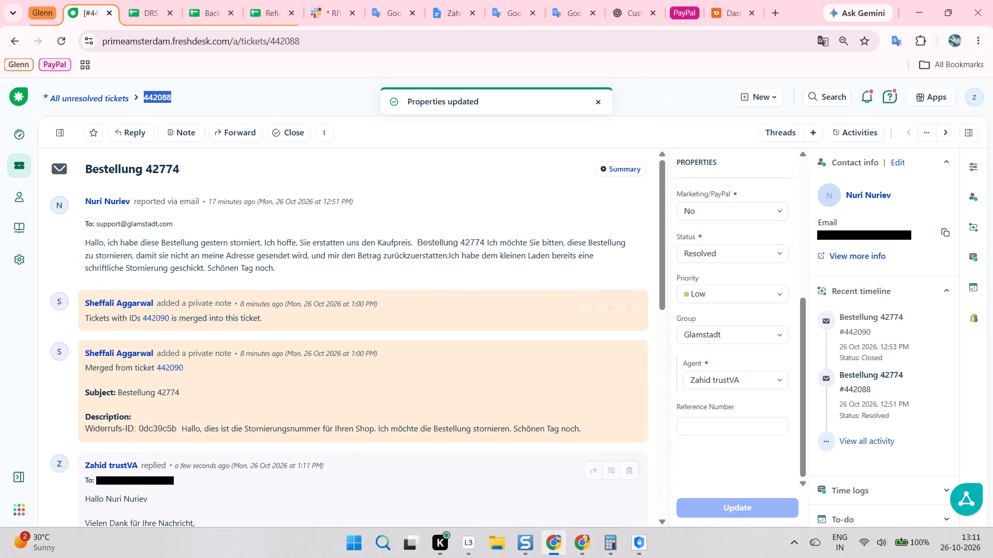
scroll(309, 293, "up", 3)
left_click(144, 6)
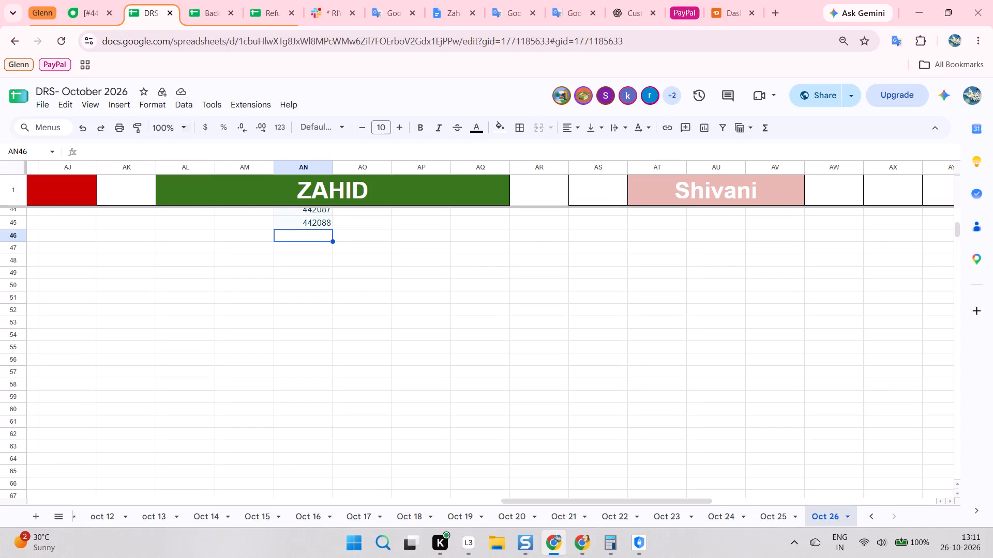
left_click(72, 0)
left_click(484, 346)
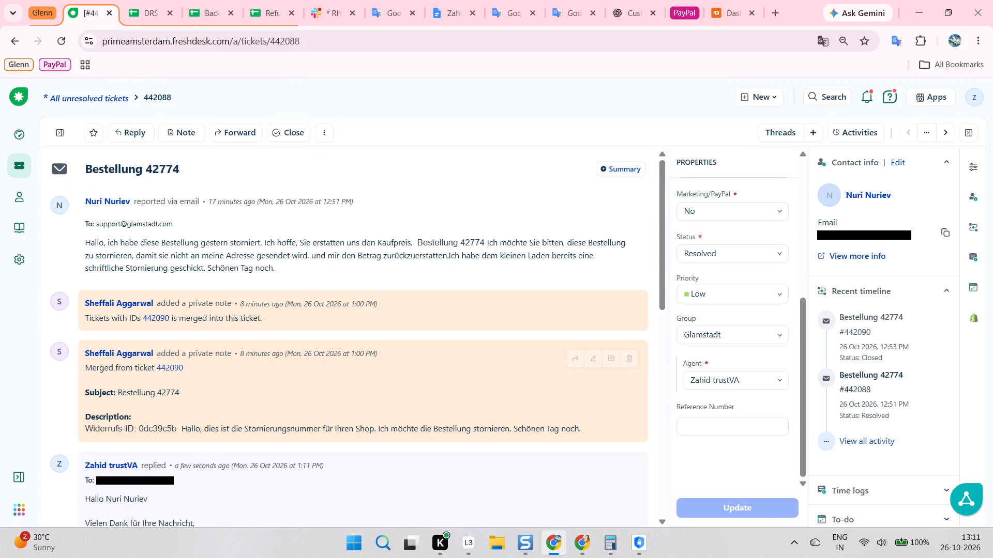
scroll(429, 337, "down", 8)
scroll(418, 333, "up", 2)
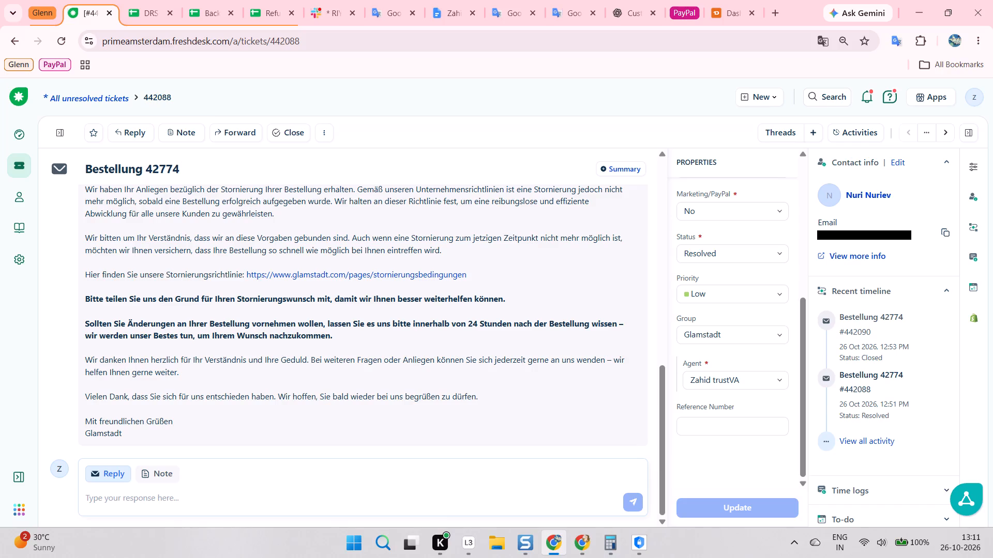
left_click(436, 339)
left_click(146, 0)
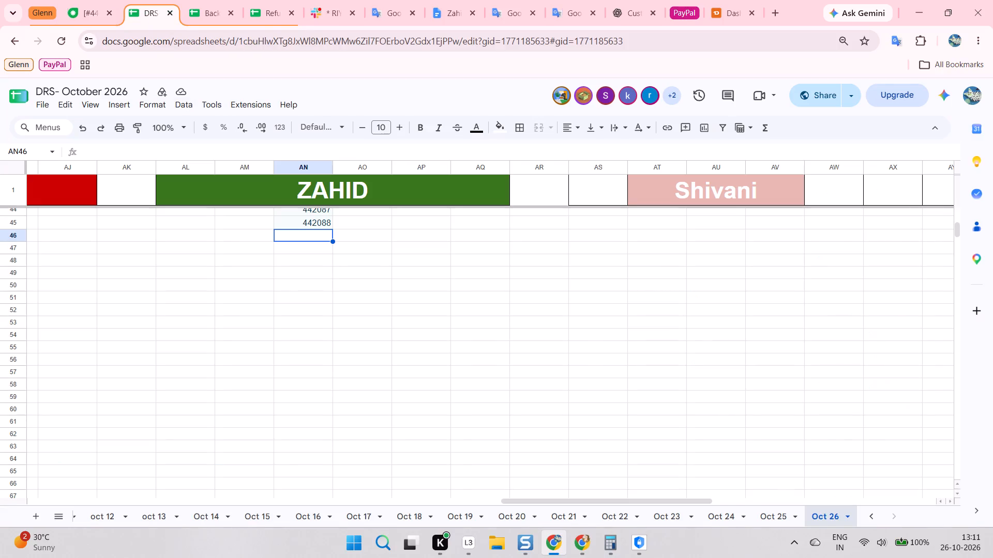
left_click(79, 0)
left_click(17, 162)
scroll(208, 221, "up", 1)
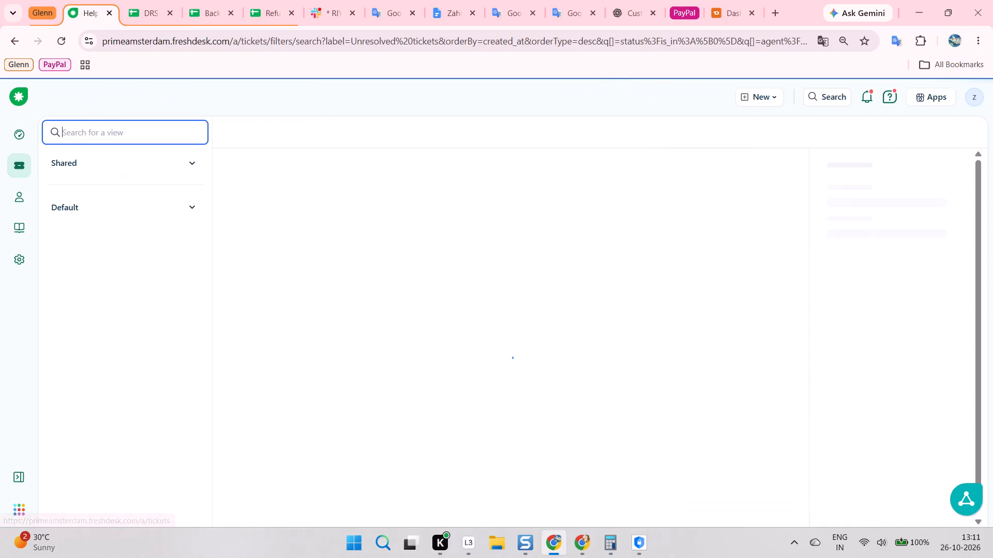
scroll(274, 234, "up", 6)
scroll(377, 227, "down", 3)
scroll(337, 238, "up", 2)
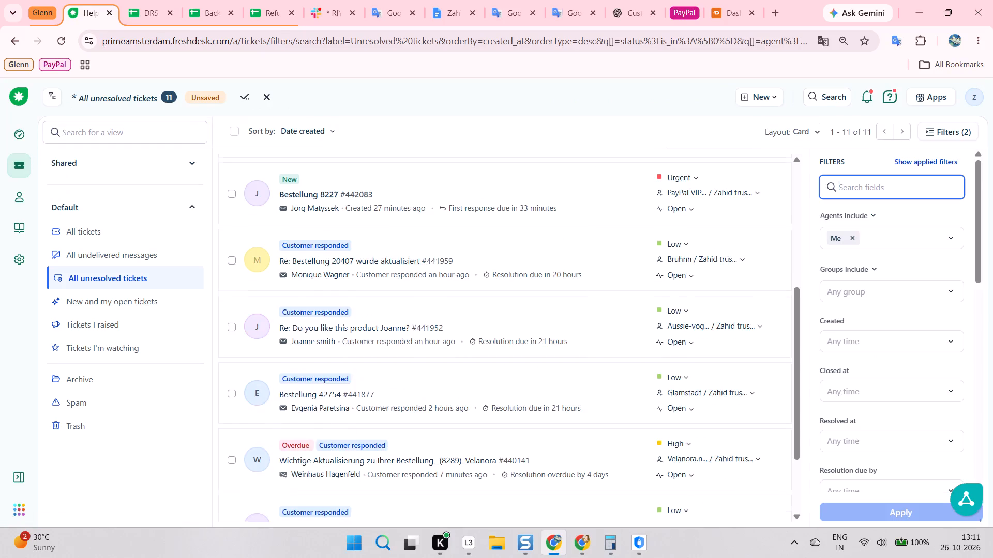
scroll(299, 242, "up", 3)
scroll(352, 240, "up", 4)
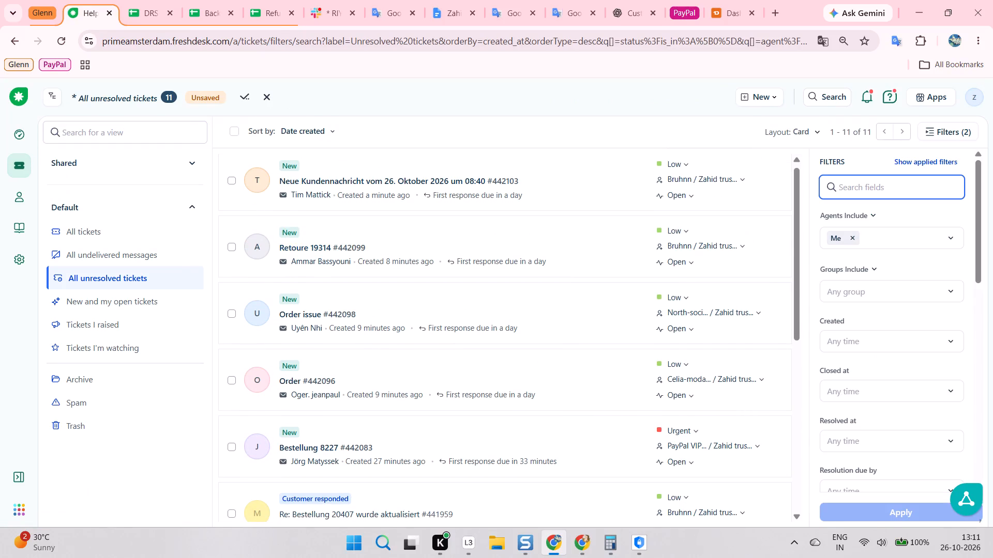
scroll(378, 409, "up", 1)
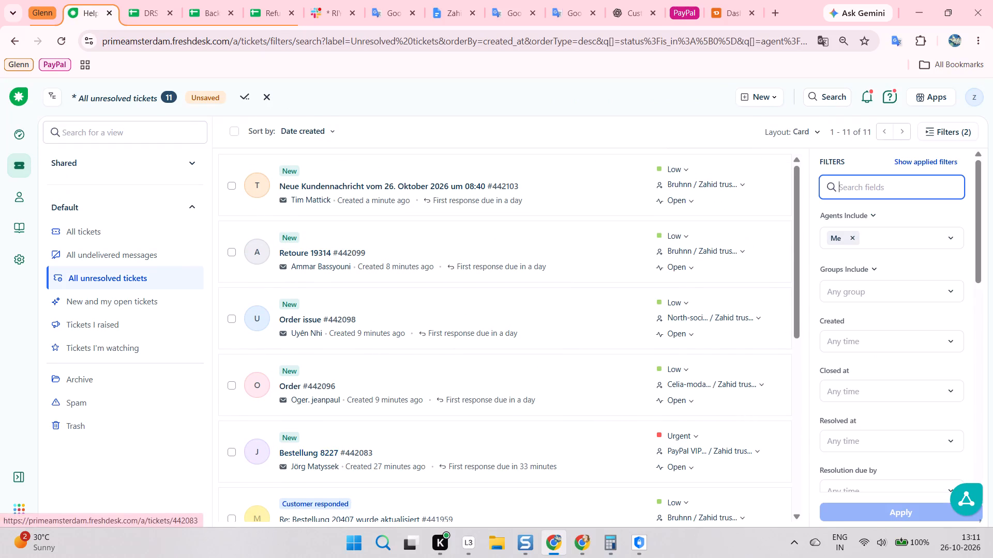
left_click(457, 115)
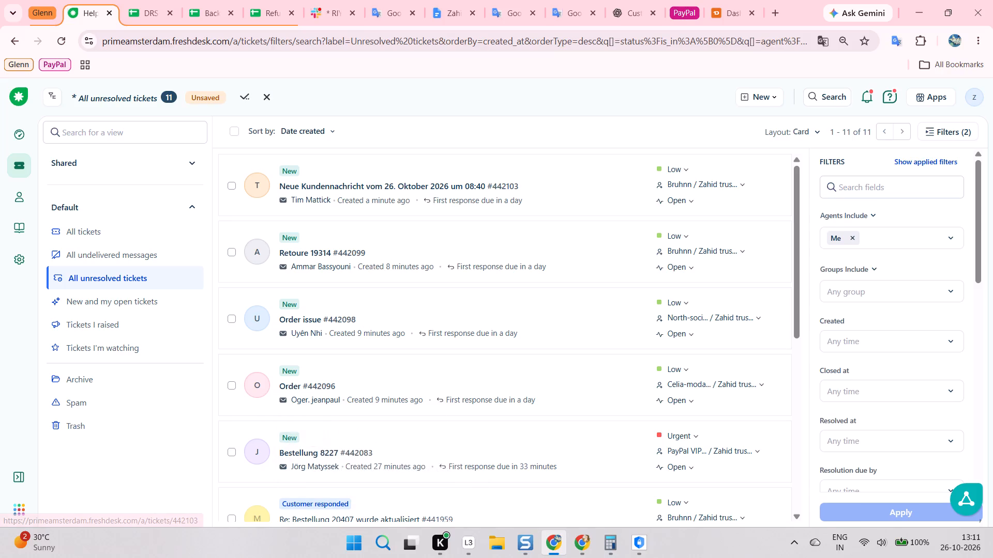
left_click(319, 458)
scroll(356, 274, "down", 7)
scroll(362, 269, "up", 1)
scroll(236, 394, "down", 6)
left_click(108, 379)
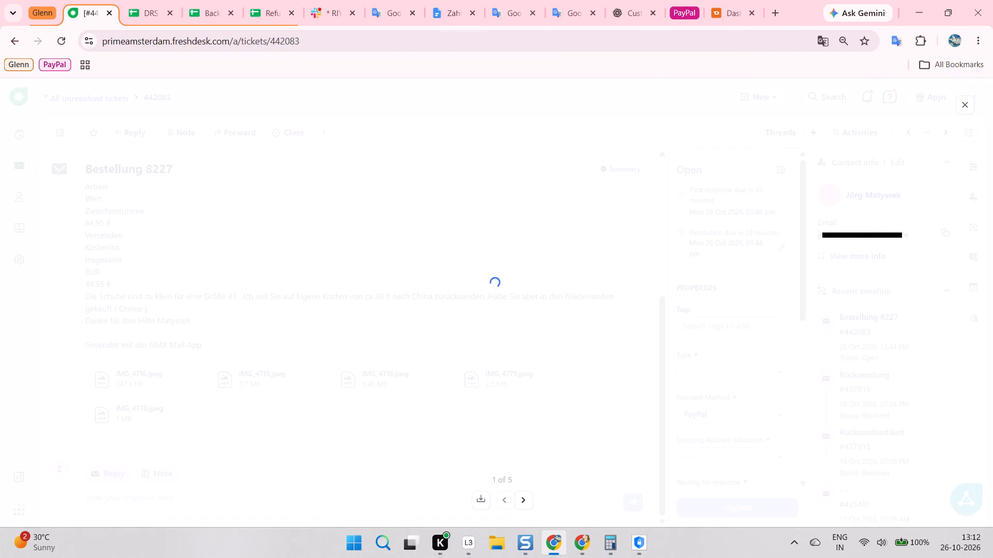
left_click(532, 501)
left_click(524, 502)
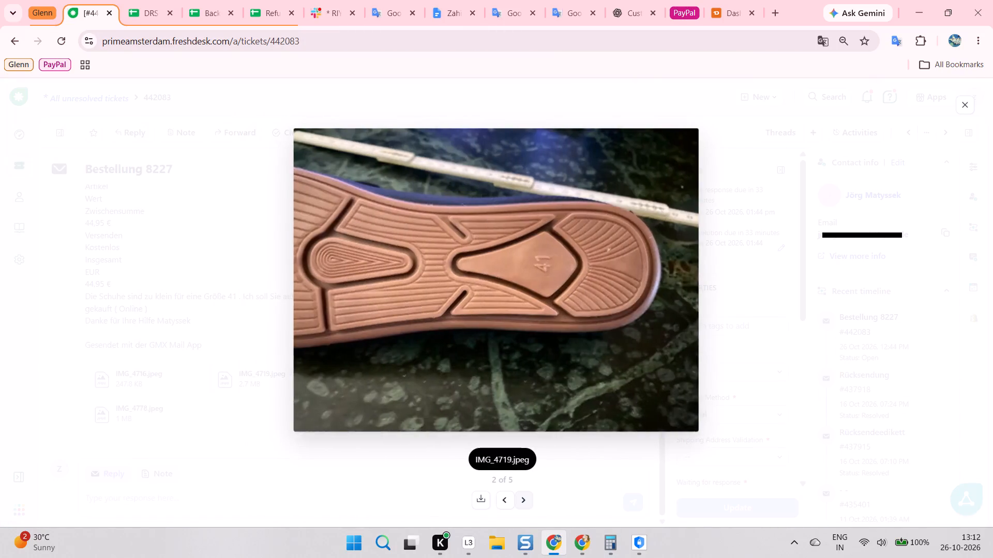
left_click(524, 502)
left_click(524, 502)
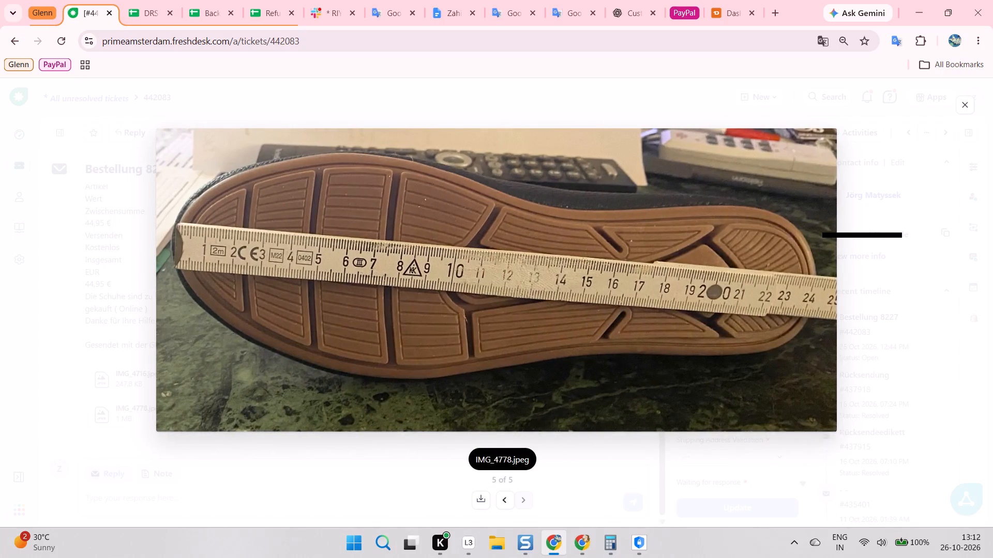
left_click(638, 484)
Compare the attached size 41 conversion screenshot with the photos of the shoe's sole and ruler measurement.
left_click(108, 382)
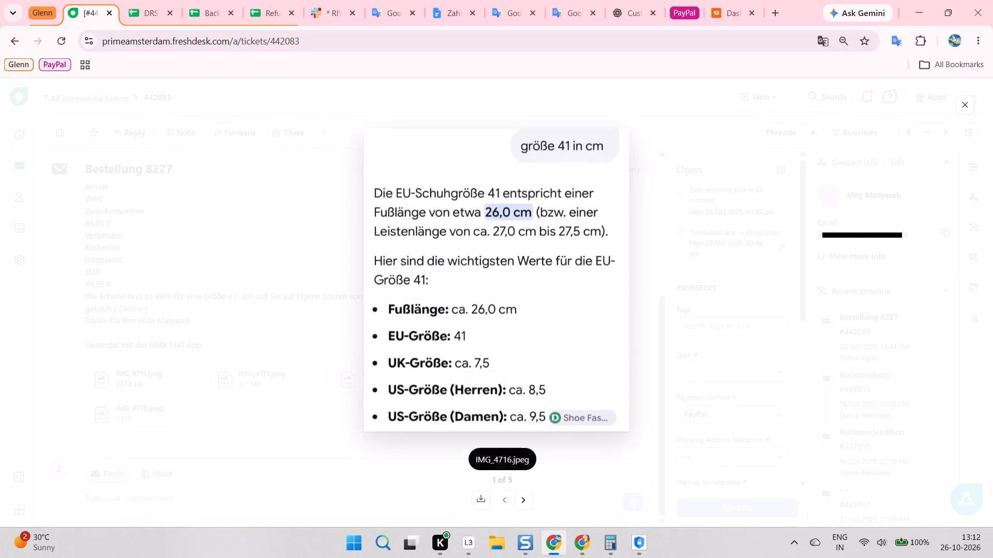
left_click(524, 499)
left_click(524, 499)
left_click(524, 499)
left_click(524, 499)
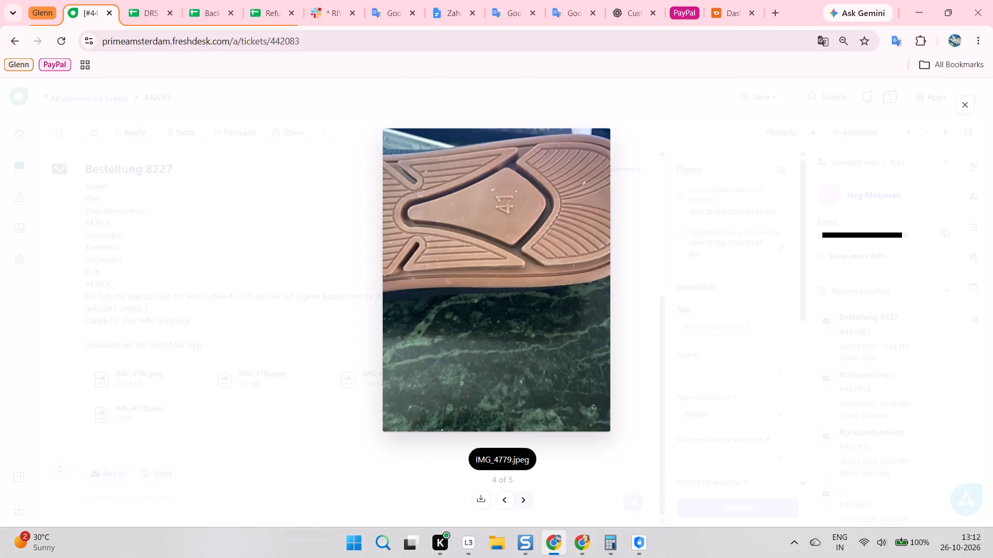
left_click(524, 499)
left_click(499, 499)
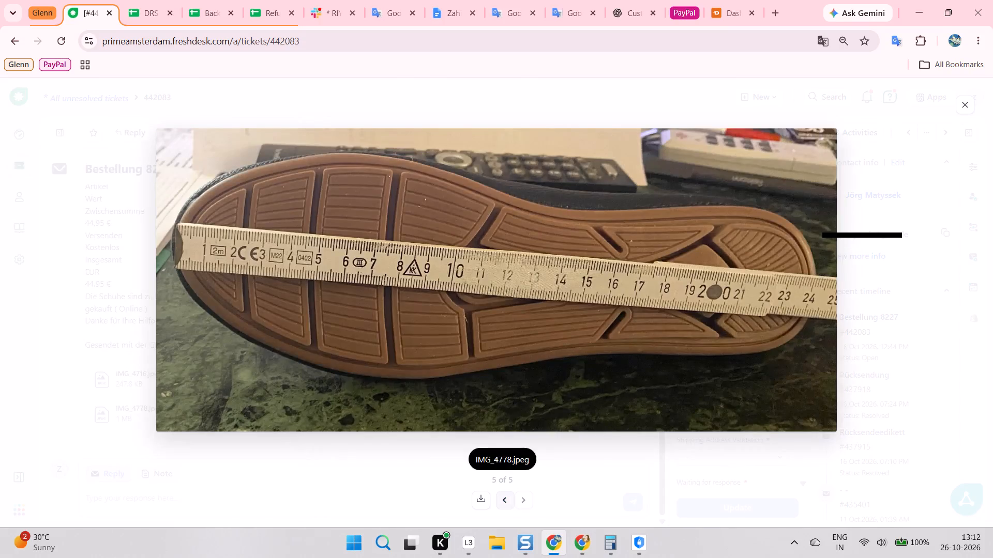
left_click(508, 504)
left_click(504, 504)
left_click(501, 502)
left_click(503, 502)
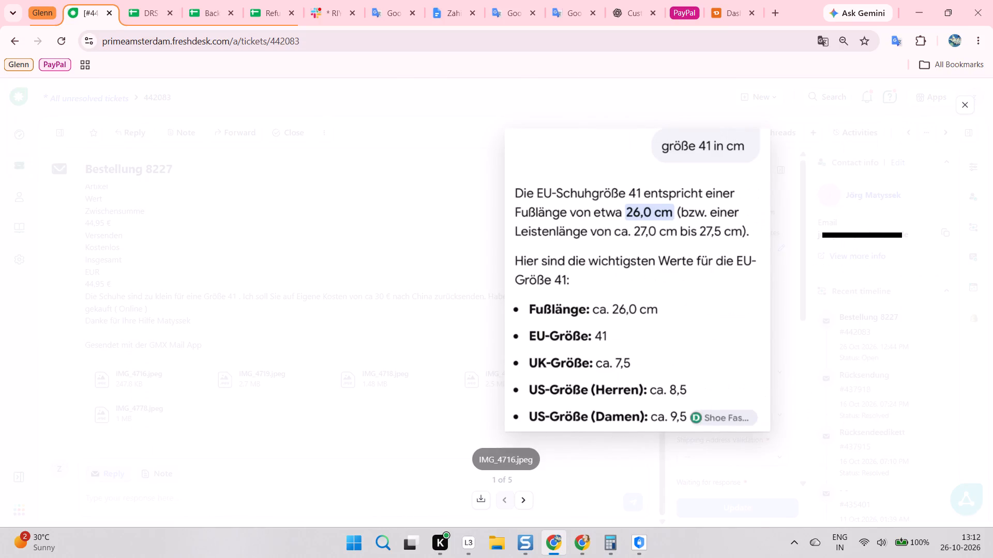
left_click(526, 503)
triple_click(526, 503)
left_click(526, 503)
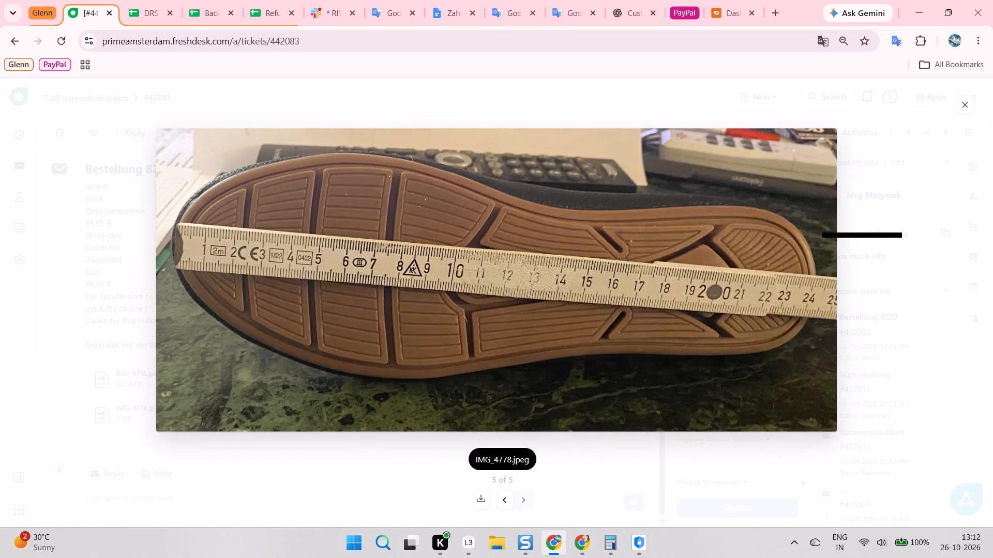
Review the image attachments of ticket 442083 again, from the sole photo to the ruler measurement.
left_click(523, 502)
left_click(885, 312)
scroll(691, 329, "up", 2)
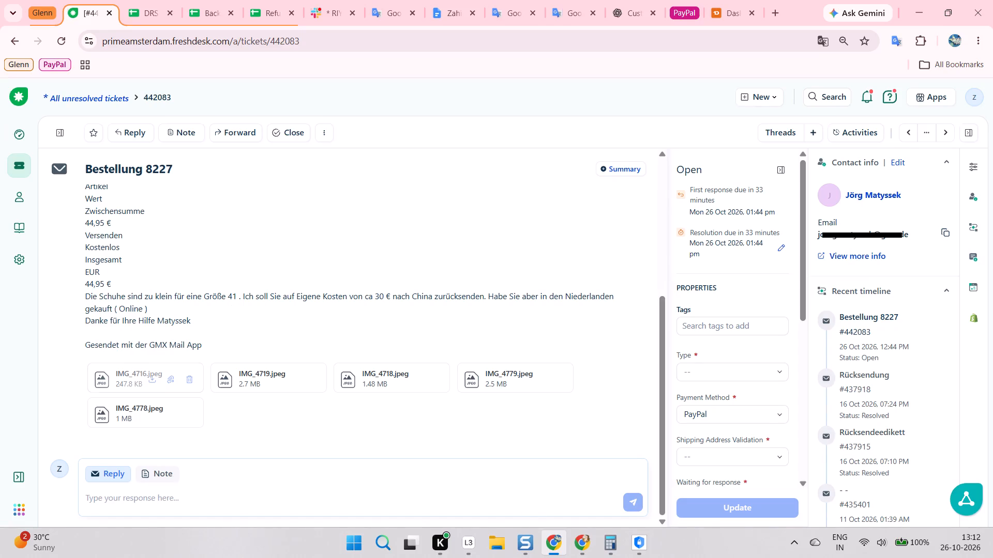
left_click(107, 377)
left_click(529, 497)
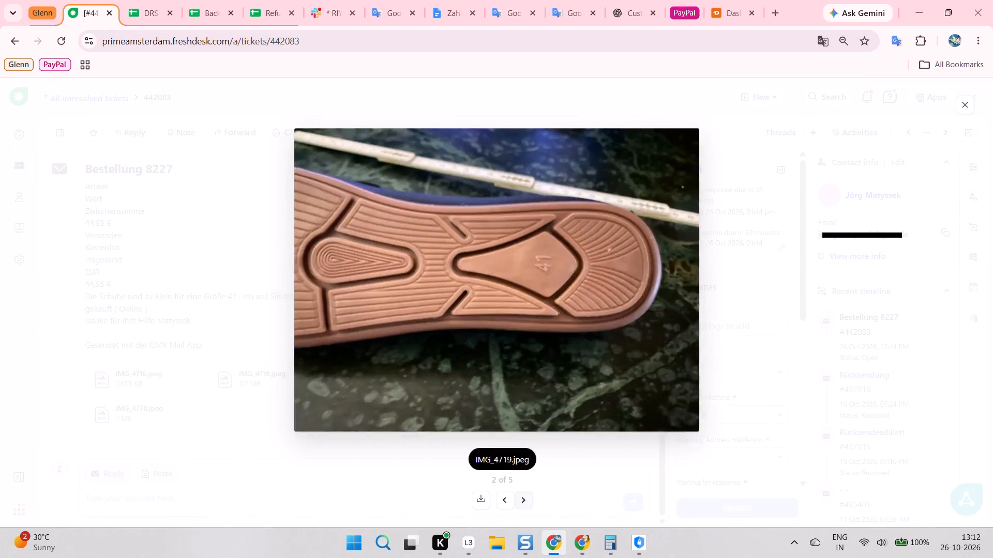
left_click(524, 499)
left_click(523, 500)
left_click(523, 500)
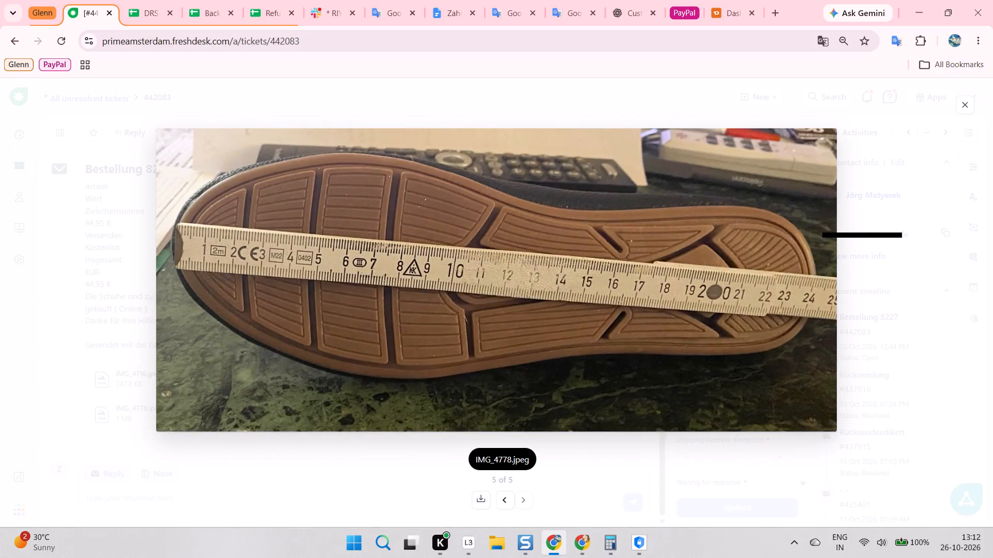
left_click(924, 328)
scroll(923, 342, "up", 3)
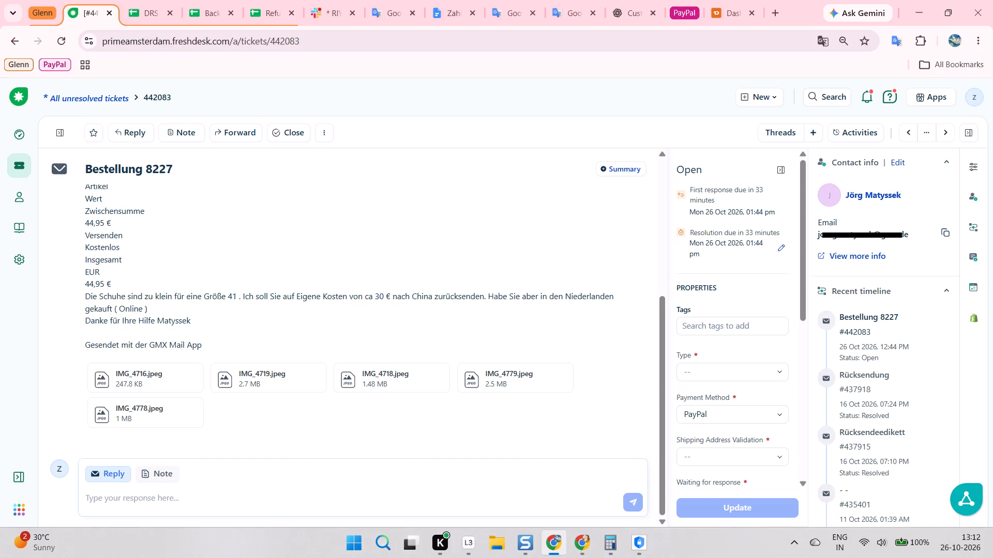
Look through the customer's earlier tickets 437918 and 437915, and return to ticket 442083.
left_click(946, 235)
scroll(631, 291, "up", 4)
left_click(345, 277)
key("alt+Tab")
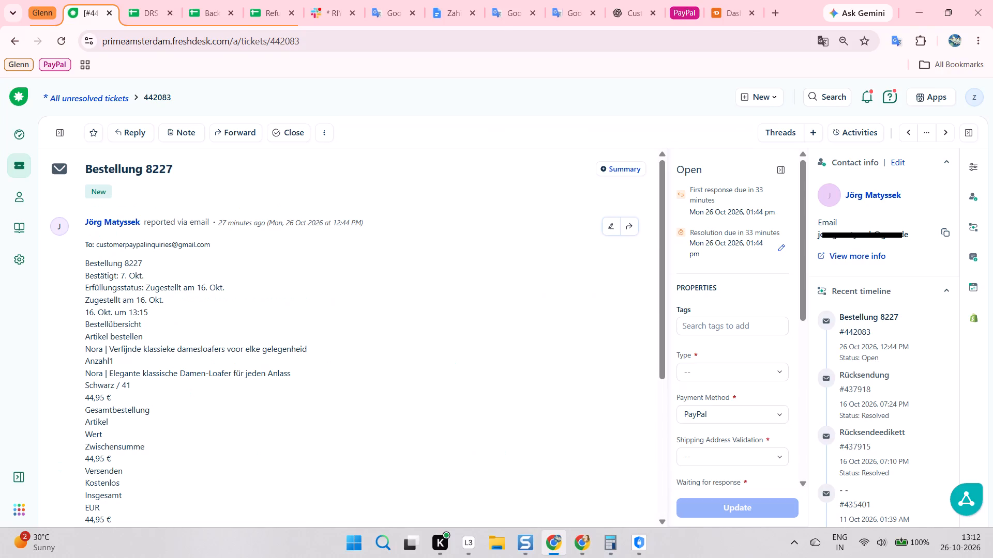
key("alt+Tab")
left_click(858, 376)
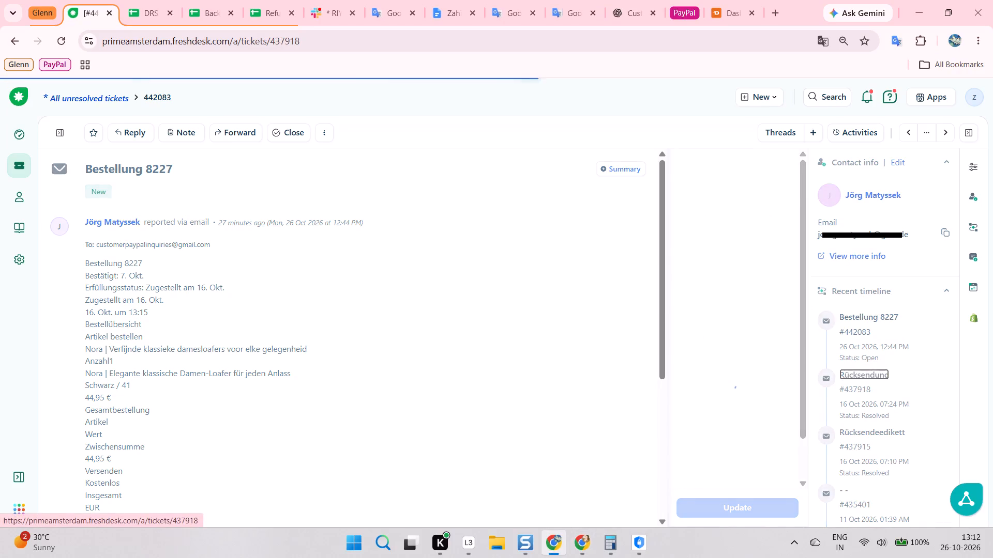
scroll(868, 361, "down", 2)
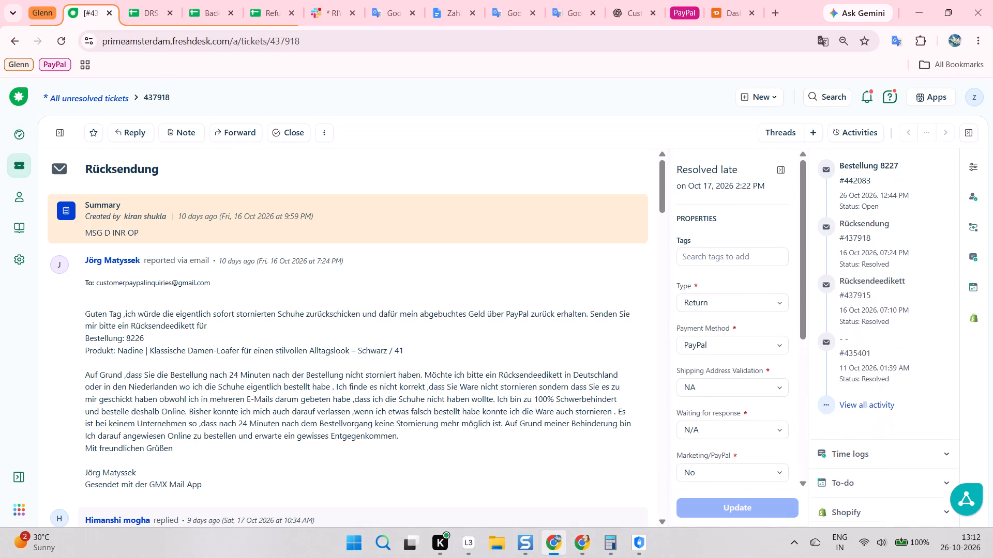
left_click(872, 268)
left_click(873, 276)
scroll(504, 313, "down", 4)
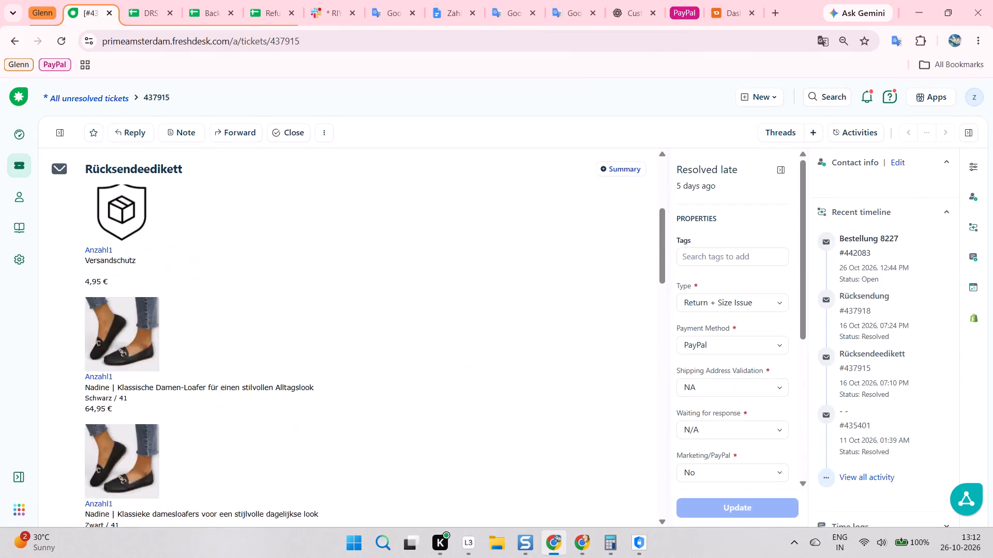
scroll(343, 295, "down", 9)
scroll(323, 287, "up", 15)
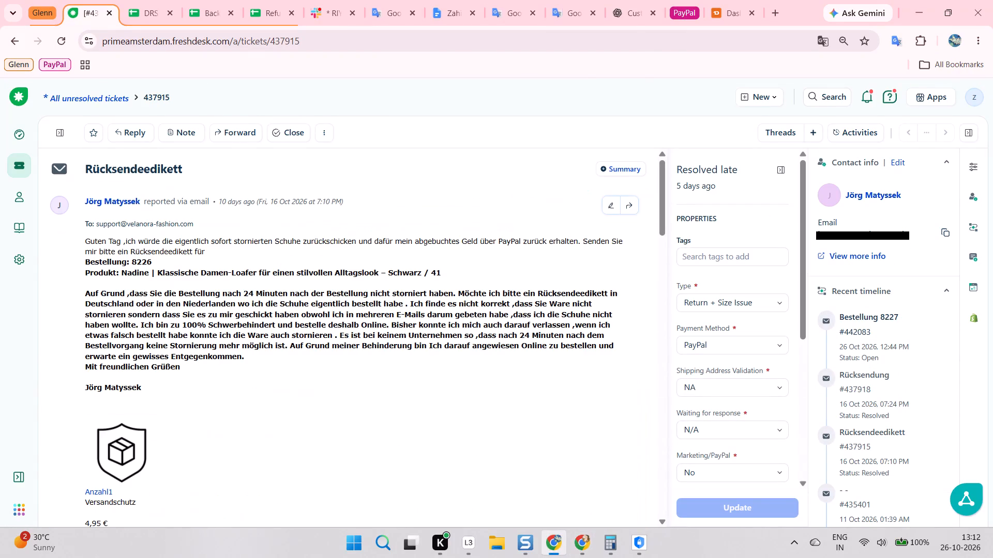
scroll(277, 259, "up", 1)
scroll(893, 287, "down", 1)
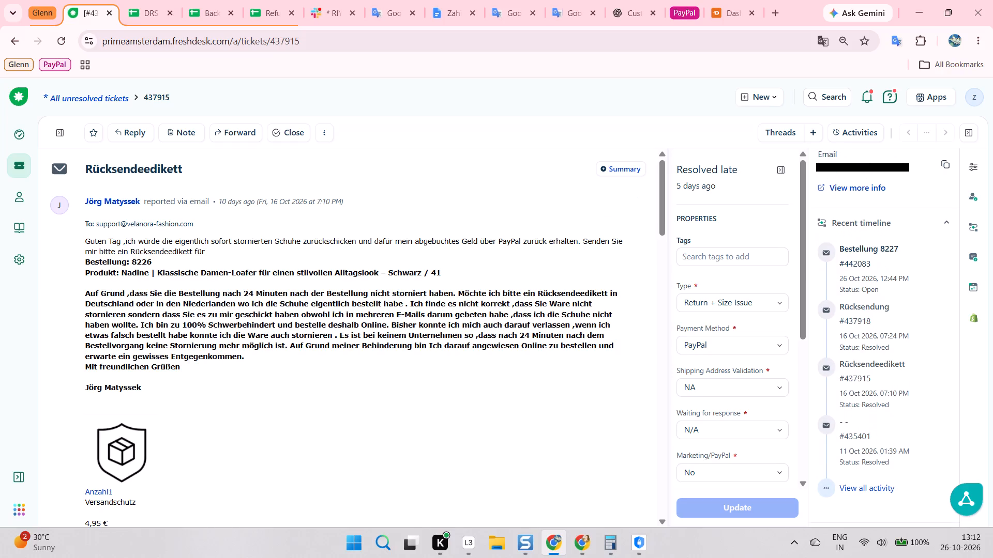
left_click(879, 250)
scroll(879, 250, "up", 3)
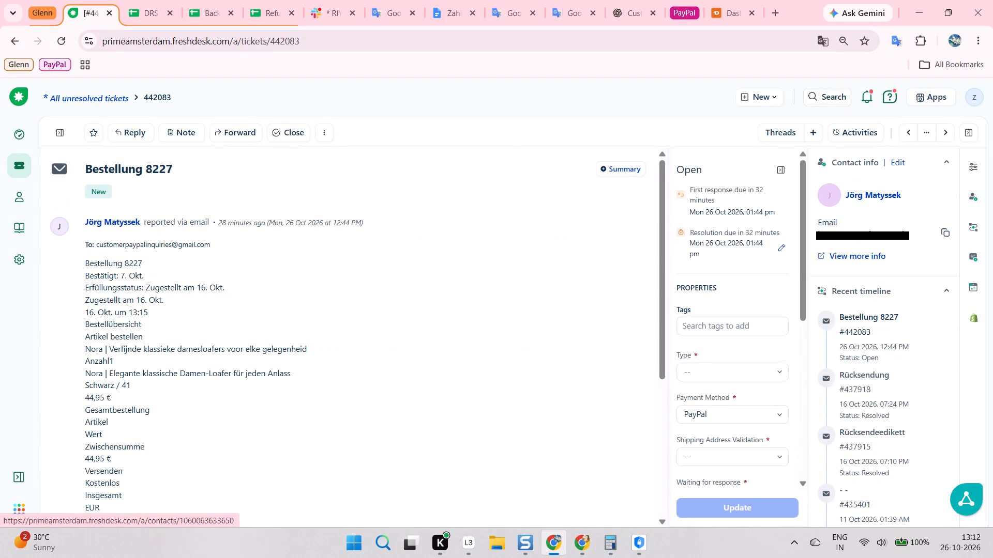
scroll(879, 250, "up", 4)
scroll(616, 274, "up", 13)
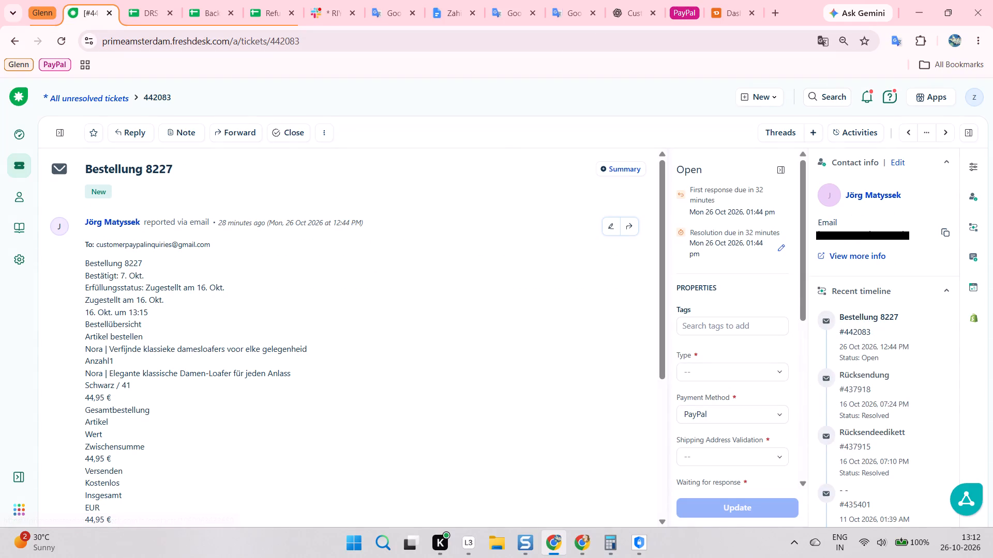
scroll(627, 270, "up", 15)
left_click(945, 231)
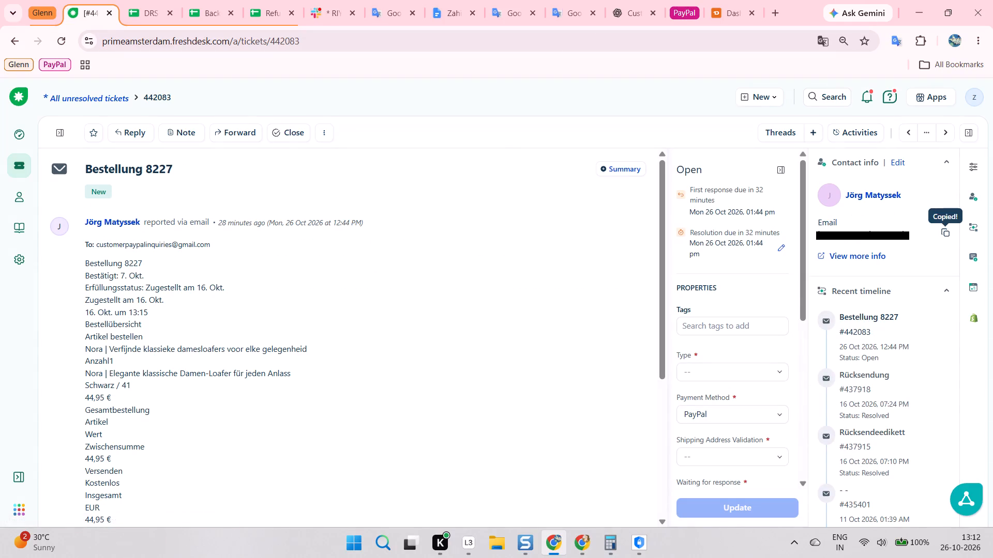
left_click(868, 377)
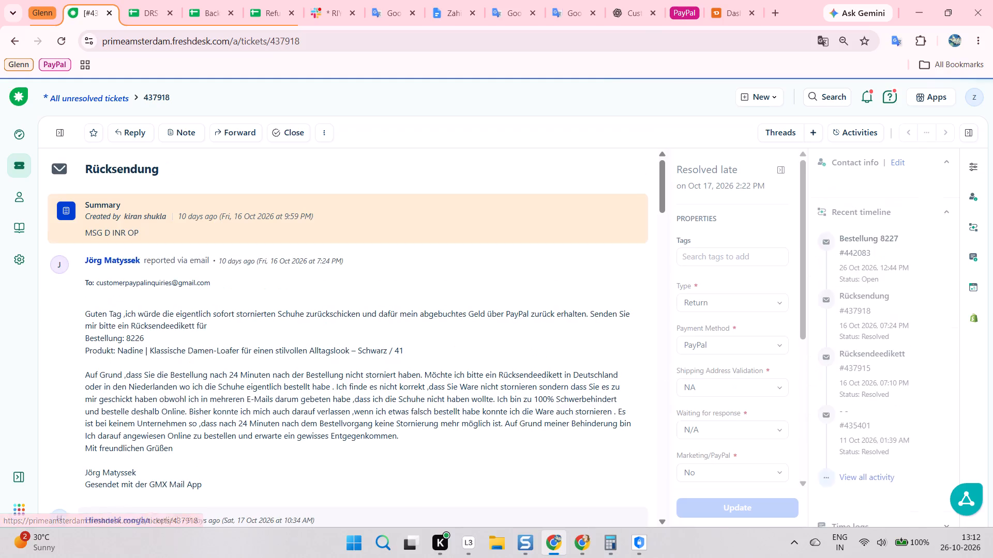
scroll(388, 308, "up", 2)
scroll(885, 416, "down", 1)
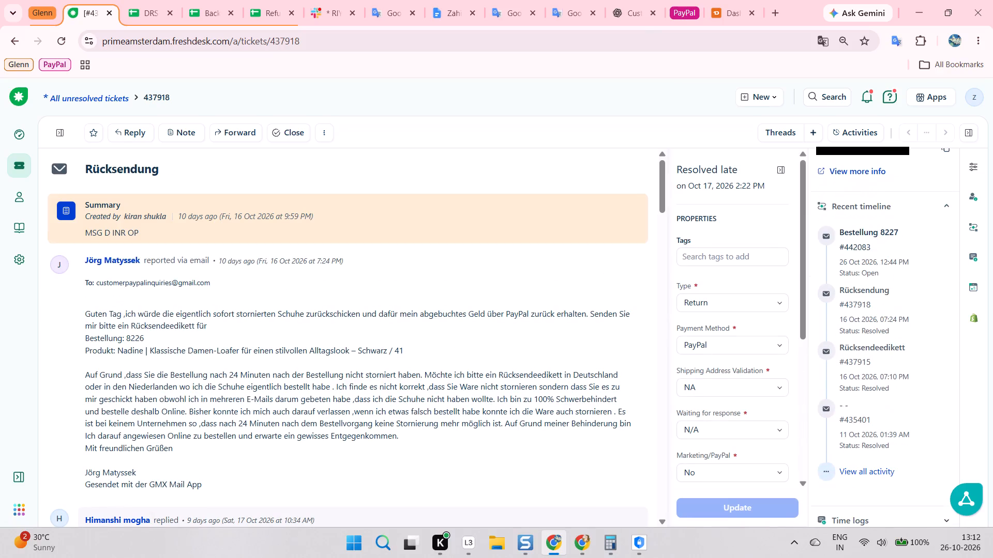
left_click(882, 344)
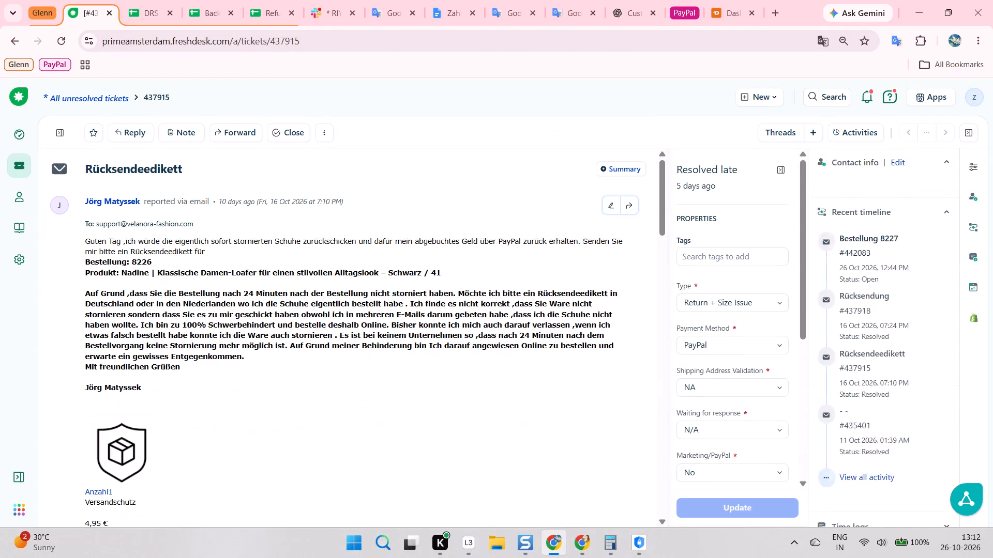
scroll(277, 268, "up", 1)
left_click(281, 262)
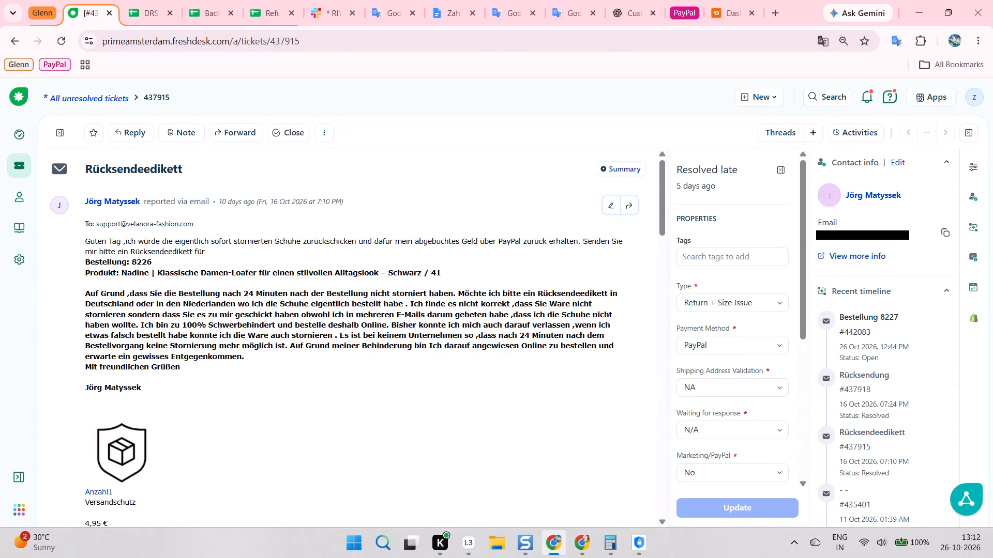
left_click(870, 322)
left_click(872, 316)
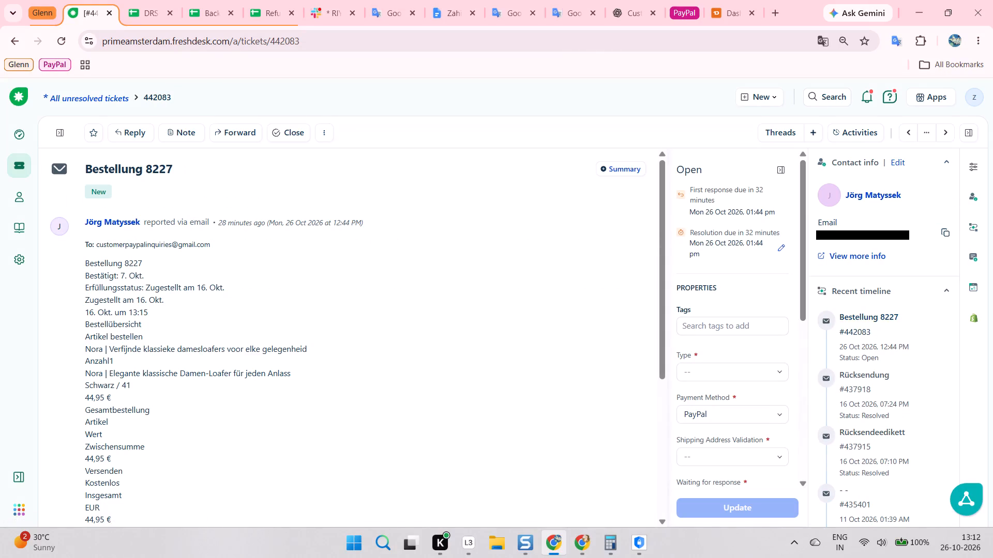
left_click(947, 229)
key("alt+Tab")
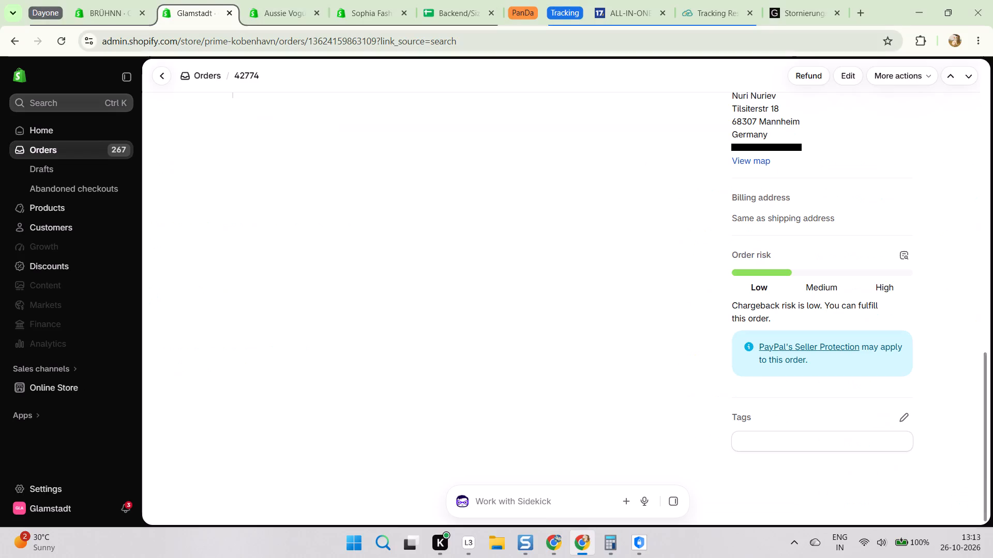
left_click(264, 0)
left_click(378, 0)
left_click(123, 0)
left_click(195, 0)
left_click(275, 0)
left_click(388, 0)
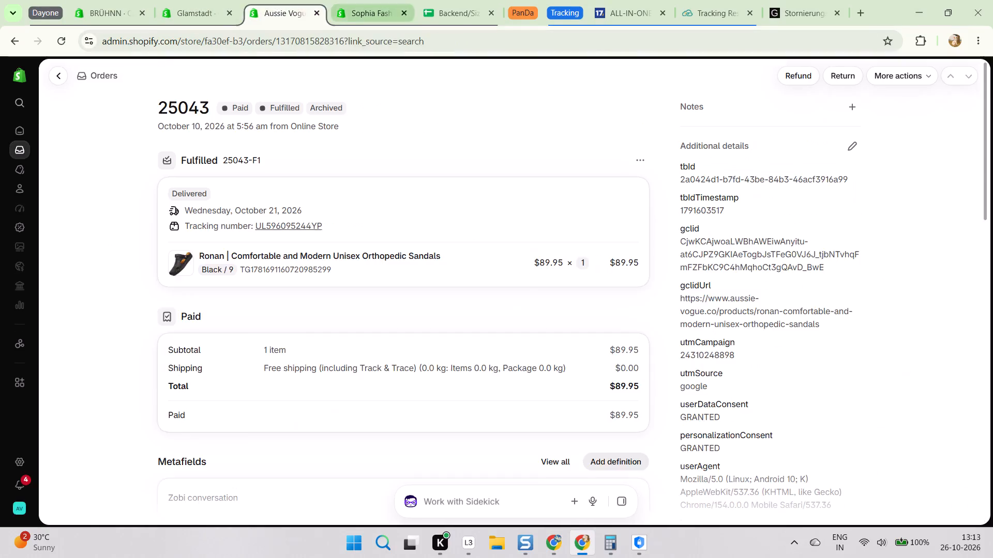
scroll(375, 67, "up", 3)
left_click(813, 9)
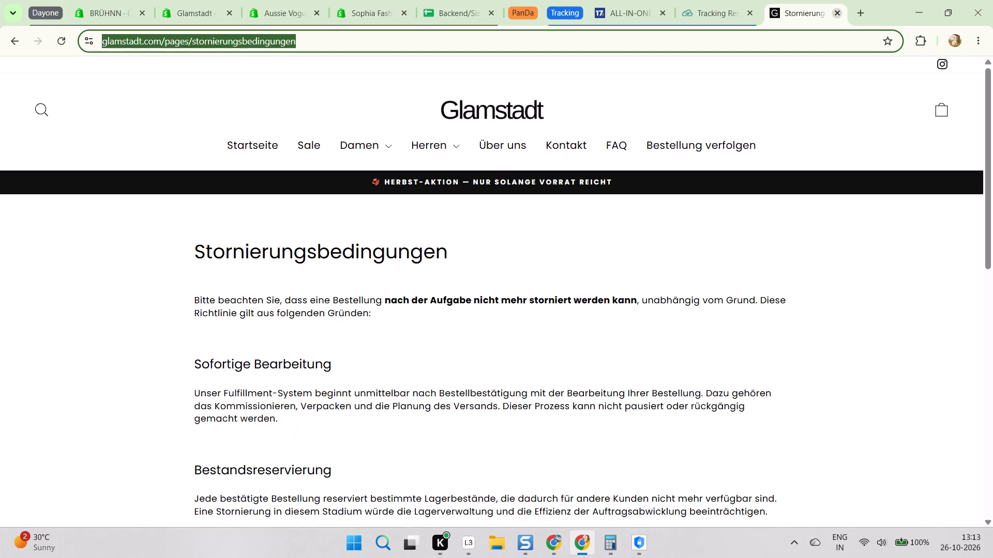
left_click(837, 13)
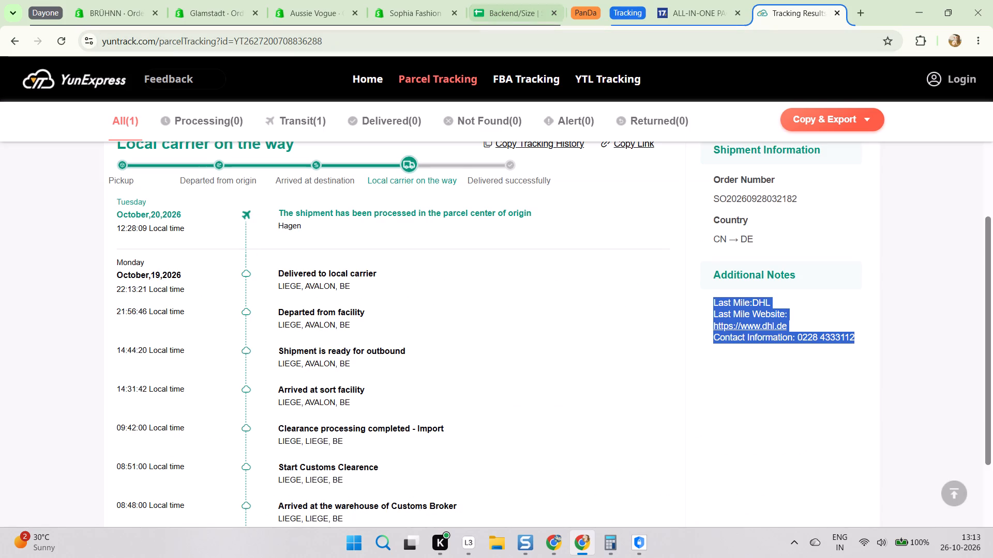
left_click(380, 0)
scroll(323, 68, "down", 2)
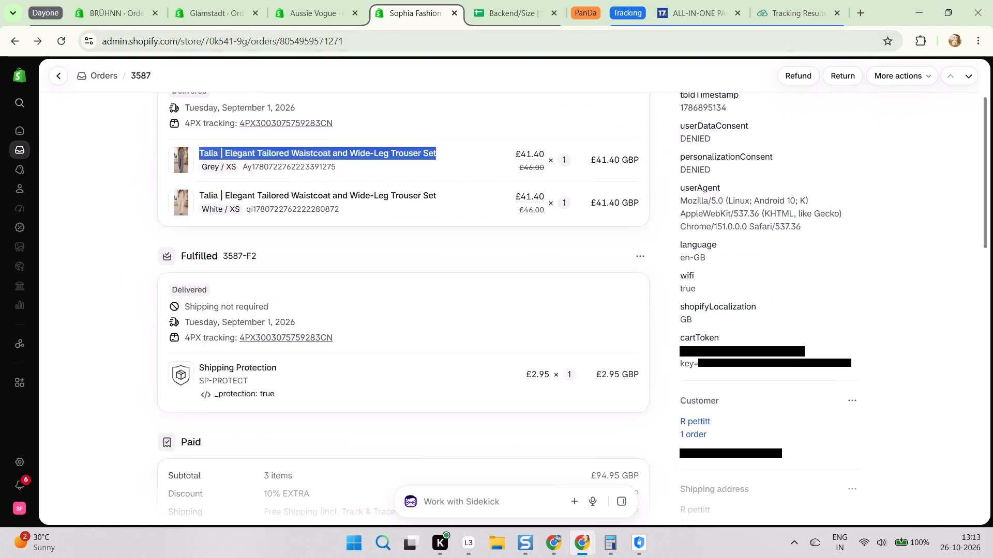
left_click(46, 11)
scroll(53, 16, "up", 3)
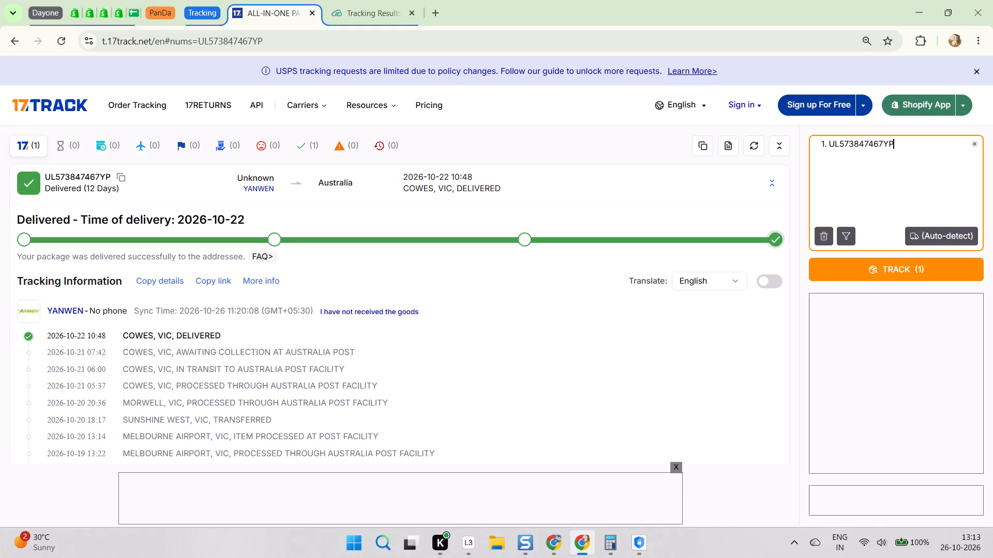
left_click(92, 10)
left_click(160, 4)
scroll(213, 70, "up", 4)
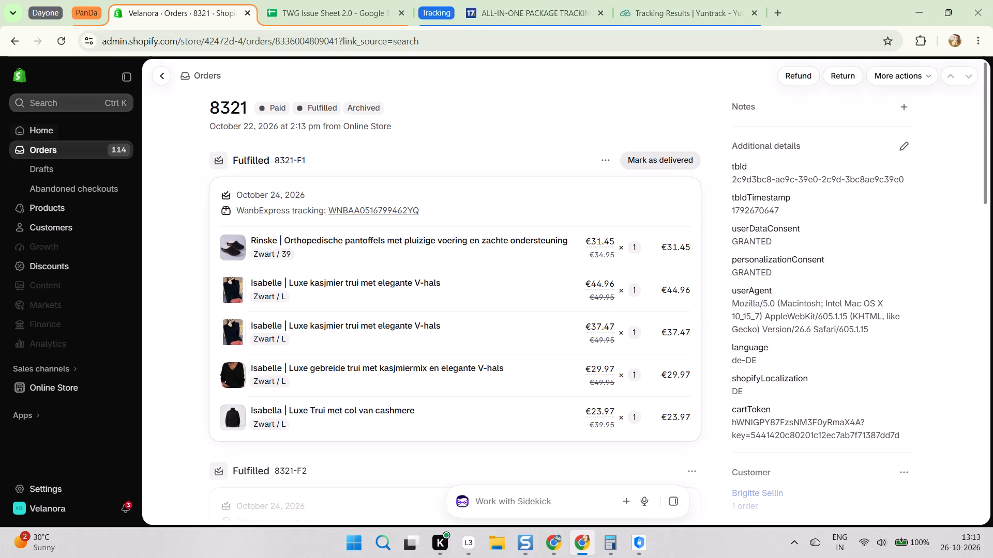
left_click(72, 99)
key("ctrl+v")
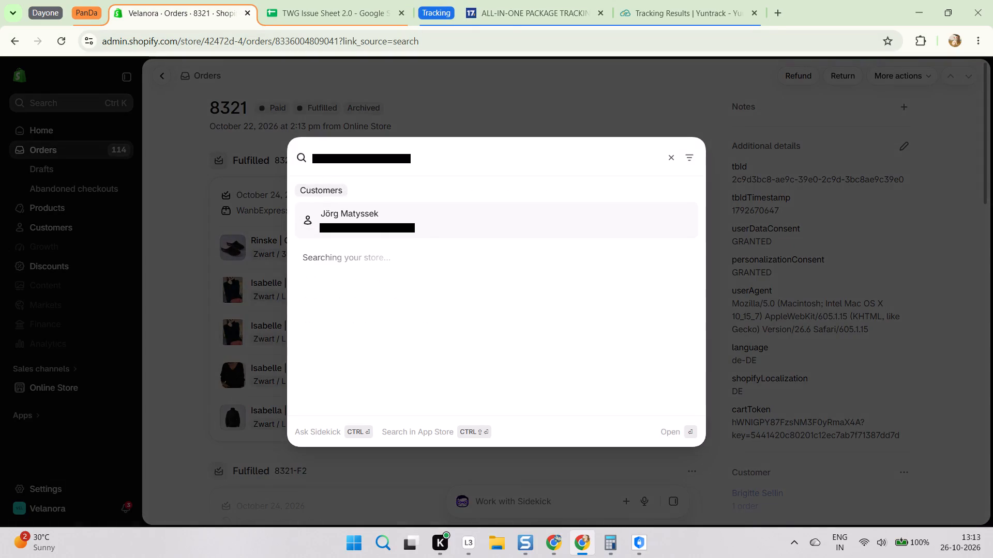
left_click(332, 248)
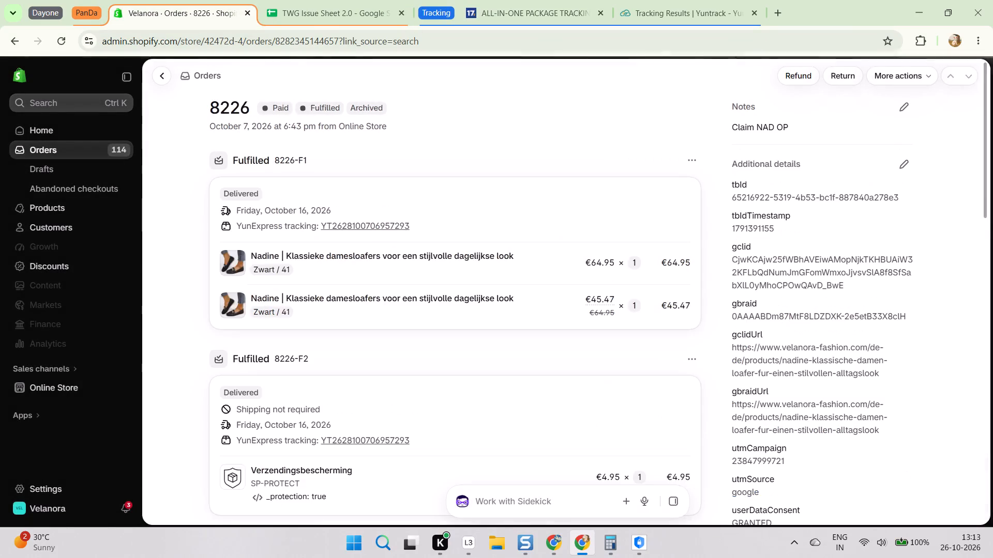
key("ctrl+f")
key("ctrl+v")
scroll(817, 175, "up", 5)
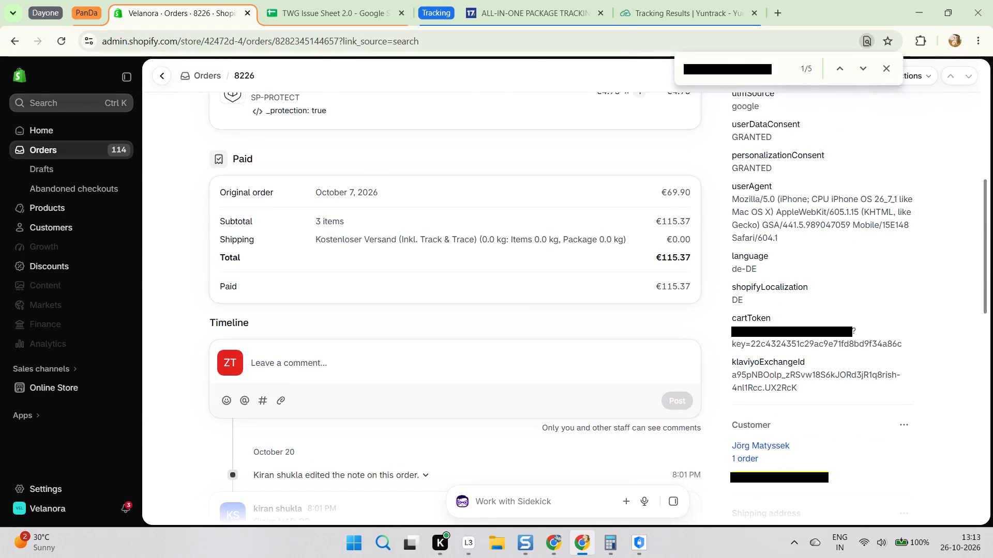
left_click(888, 69)
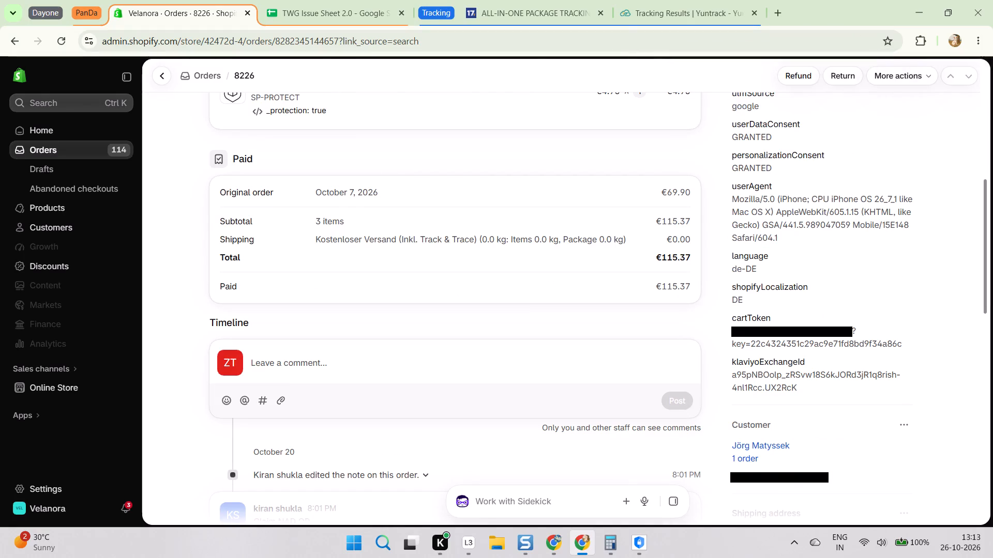
scroll(672, 207, "up", 3)
key("ctrl+f")
key("ctrl+v")
scroll(699, 190, "up", 4)
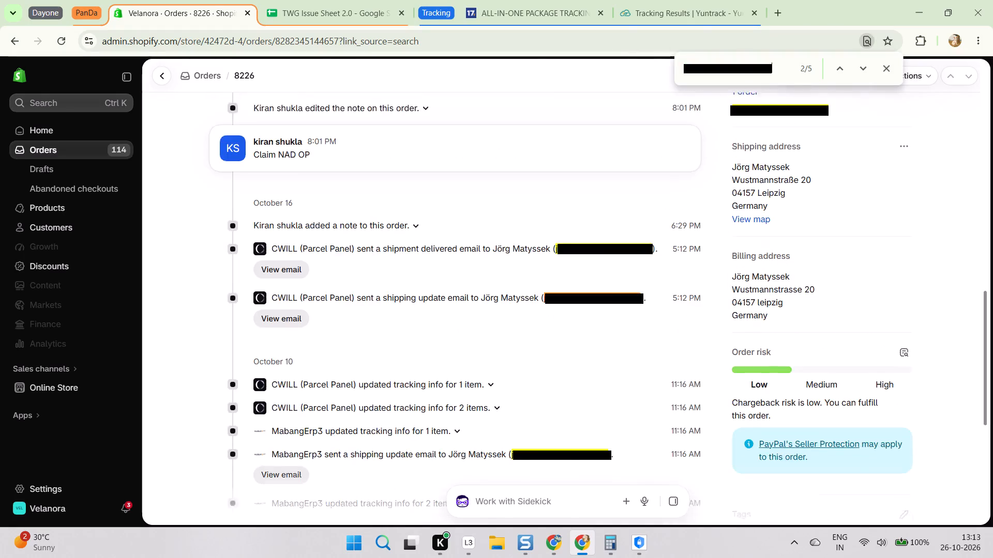
scroll(968, 66, "up", 3)
left_click(880, 67)
scroll(686, 209, "up", 8)
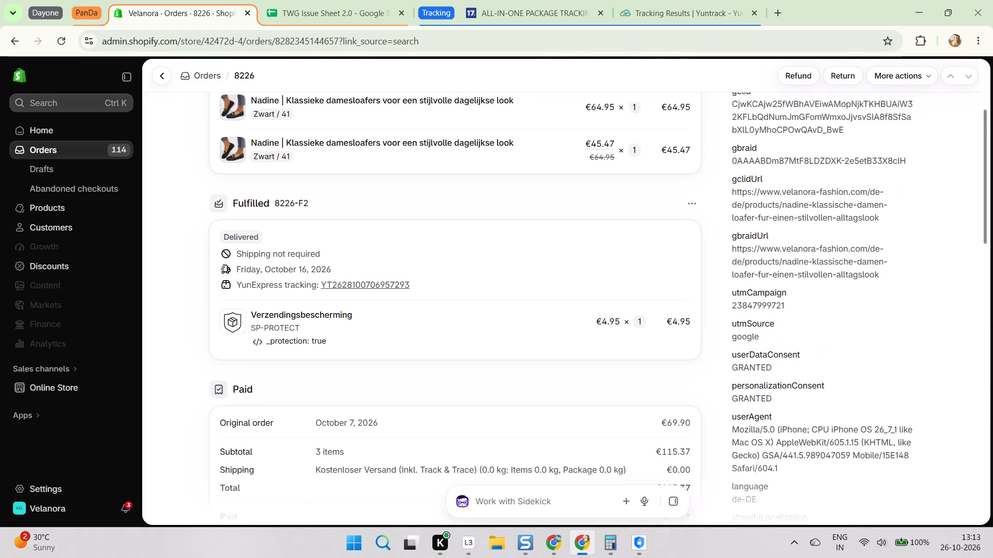
scroll(559, 224, "up", 6)
left_click(475, 153)
key("alt+Tab")
scroll(422, 276, "up", 3)
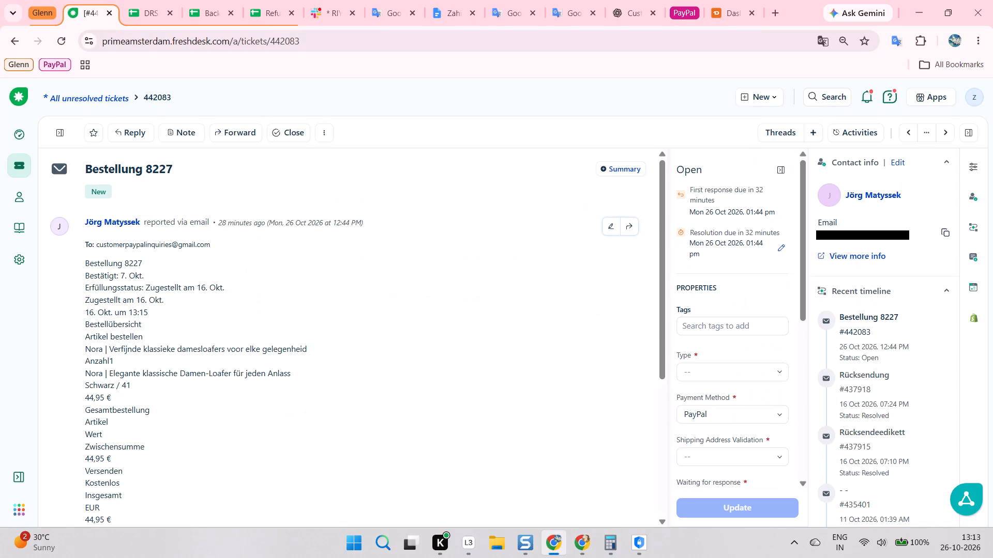
scroll(396, 268, "down", 2)
scroll(371, 277, "up", 3)
key("alt+Tab")
scroll(734, 269, "down", 2)
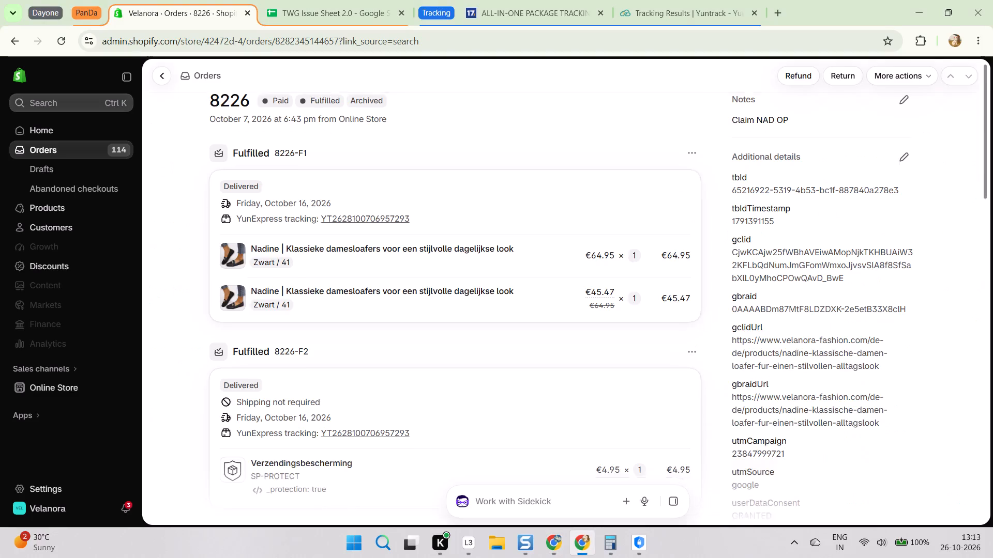
scroll(694, 257, "down", 5)
key("alt+Tab")
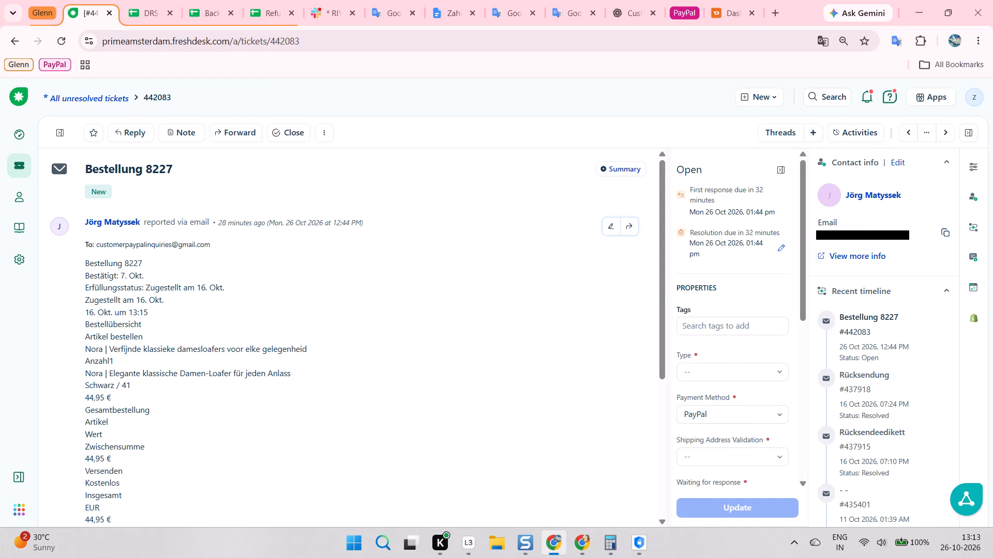
scroll(393, 332, "down", 4)
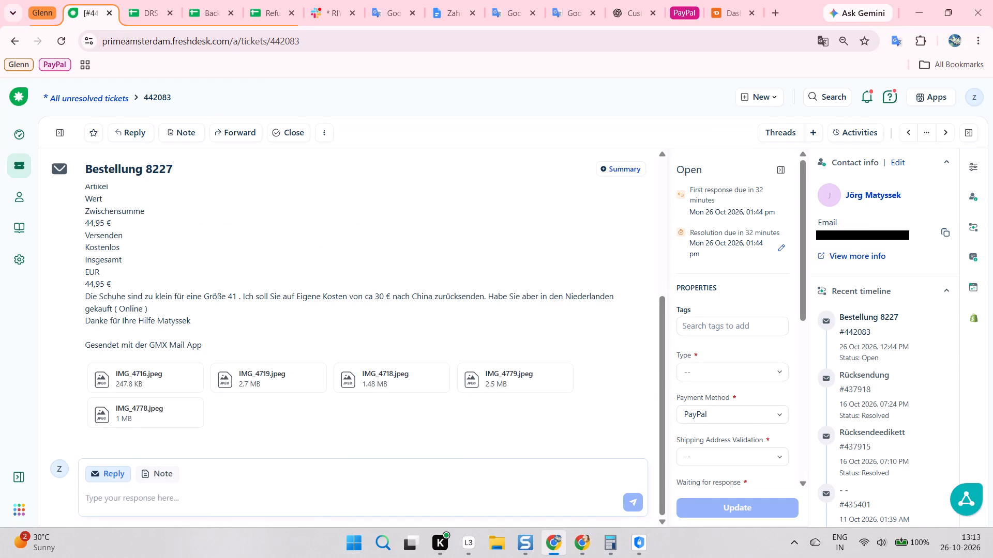
left_click(417, 281)
key("alt+Tab")
scroll(469, 257, "down", 6)
scroll(498, 291, "up", 3)
key("alt+Tab")
scroll(360, 318, "up", 2)
right_click_drag(416, 237, 418, 232)
scroll(428, 398, "down", 2)
left_click(482, 461)
scroll(325, 308, "down", 2)
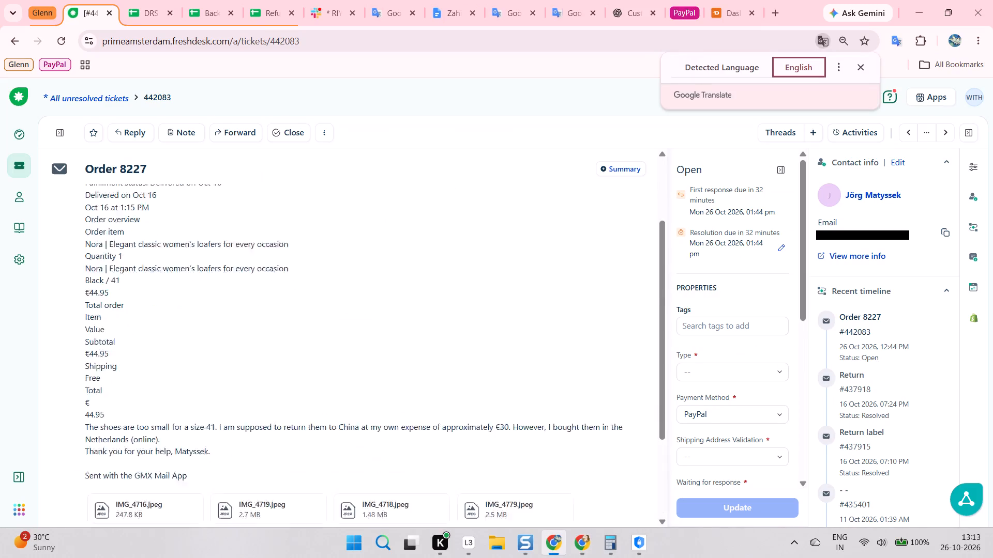
left_click(715, 62)
key("alt+Tab")
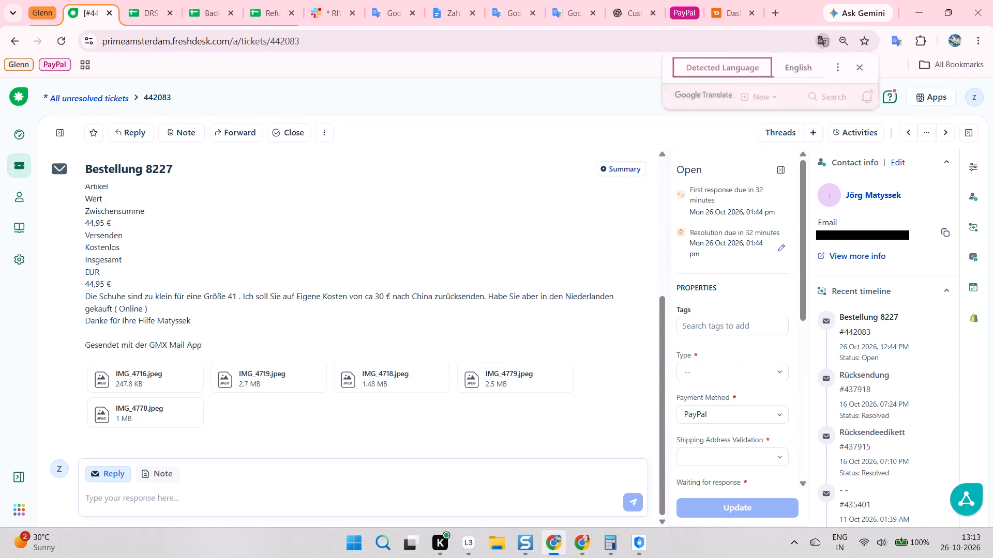
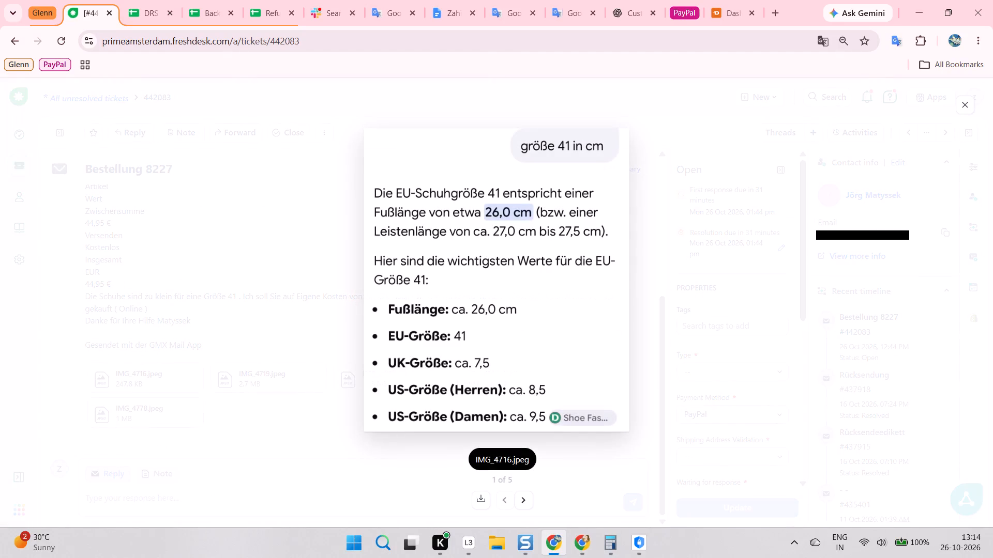
Examine the customer's image attachments in ticket 442083 from IMG_4716.jpeg through the fourth image for evidence about the shoe size.
left_click(522, 503)
left_click(522, 503)
left_click(522, 503)
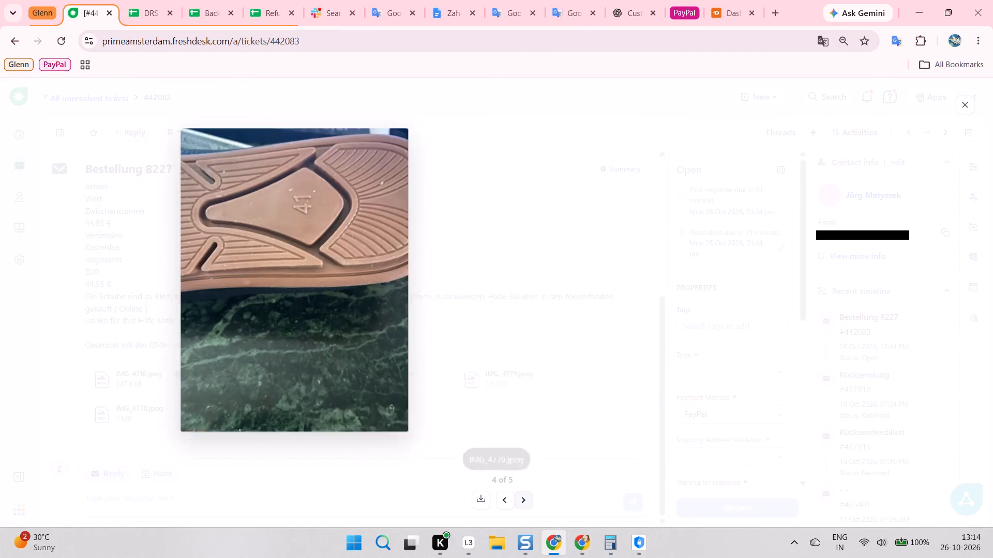
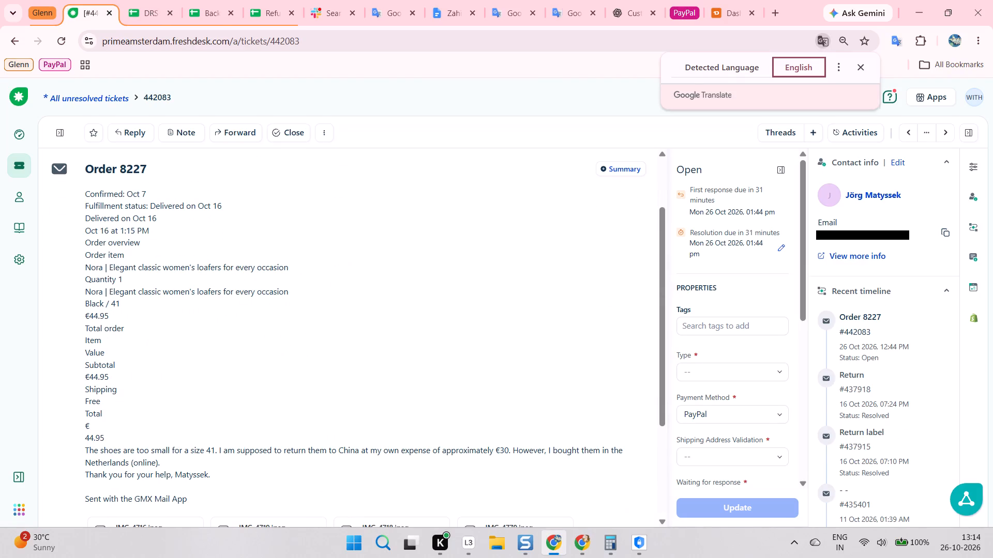
Open the customer's earlier return ticket 437918 and review its conversation about the return request and the partial refund offers.
scroll(378, 409, "down", 1)
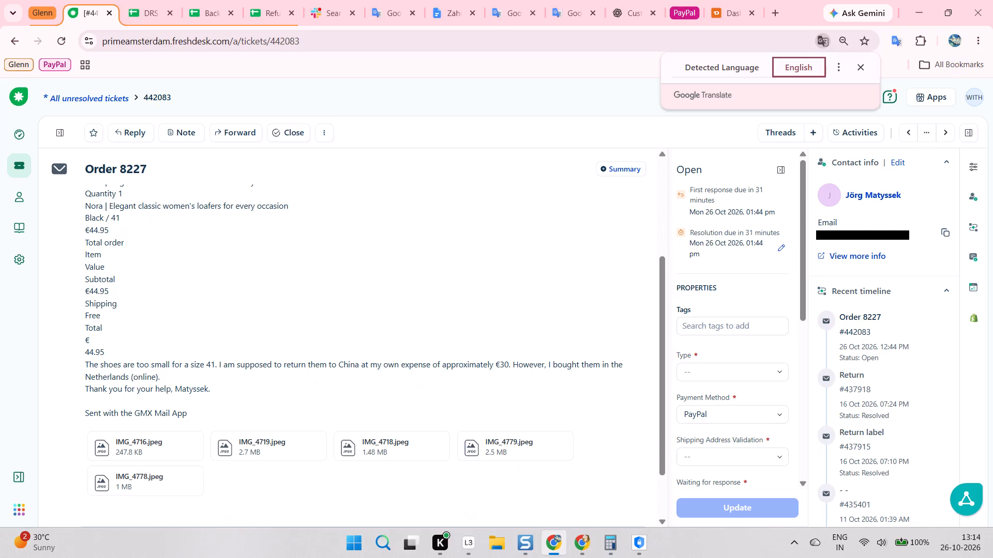
left_click(850, 371)
scroll(485, 322, "down", 4)
scroll(446, 287, "down", 5)
scroll(398, 296, "down", 11)
scroll(412, 295, "up", 1)
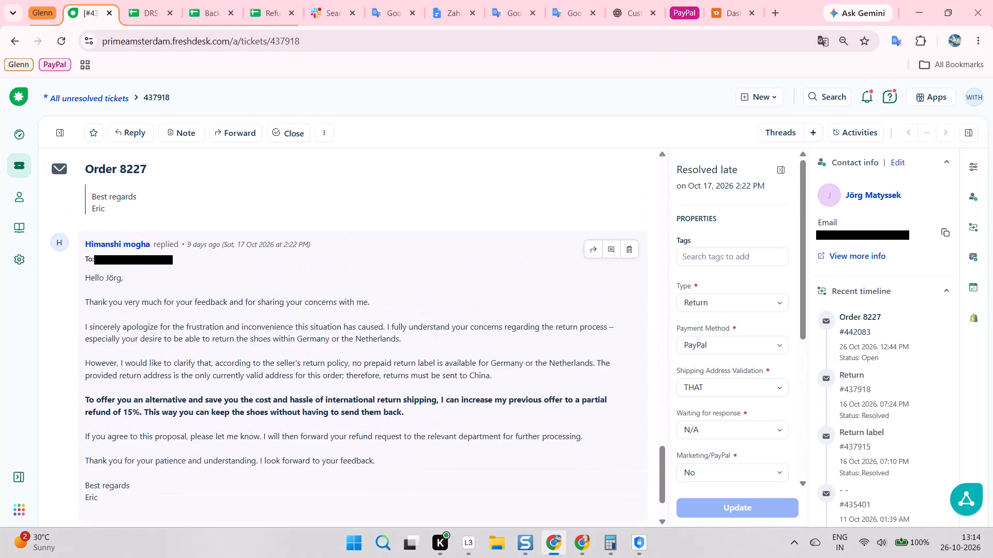
scroll(412, 295, "up", 1)
scroll(406, 295, "down", 1)
scroll(406, 295, "up", 2)
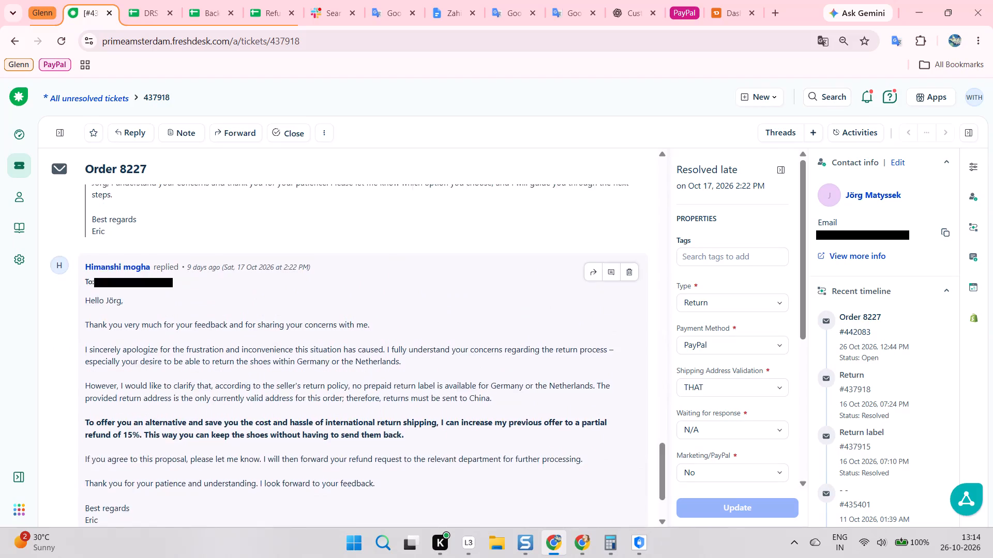
scroll(406, 295, "up", 10)
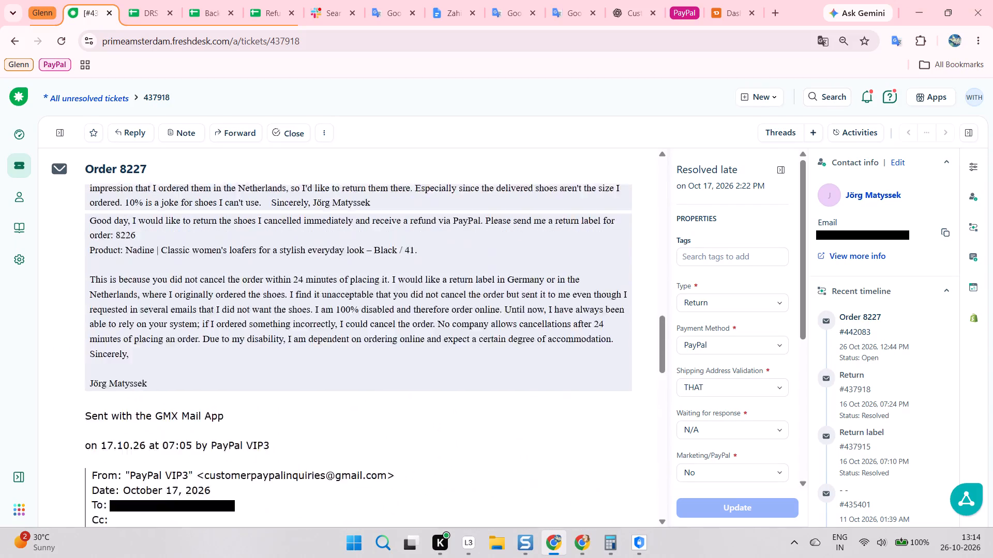
scroll(399, 297, "up", 4)
scroll(853, 392, "down", 2)
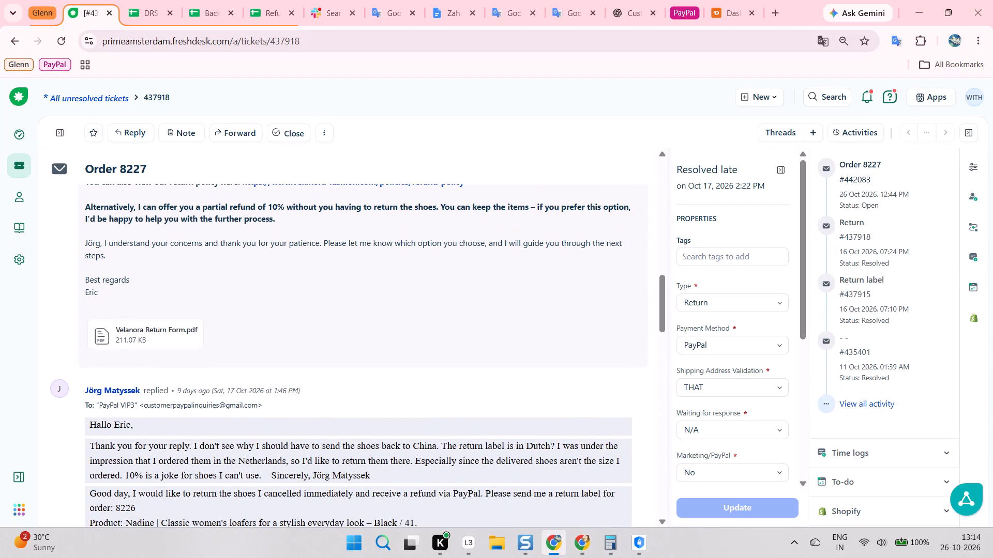
left_click(861, 279)
scroll(446, 328, "down", 2)
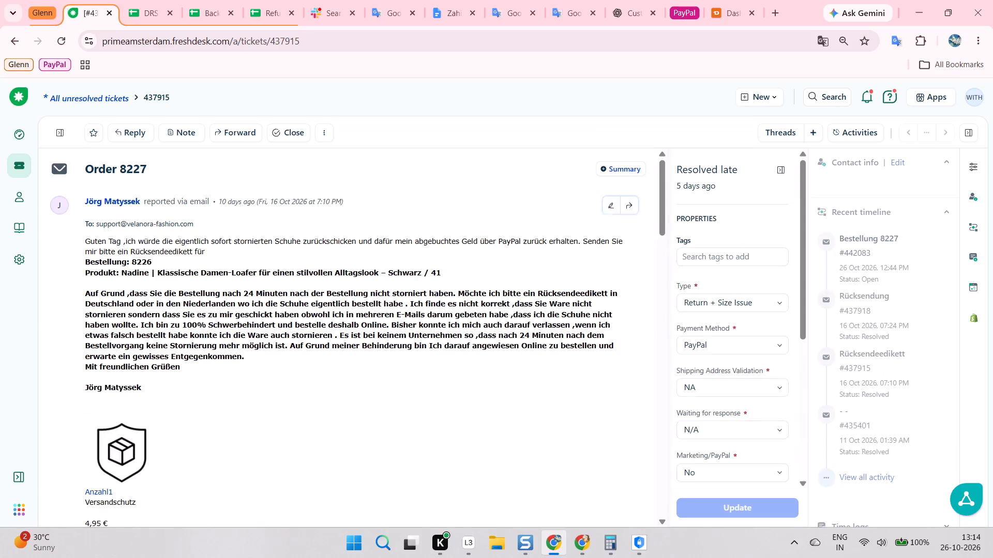
scroll(445, 328, "down", 18)
left_click(407, 325)
scroll(403, 325, "up", 1)
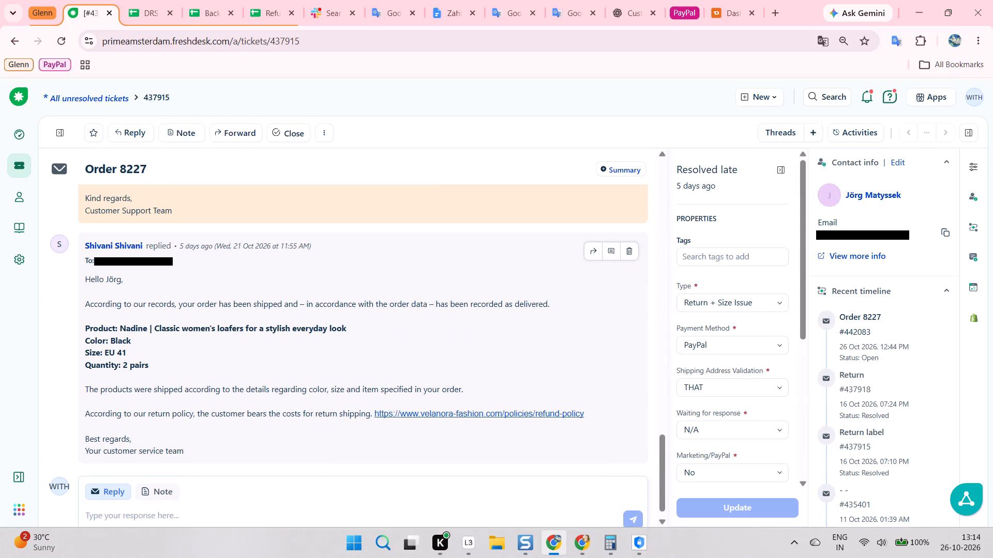
key("alt+Tab")
key("alt+Tab")
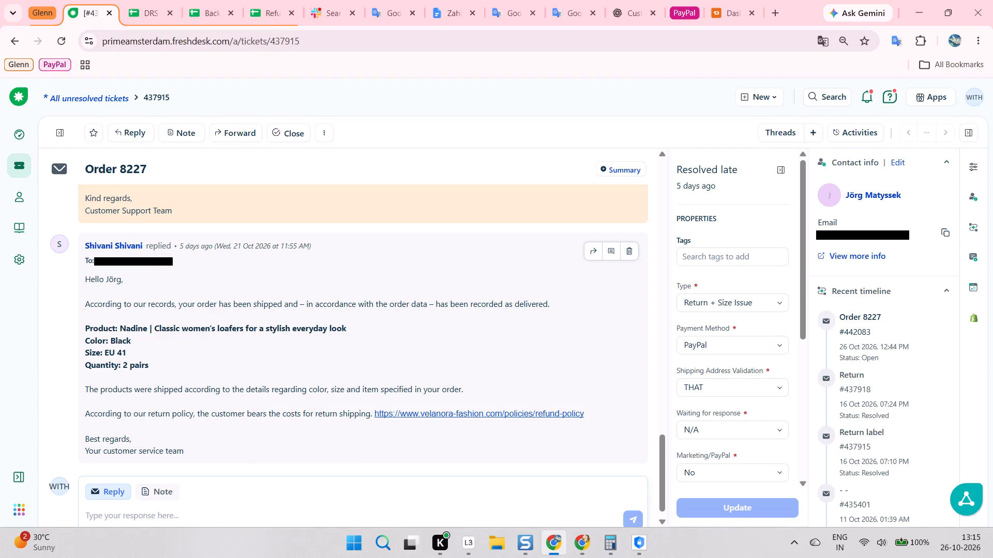
left_click(863, 313)
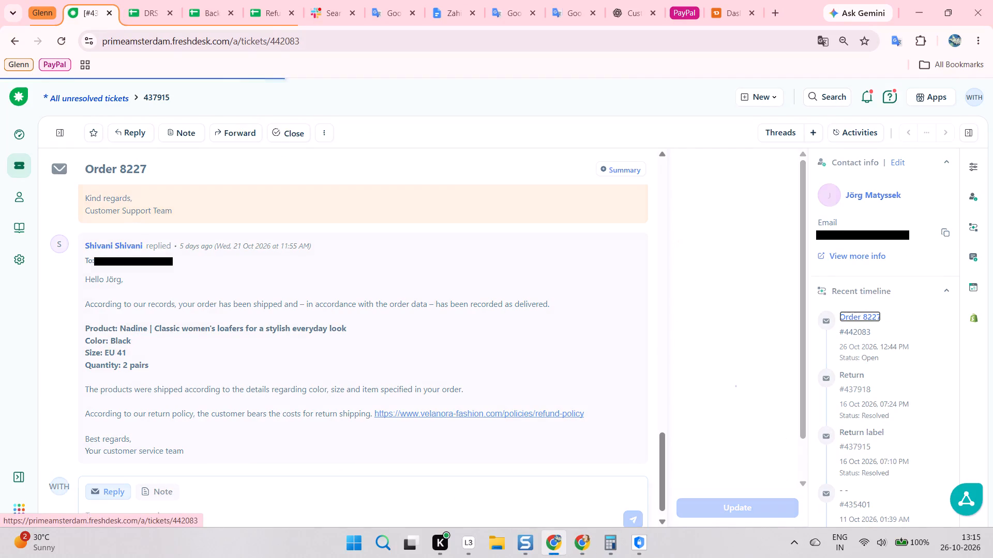
scroll(480, 283, "up", 4)
key("alt+Tab")
scroll(360, 256, "up", 3)
left_click(441, 207)
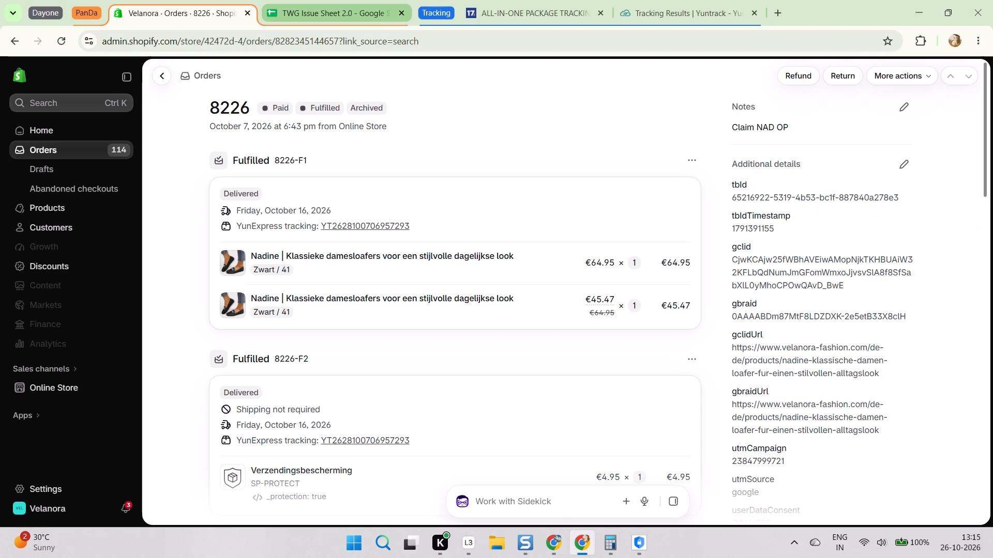
left_click(439, 187)
left_click(448, 173)
left_click(420, 171)
left_click_drag(445, 189, 449, 190)
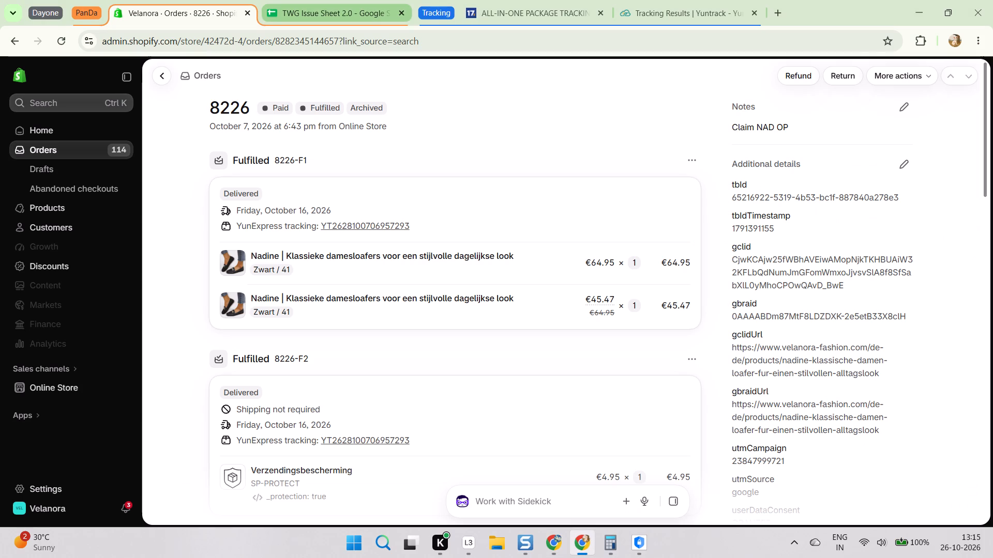
left_click_drag(449, 190, 457, 194)
left_click(473, 221)
left_click(475, 211)
left_click(454, 191)
key("alt+Tab")
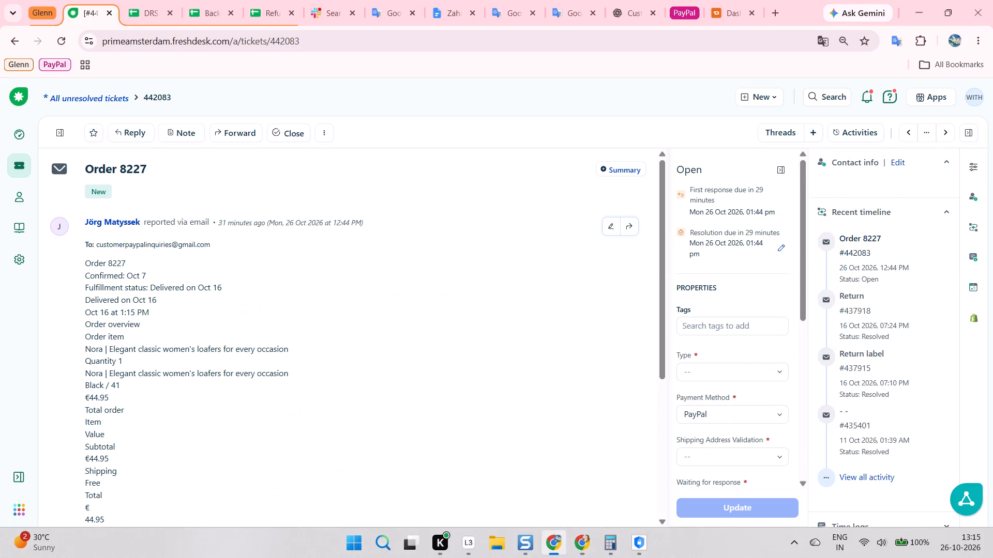
left_click(371, 244)
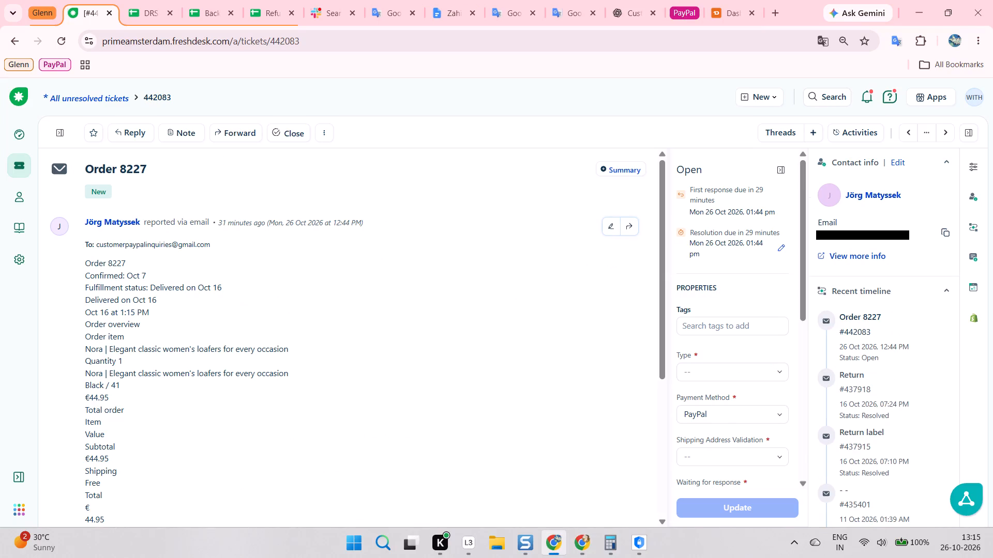
key("alt+Tab")
left_click(461, 217)
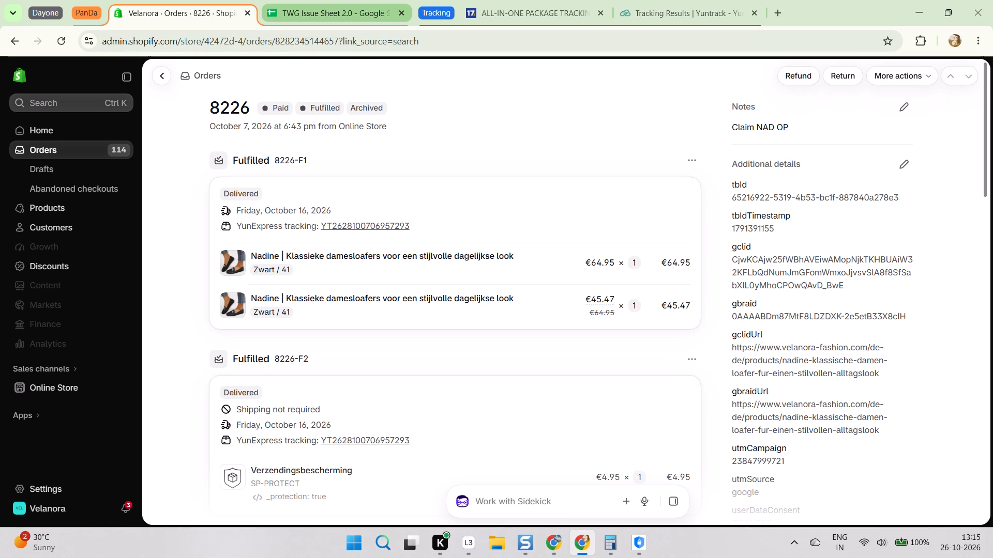
left_click(485, 223)
left_click(490, 223)
key("alt+Tab")
left_click(352, 298)
scroll(330, 301, "down", 5)
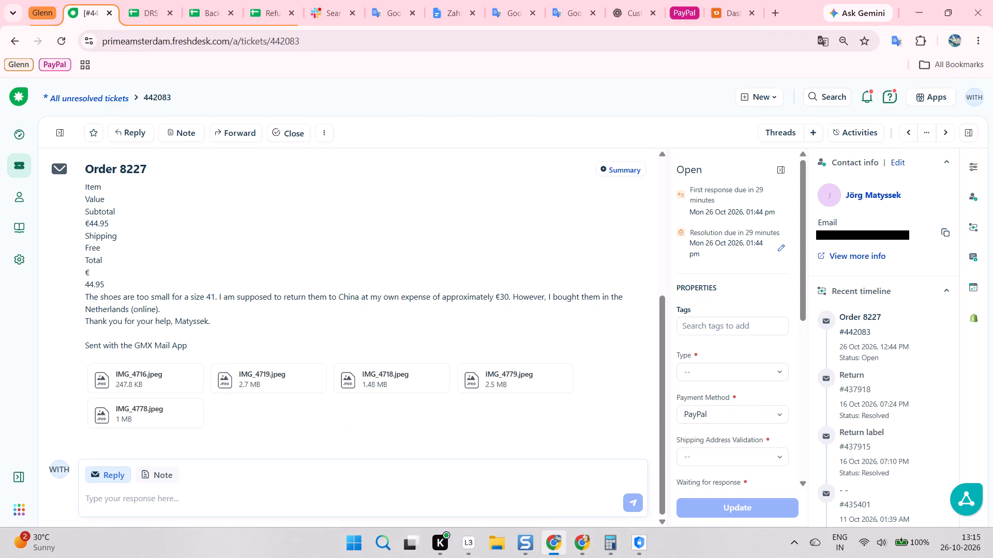
left_click(103, 383)
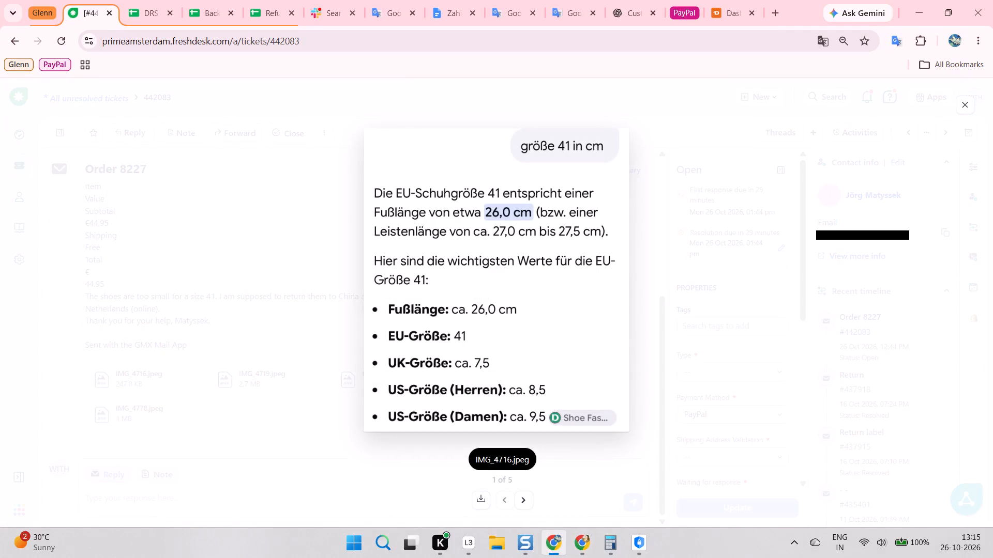
left_click(523, 501)
left_click(523, 501)
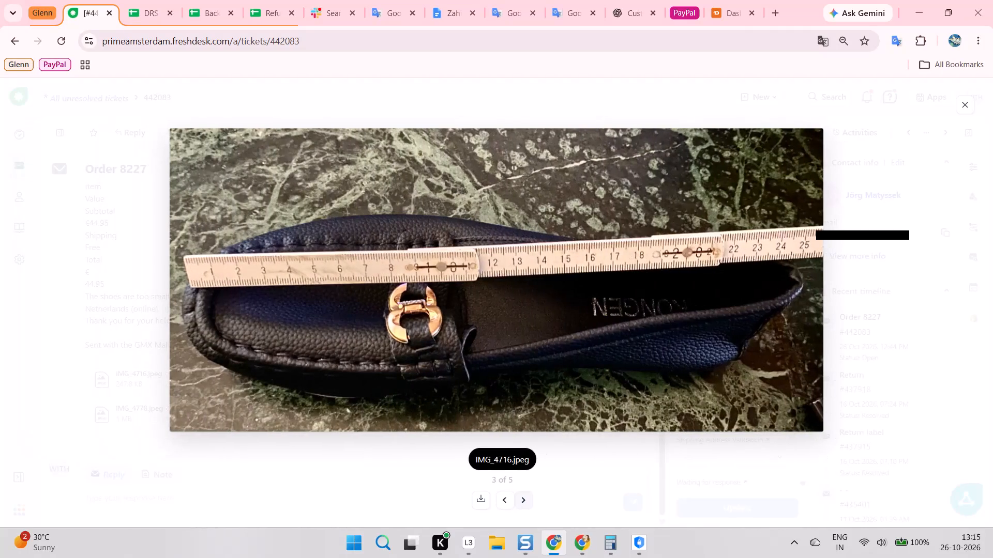
left_click(524, 500)
left_click(524, 500)
key("alt+Tab")
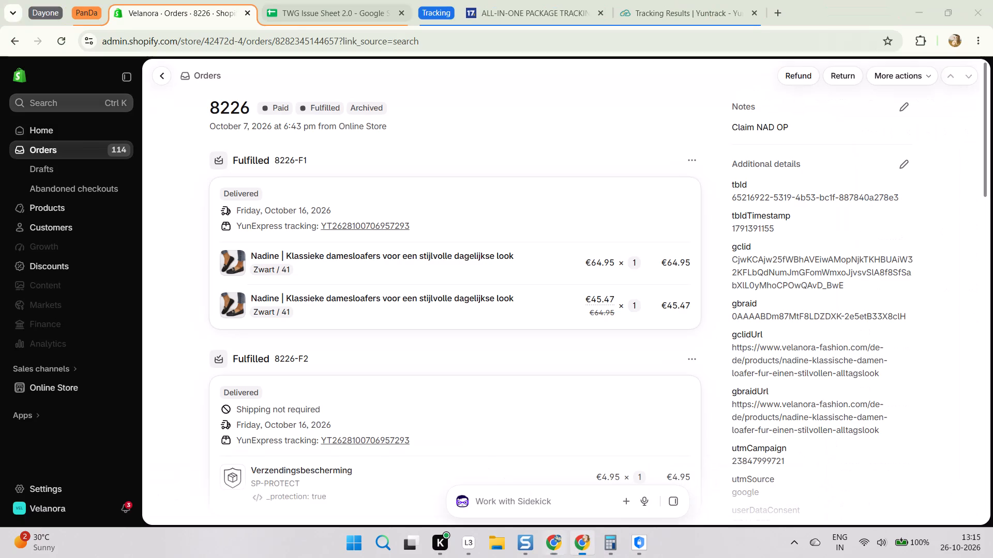
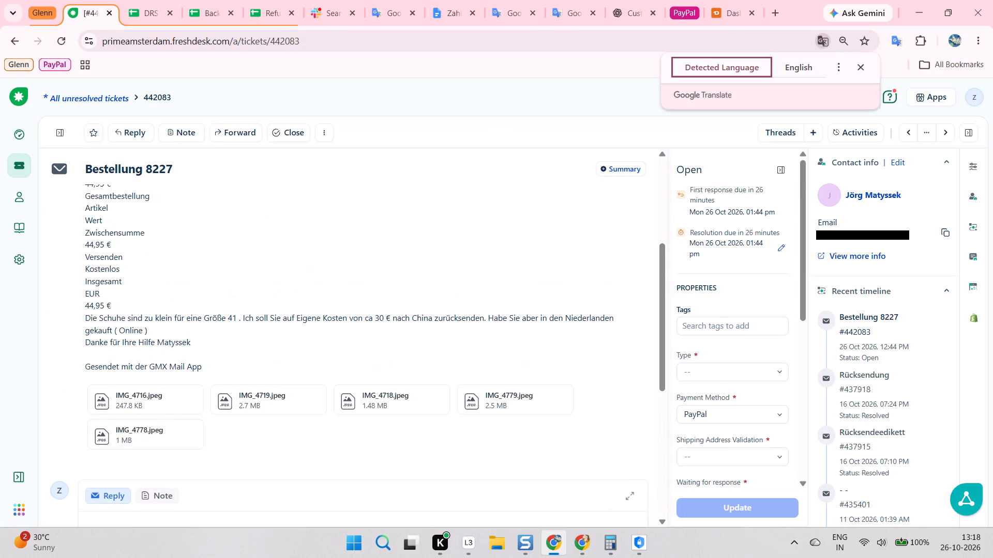
Replace the old text in Google Translate with the generated reply and copy its German translation.
left_click(562, 0)
scroll(414, 180, "up", 10)
left_click(471, 196)
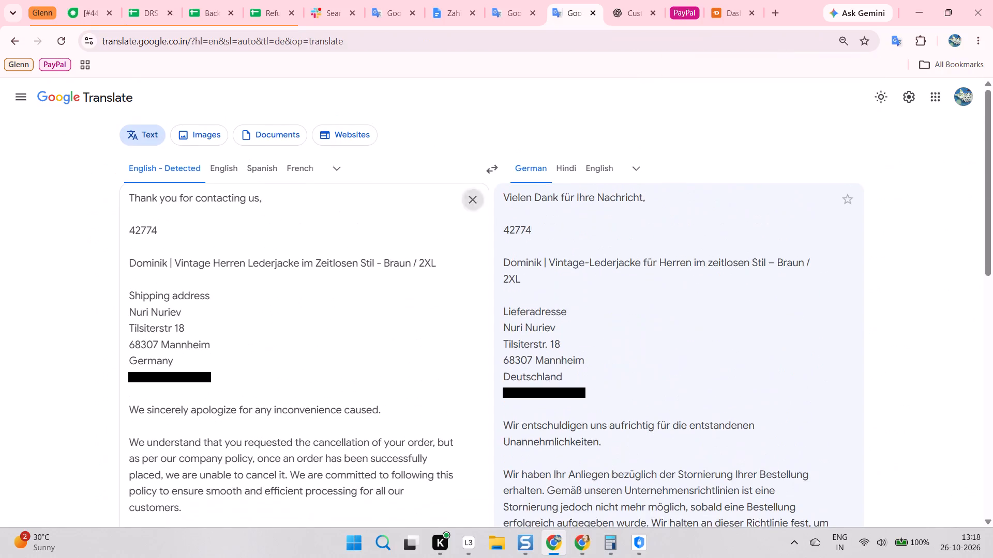
key("ctrl+v")
scroll(602, 260, "down", 5)
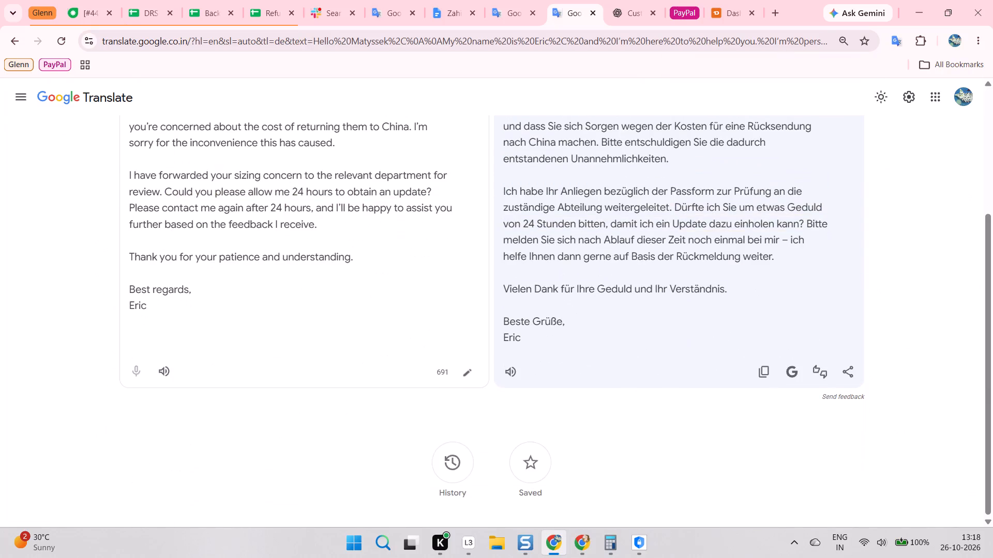
scroll(670, 285, "down", 2)
left_click(769, 374)
Replace the default greeting in ticket 442083's reply with the German translation and send the reply.
left_click(106, 5)
left_click(340, 311)
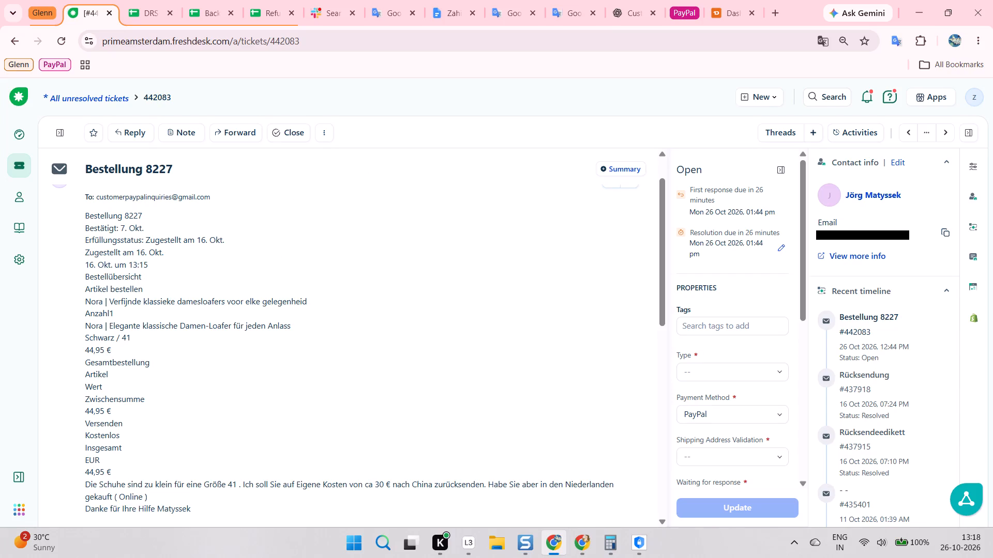
scroll(330, 278, "down", 11)
left_click_drag(159, 310, 159, 320)
key("ctrl+a")
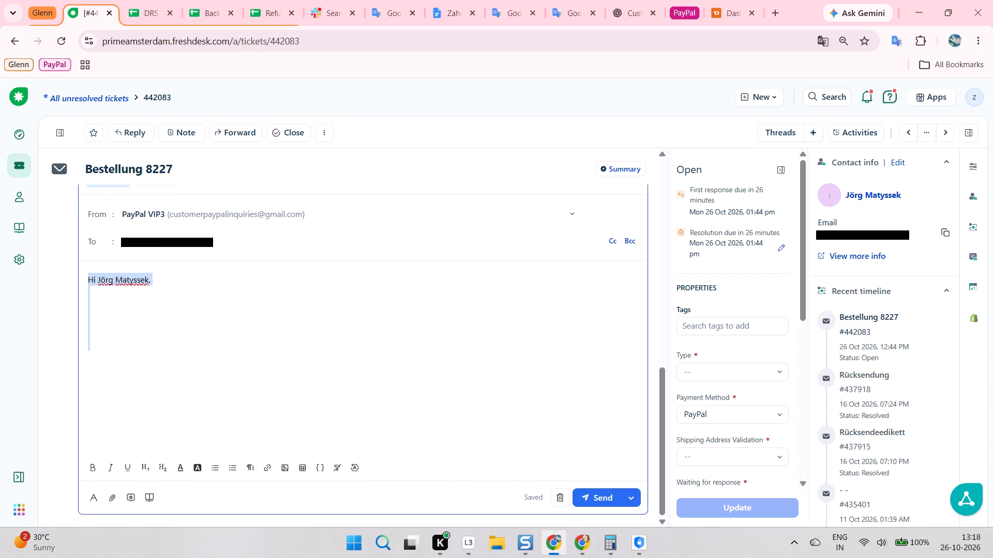
key("BackSpace")
key("BackSpace")
key("BackSpace")
key("ctrl+BackSpace")
key("ctrl+v")
scroll(199, 342, "down", 8)
left_click(116, 447)
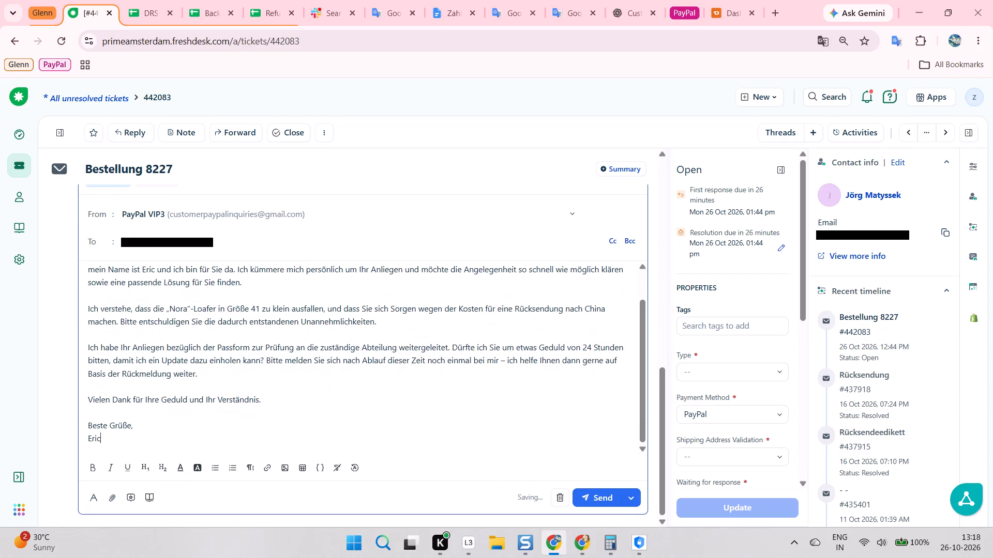
scroll(271, 419, "down", 8)
left_click(607, 500)
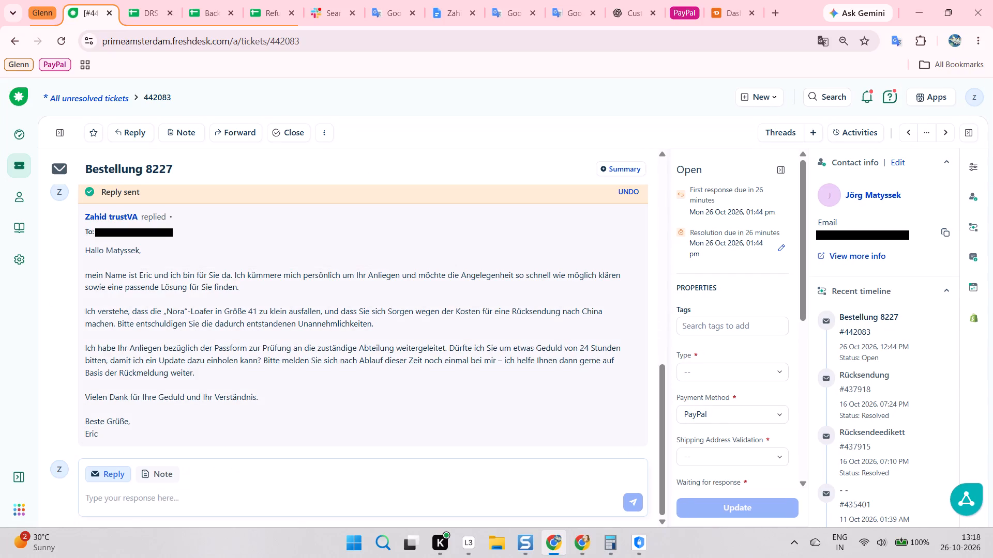
scroll(702, 316, "down", 1)
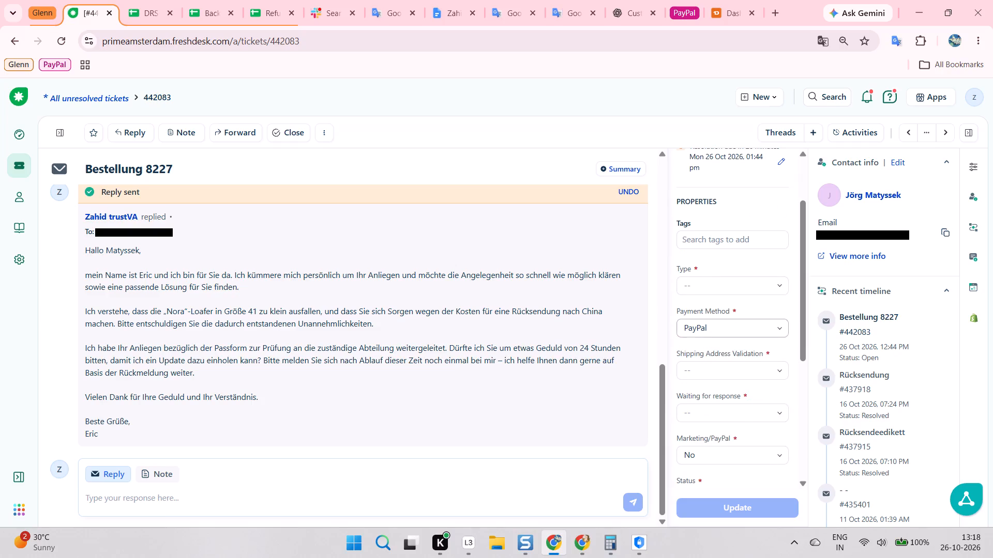
left_click(717, 289)
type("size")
left_click(725, 339)
key("Tab")
key("Tab")
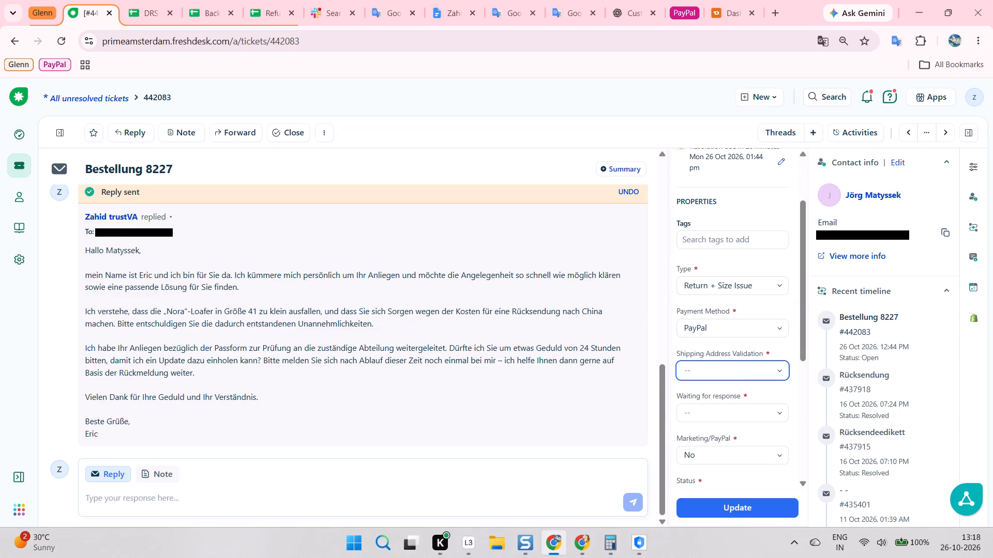
Set Shipping Address Validation to Verified & Correct, Waiting for response to N/A, Marketing/PayPal to No and the ticket status to Resolved.
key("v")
key("Tab")
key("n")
key("Tab")
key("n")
key("Tab")
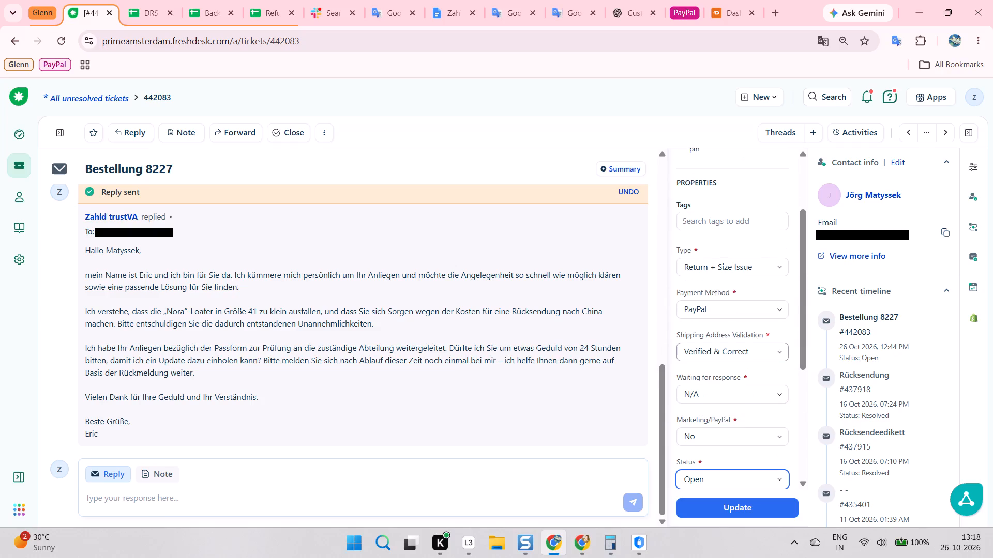
key("Tab")
left_click(717, 281)
double_click(723, 346)
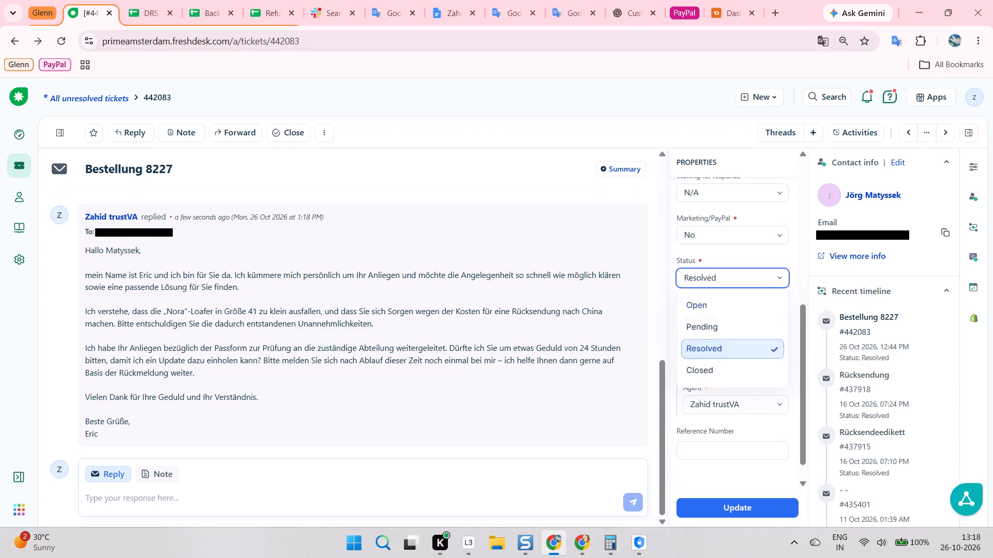
key("Tab")
key("Tab")
key("Tab")
scroll(435, 343, "down", 15)
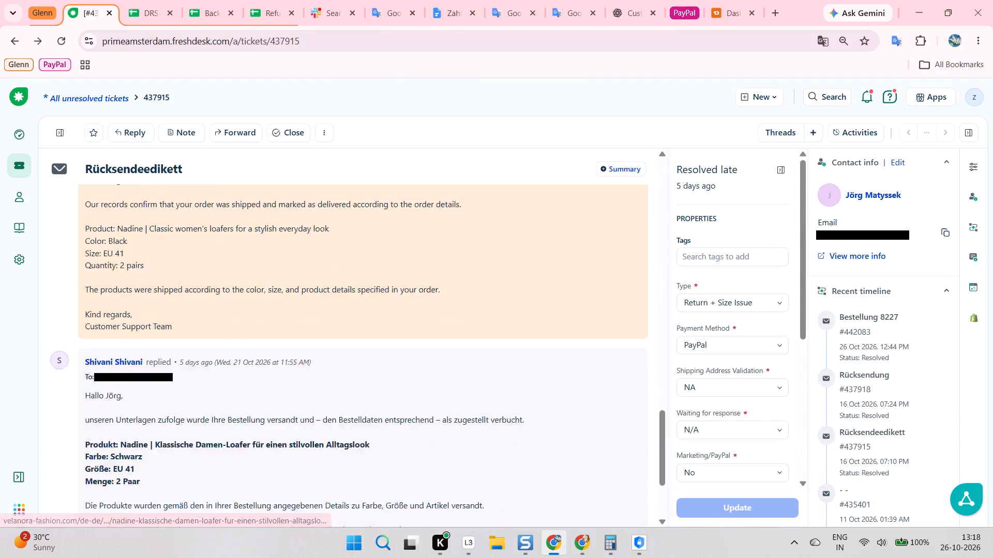
scroll(366, 327, "down", 6)
left_click(421, 343)
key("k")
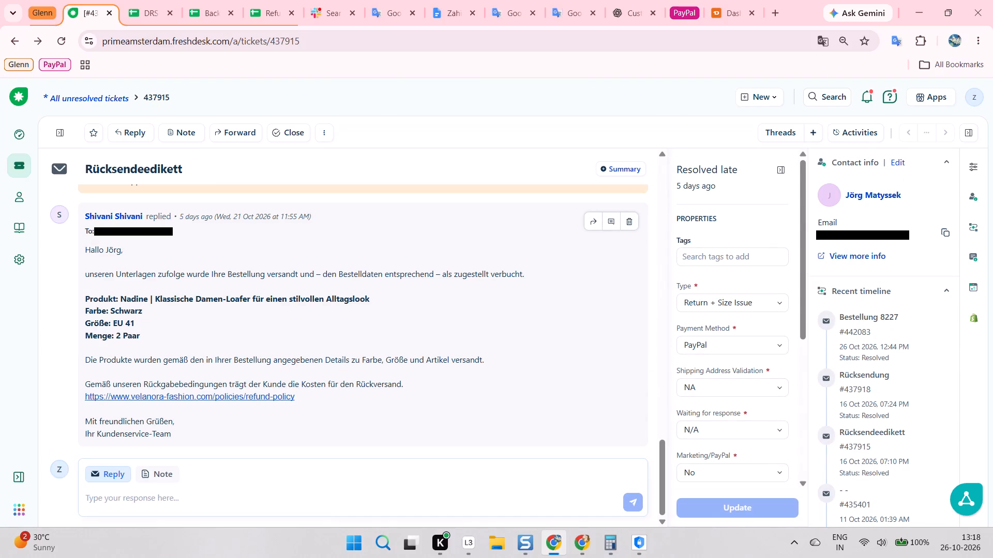
left_click(864, 314)
Set Shipping Address Validation to Verified & Correct, Waiting for response to N/A and Marketing/PayPal to No, keep the assigned agent, and save the properties.
scroll(722, 267, "down", 2)
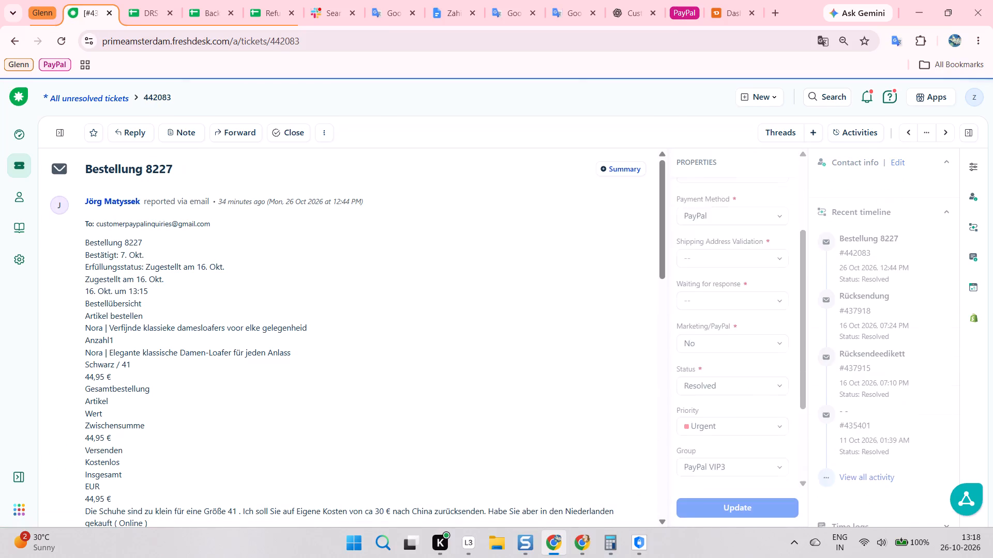
scroll(726, 258, "down", 3)
scroll(723, 272, "up", 8)
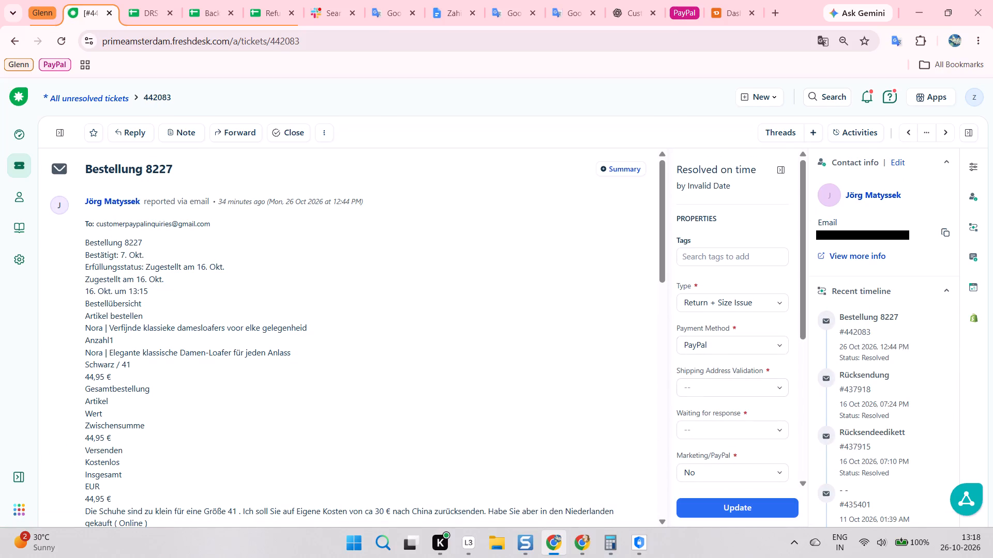
left_click(715, 386)
left_click(722, 436)
key("Tab")
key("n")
key("Tab")
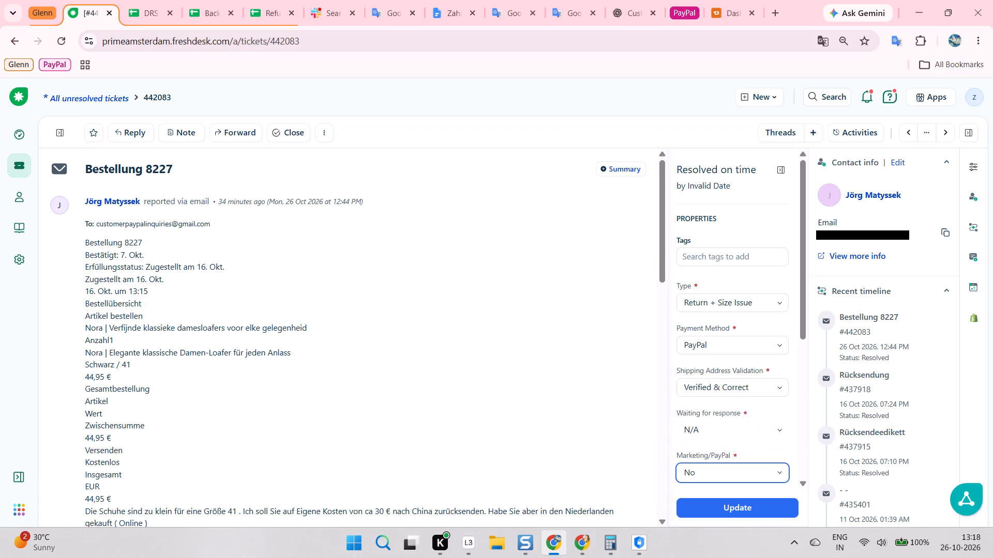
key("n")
key("Tab")
key("Tab")
key("Tab")
key("Tab")
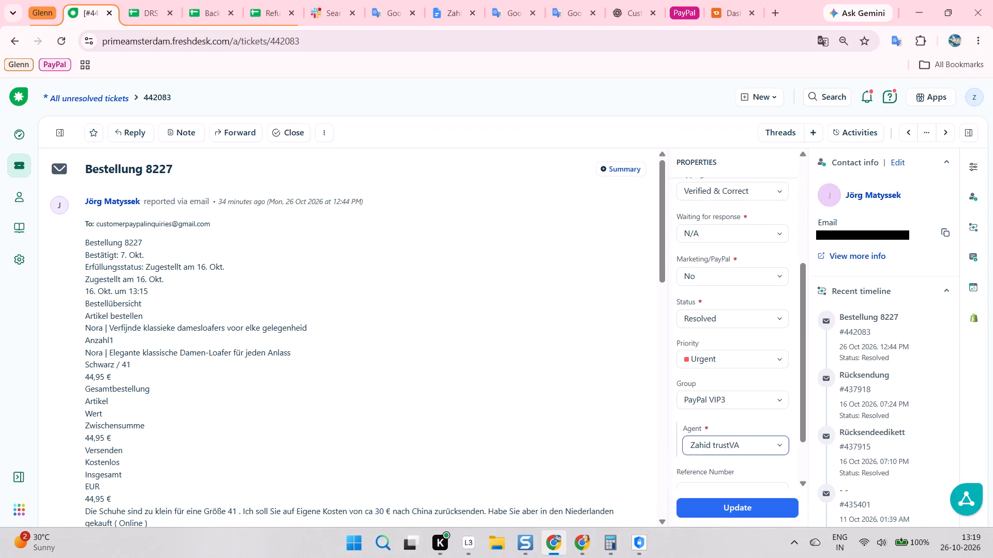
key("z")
scroll(739, 456, "down", 3)
left_click(735, 514)
Write a private note on ticket 442083 beginning "check slack , once supplier provi".
scroll(639, 436, "down", 15)
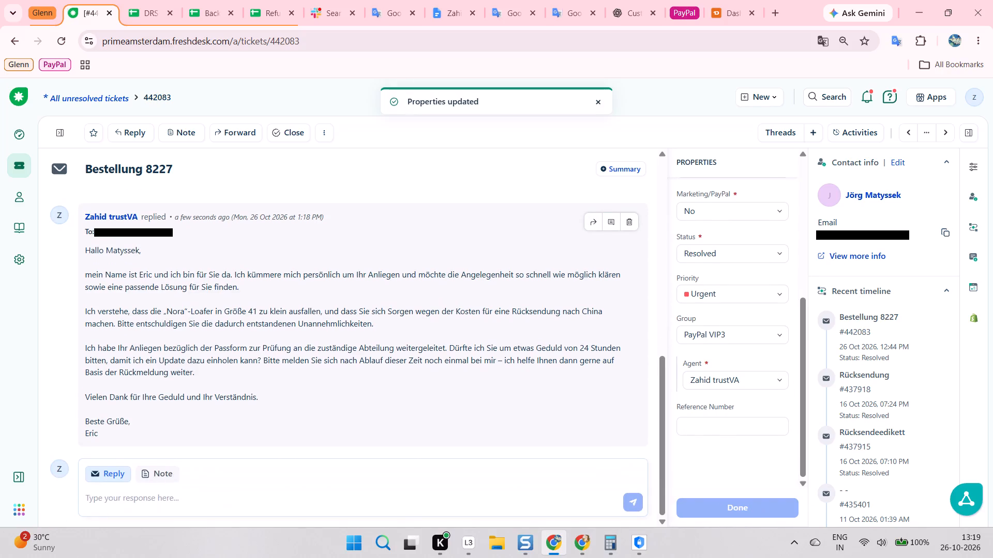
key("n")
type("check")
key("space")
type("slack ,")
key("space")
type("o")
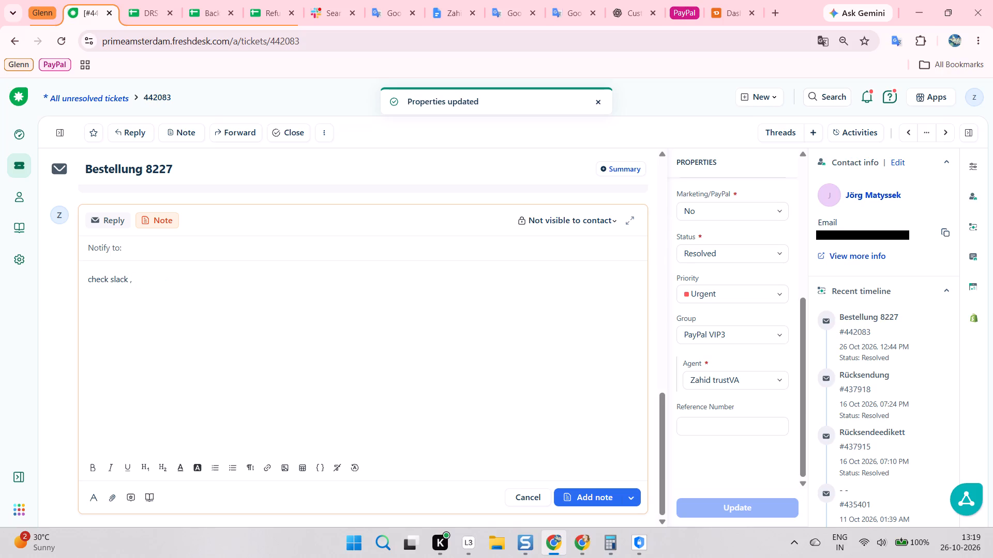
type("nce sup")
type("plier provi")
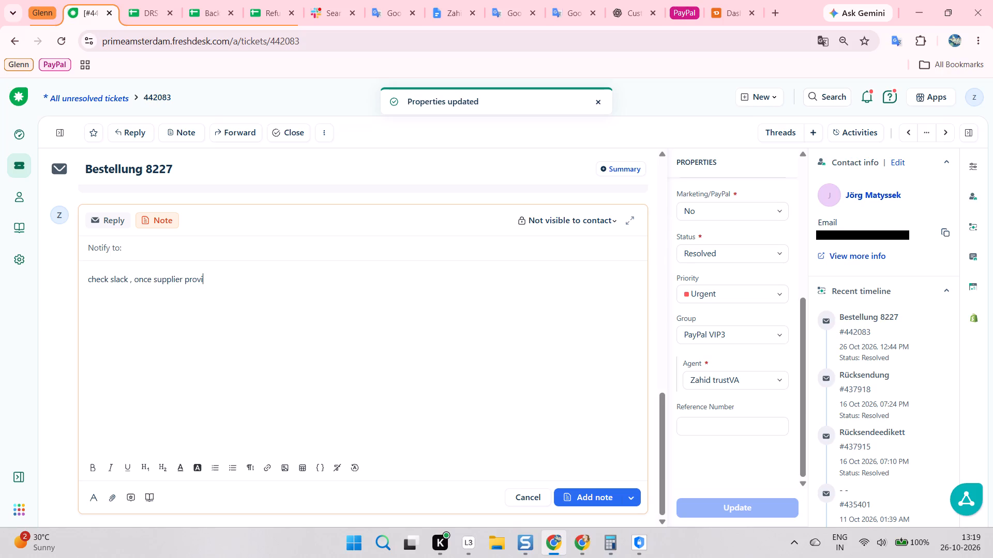
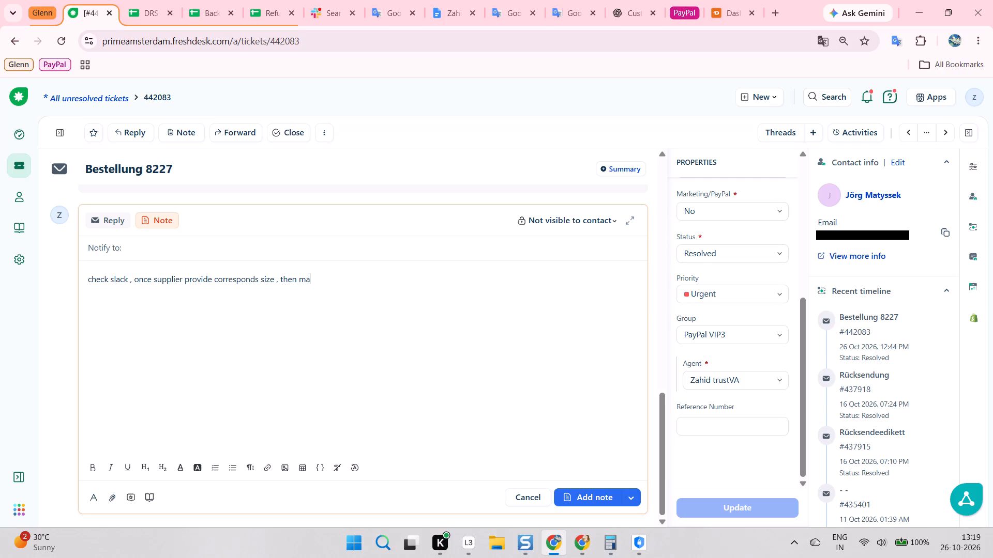
Complete the private note with "match cx product picture with size chart" and add it to the ticket.
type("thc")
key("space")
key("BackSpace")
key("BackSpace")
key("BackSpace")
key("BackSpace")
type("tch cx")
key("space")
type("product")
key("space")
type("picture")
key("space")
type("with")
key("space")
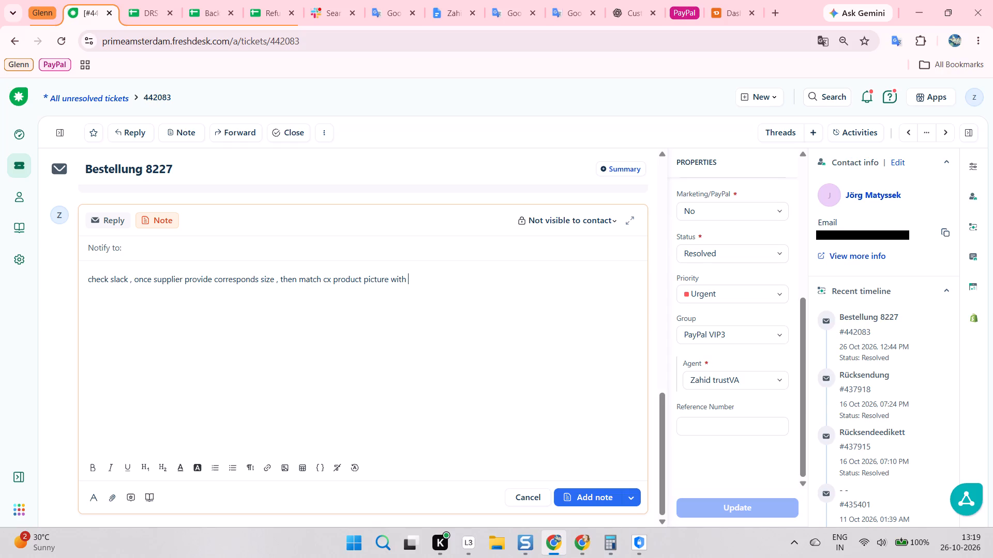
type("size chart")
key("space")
left_click(612, 503)
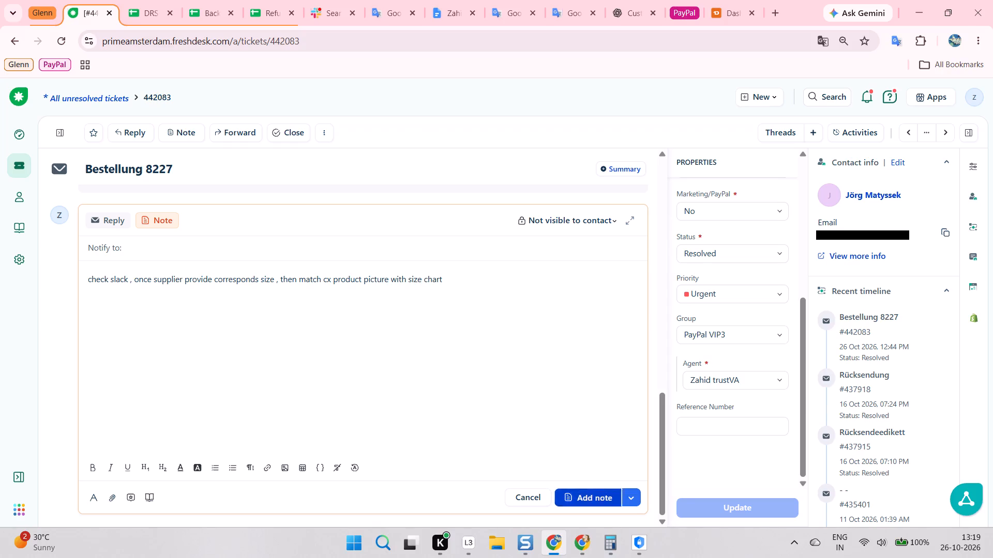
Copy ticket number 442083 into the next empty cell under ZAHID in the DRS- October 2026 sheet.
double_click(161, 100)
key("ctrl+c")
key("ctrl+c")
left_click(130, 0)
key("ctrl+v")
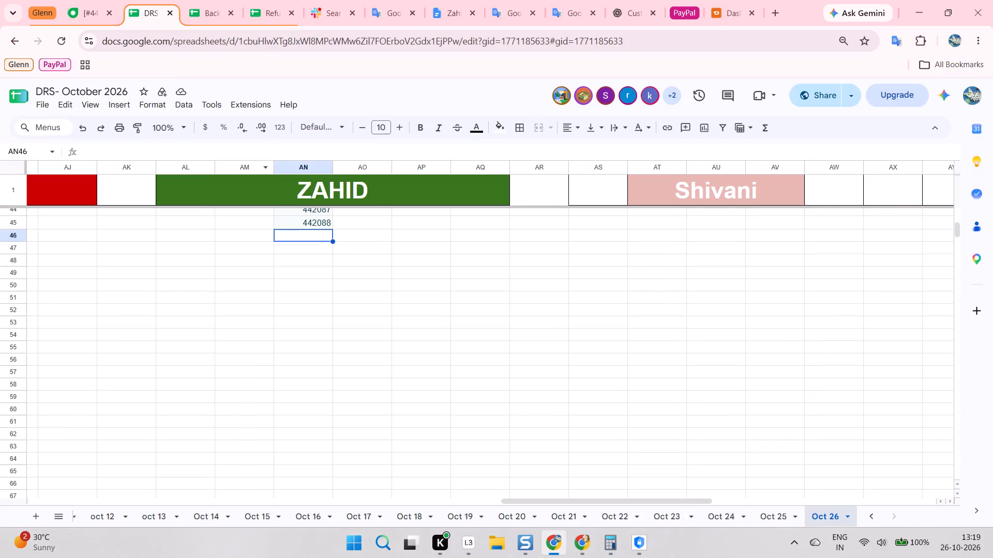
left_click(313, 248)
scroll(169, 219, "down", 1)
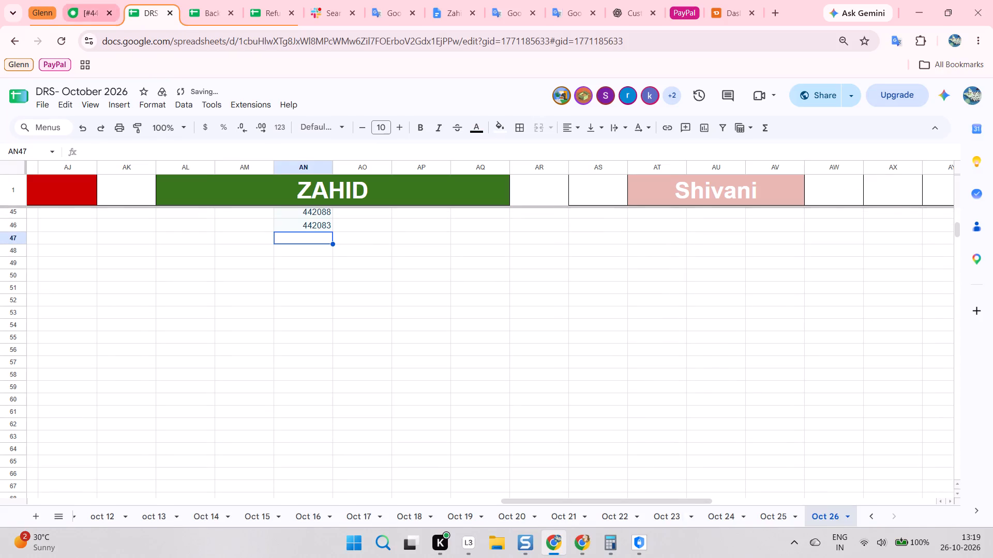
Return to the unresolved tickets list in Freshdesk and open the "Order" ticket #442096 to read its message.
left_click(89, 0)
left_click(18, 161)
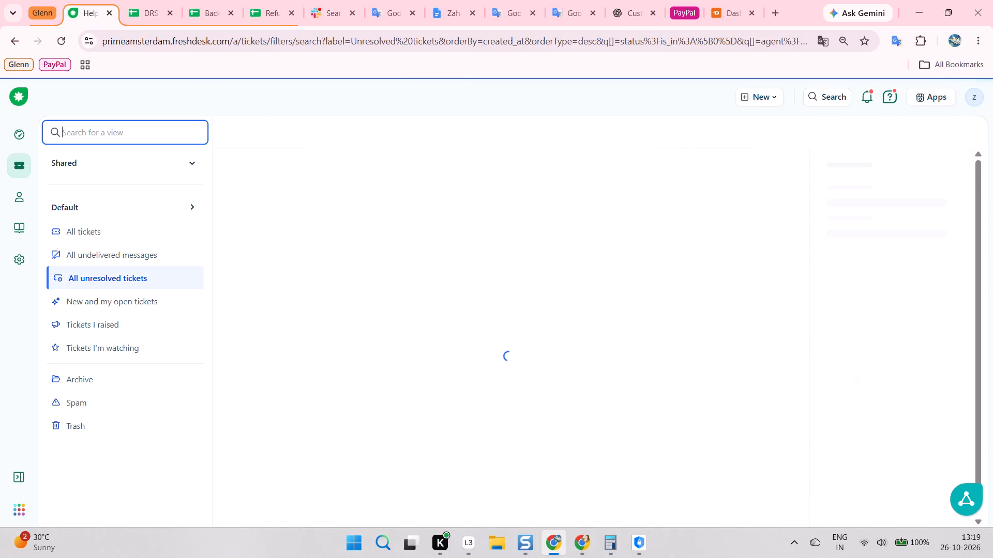
scroll(348, 268, "down", 6)
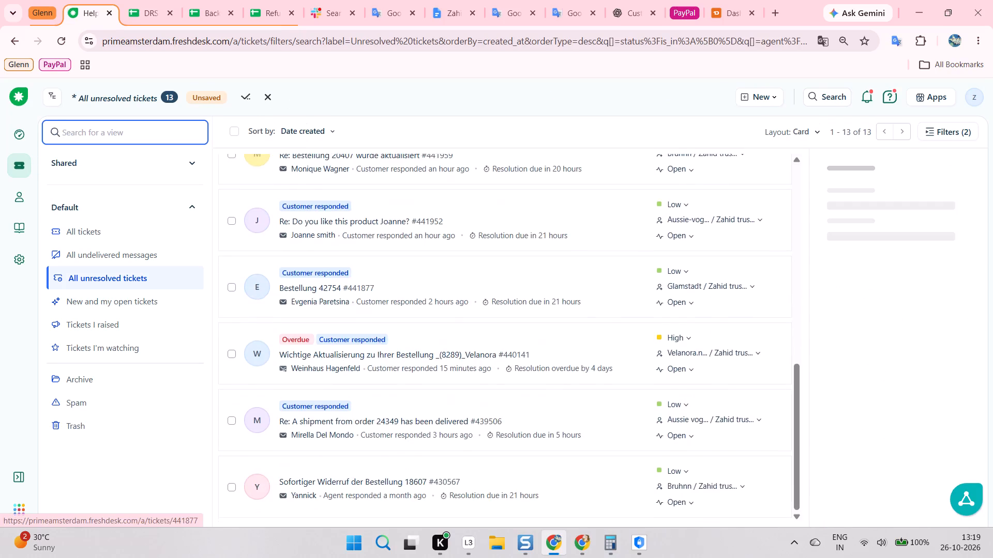
scroll(357, 285, "up", 8)
scroll(344, 400, "down", 2)
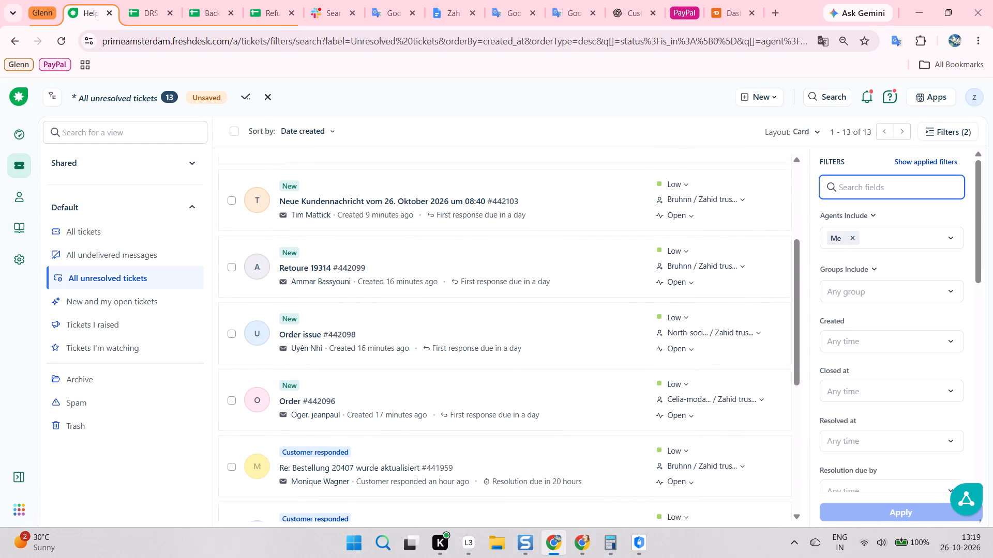
scroll(341, 349, "down", 1)
left_click(312, 388)
scroll(361, 286, "down", 8)
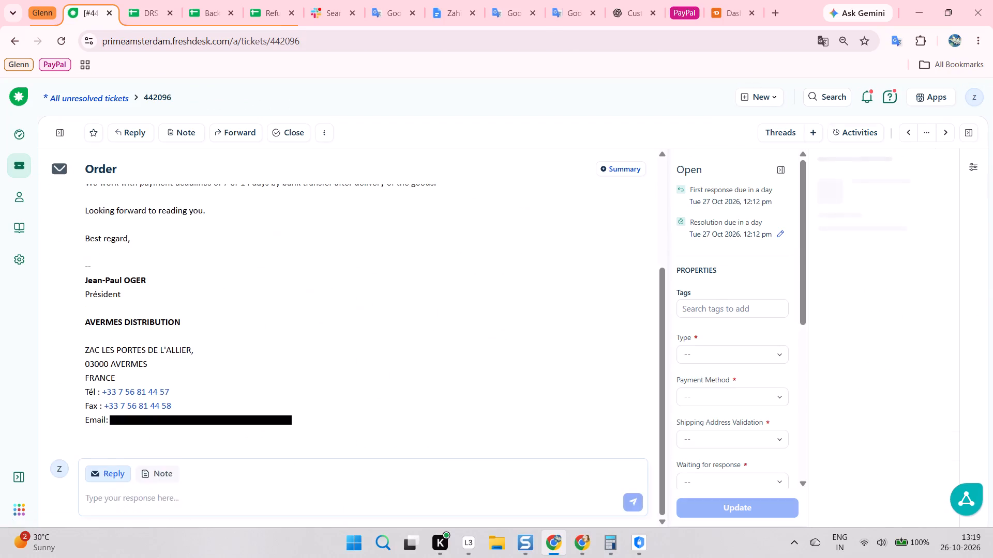
scroll(369, 299, "down", 5)
scroll(372, 296, "up", 9)
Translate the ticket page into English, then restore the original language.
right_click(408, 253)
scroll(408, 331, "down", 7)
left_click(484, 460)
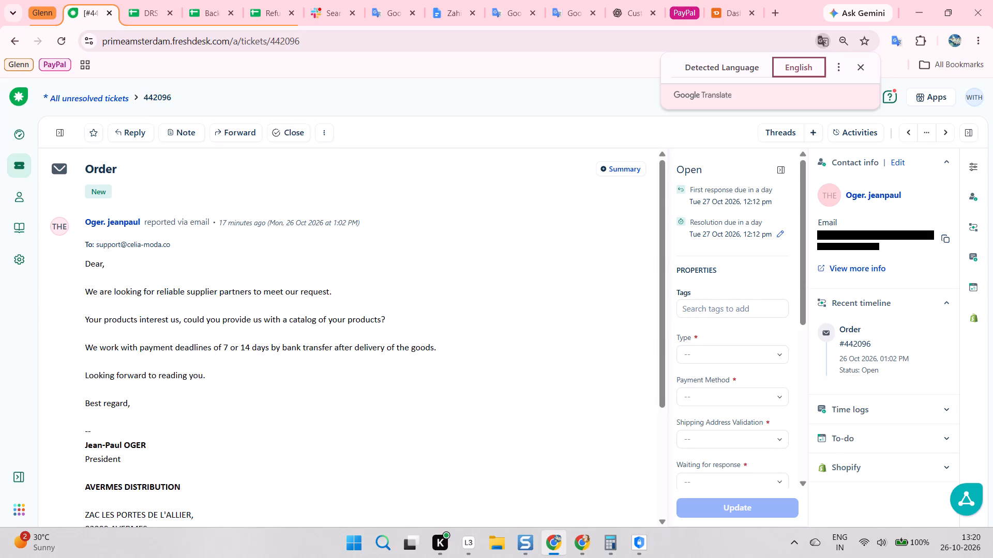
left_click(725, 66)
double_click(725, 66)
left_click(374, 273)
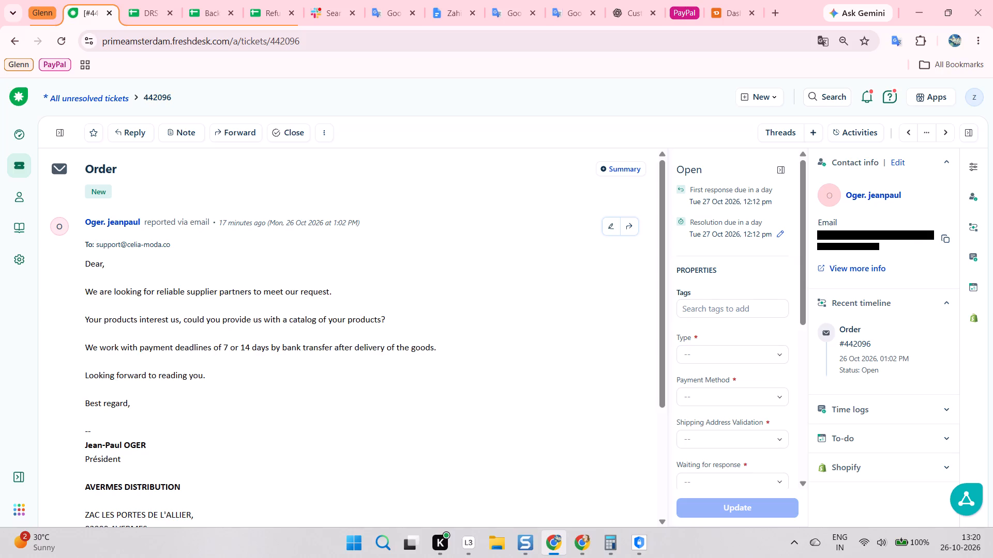
Copy the requester's email address and load the Celia Moda store in the Shopify window's Sophia Fashion tab using "celia".
scroll(184, 354, "down", 4)
scroll(97, 343, "up", 2)
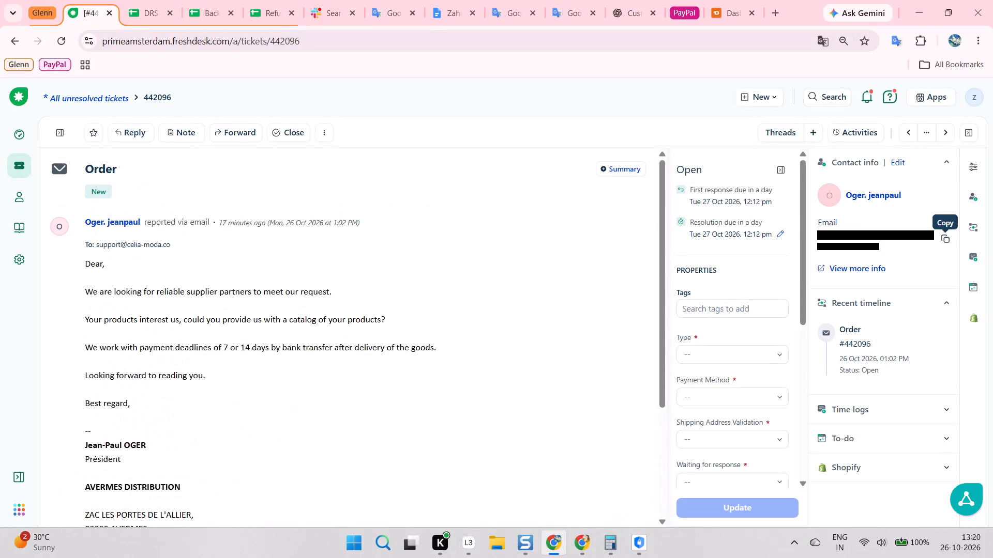
left_click(943, 237)
left_click(250, 309)
key("alt+Tab")
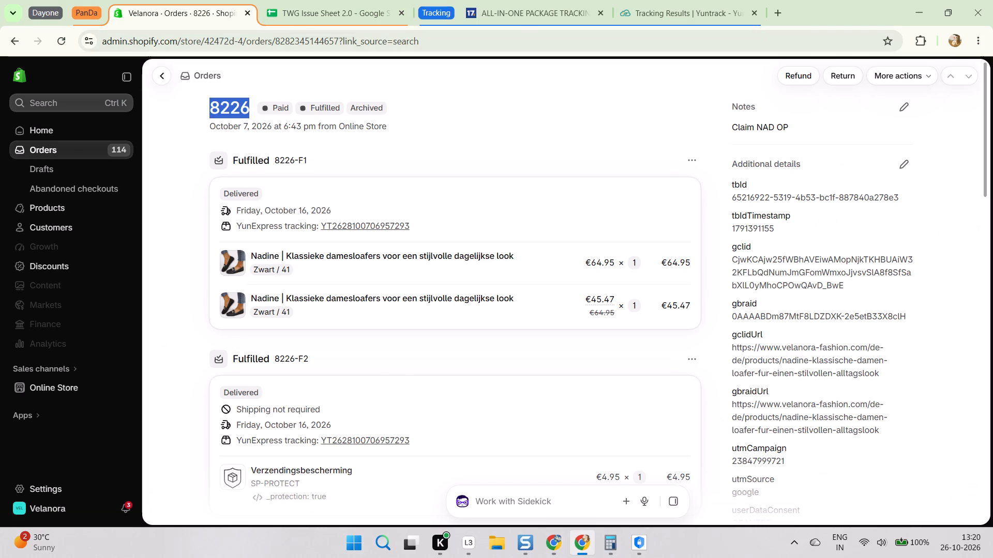
left_click(87, 13)
left_click(34, 1)
left_click(314, 0)
left_click(412, 0)
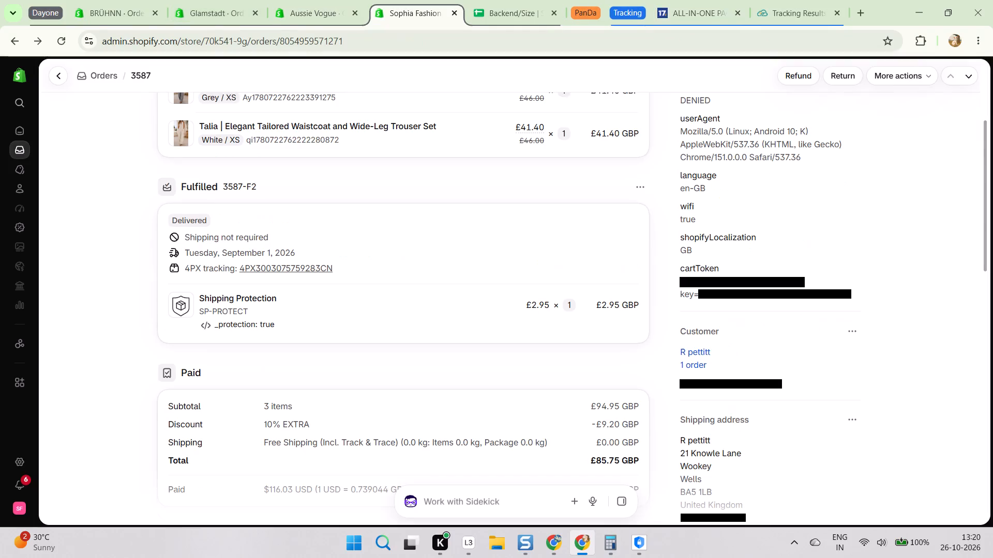
left_click(334, 41)
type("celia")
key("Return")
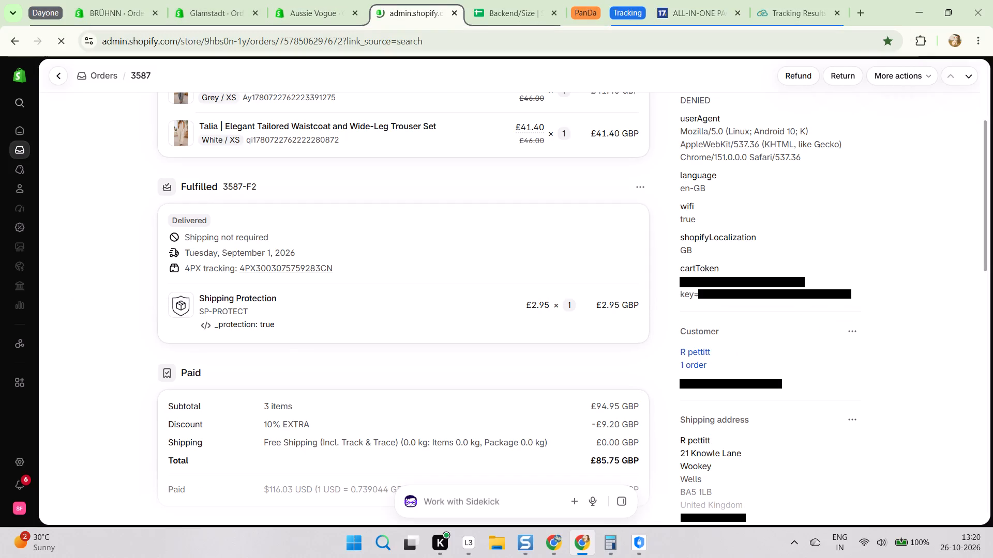
Copy the requester's email address from ticket #442096 again and search the Celia Moda Shopify store for it.
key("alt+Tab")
scroll(323, 247, "down", 1)
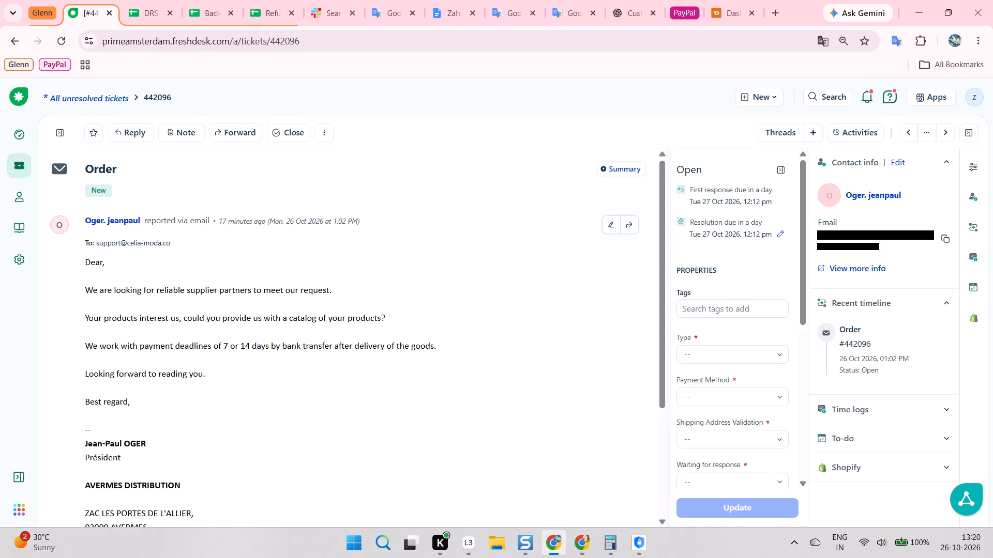
scroll(323, 250, "down", 1)
scroll(329, 249, "up", 4)
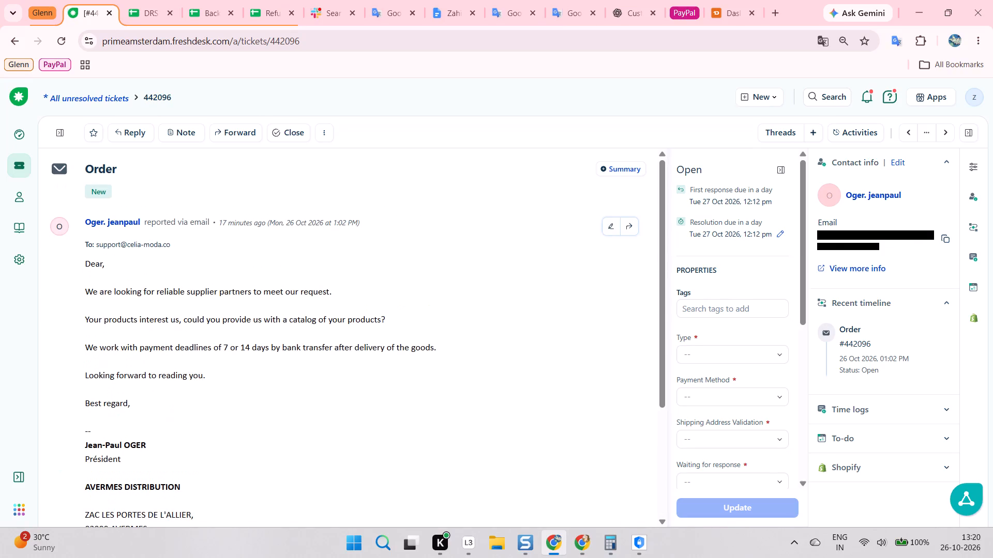
left_click(946, 237)
key("alt+Tab")
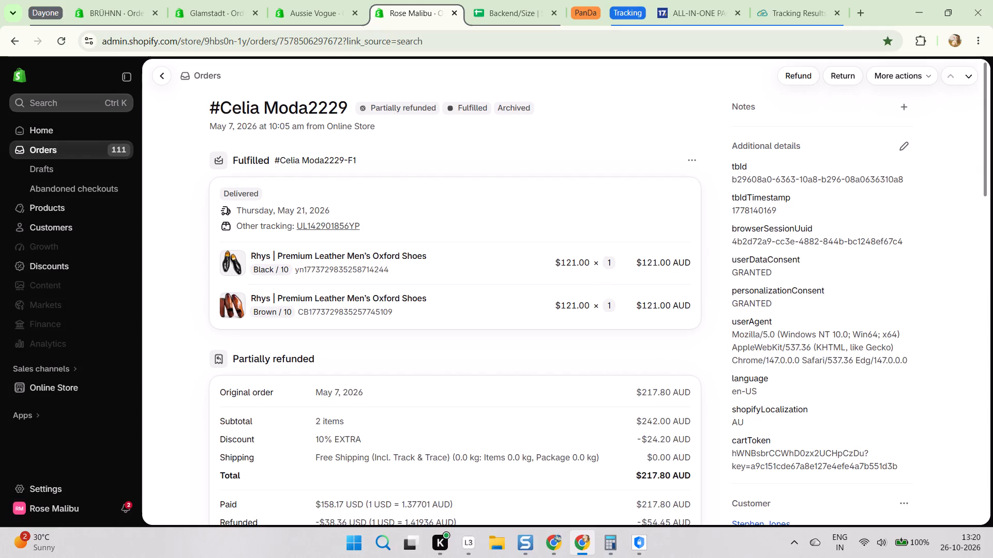
left_click(78, 99)
left_click(65, 105)
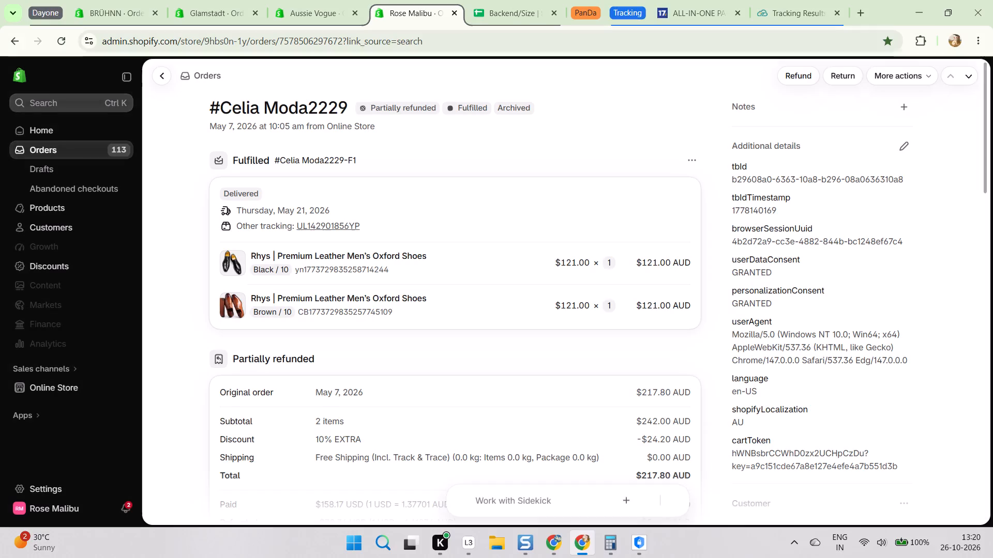
left_click(72, 96)
key("ctrl+v")
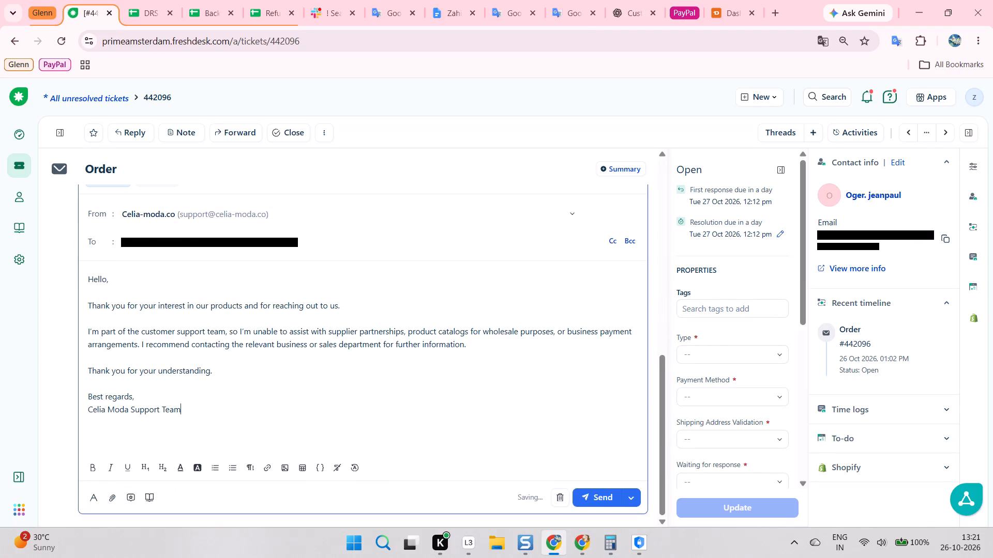
left_click(586, 499)
Set Type, Payment Method and Shipping Address Validation to NA, Waiting for response N/A, Marketing/PayPal No, Status Resolved, Agent Zahid, and update the ticket.
left_click(710, 352)
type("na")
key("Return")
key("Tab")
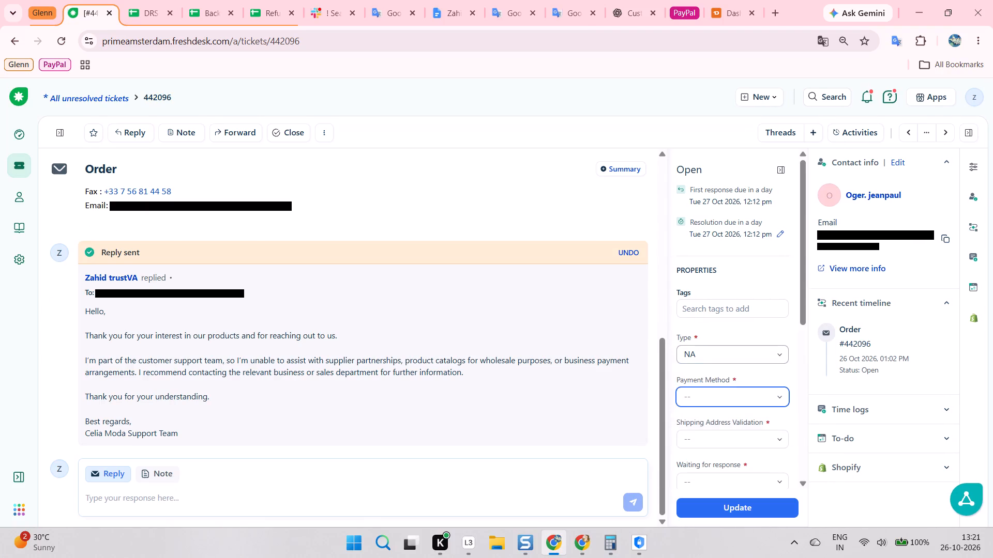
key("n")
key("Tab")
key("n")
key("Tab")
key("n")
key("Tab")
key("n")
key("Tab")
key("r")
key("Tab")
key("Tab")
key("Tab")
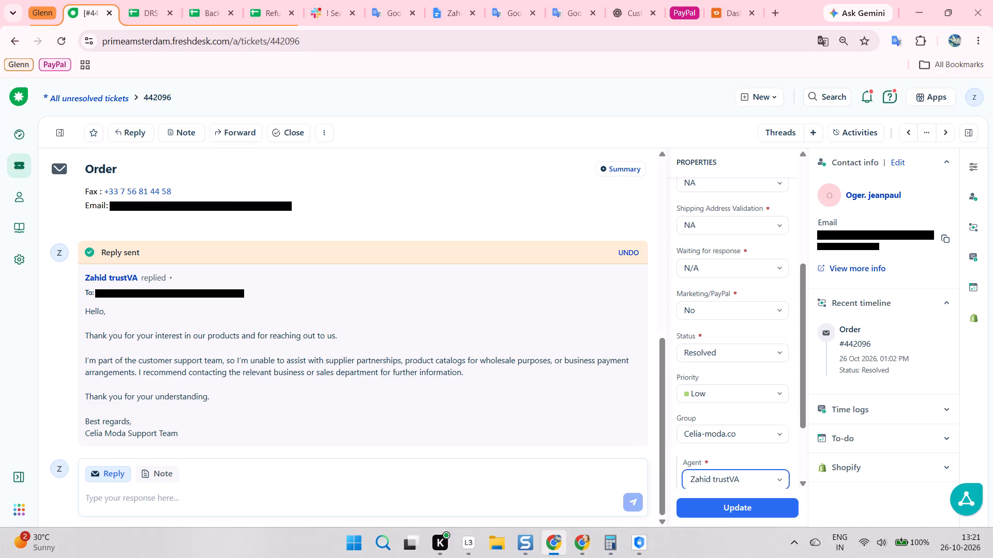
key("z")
scroll(744, 409, "down", 3)
left_click(740, 513)
Copy ticket number 442096 into the next free cell of the ZAHID section on the DRS sheet's Oct 26 tab.
double_click(157, 99, "ctrl")
key("ctrl+c")
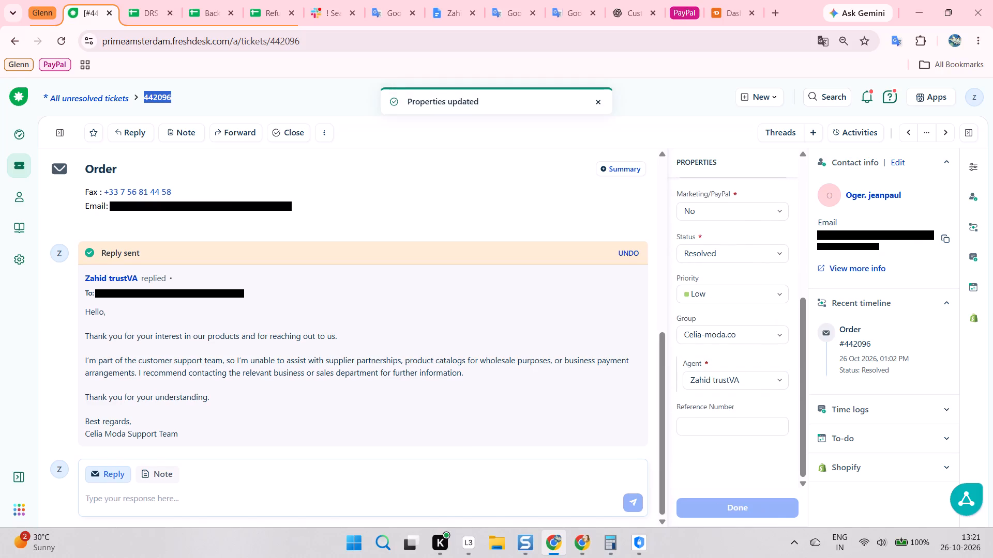
key("ctrl+c")
left_click(129, 0)
key("ctrl+v")
left_click(314, 254)
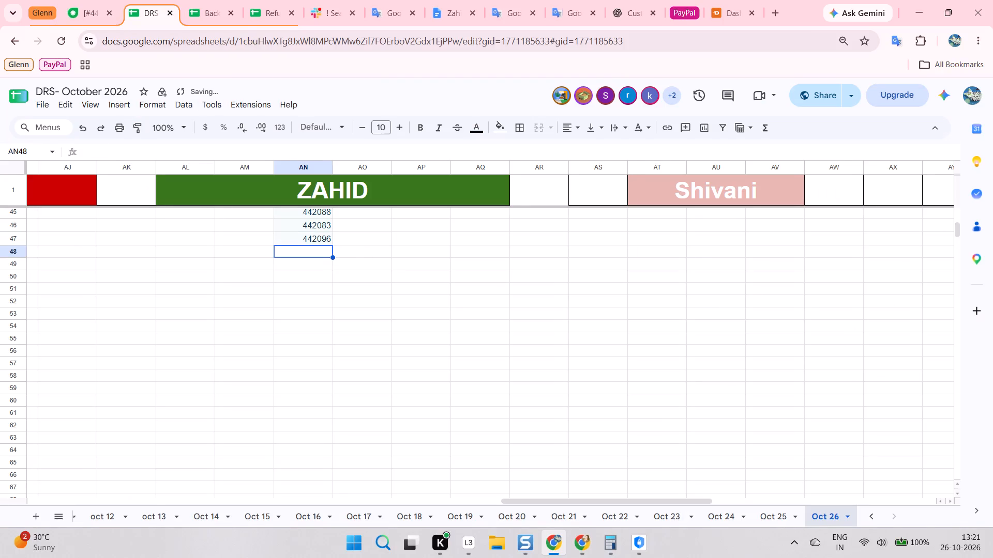
Return to Freshdesk and move through the unresolved tickets to ticket #442098.
left_click(122, 0)
left_click(85, 0)
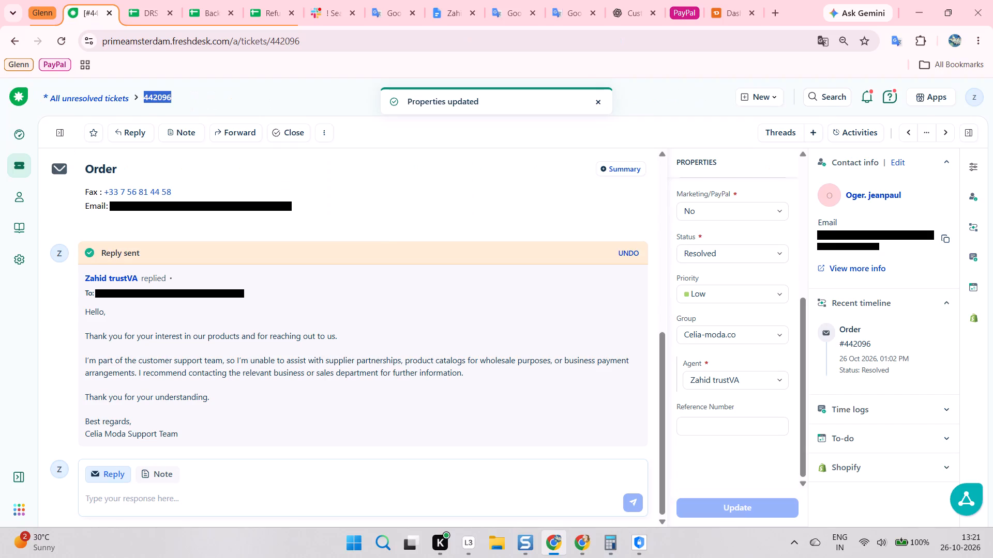
left_click(366, 339)
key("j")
scroll(370, 339, "down", 2)
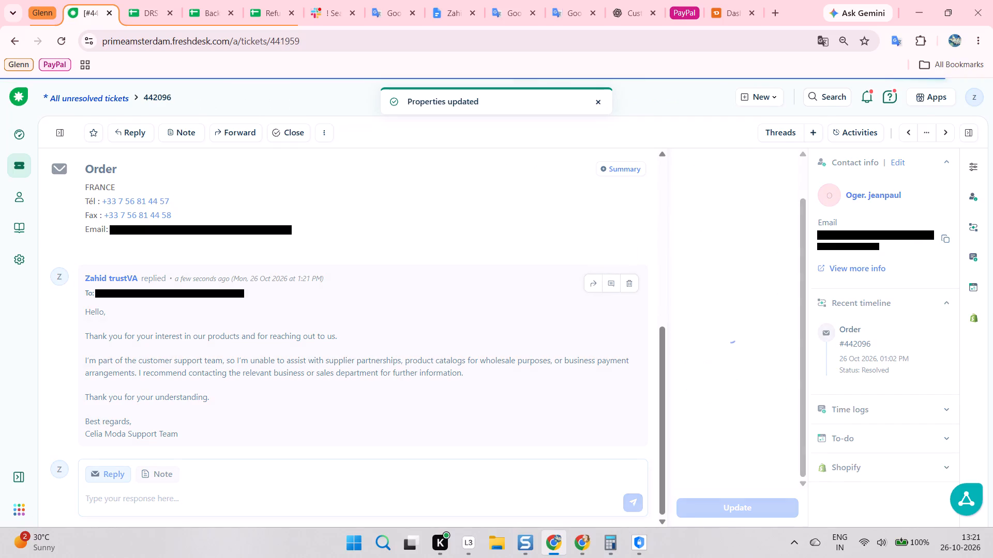
scroll(370, 339, "down", 1)
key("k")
scroll(420, 322, "down", 7)
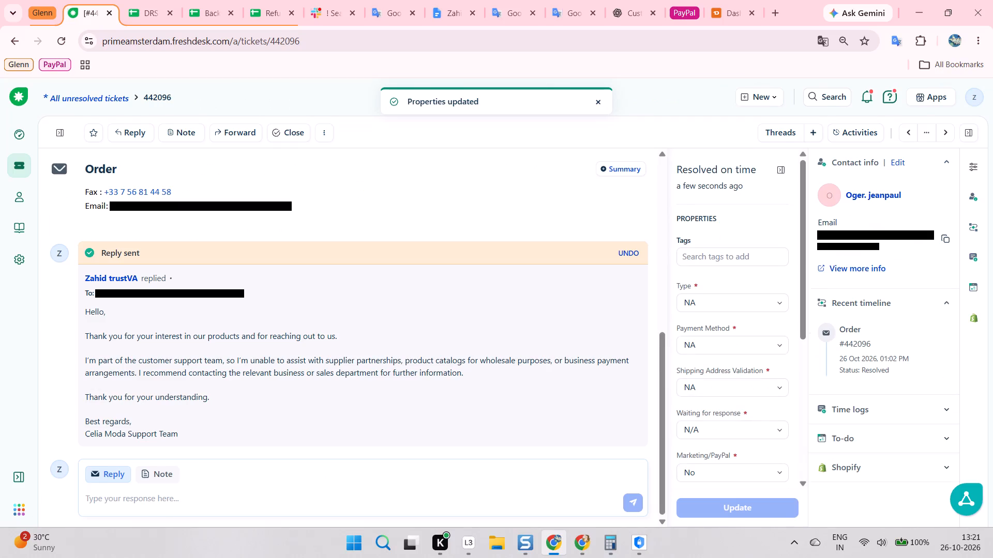
scroll(418, 321, "down", 2)
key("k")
scroll(420, 307, "down", 5)
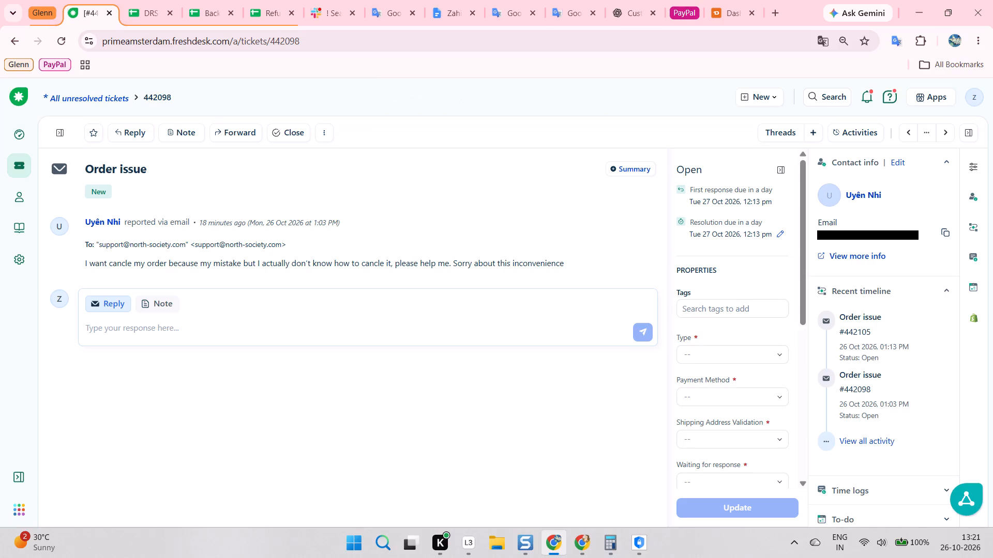
left_click(866, 316)
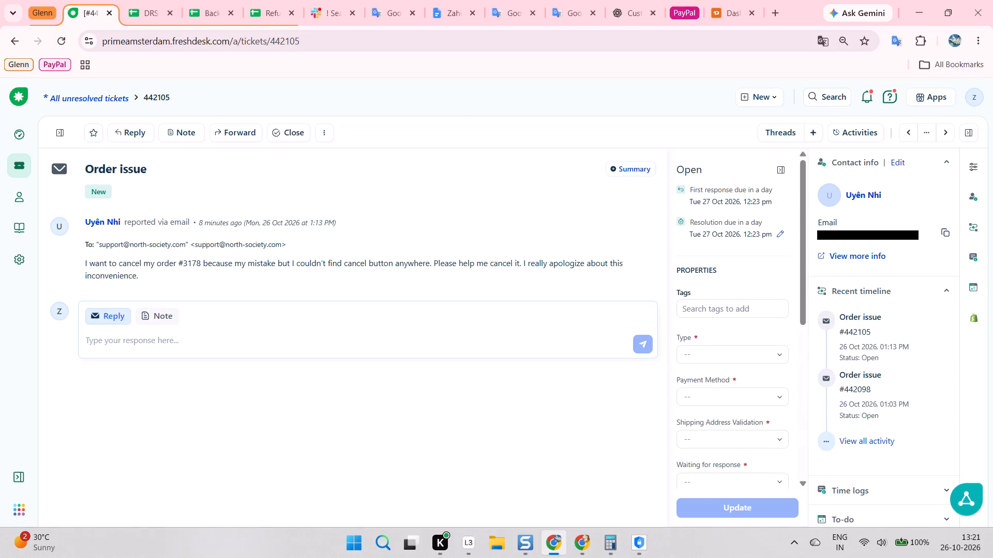
scroll(729, 274, "down", 6)
left_click(867, 376)
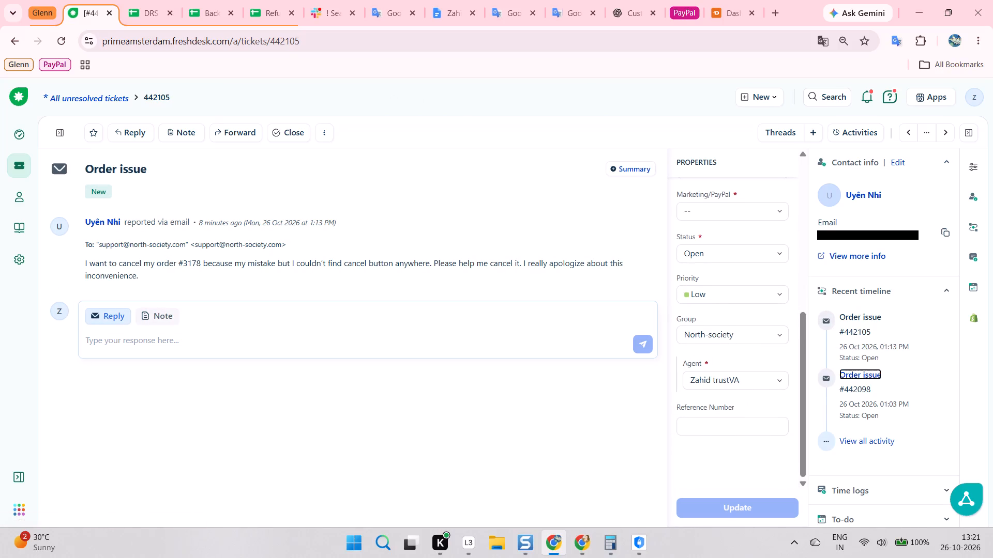
Merge ticket #442105, found by its ID, into ticket #442098 as the primary ticket.
double_click(863, 332)
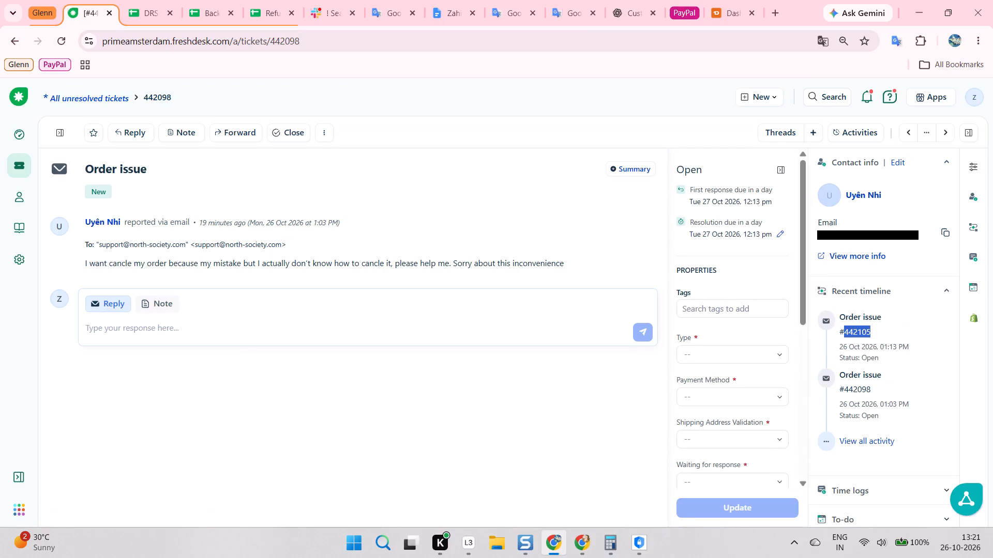
key("ctrl+c")
key("ctrl+c")
key("ctrl+c")
key("ctrl+c")
left_click(321, 131)
scroll(370, 192, "up", 3)
left_click(360, 177)
scroll(502, 214, "up", 4)
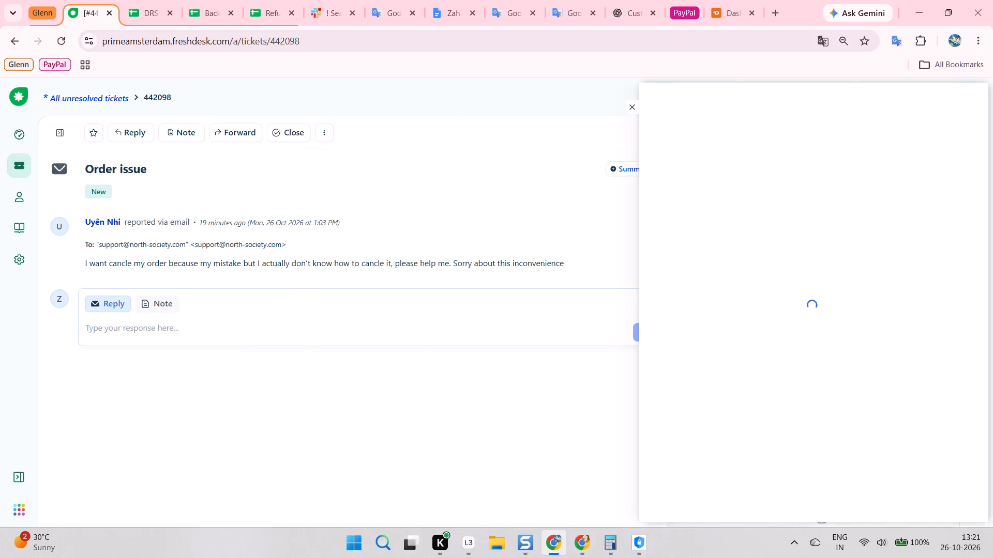
scroll(725, 195, "up", 2)
left_click(689, 167)
left_click(691, 241)
left_click(742, 167)
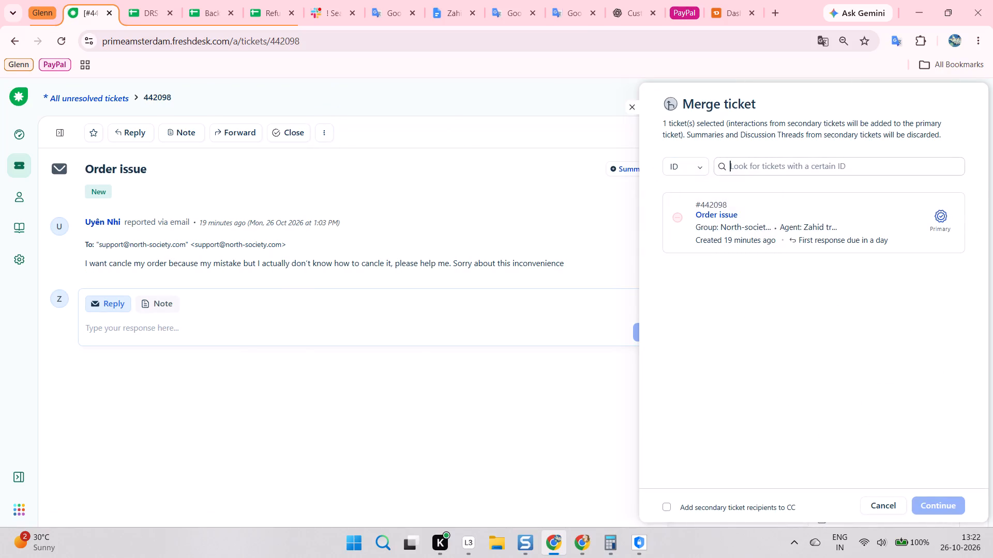
key("ctrl+v")
left_click(733, 208)
left_click(800, 374)
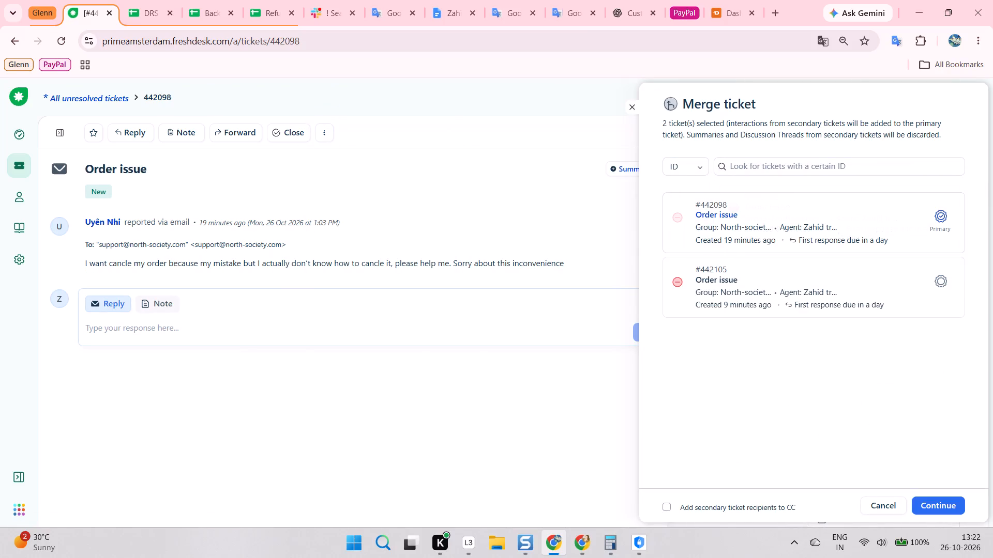
double_click(955, 505)
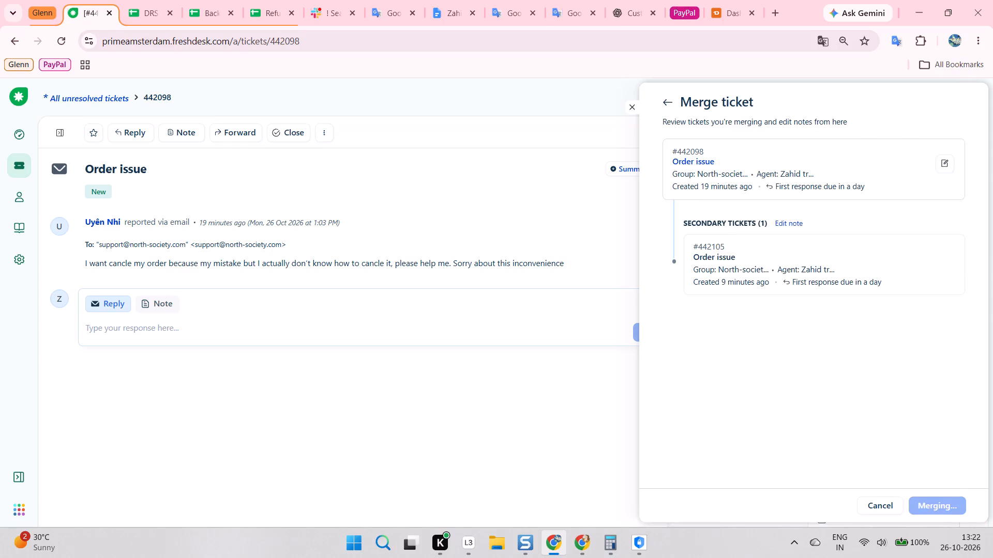
Reload ticket #442098 and review its merged conversation.
left_click(62, 44)
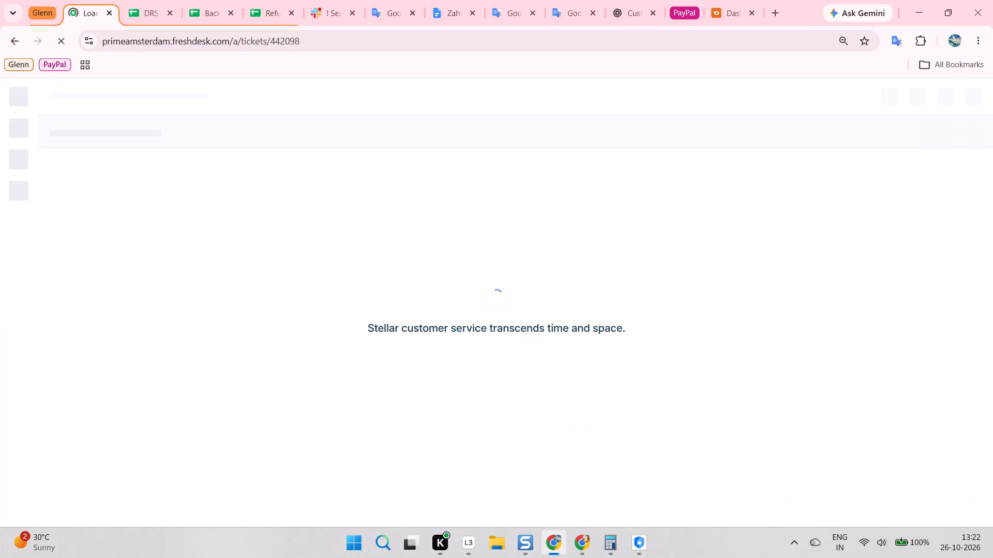
scroll(338, 186, "up", 1)
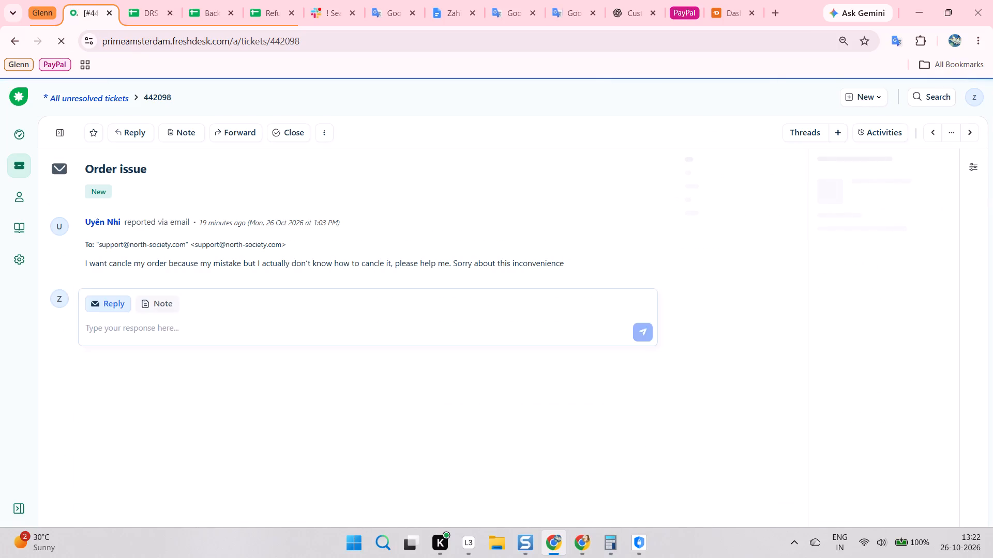
scroll(410, 261, "up", 2)
scroll(766, 281, "up", 20)
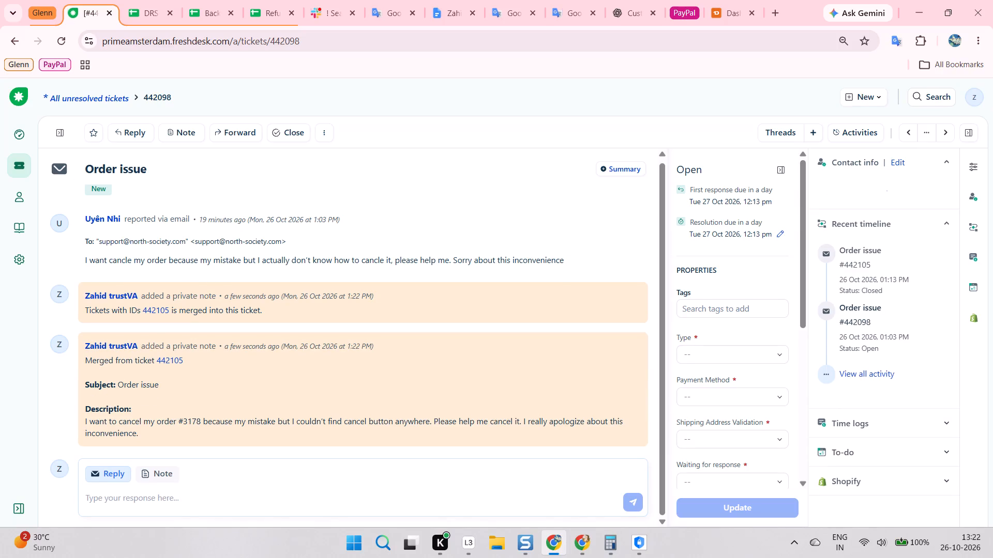
scroll(904, 266, "up", 20)
scroll(919, 222, "up", 5)
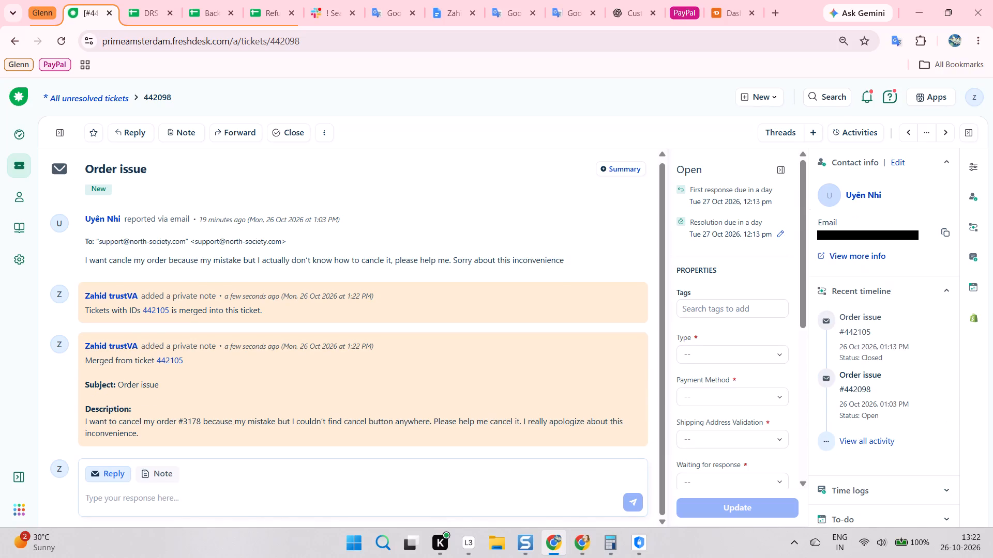
Switch to the Shopify browser window and open the North Society store admin in place of the Rose Malibu order.
left_click(942, 236)
key("alt+Tab")
left_click(318, 3)
left_click(417, 0)
scroll(324, 54, "up", 3)
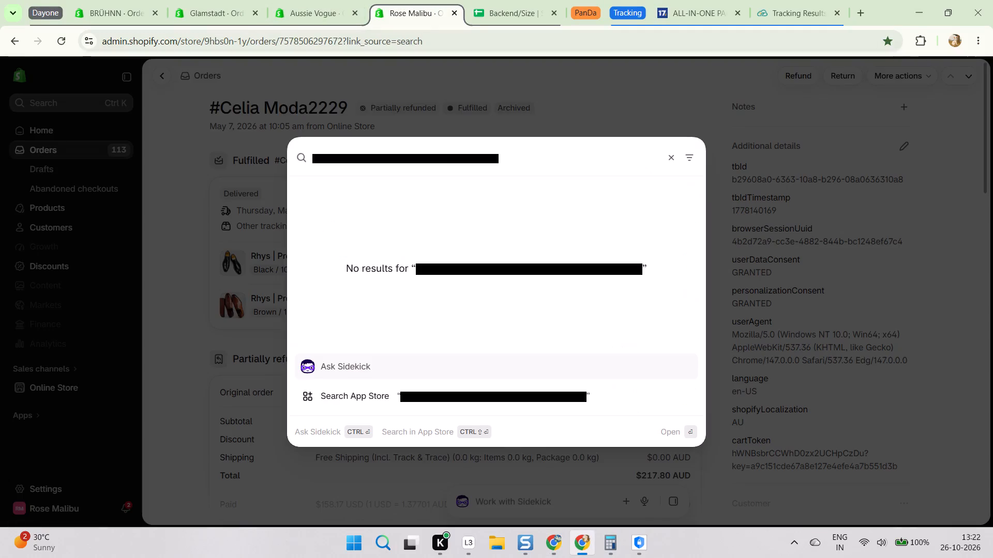
left_click(331, 41)
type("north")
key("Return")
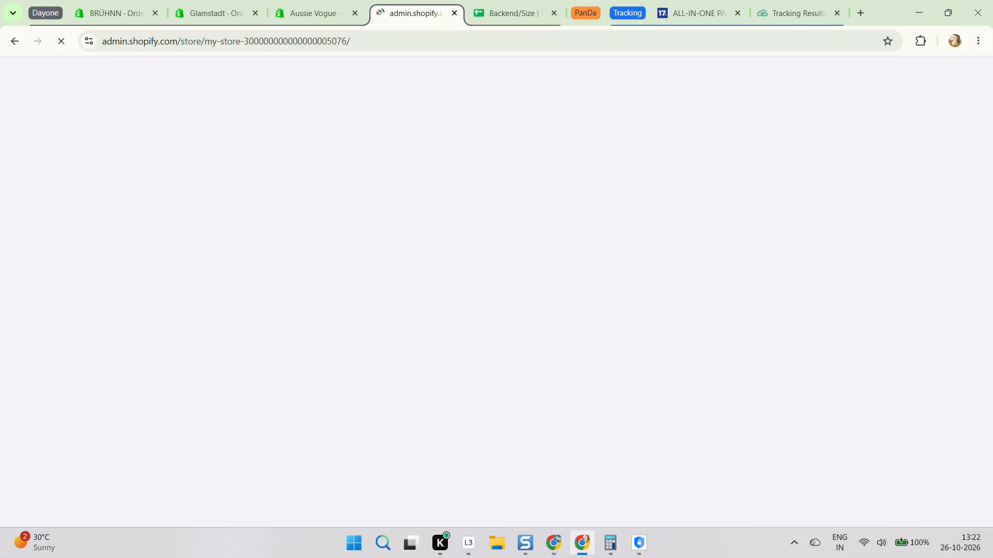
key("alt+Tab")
left_click(943, 237)
key("alt+Tab")
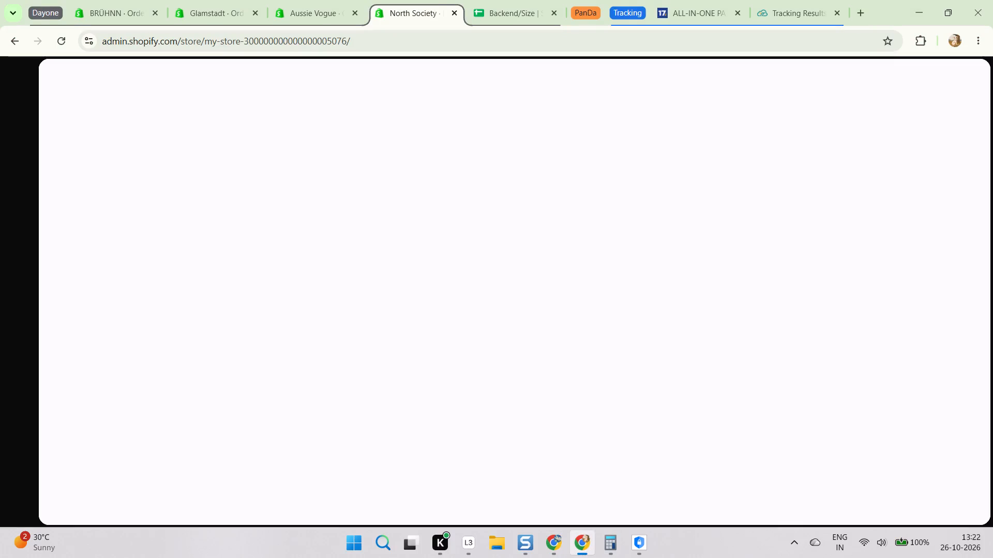
scroll(99, 150, "up", 4)
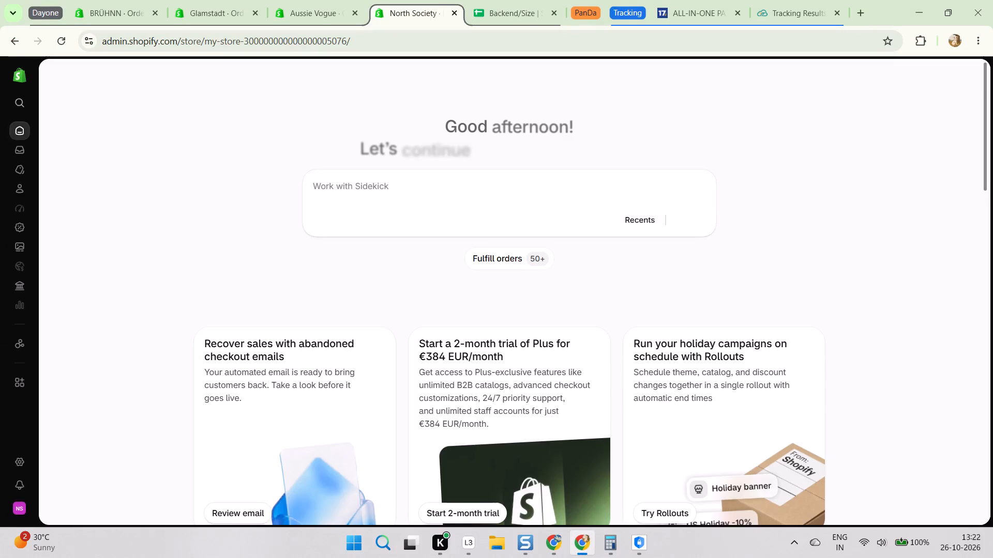
left_click(21, 103)
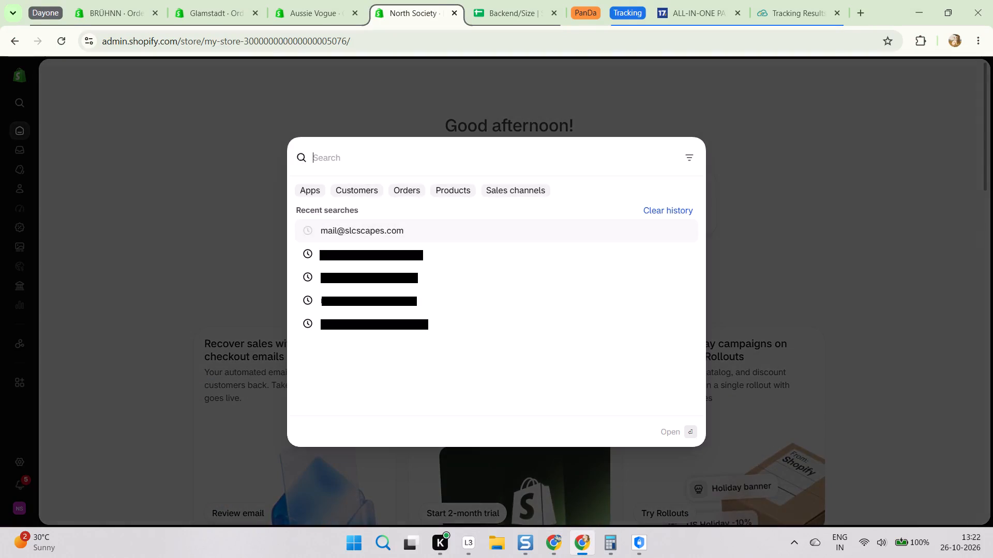
key("ctrl+v")
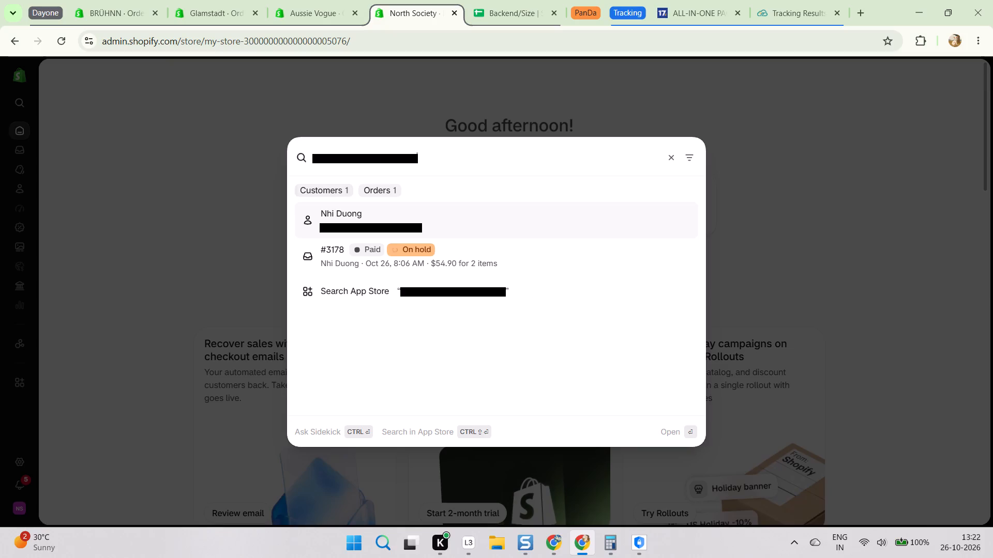
left_click(333, 250)
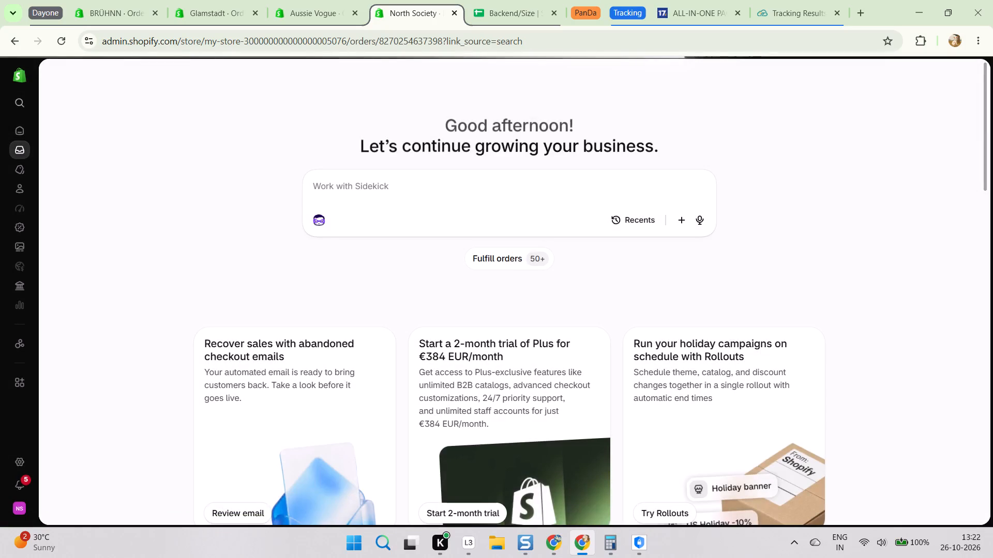
key("ctrl+f")
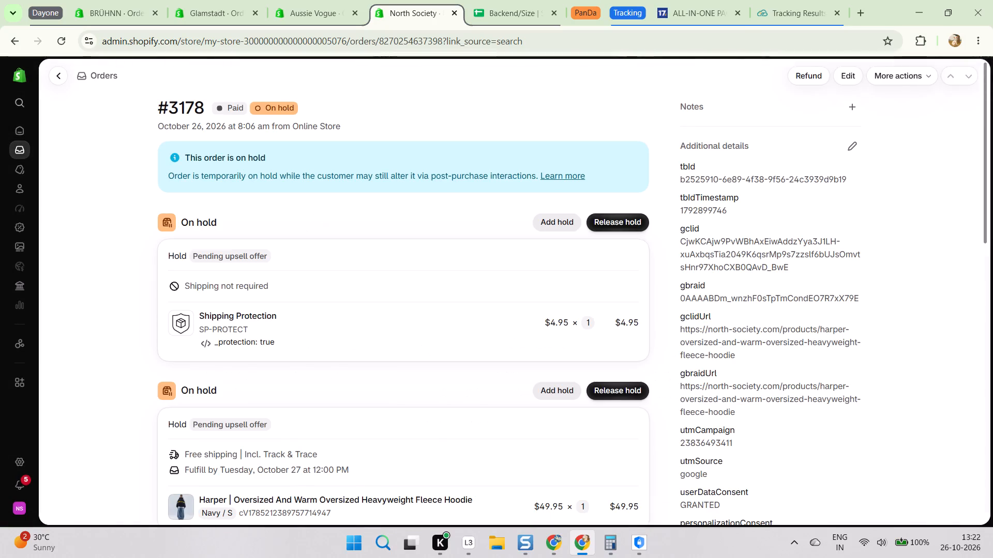
key("ctrl+v")
scroll(869, 60, "up", 4)
left_click(890, 65)
scroll(688, 177, "up", 12)
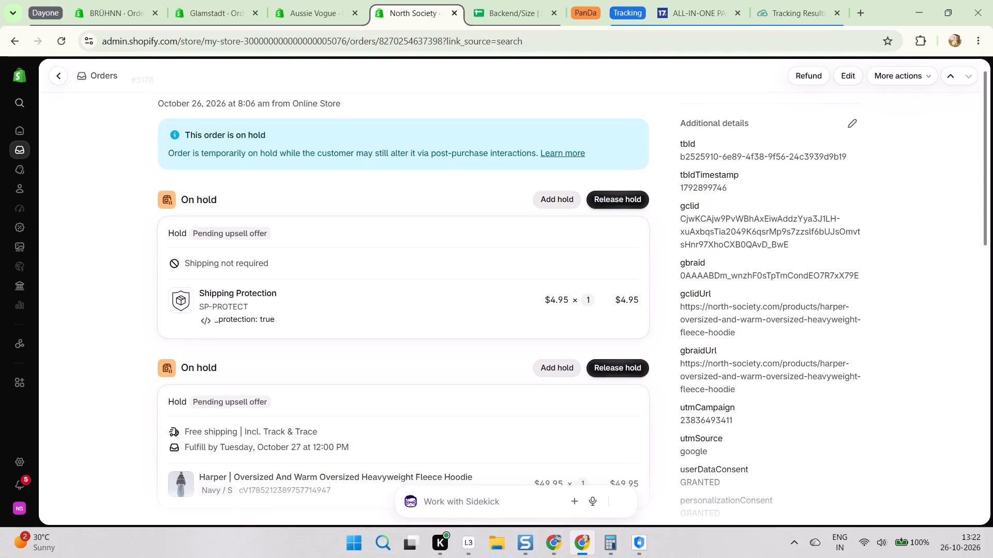
left_click(383, 212)
key("ctrl+f")
key("ctrl+v")
scroll(766, 120, "up", 7)
left_click(884, 70)
scroll(522, 232, "up", 2)
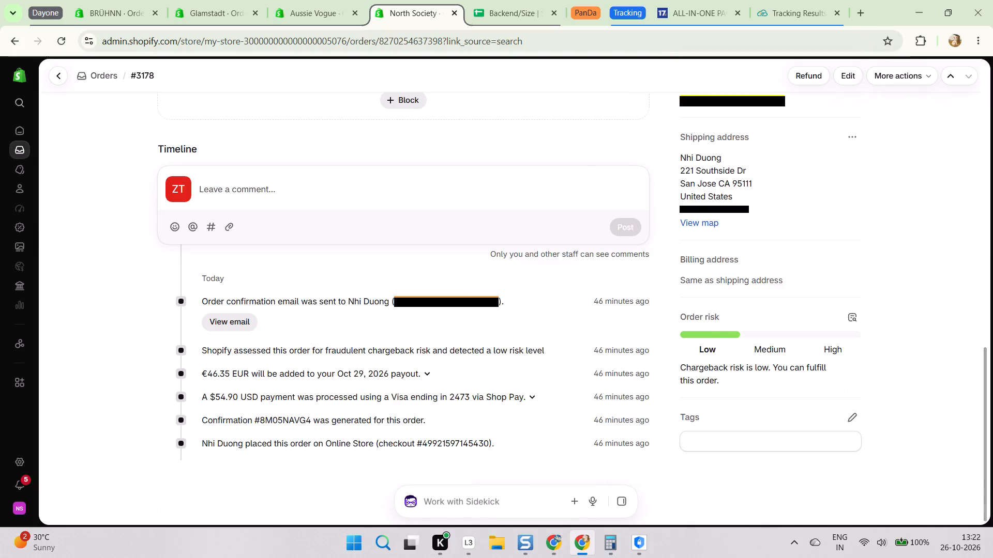
scroll(516, 234, "up", 11)
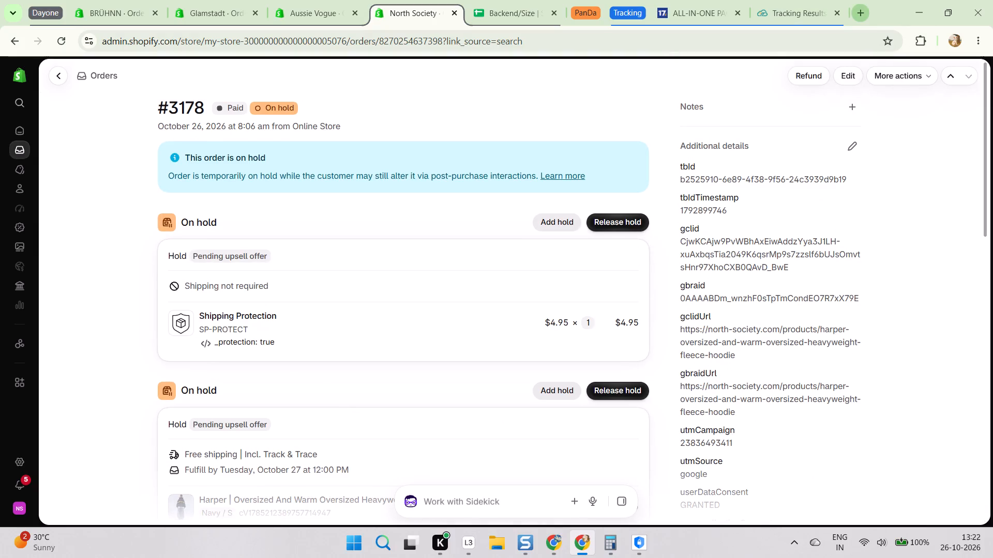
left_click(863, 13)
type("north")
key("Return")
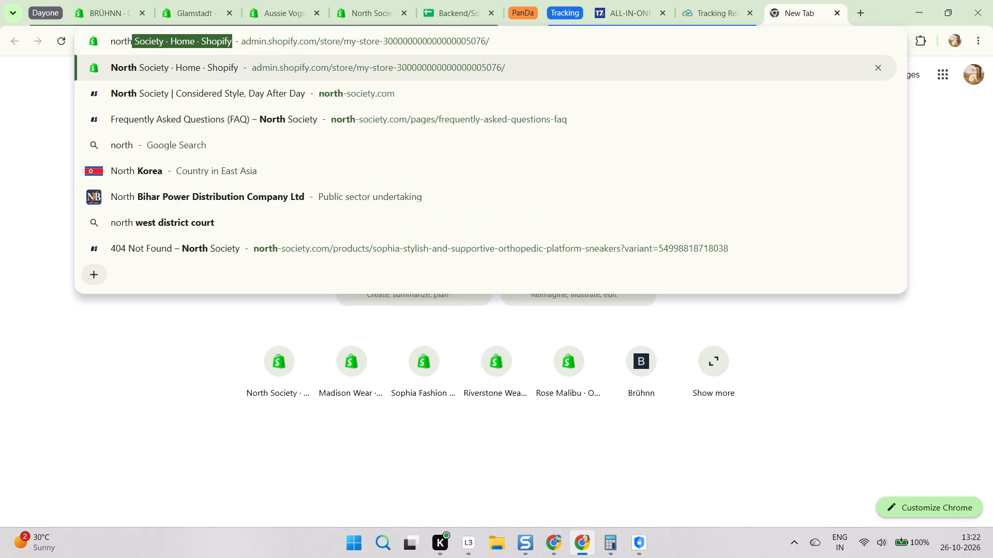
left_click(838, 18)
Open the North Society storefront, north-society.com, in a new tab.
left_click(861, 13)
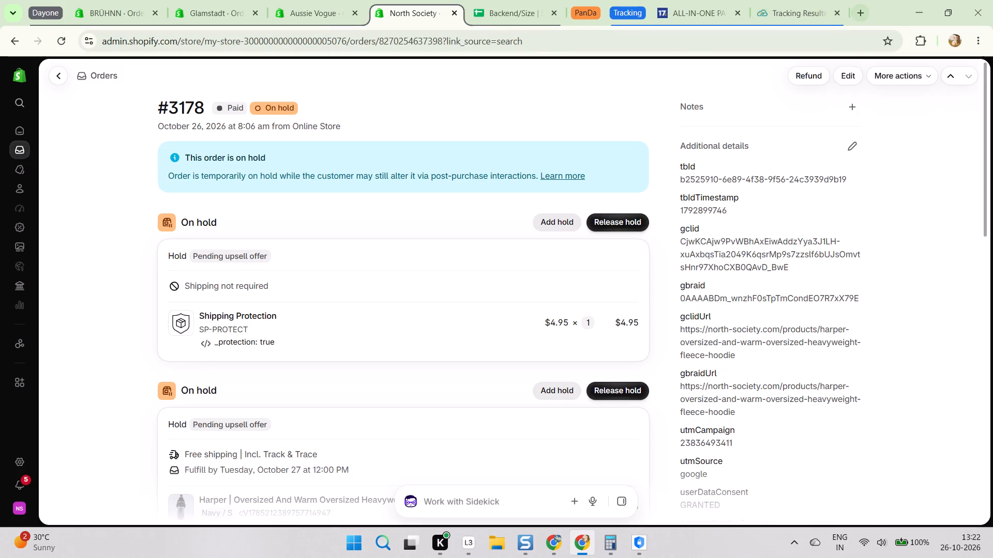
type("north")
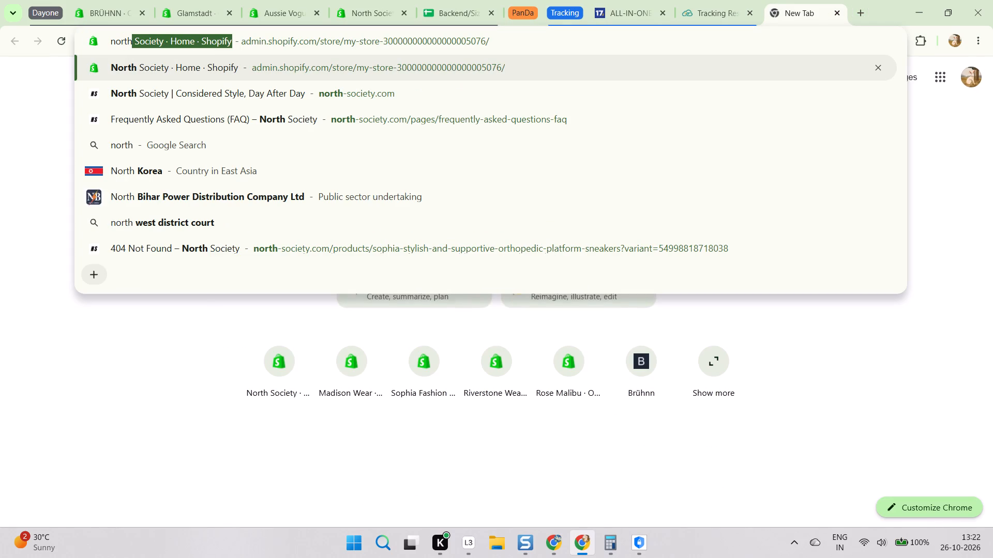
left_click(257, 92)
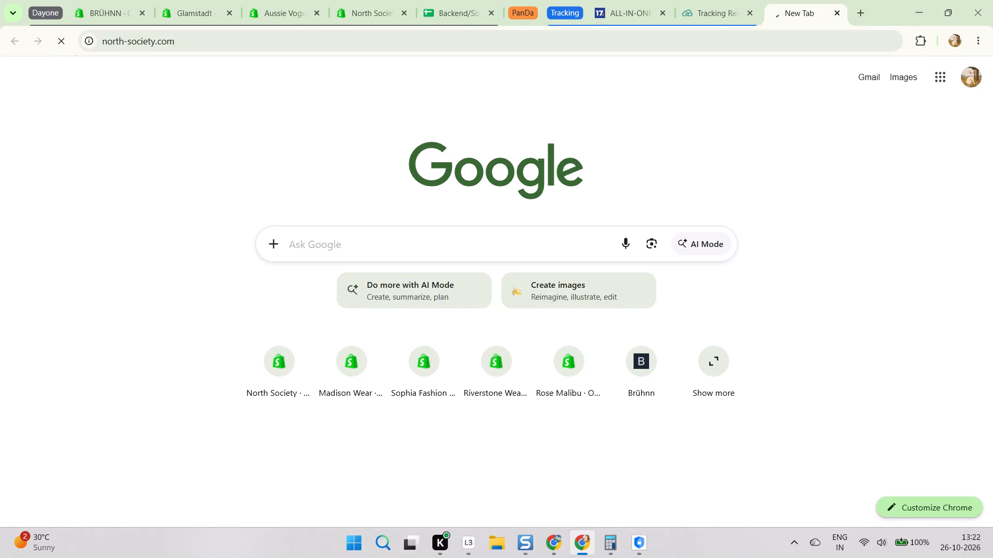
Open the Frequently Asked Questions (FAQ) page from the North Society storefront's footer.
scroll(516, 177, "down", 11)
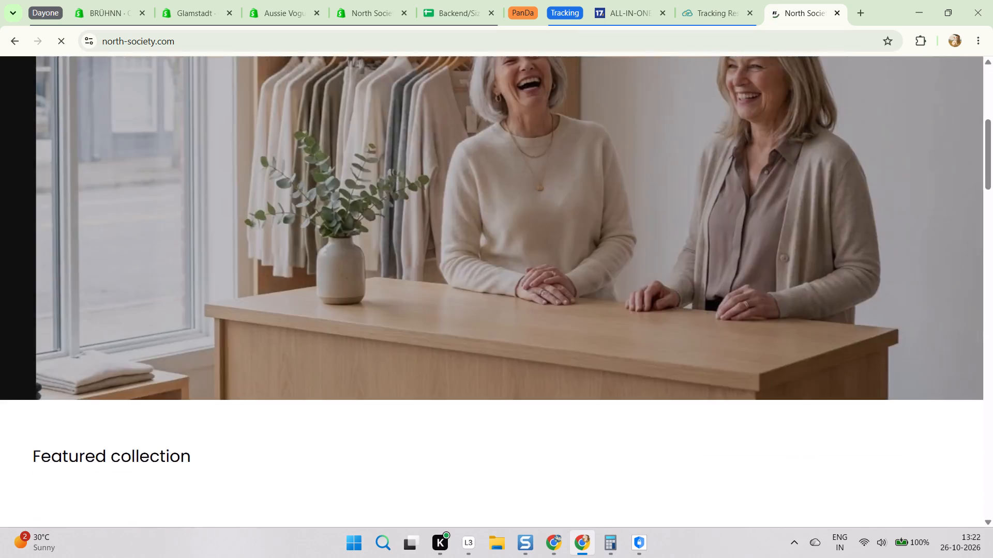
scroll(516, 245, "down", 20)
scroll(516, 245, "down", 7)
scroll(371, 381, "down", 1)
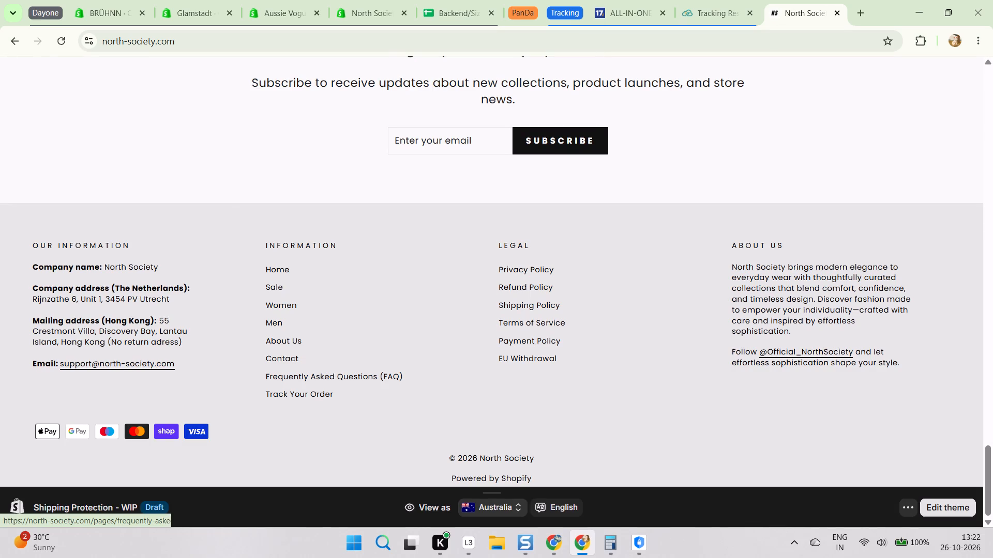
scroll(435, 353, "down", 1)
left_click(366, 372)
key("alt+Tab")
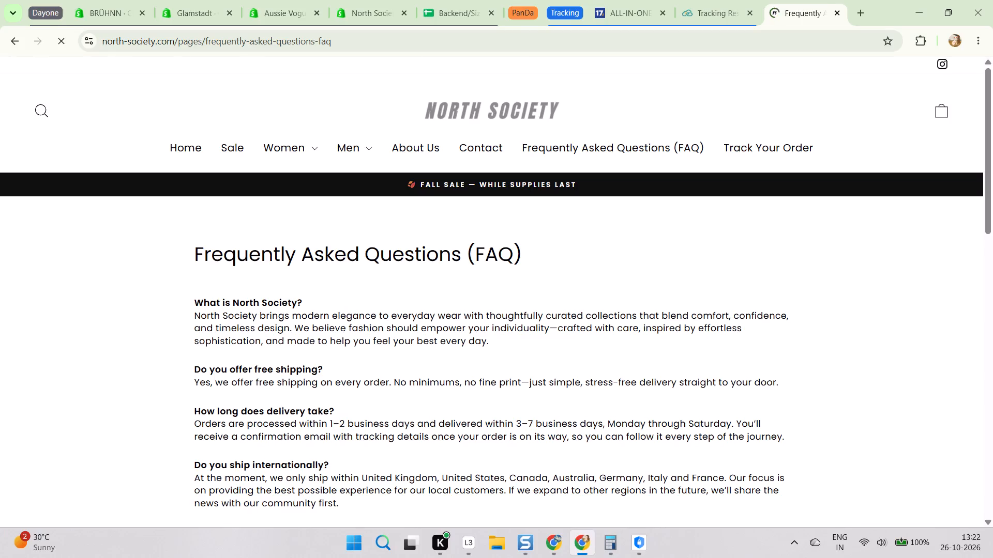
key("alt+Tab")
scroll(337, 238, "up", 5)
left_click(332, 0)
left_click(357, 0)
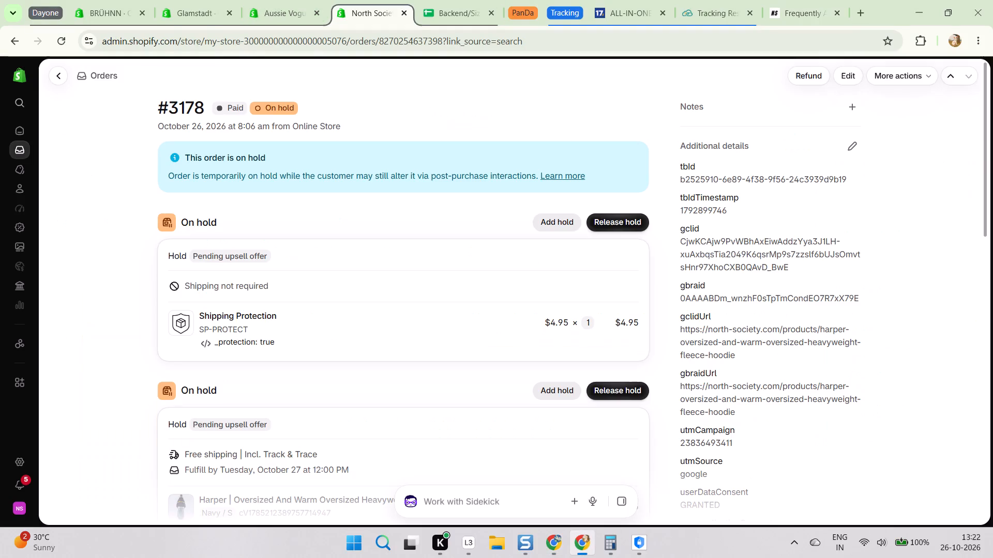
scroll(356, 203, "up", 4)
scroll(365, 220, "down", 2)
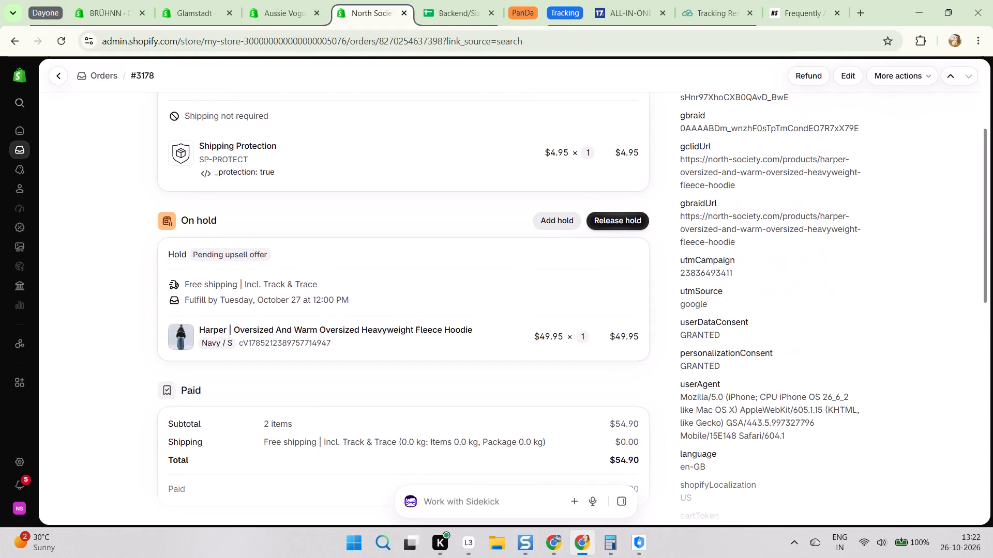
scroll(363, 229, "down", 2)
scroll(363, 232, "up", 6)
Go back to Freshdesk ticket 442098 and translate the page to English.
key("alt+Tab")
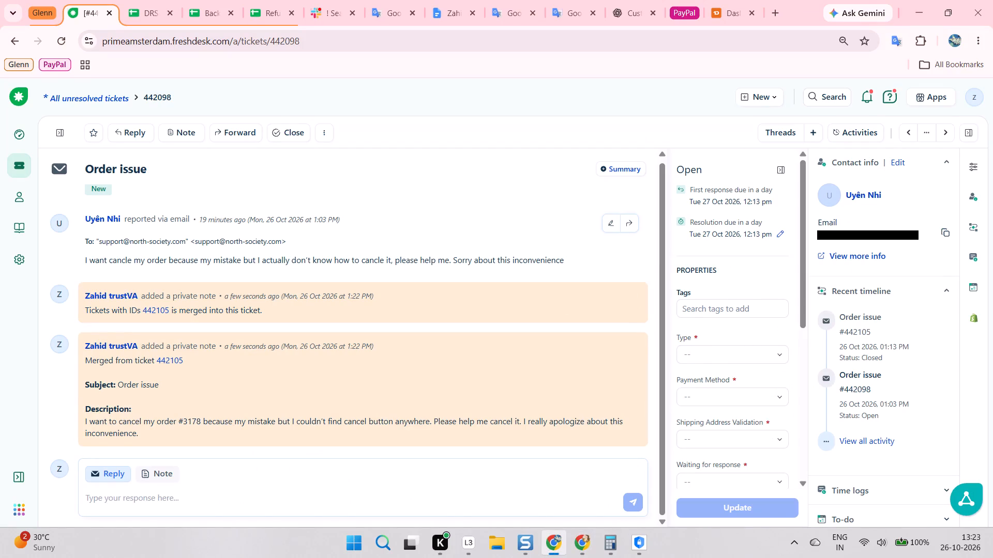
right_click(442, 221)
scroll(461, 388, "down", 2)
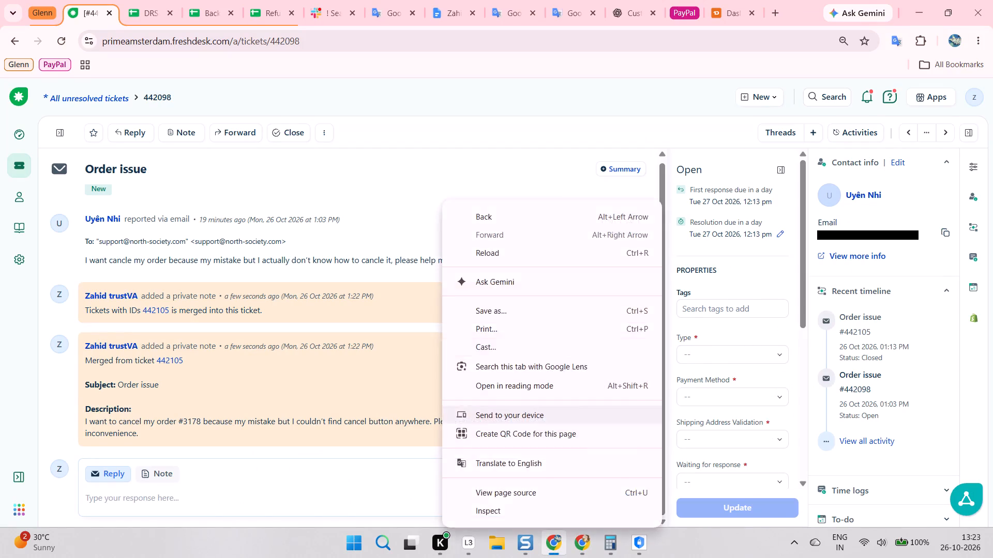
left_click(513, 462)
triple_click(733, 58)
In the CANCEL section of the Zahid temp. document, copy the "After order cancellation" template from the apology through the thank-you line.
left_click(450, 0)
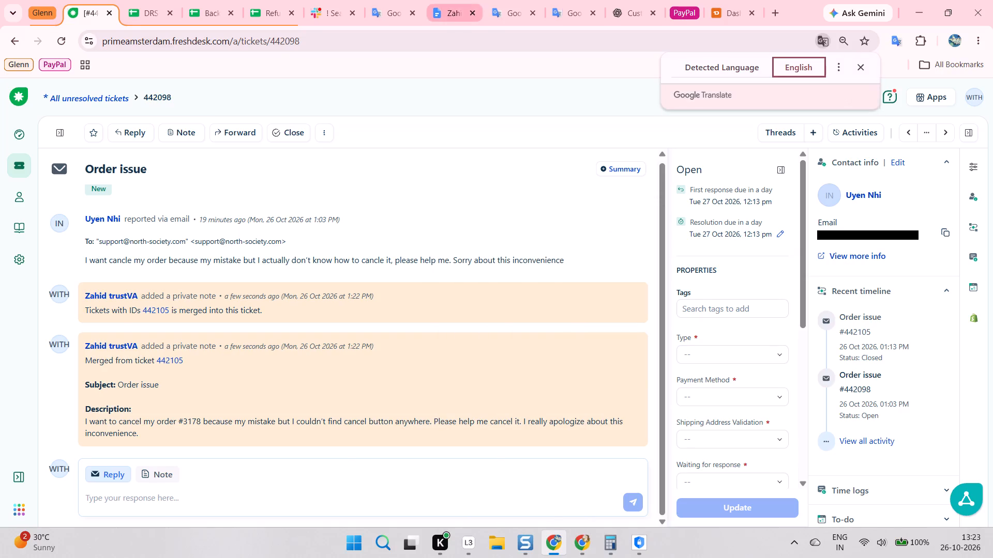
left_click(386, 0)
left_click(438, 0)
scroll(271, 241, "up", 3)
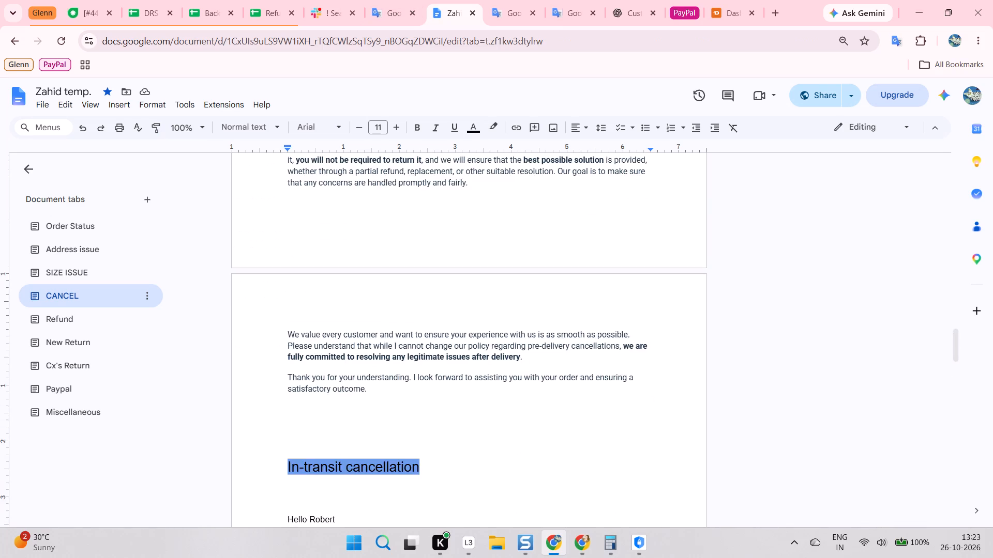
scroll(362, 299, "down", 4)
scroll(297, 280, "down", 1)
scroll(294, 282, "up", 17)
scroll(340, 282, "up", 5)
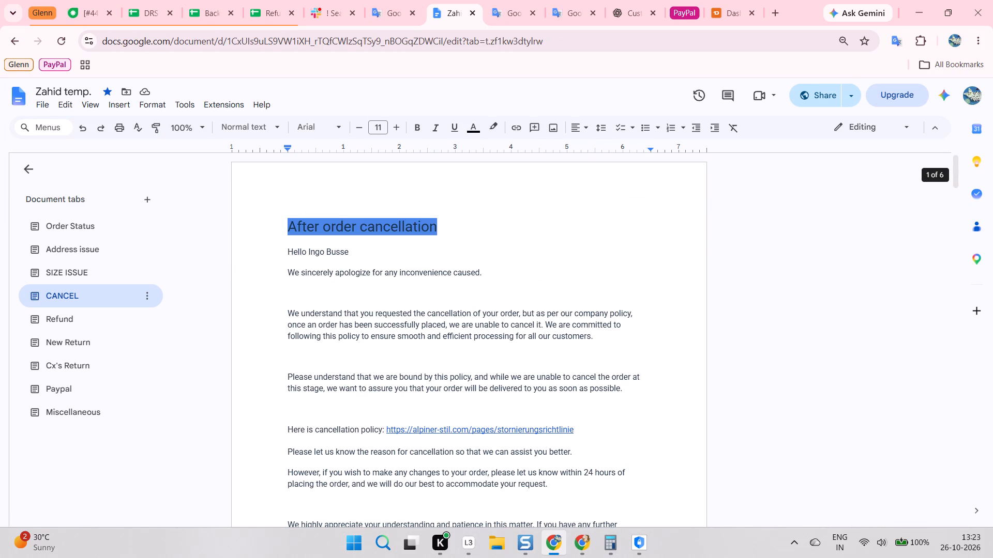
left_click_drag(277, 266, 413, 328)
scroll(401, 321, "down", 1)
left_click(382, 219)
left_click_drag(274, 208, 529, 396)
scroll(441, 289, "down", 1)
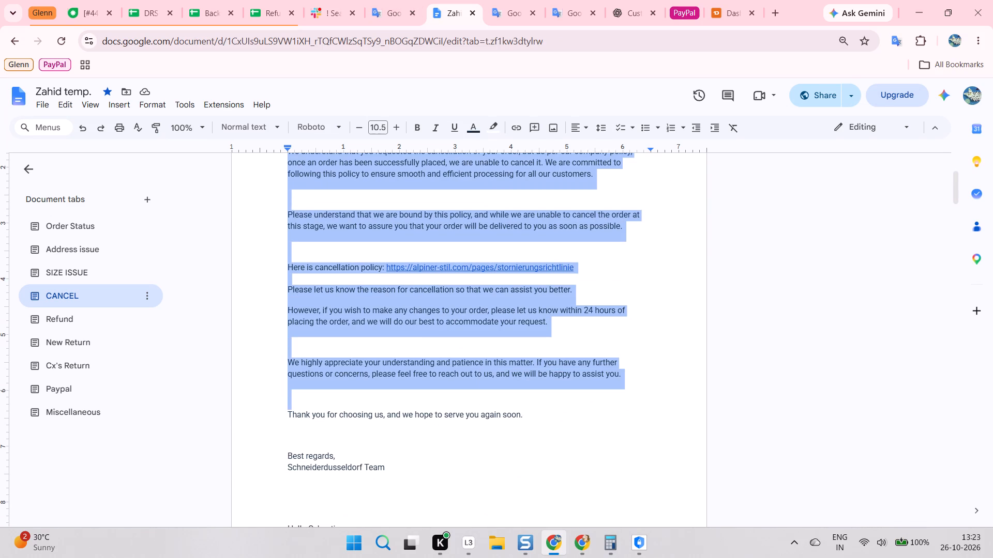
left_click_drag(529, 396, 524, 411)
key("ctrl+c")
key("ctrl+c")
key("ctrl+c")
Replace the old source text in Google Translate with the copied cancellation template.
left_click_drag(562, 12, 564, 6)
scroll(485, 116, "up", 8)
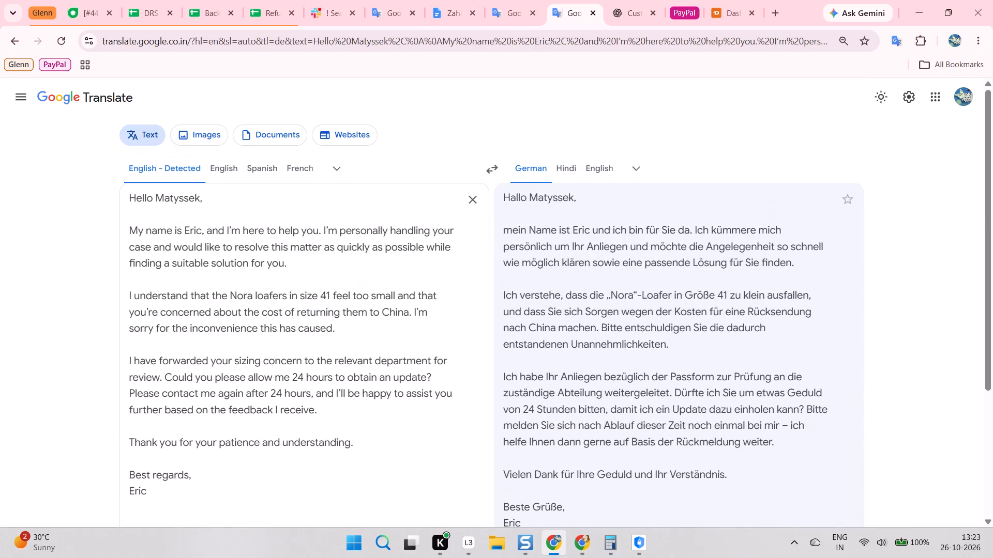
left_click(468, 202)
key("ctrl+v")
scroll(270, 269, "down", 2)
Copy the North Society FAQ page's URL and substitute it for the cancellation policy link, separating the surrounding paragraphs with blank lines.
key("alt+Tab")
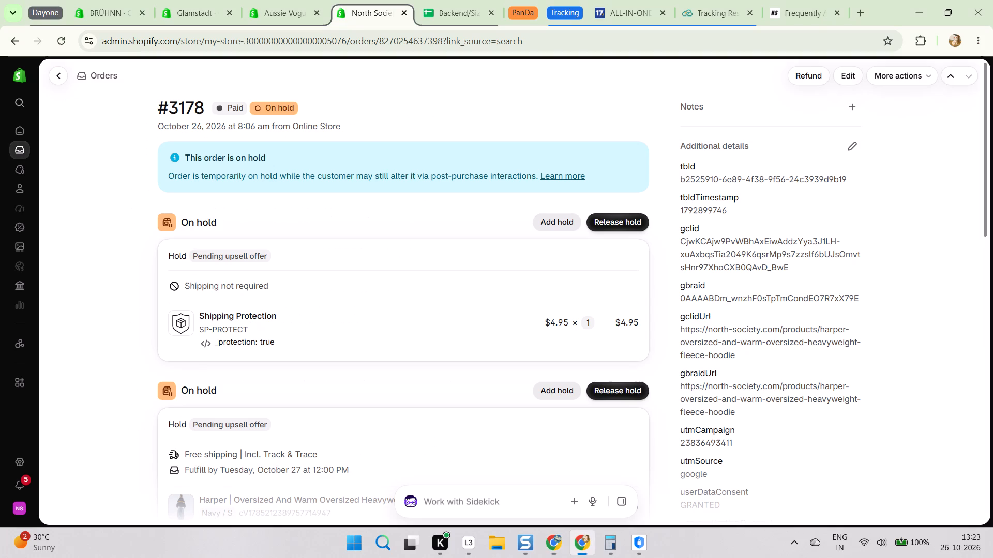
left_click(783, 0)
left_click(448, 48, "ctrl")
key("ctrl+c")
key("ctrl+c")
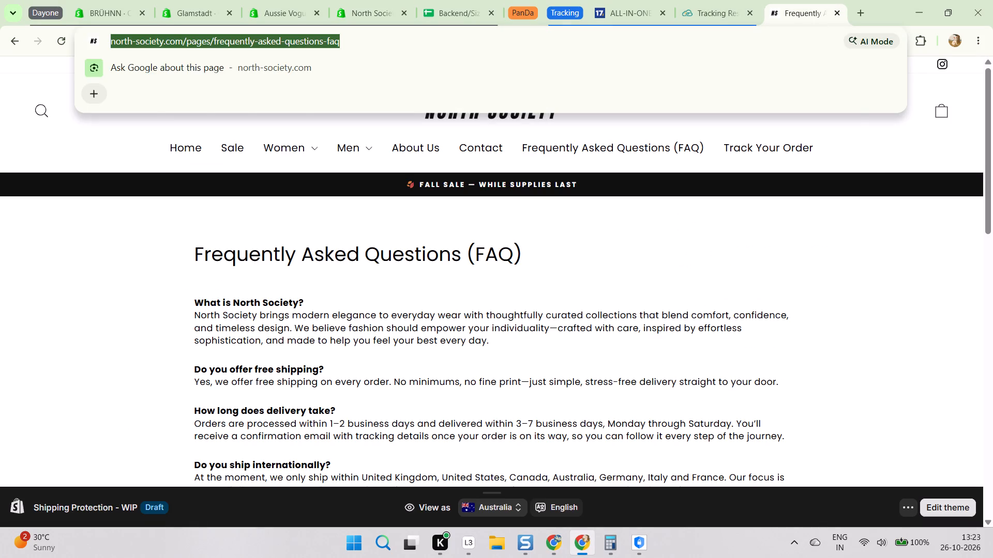
key("alt+Tab")
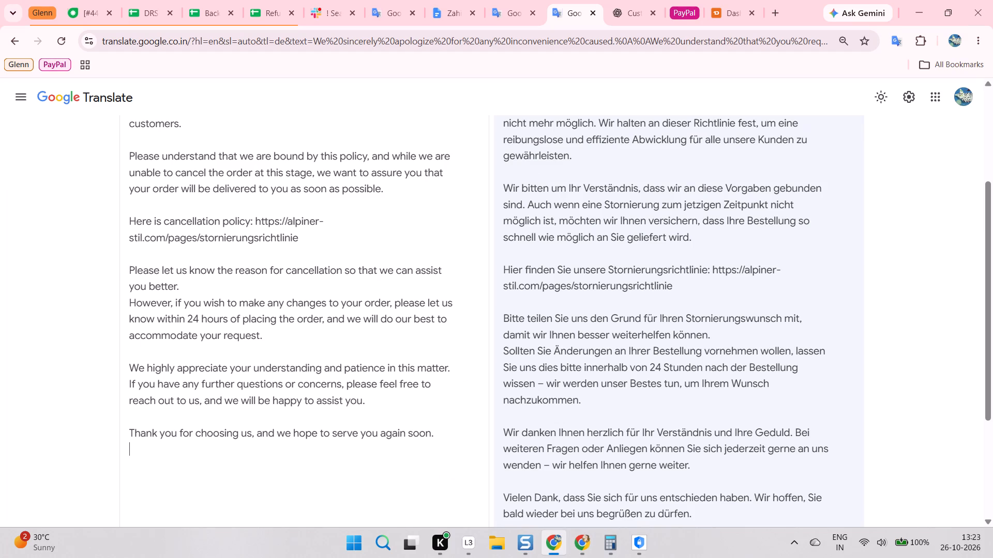
left_click(197, 291)
key("Return")
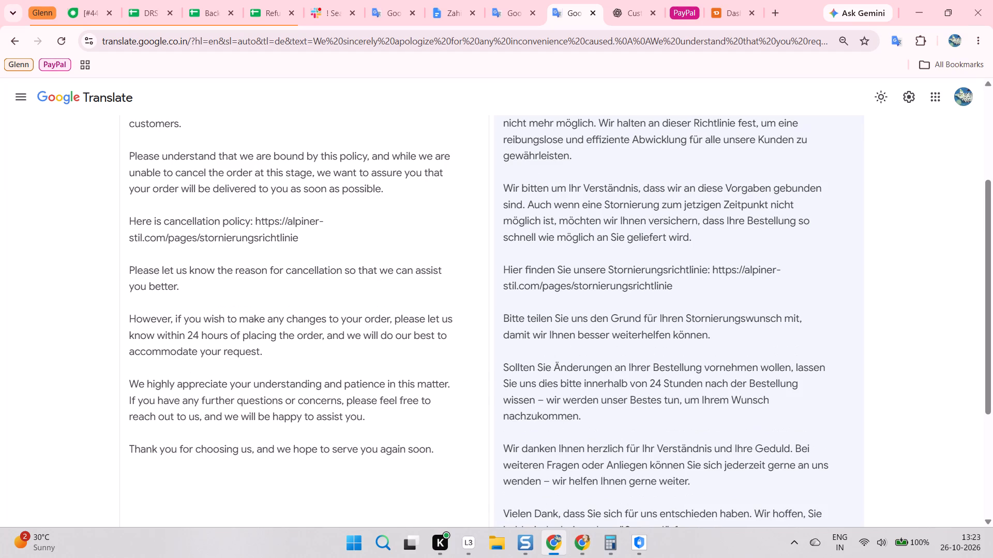
left_click_drag(255, 222, 358, 254)
key("ctrl+v")
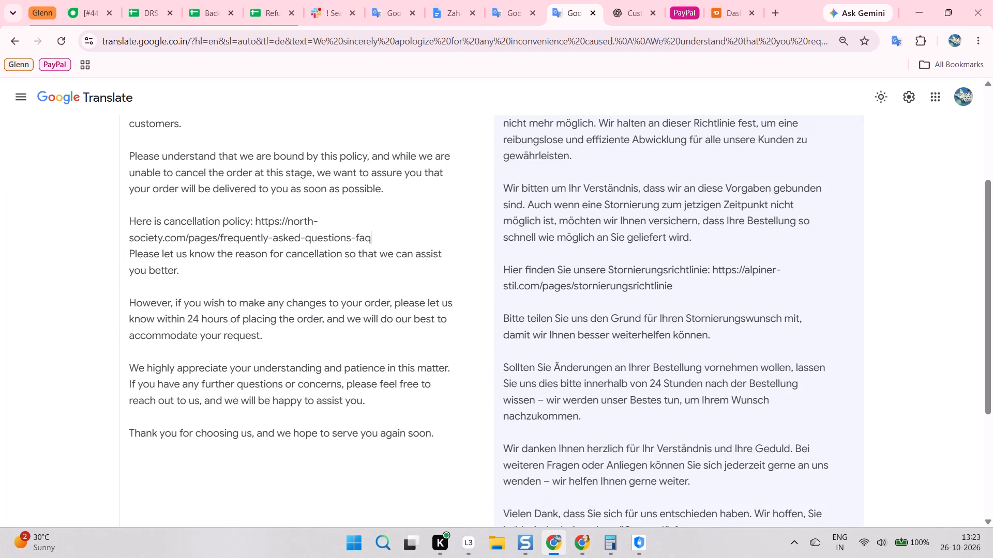
key("Return")
Delete the sentence asking for the cancellation reason and set the order-change window to 6-8 hours.
triple_click(285, 269)
key("BackSpace")
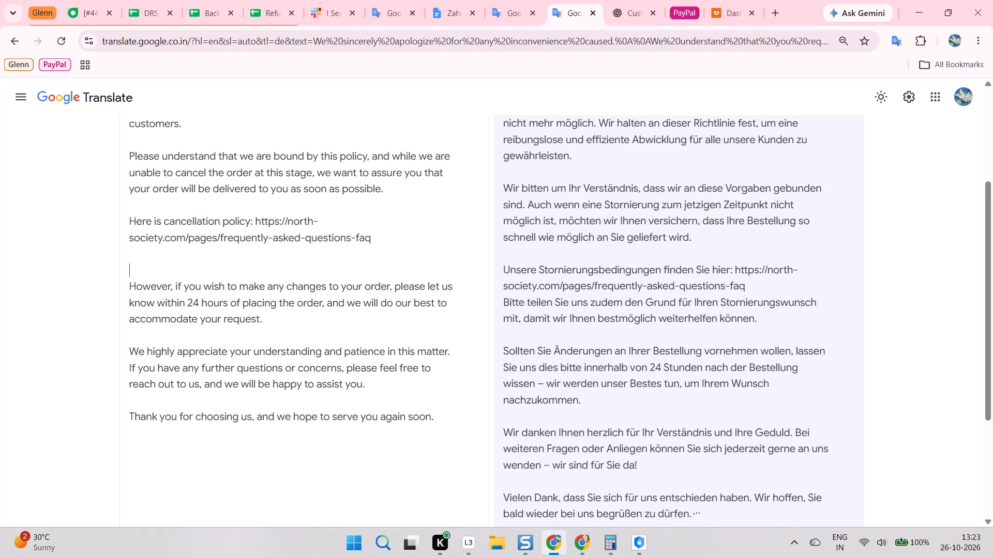
key("BackSpace")
double_click(190, 285)
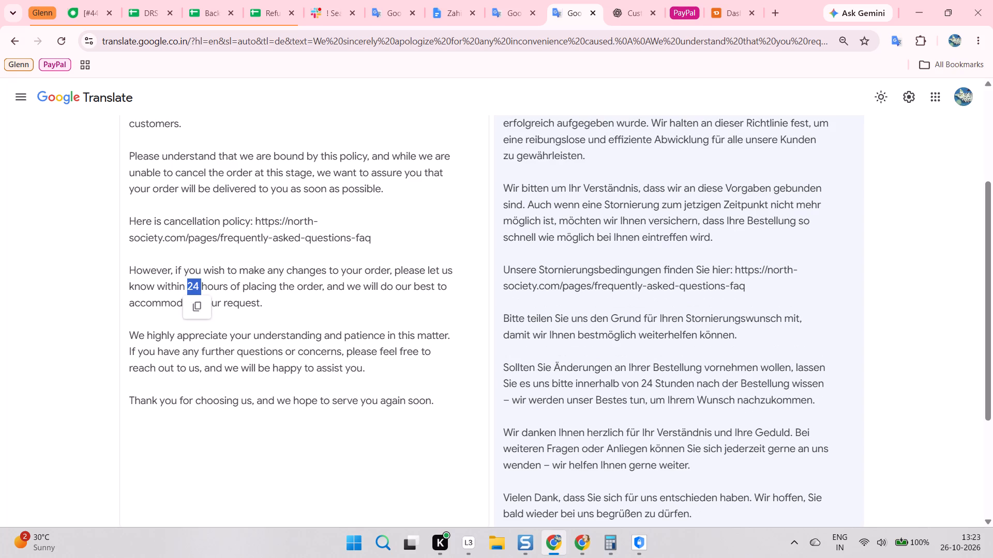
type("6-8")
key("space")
scroll(190, 285, "up", 3)
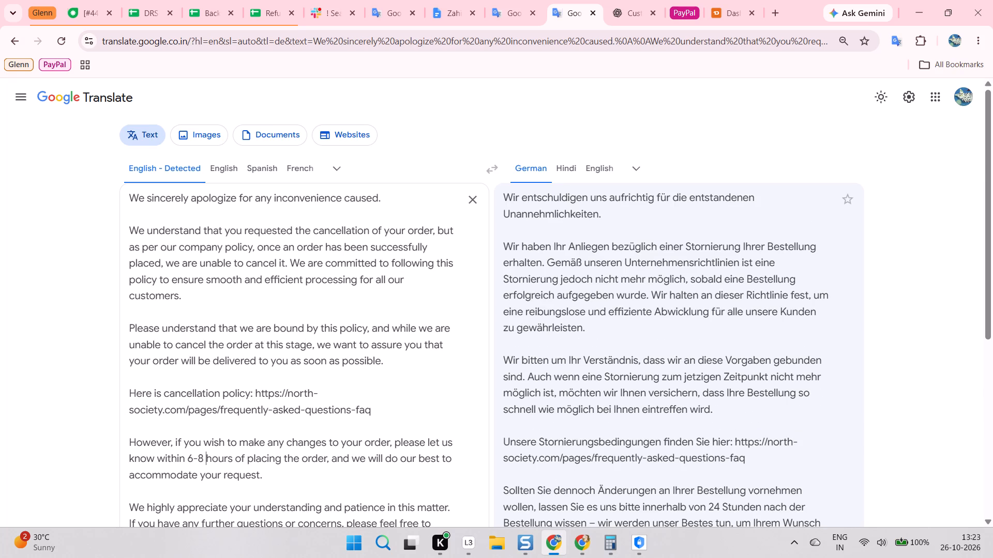
key("alt+Tab")
left_click(401, 0)
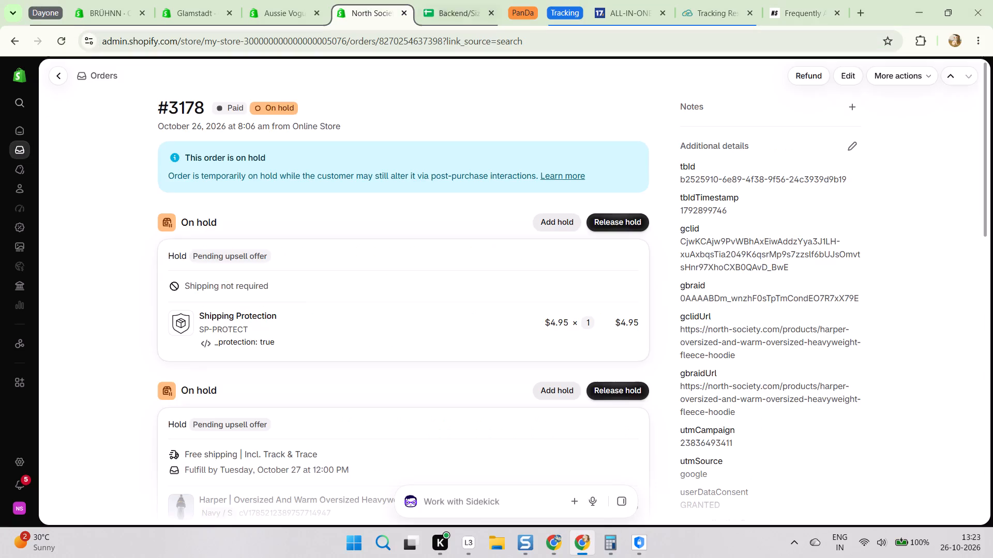
scroll(590, 200, "down", 7)
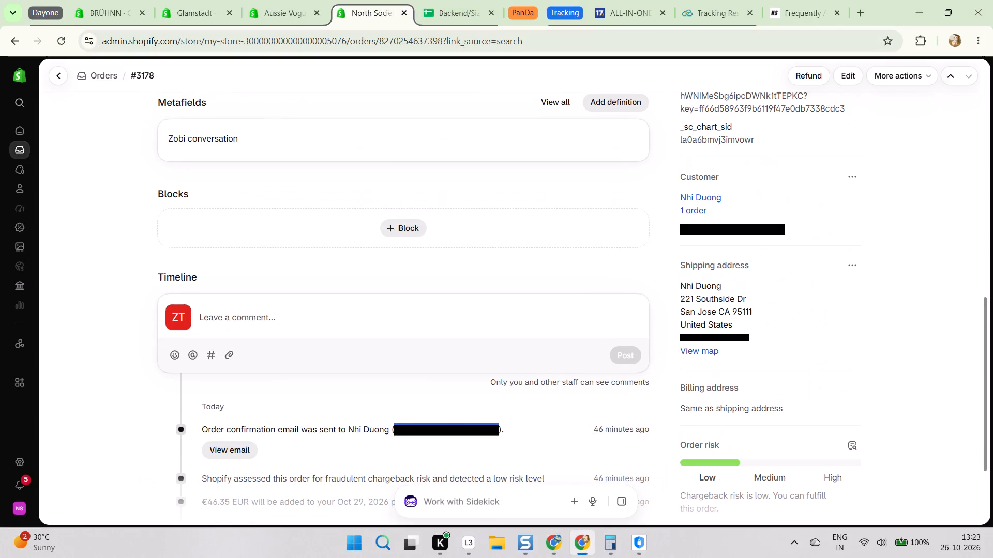
key("alt+Tab")
scroll(489, 291, "down", 4)
key("alt+Tab")
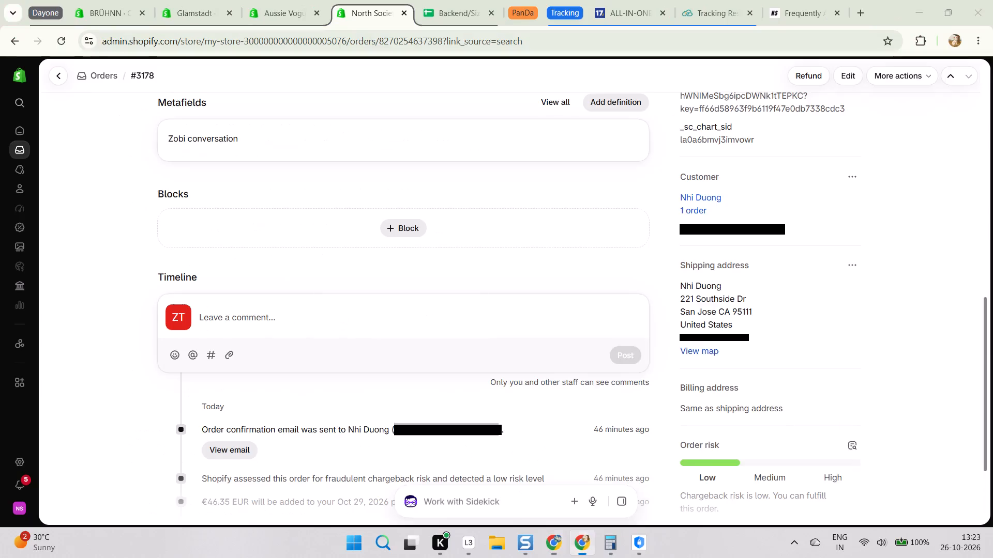
scroll(648, 300, "down", 7)
key("alt+Tab")
Remove the trailing blank line from the English draft and copy the whole message.
left_click(371, 287)
key("ctrl+a")
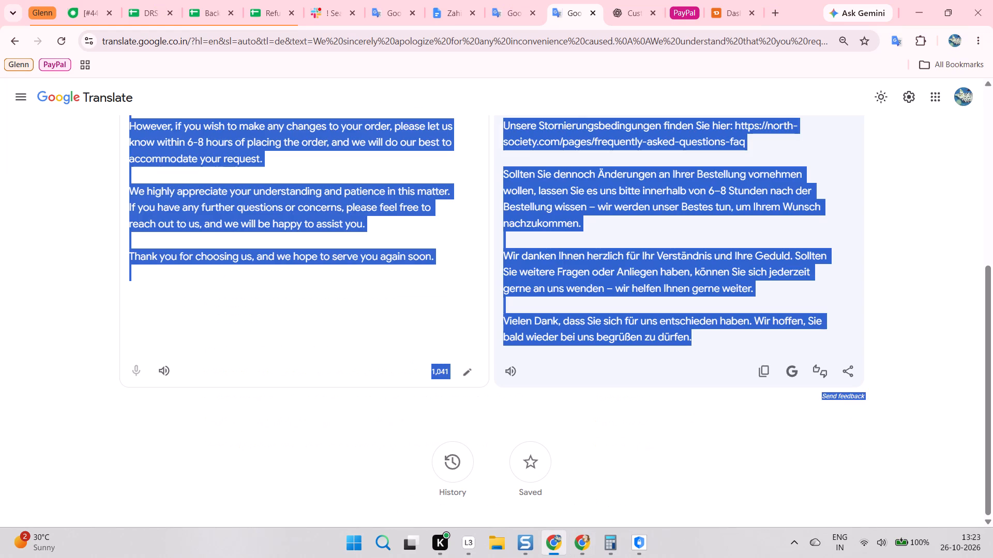
left_click(319, 187)
left_click(244, 285)
left_click(260, 278)
key("BackSpace")
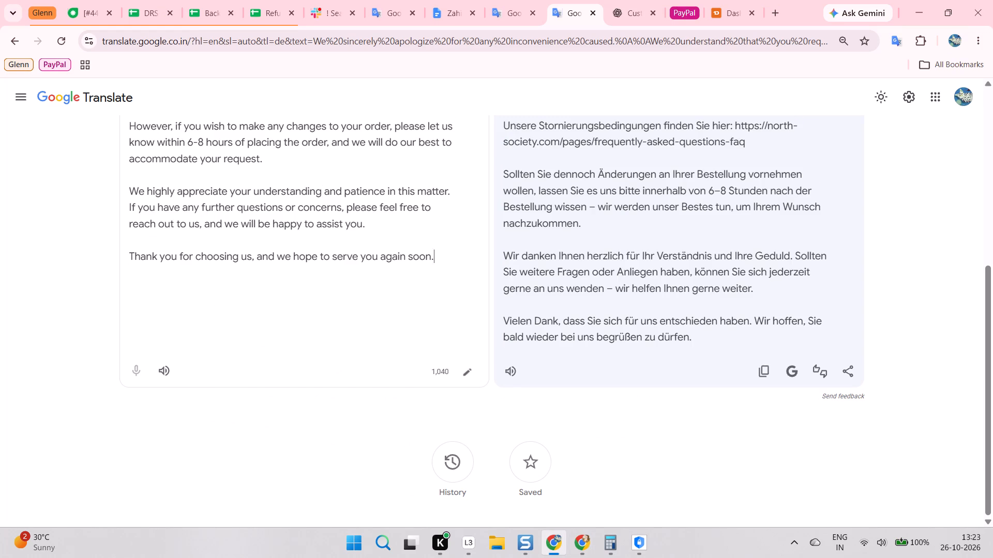
scroll(287, 253, "up", 3)
left_click(319, 253)
key("ctrl+a")
key("ctrl+c")
key("ctrl+c")
key("ctrl+c")
left_click(91, 11)
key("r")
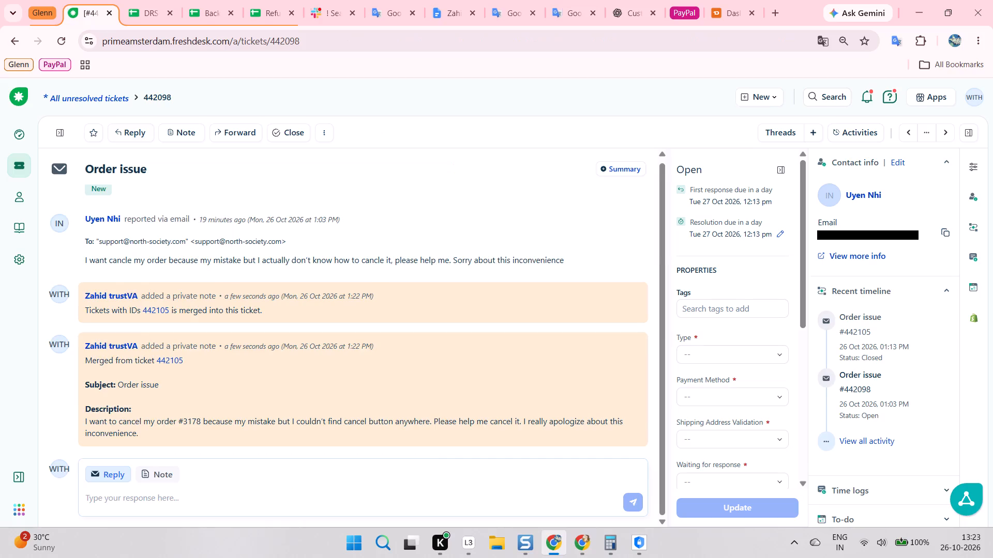
scroll(168, 191, "down", 17)
left_click(109, 441)
left_click_drag(112, 438, 119, 431)
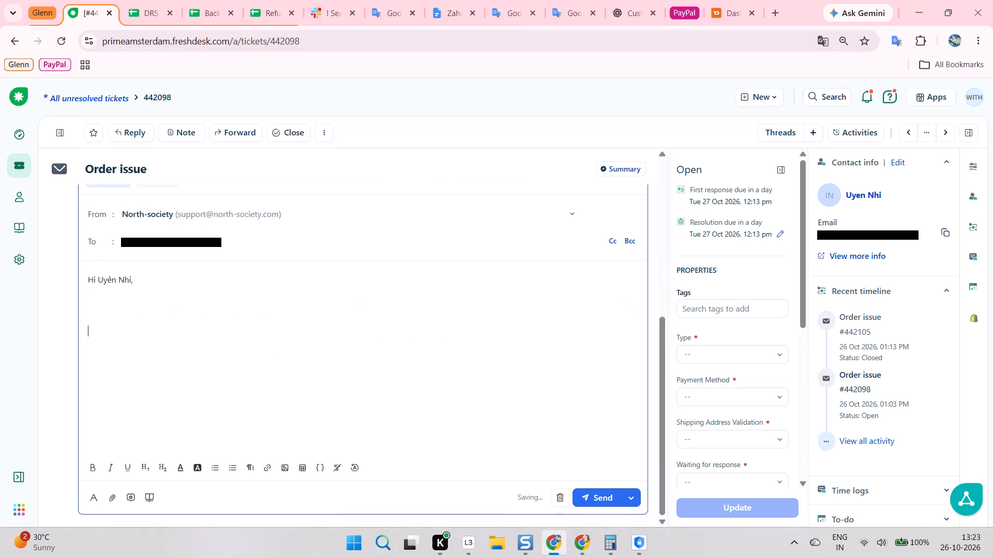
Clear the default greeting and blank lines from the reply body.
key("ctrl+a")
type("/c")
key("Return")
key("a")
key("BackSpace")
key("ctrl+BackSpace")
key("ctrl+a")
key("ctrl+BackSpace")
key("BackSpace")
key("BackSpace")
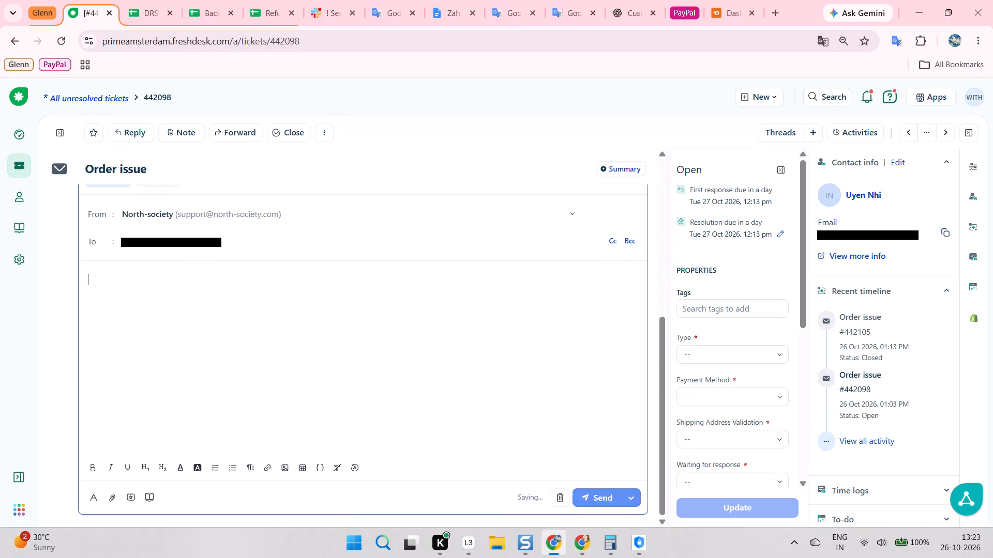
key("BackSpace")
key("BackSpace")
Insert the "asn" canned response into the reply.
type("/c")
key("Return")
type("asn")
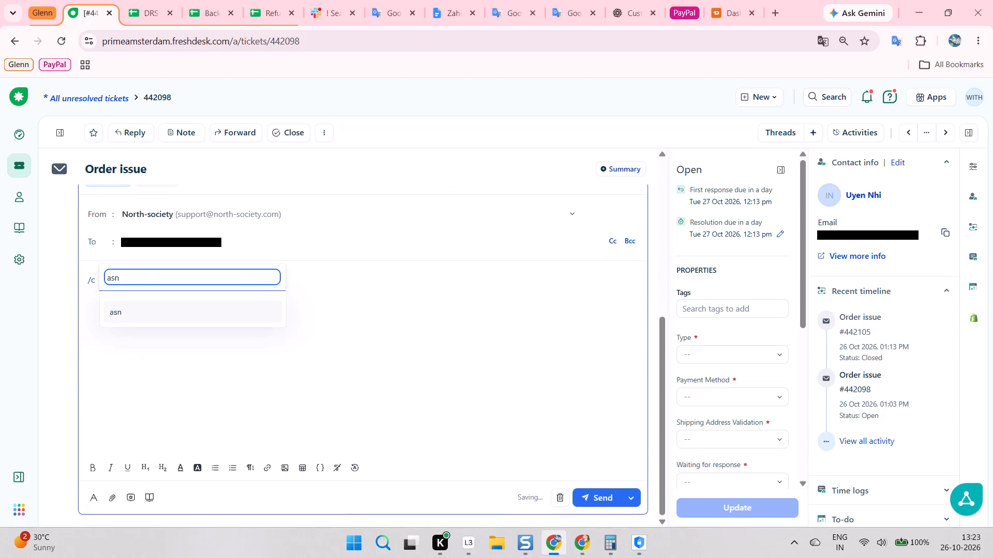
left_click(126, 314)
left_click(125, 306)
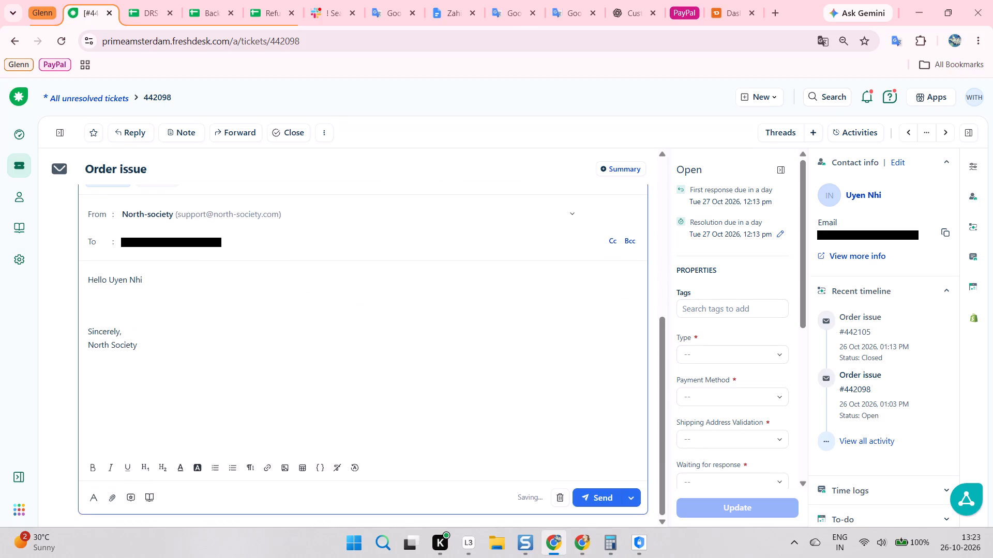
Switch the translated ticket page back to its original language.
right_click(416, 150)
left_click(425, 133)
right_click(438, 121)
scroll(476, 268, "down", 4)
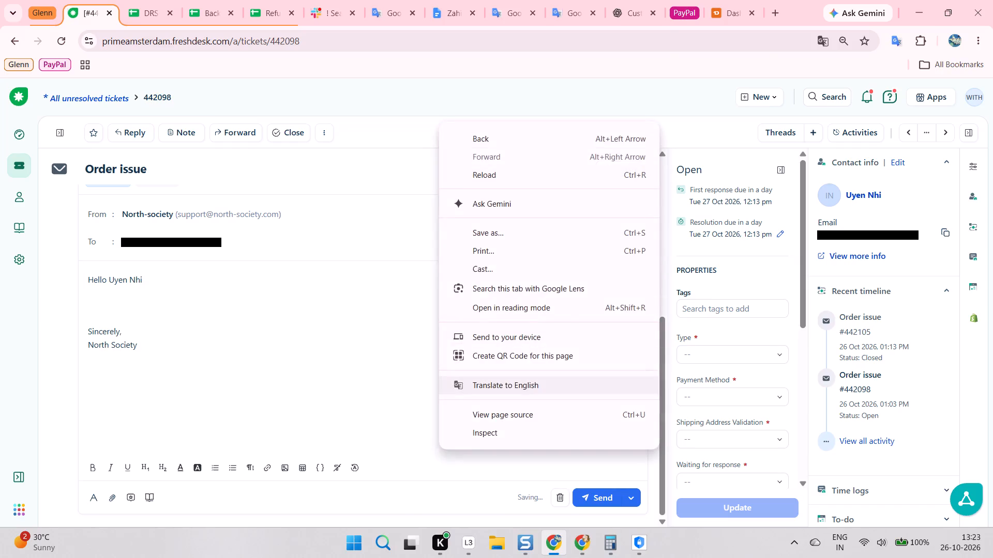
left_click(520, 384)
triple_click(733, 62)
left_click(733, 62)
Replace the German greeting and sign-off in the reply with the "aun" canned response.
left_click(198, 377)
key("ctrl+a")
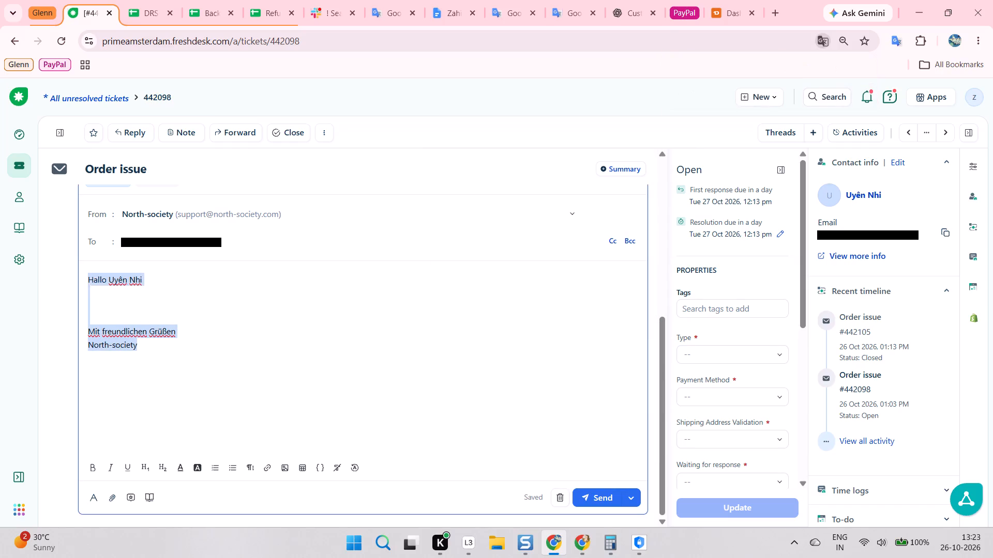
key("BackSpace")
key("BackSpace")
key("BackSpace")
key("BackSpace")
key("BackSpace")
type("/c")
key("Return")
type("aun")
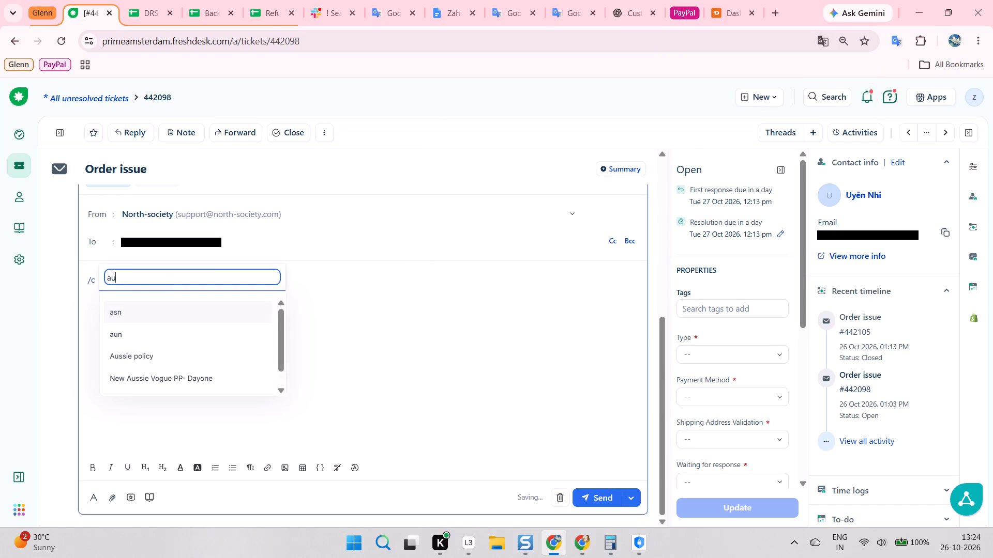
left_click(162, 318)
left_click(117, 307)
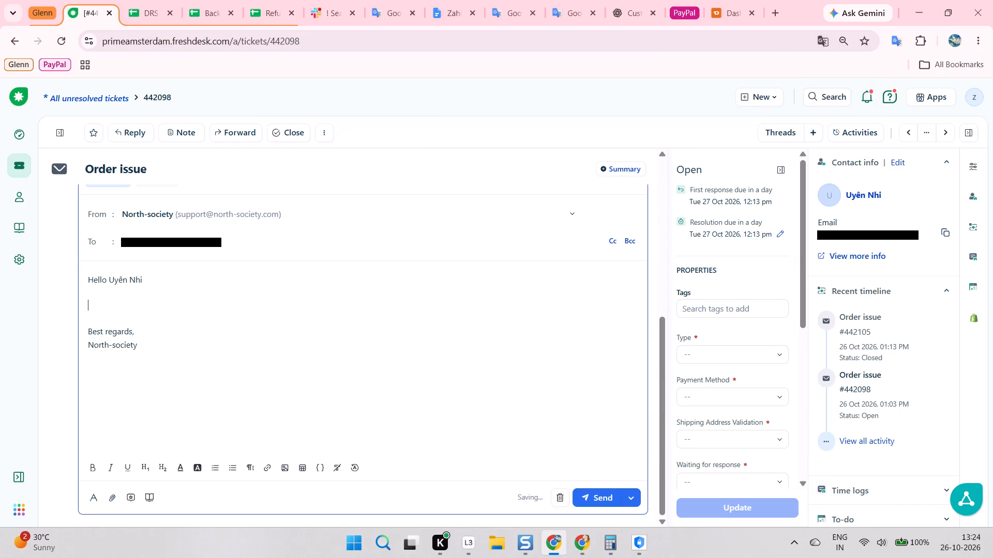
Paste the copied cancellation message between the greeting and sign-off, and remove the extra blank line before the sign-off.
key("ctrl+v")
scroll(117, 307, "down", 9)
left_click(116, 405)
key("BackSpace")
scroll(175, 375, "up", 4)
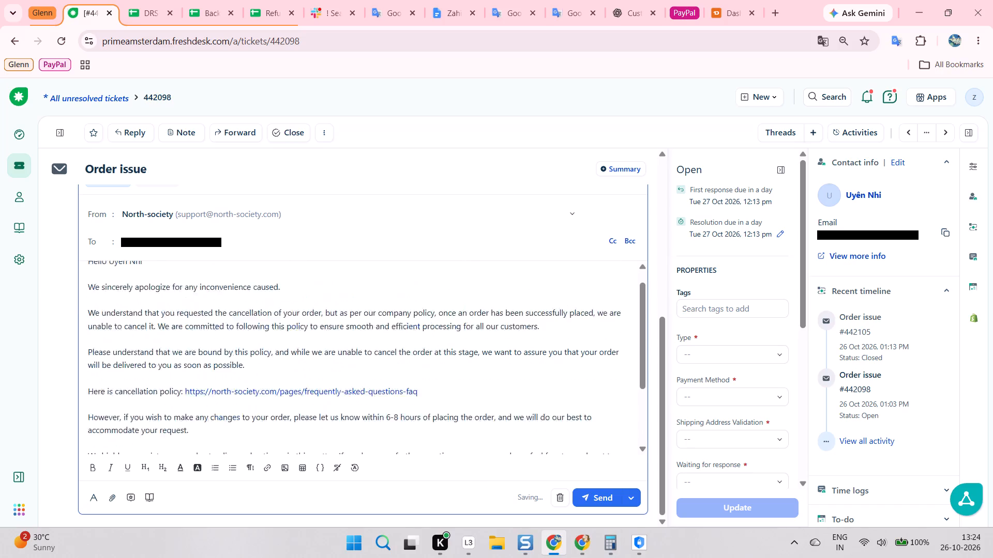
key("alt+Tab")
scroll(607, 259, "up", 3)
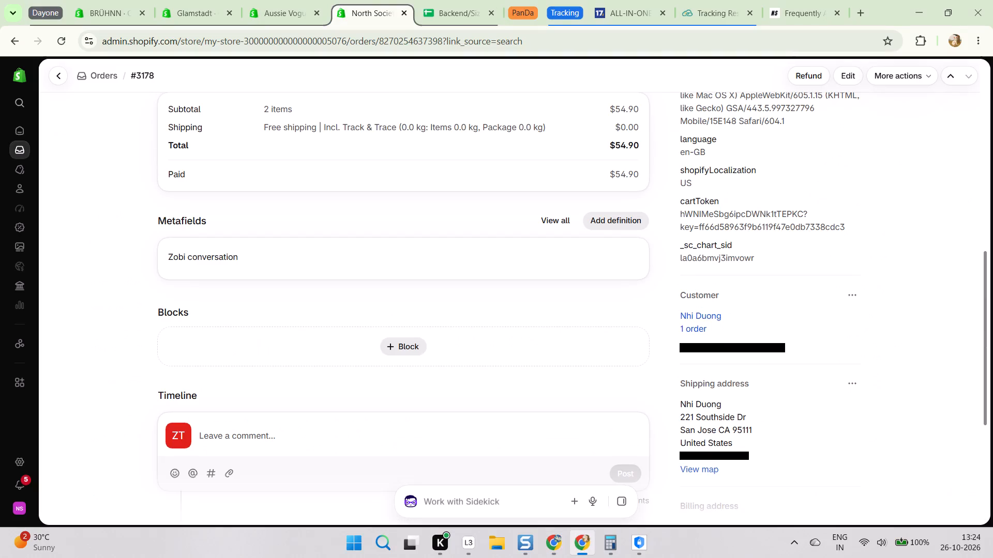
key("alt+Tab")
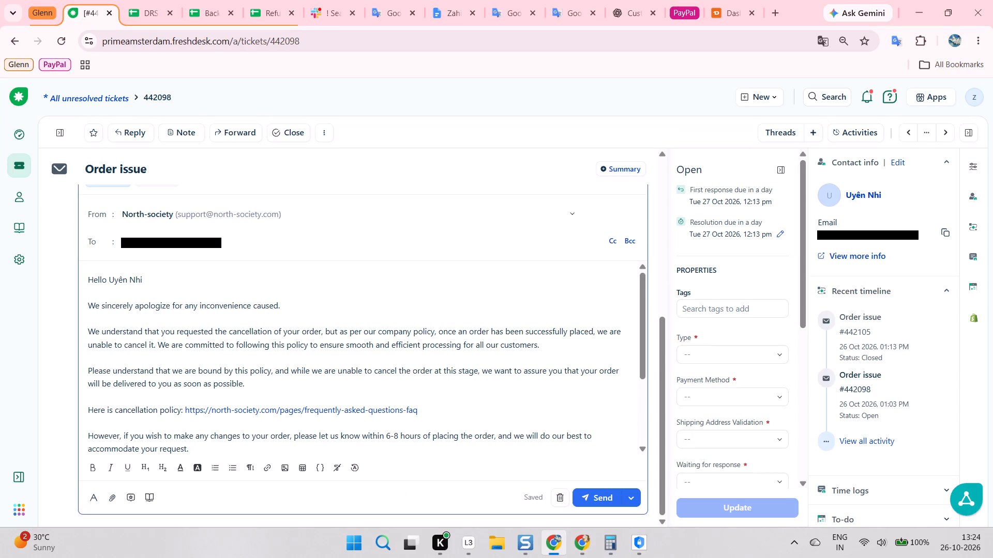
key("alt+Tab")
key("alt+Tab")
double_click(114, 280)
key("BackSpace")
left_click(180, 279)
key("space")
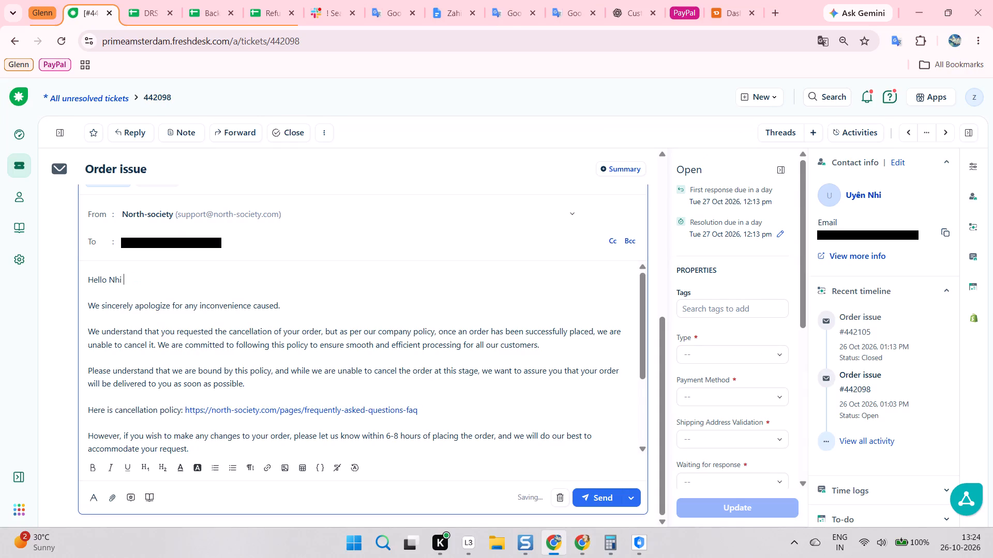
key("alt+Tab")
key("alt+Tab")
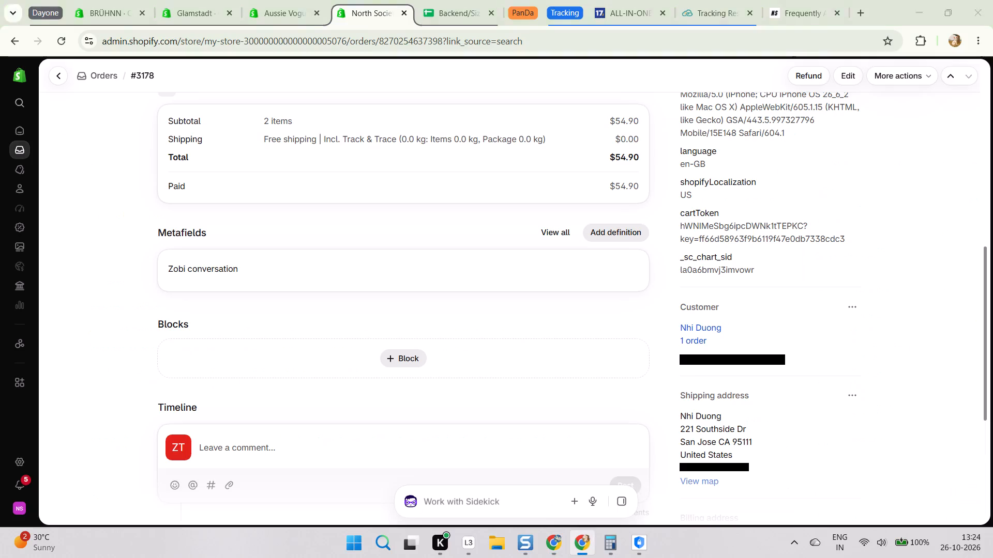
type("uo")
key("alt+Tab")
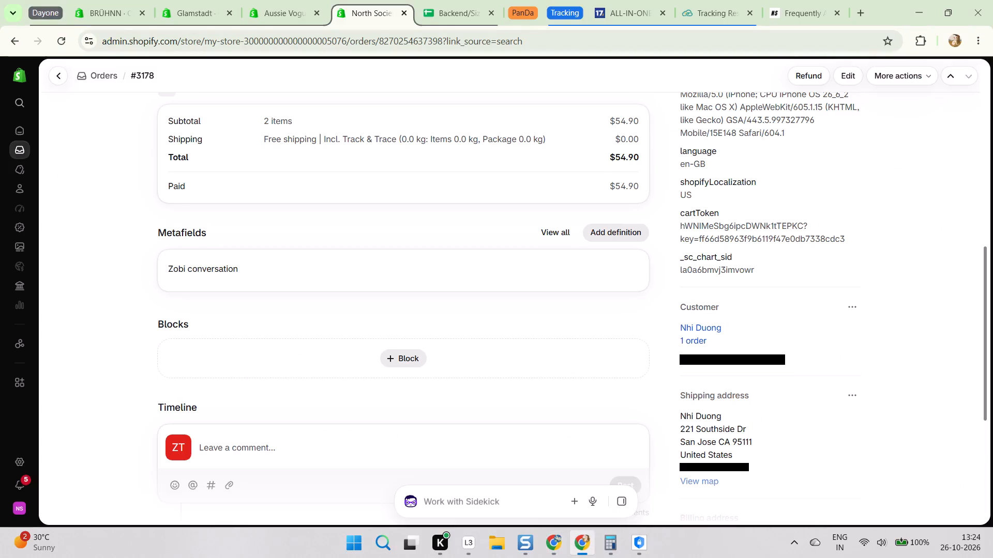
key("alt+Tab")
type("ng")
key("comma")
scroll(269, 299, "down", 2)
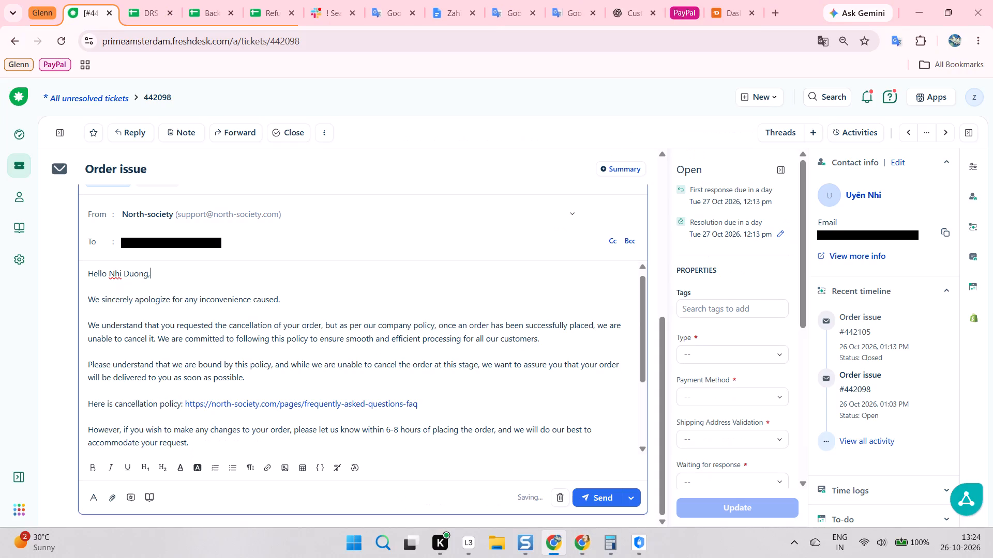
scroll(285, 302, "down", 8)
left_click(600, 501)
Set the ticket's Type to Cancellation and, after checking the Shopify order's payment, its Payment Method to CC.
left_click(726, 352)
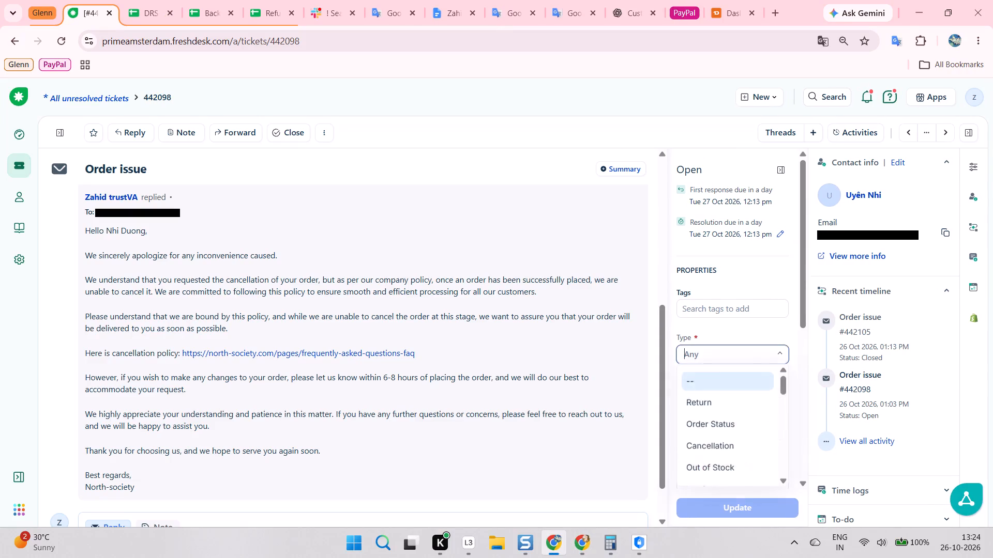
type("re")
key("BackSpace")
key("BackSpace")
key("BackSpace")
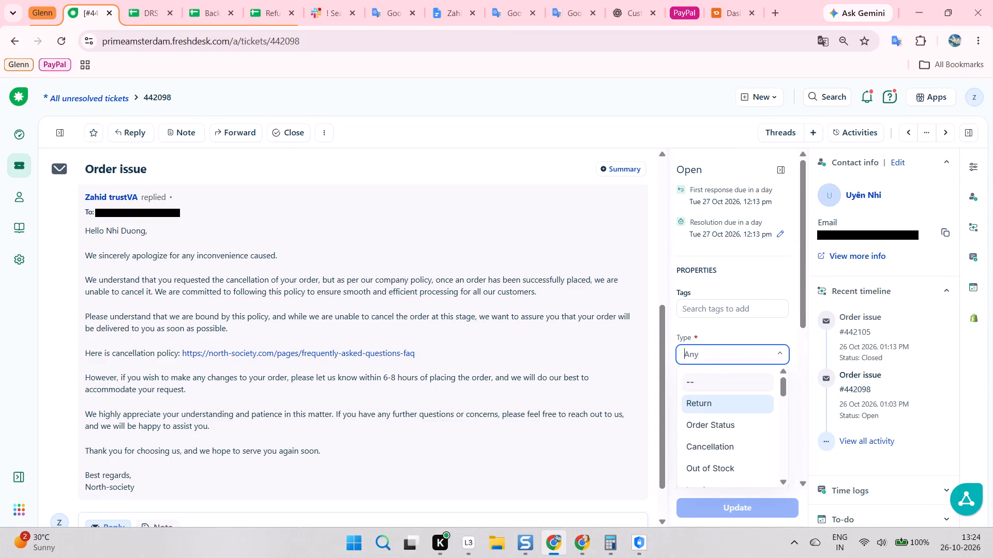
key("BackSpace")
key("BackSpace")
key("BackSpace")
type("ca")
left_click(738, 383)
key("Tab")
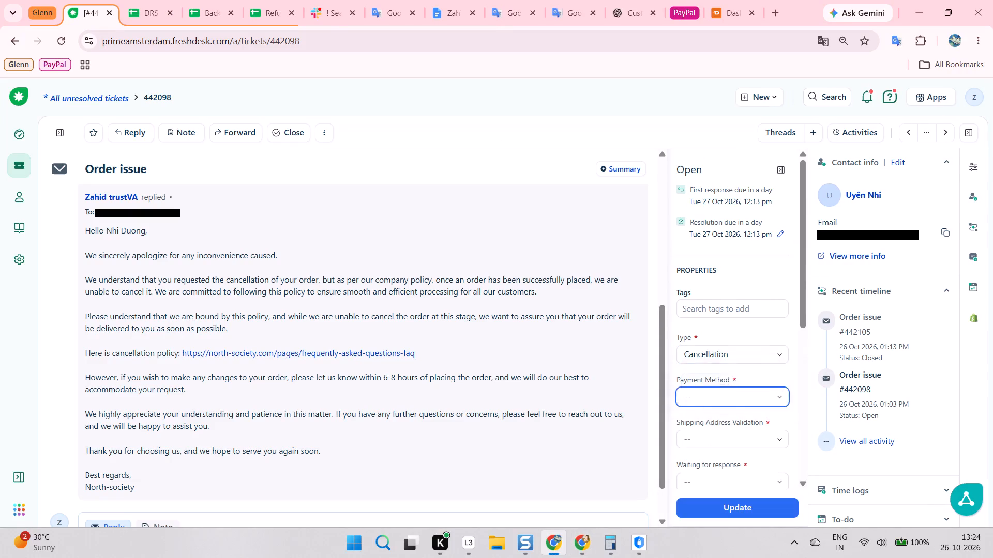
key("alt+Tab")
scroll(706, 323, "down", 3)
key("alt+Tab")
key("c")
key("Tab")
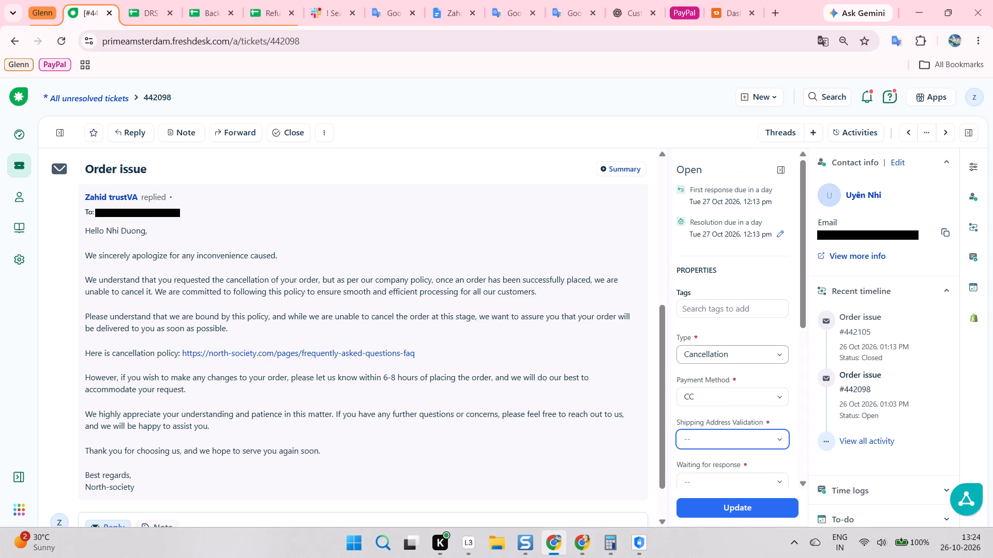
Set address validation Verified & Correct, waiting N/A, Marketing/PayPal No, status Resolved and yourself as agent, and update the ticket.
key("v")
key("Tab")
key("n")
key("Tab")
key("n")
key("Tab")
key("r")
key("Tab")
key("Tab")
key("Tab")
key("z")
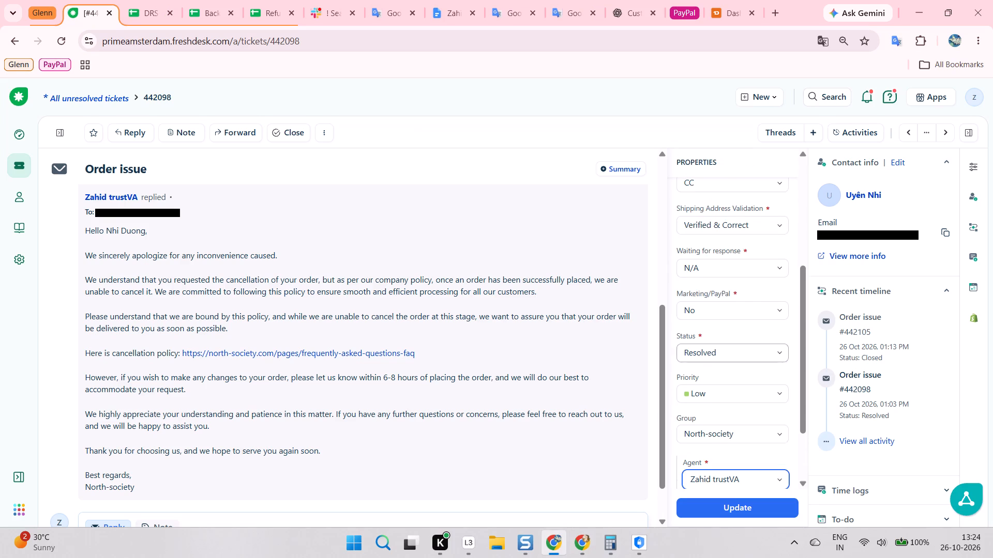
scroll(725, 417, "down", 2)
left_click(730, 512)
Log ticket number 442098 in the next empty cell of Zahid's column on the Oct 26 DRS sheet.
left_click(161, 97)
key("ctrl+c")
left_click(161, 97, "ctrl")
key("ctrl+c")
left_click(151, 4)
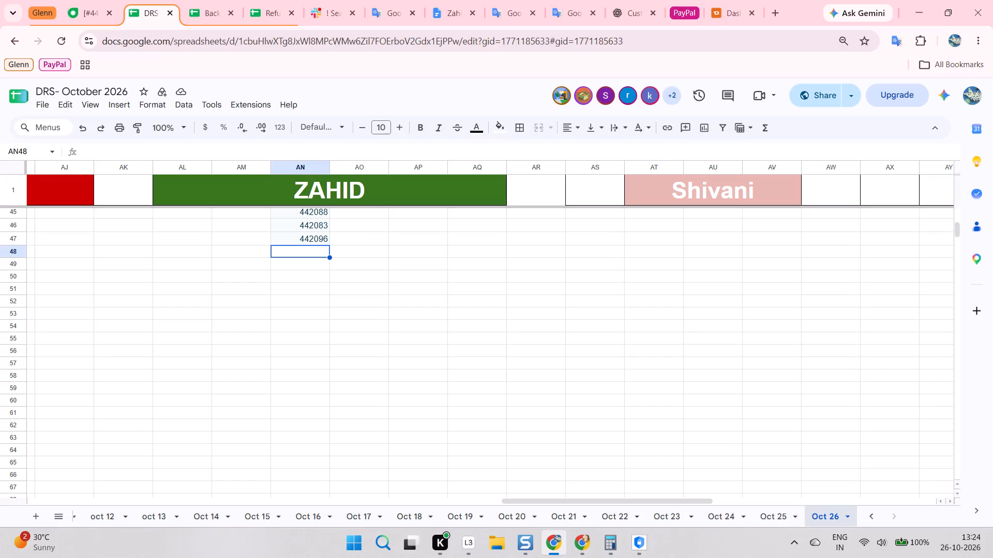
key("ctrl+v")
left_click(307, 271)
scroll(307, 271, "down", 1)
left_click(86, 0)
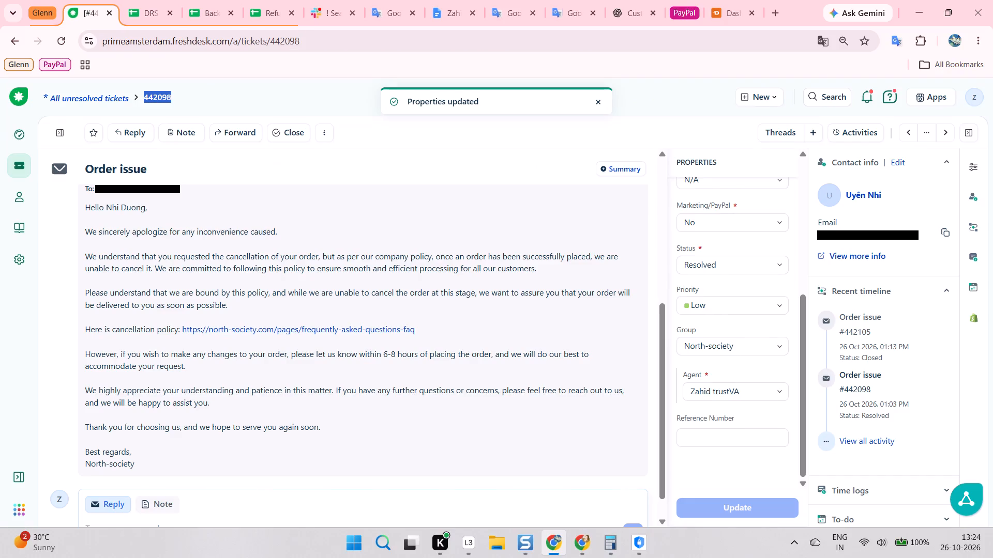
left_click(23, 169)
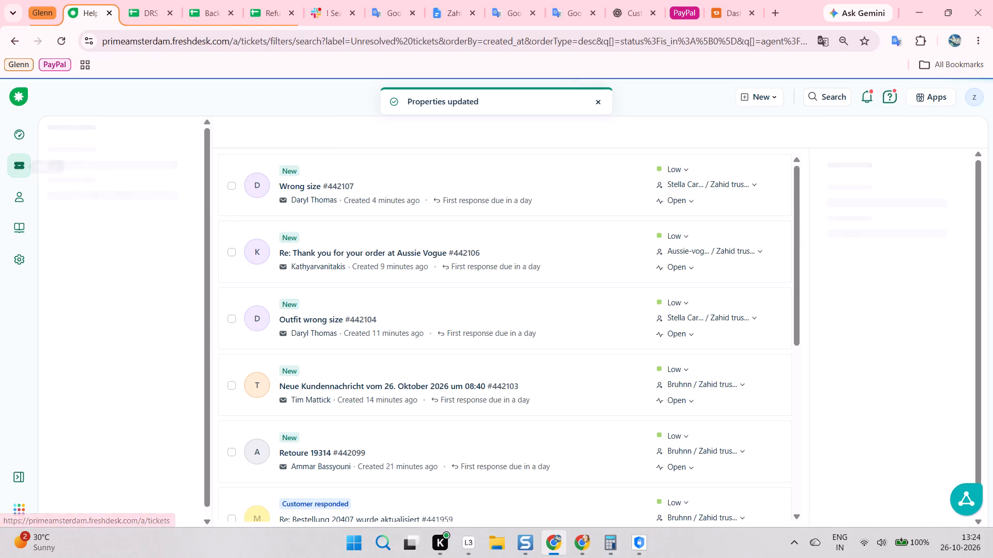
scroll(274, 242, "down", 2)
left_click(335, 275)
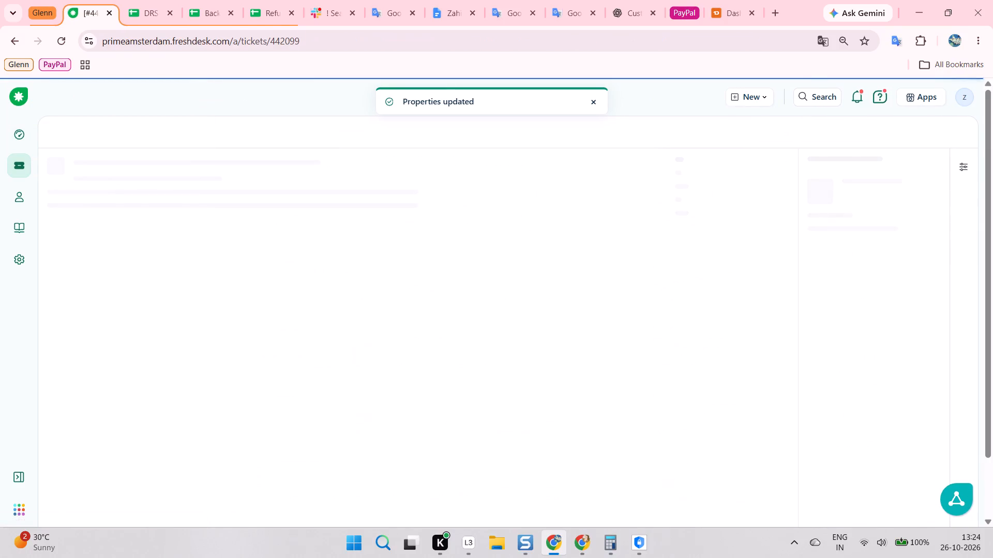
scroll(338, 273, "down", 4)
scroll(356, 288, "up", 4)
right_click_drag(404, 248, 404, 253)
scroll(438, 342, "down", 2)
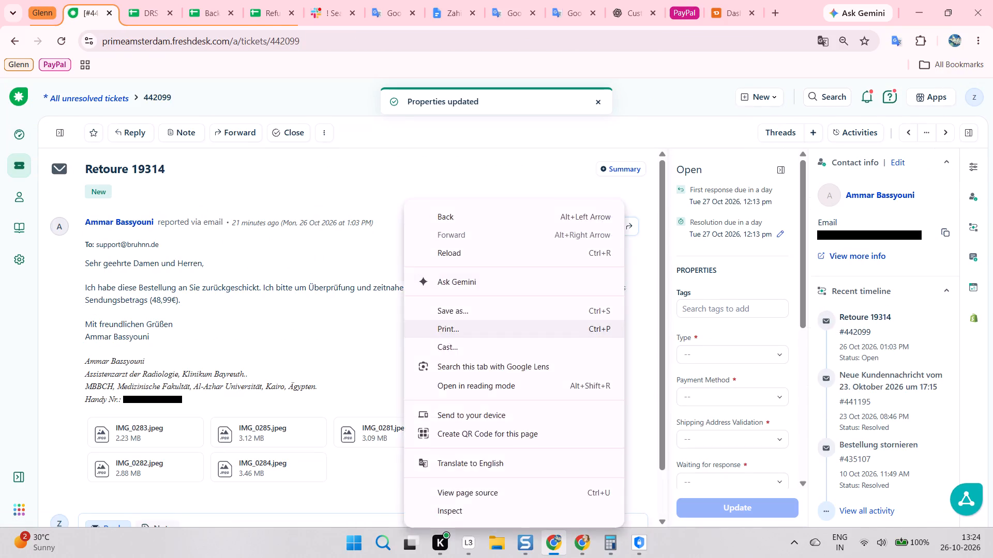
scroll(452, 357, "down", 9)
left_click(487, 464)
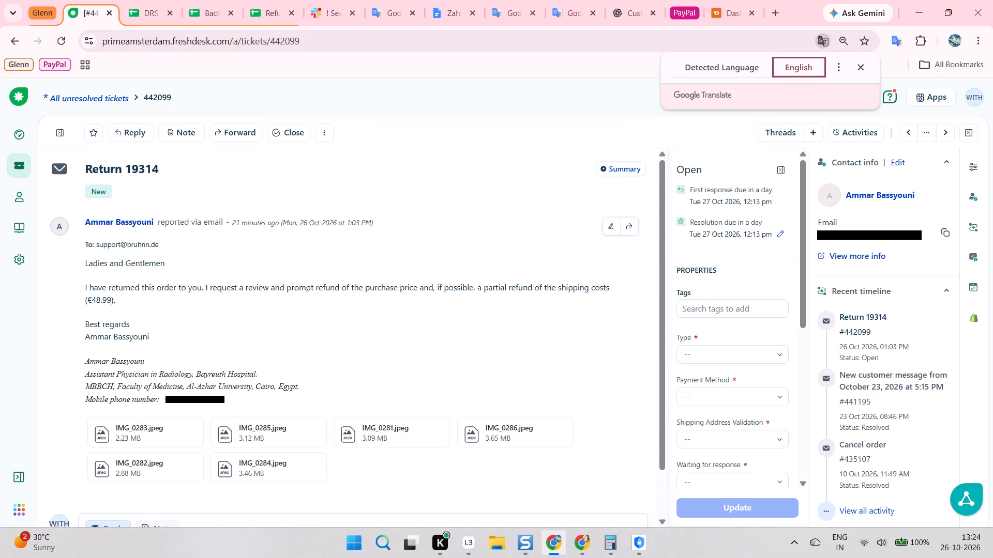
left_click(723, 68)
Look through the ticket's attached images for the DHL return shipment receipt and its tracking number.
left_click(108, 438)
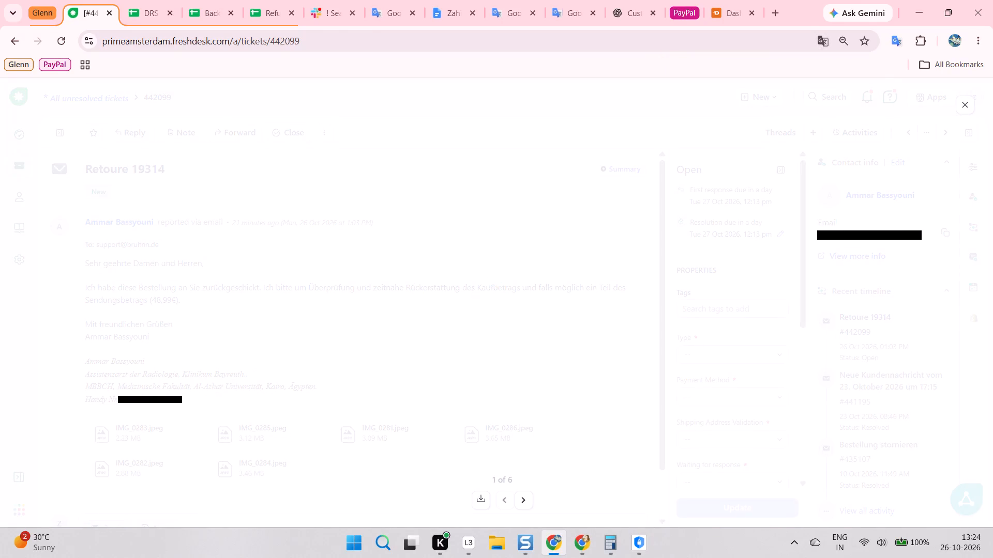
left_click(524, 503)
left_click(524, 503)
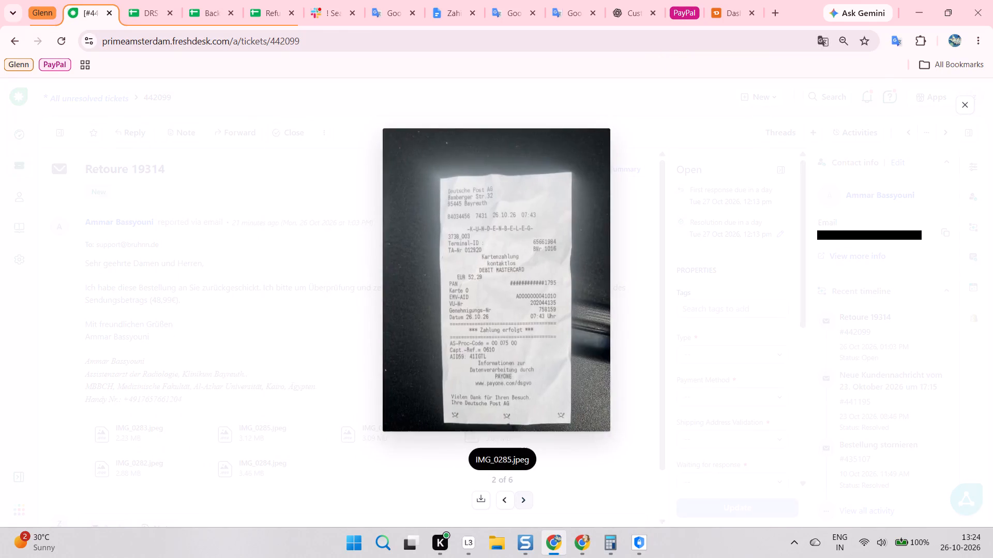
left_click(523, 503)
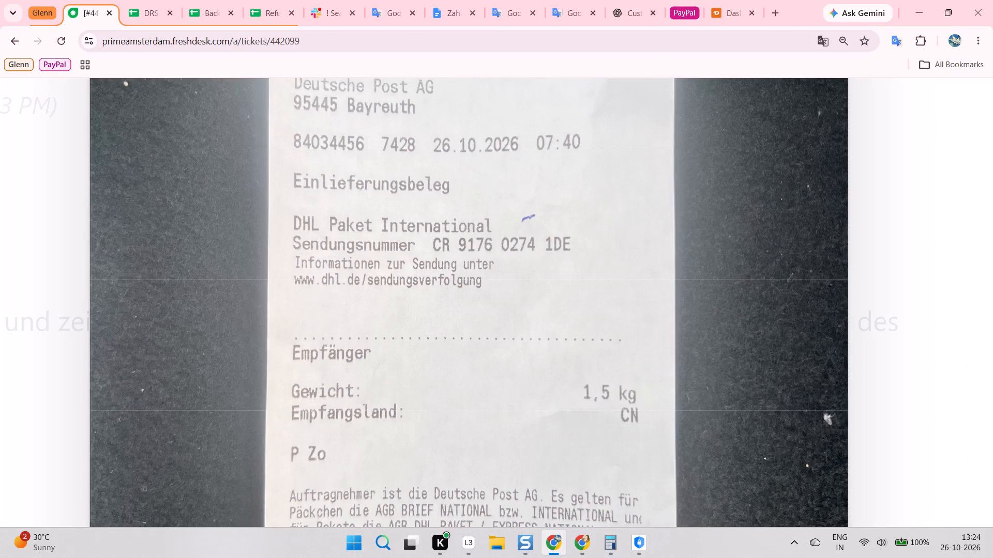
Switch to the Shopify browser window and close the frequently asked questions page.
key("alt+Tab")
left_click(665, 0)
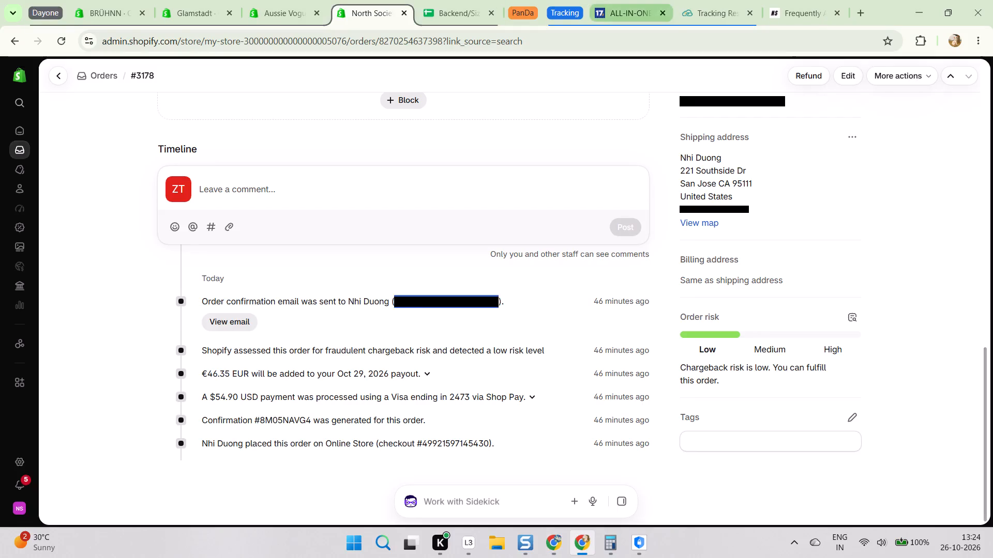
left_click(845, 0)
left_click(837, 13)
left_click(655, 0)
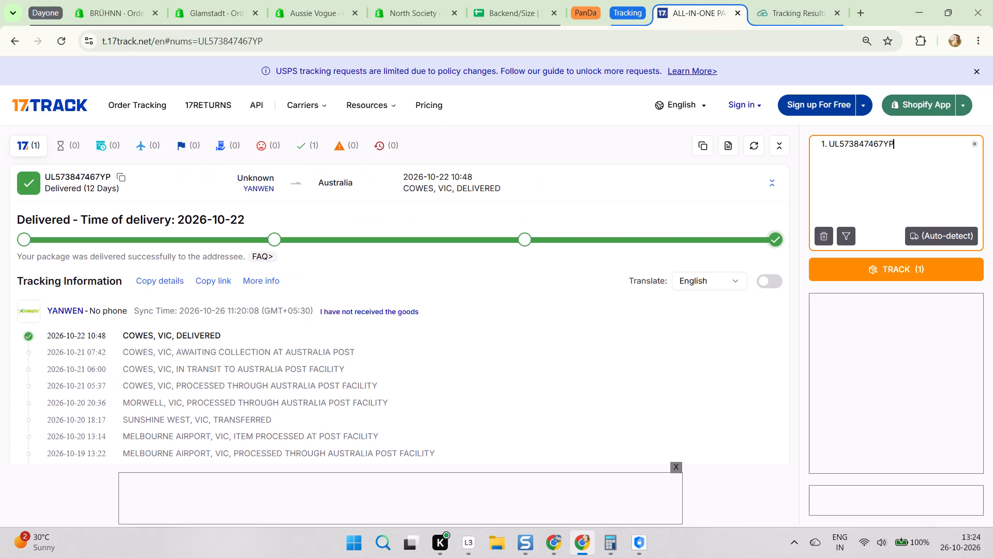
scroll(853, 143, "up", 2)
left_click(976, 142)
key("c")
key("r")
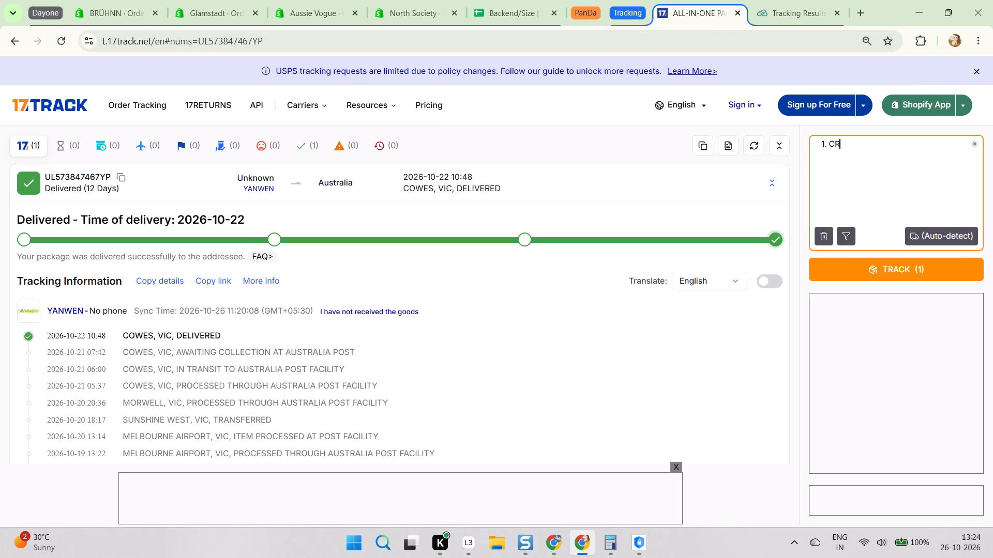
key("alt+Tab")
key("alt+Tab")
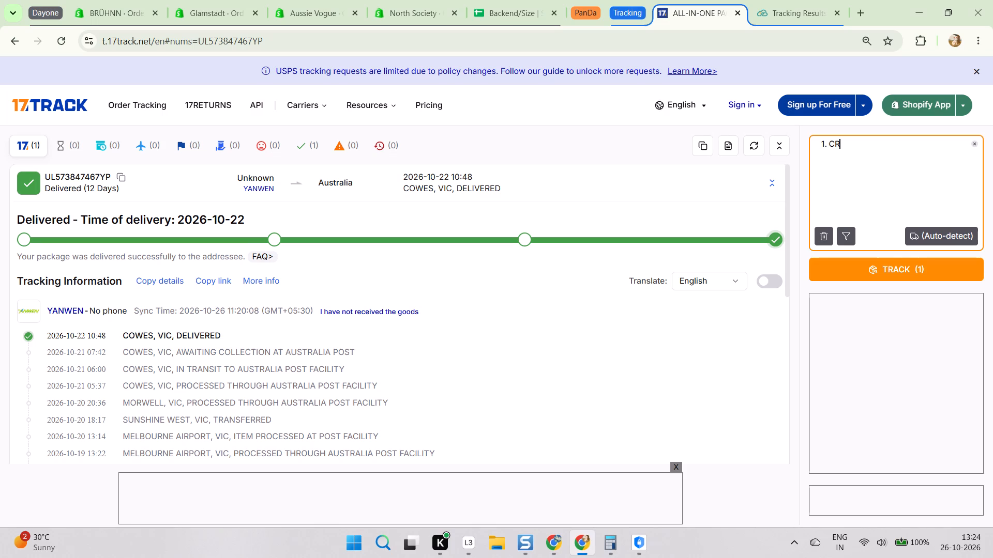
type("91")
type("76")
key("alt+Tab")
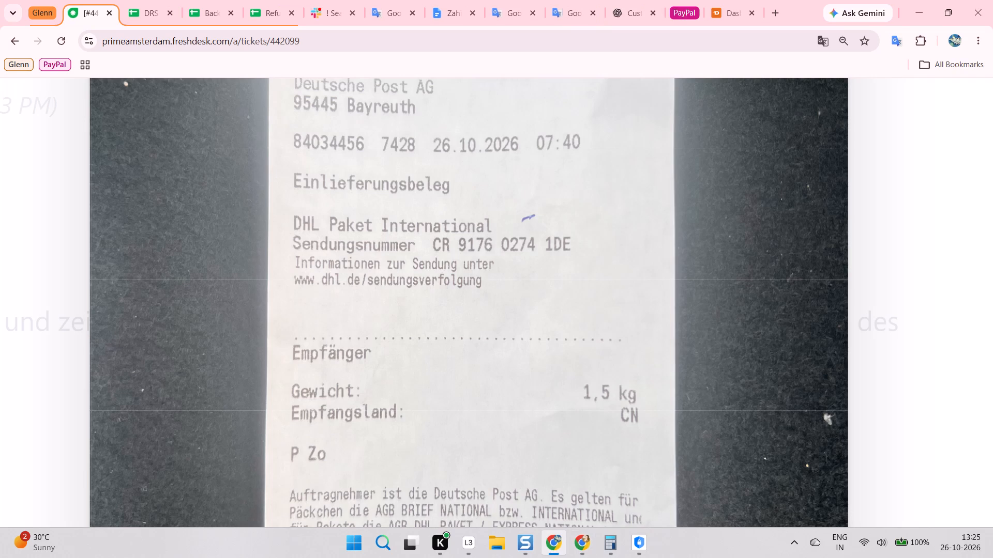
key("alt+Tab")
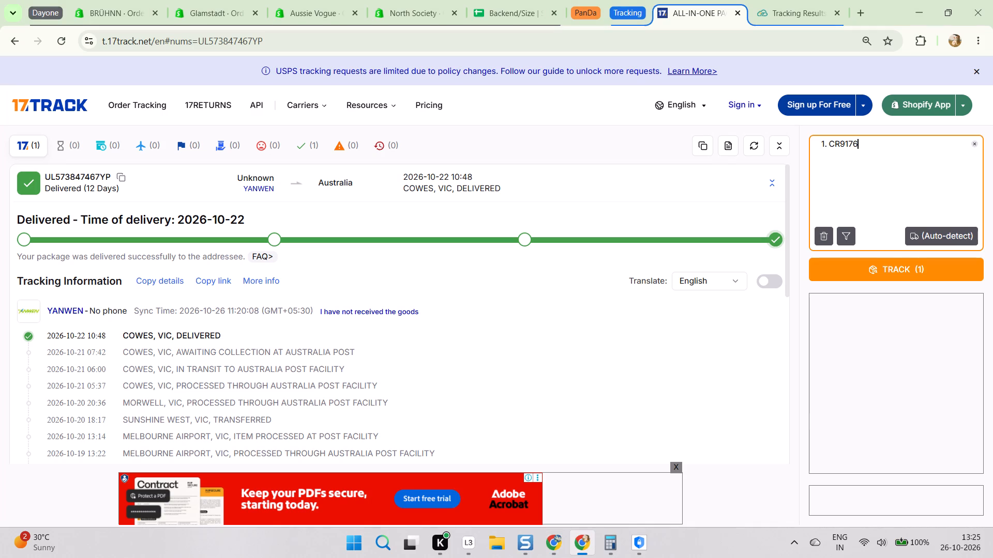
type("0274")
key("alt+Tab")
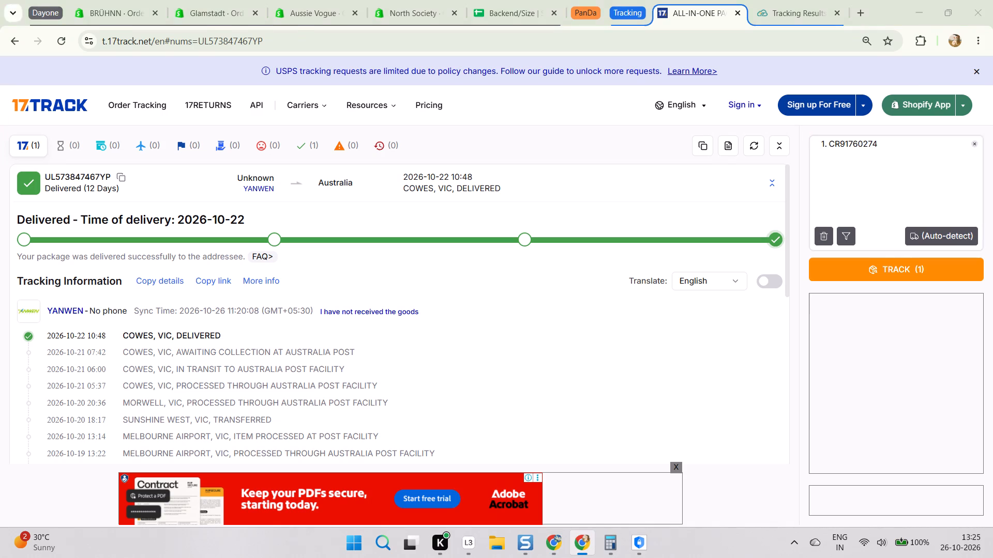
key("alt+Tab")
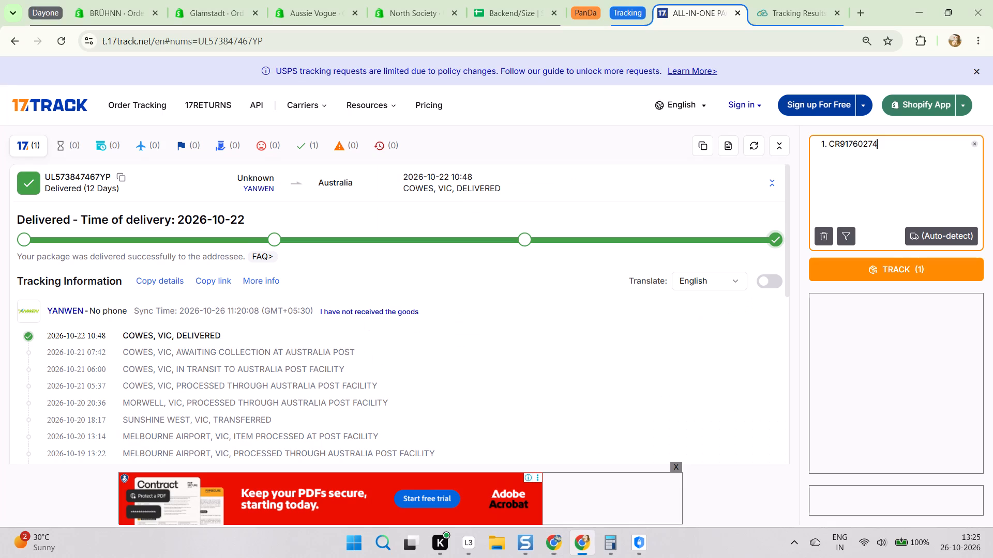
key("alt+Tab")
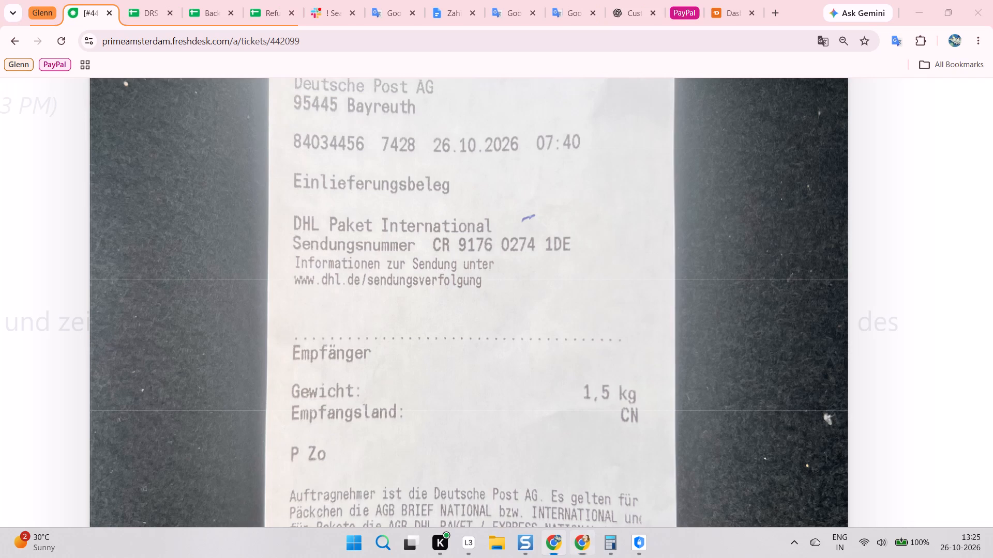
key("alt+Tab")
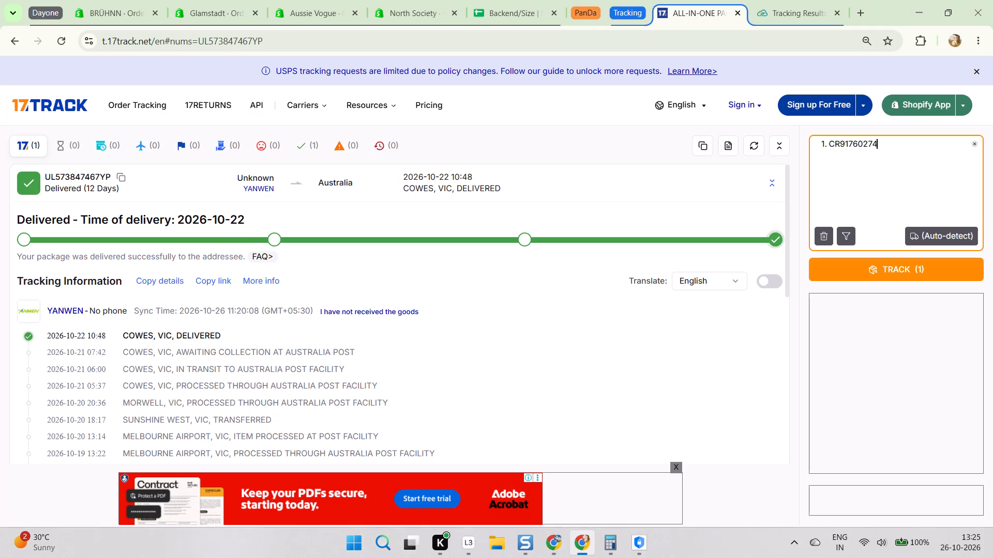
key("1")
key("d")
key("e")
left_click(897, 270)
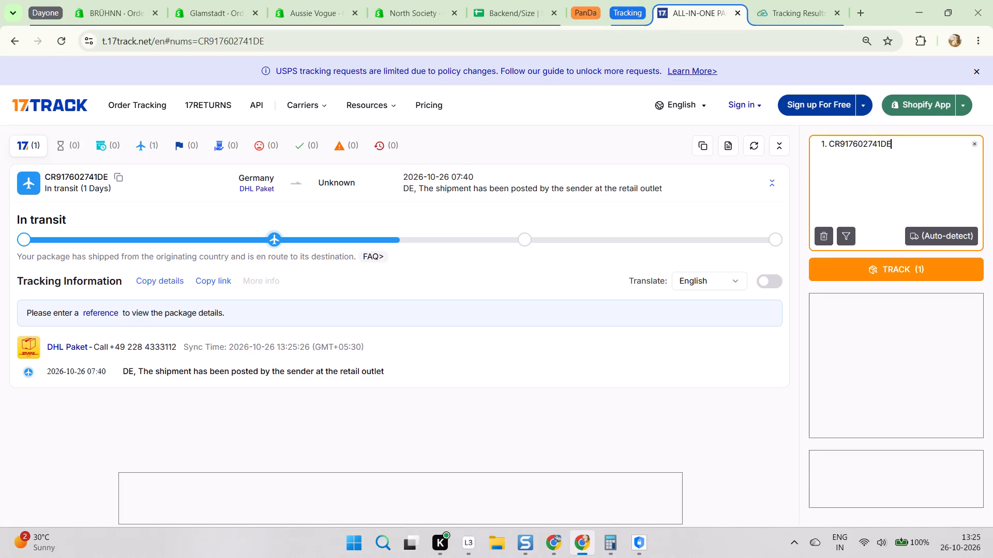
left_click(853, 271)
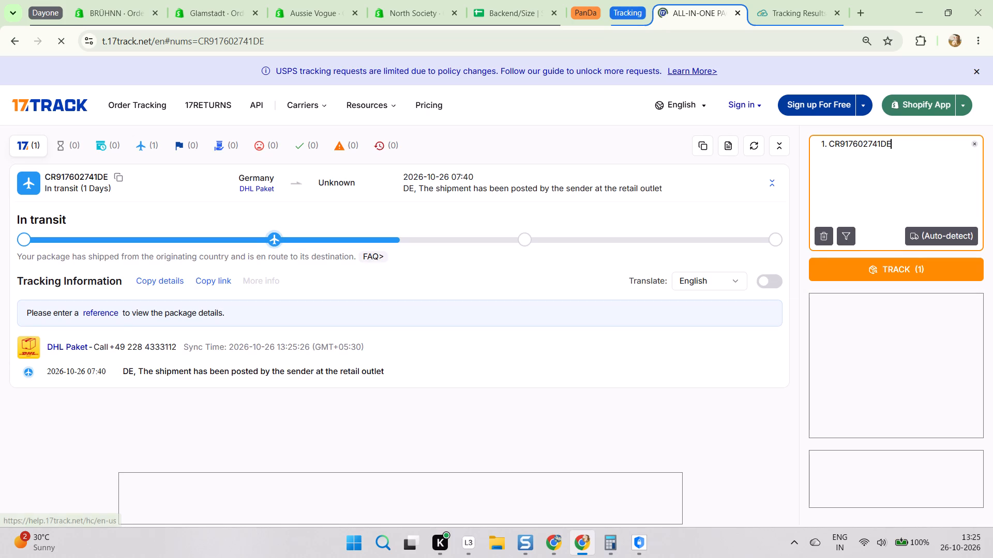
left_click(384, 213)
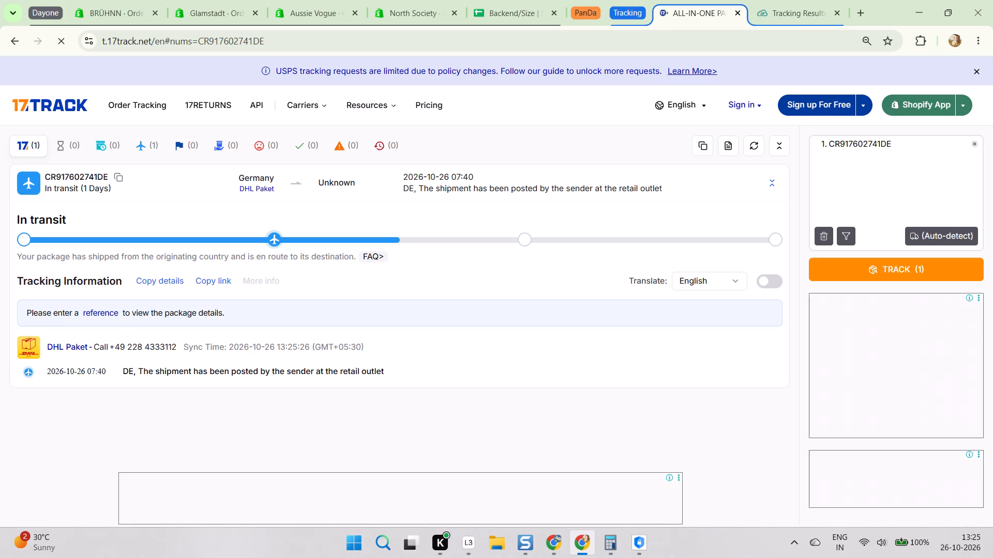
left_click(337, 181)
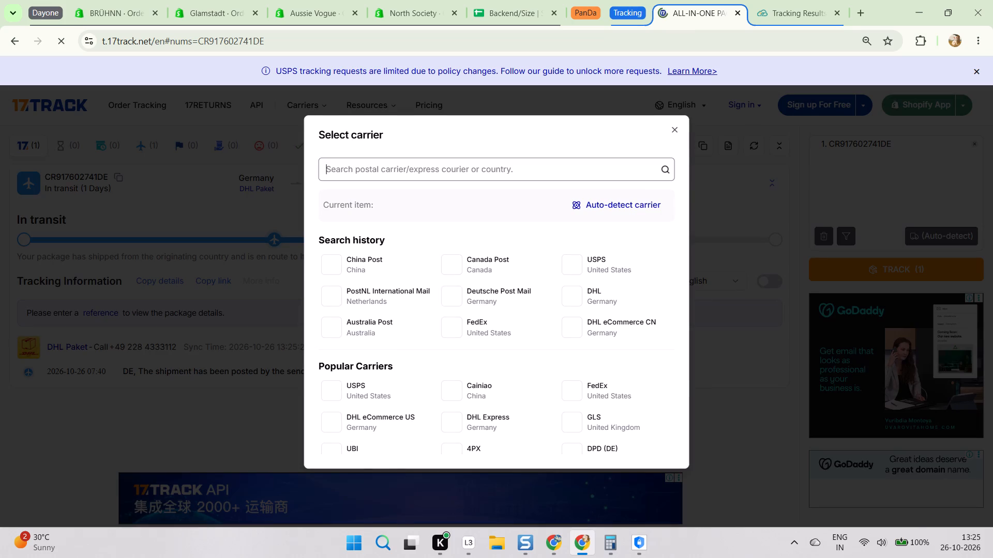
left_click(342, 260)
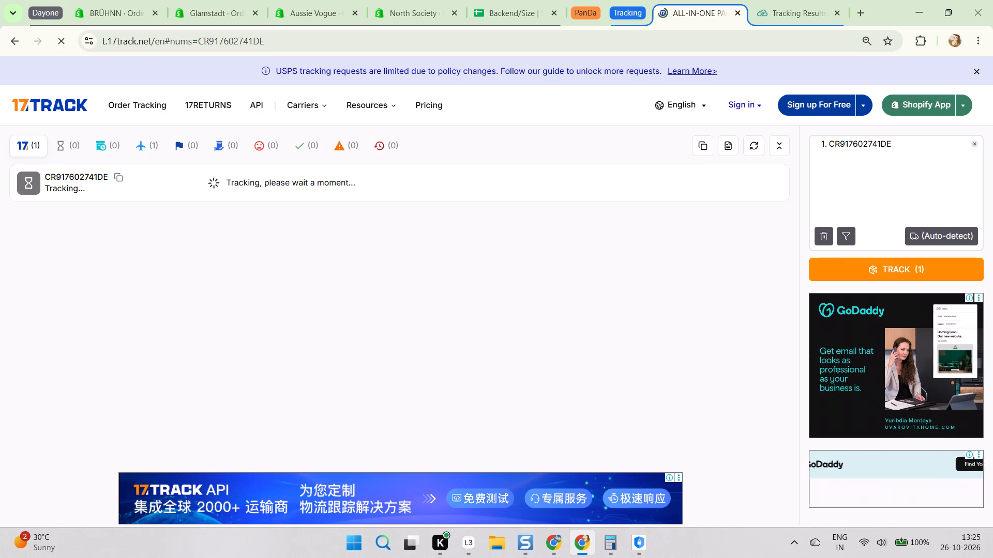
left_click(343, 218)
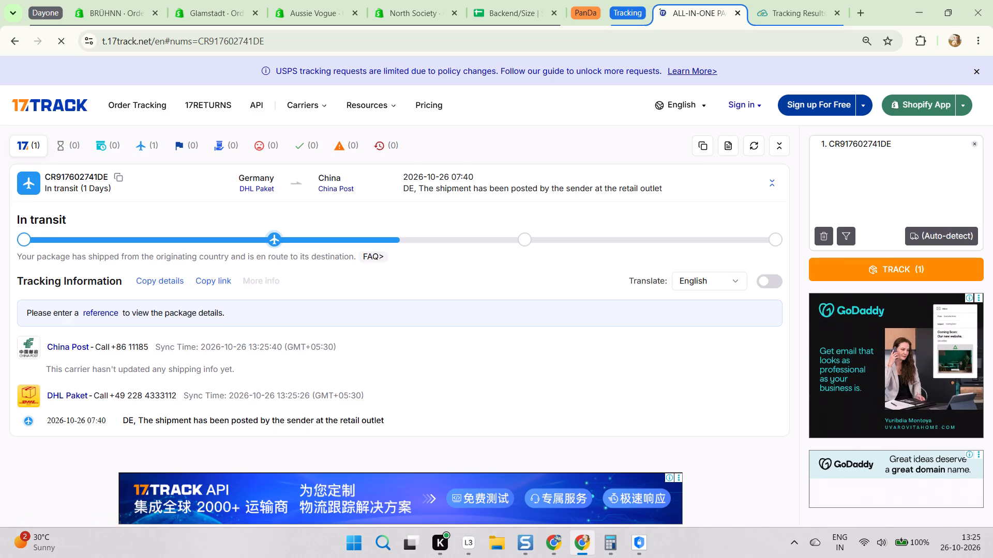
Switch back to ticket #442099 in Freshdesk and close the DHL receipt image preview.
key("alt+Tab")
left_click(491, 268)
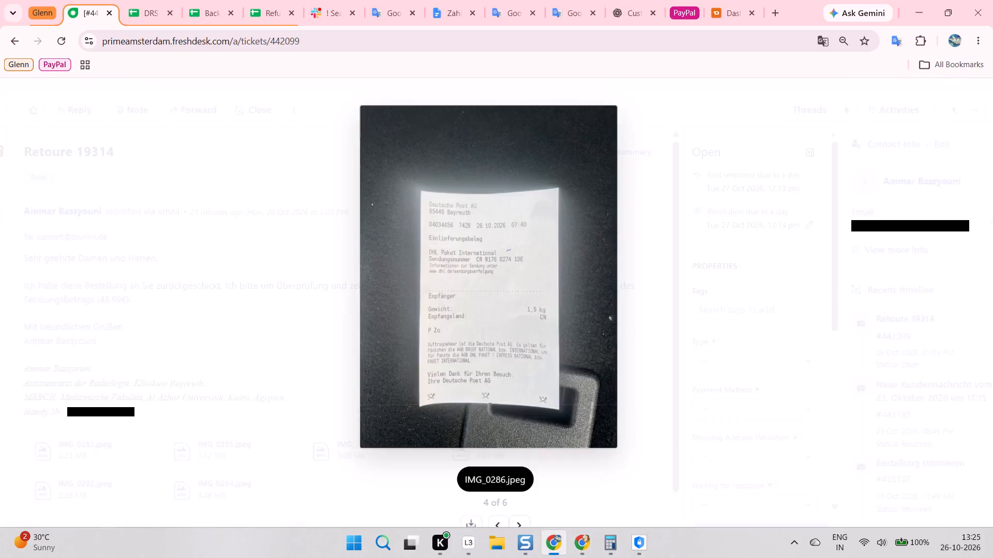
left_click(711, 256)
scroll(366, 323, "up", 5)
scroll(298, 299, "down", 1)
Translate ticket #442099 to English to reread the refund request, and restore the original German text.
right_click(432, 207)
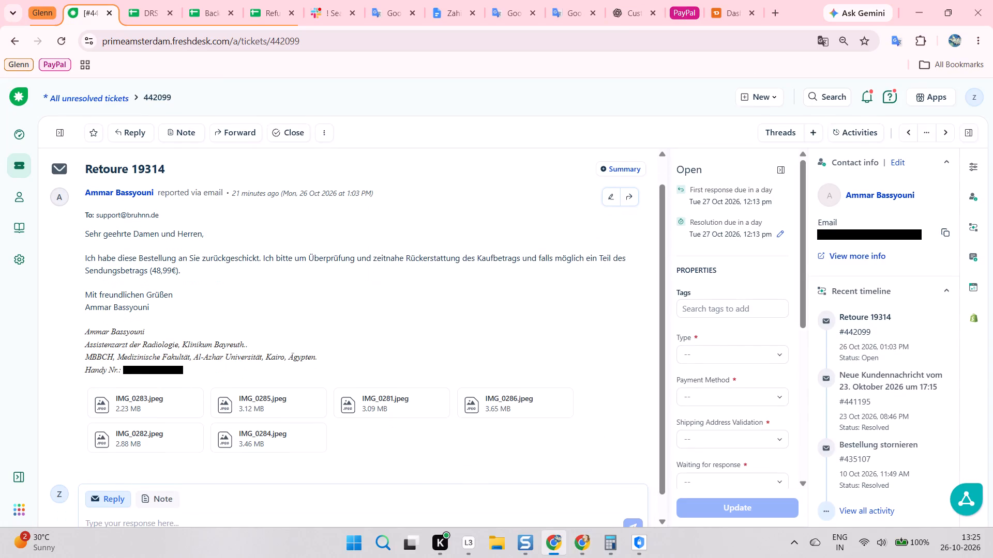
scroll(466, 361, "down", 4)
left_click(509, 465)
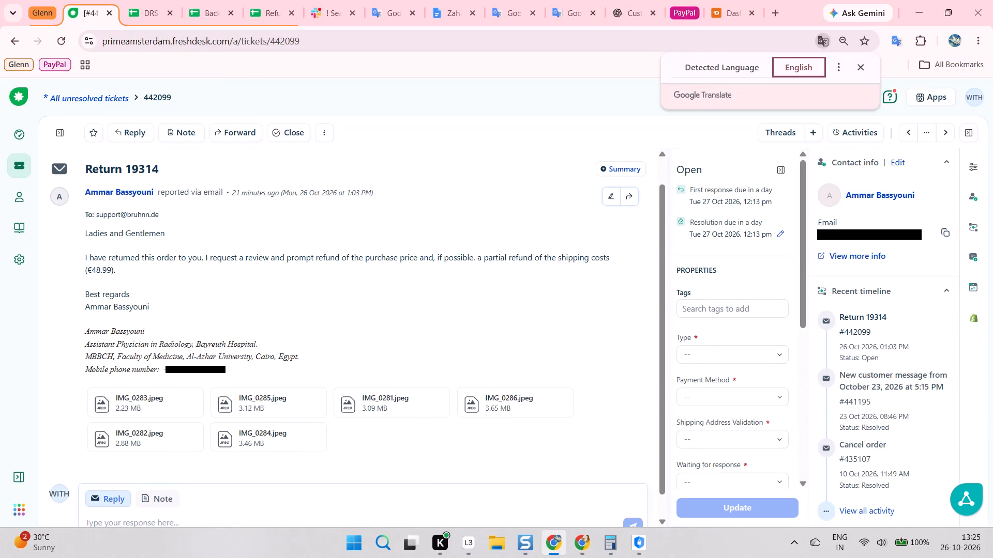
left_click(710, 65)
left_click(414, 291)
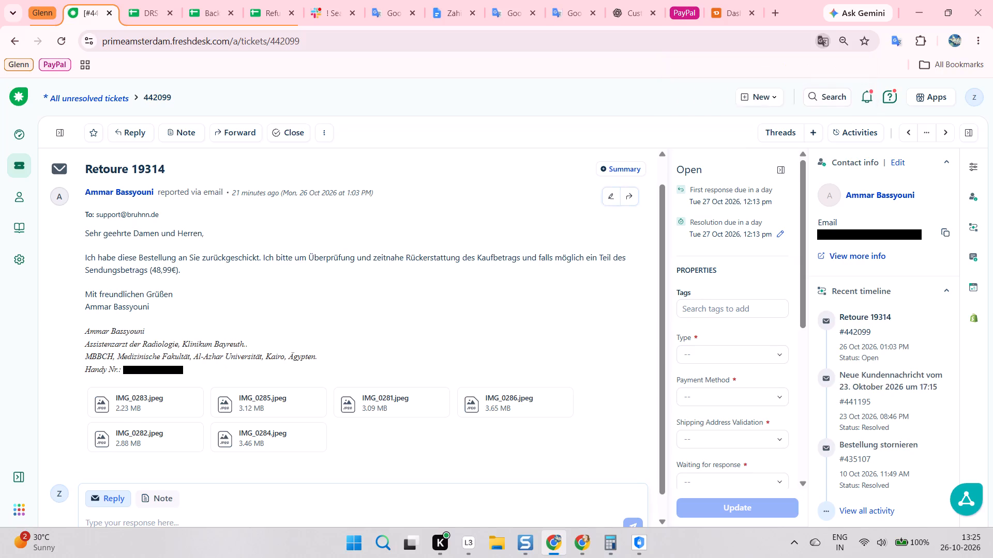
scroll(373, 254, "up", 3)
key("alt+Tab")
key("alt+Tab")
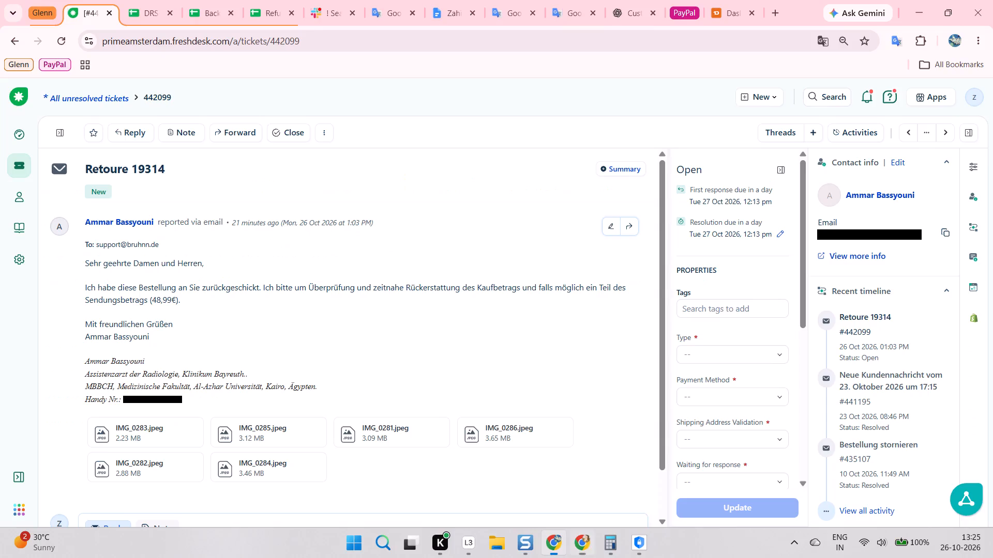
key("alt+Tab")
left_click(298, 0)
left_click(216, 0)
left_click(115, 0)
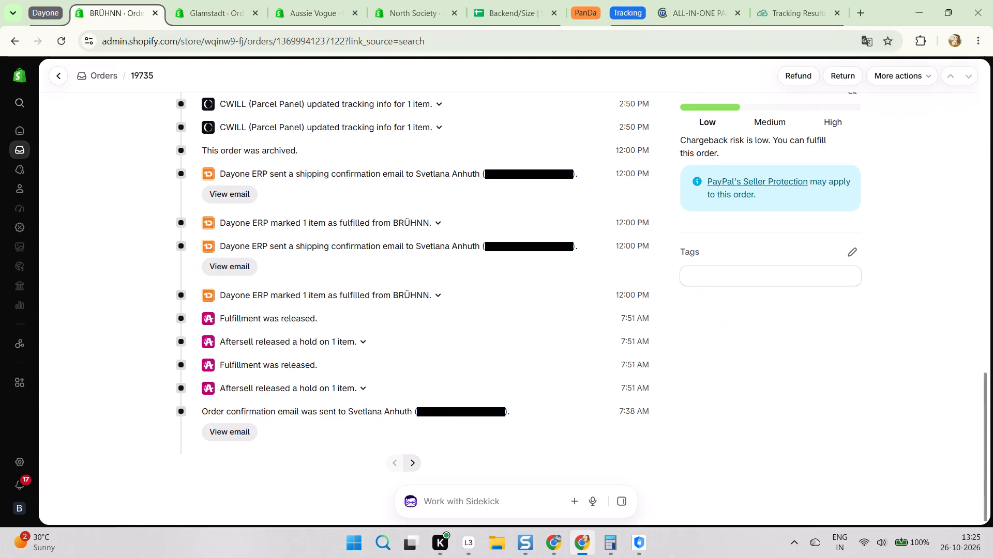
scroll(491, 206, "down", 1)
scroll(518, 227, "up", 12)
left_click(436, 165)
scroll(480, 202, "up", 2)
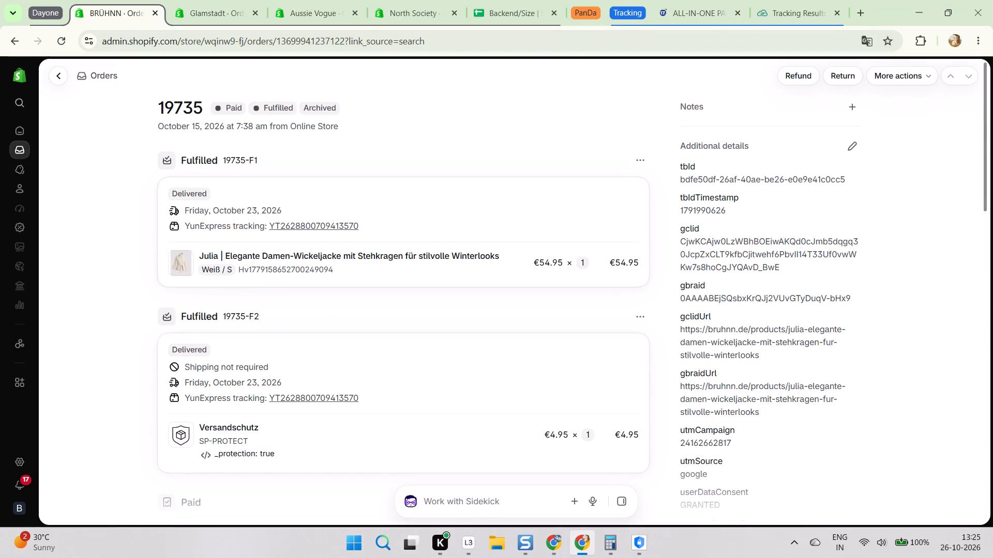
scroll(489, 203, "down", 6)
scroll(621, 233, "down", 3)
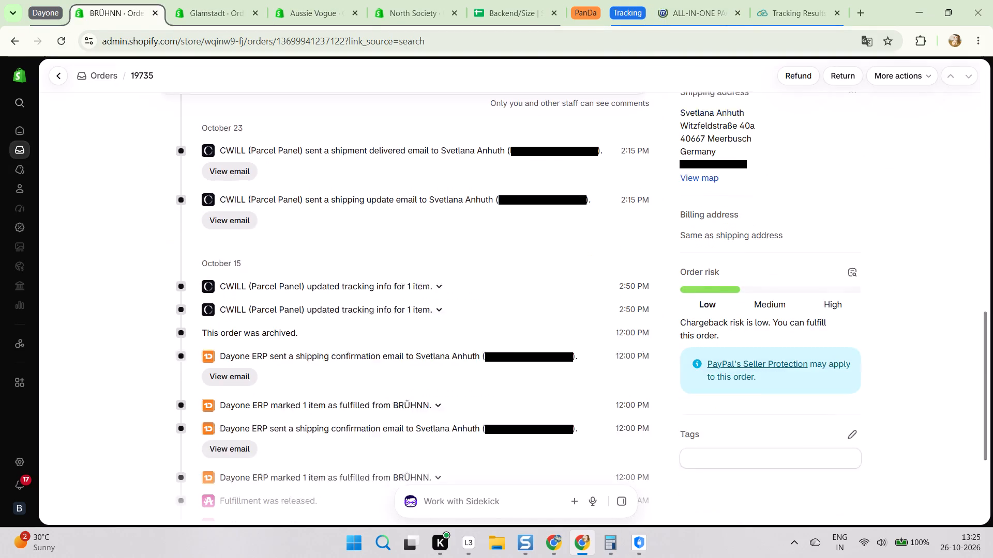
key("alt+Tab")
left_click(359, 266)
key("alt+Tab")
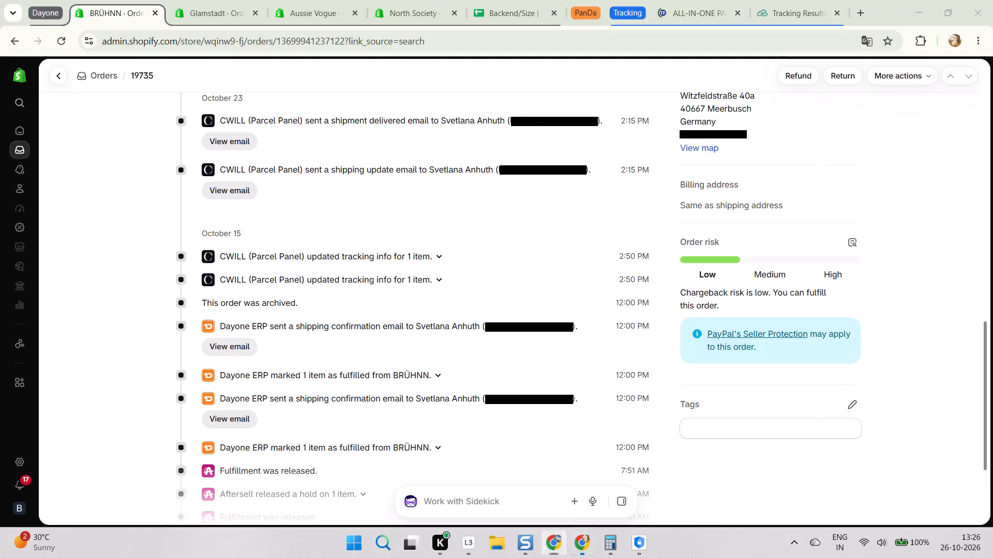
key("alt+Tab")
key("alt+Tab")
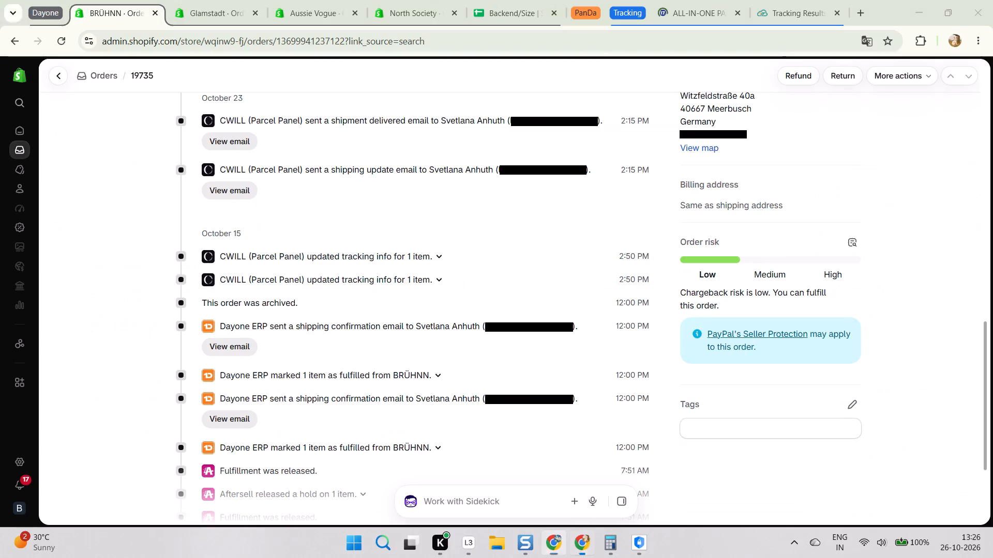
scroll(656, 298, "up", 3)
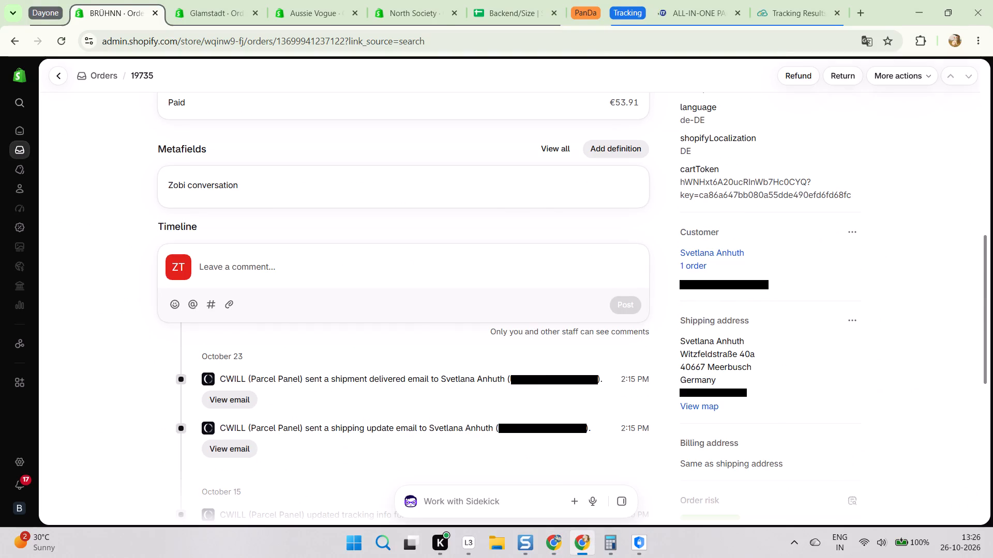
key("alt+Tab")
left_click(326, 295)
key("alt+Tab")
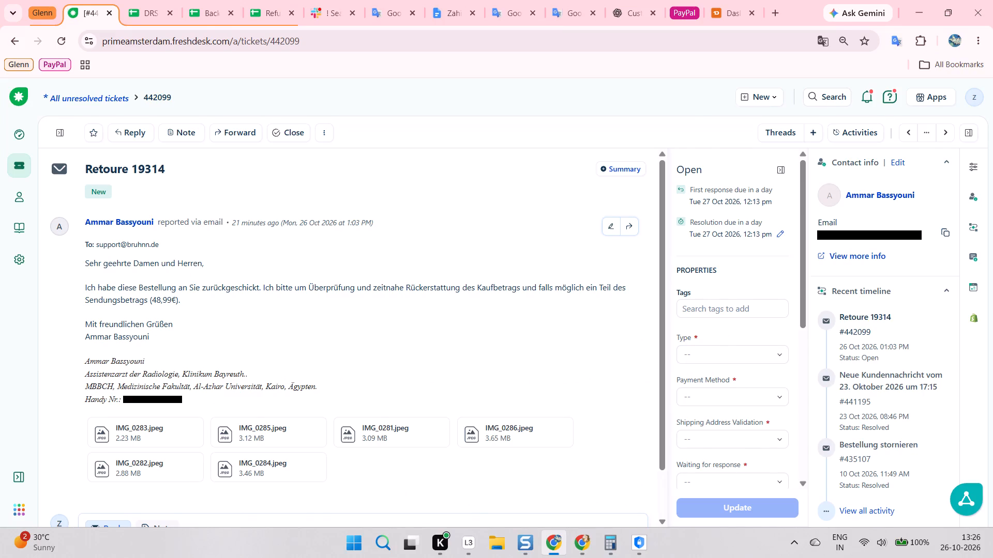
key("alt+Tab")
key("alt+Tab")
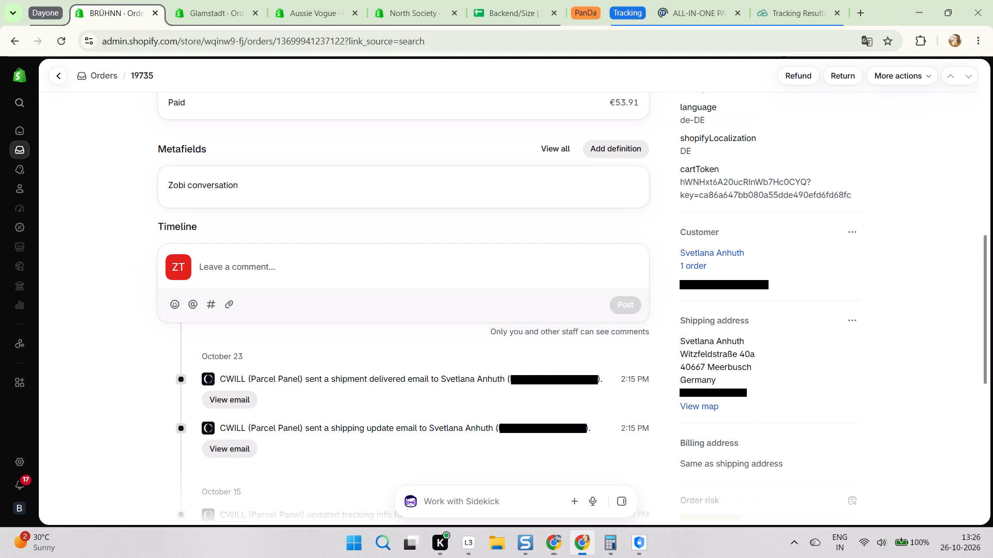
key("alt+Tab")
left_click(947, 230)
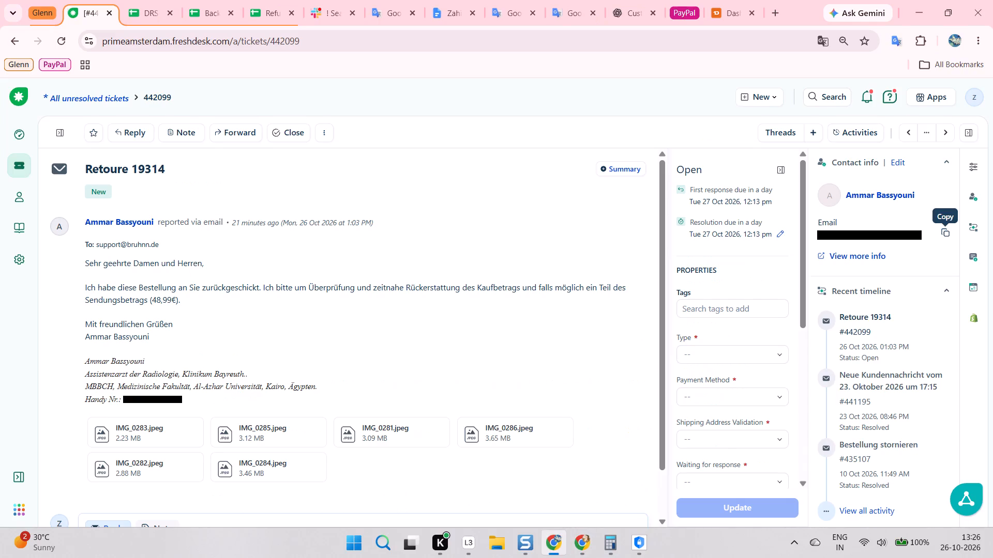
key("alt+Tab")
scroll(320, 181, "up", 6)
left_click(15, 106)
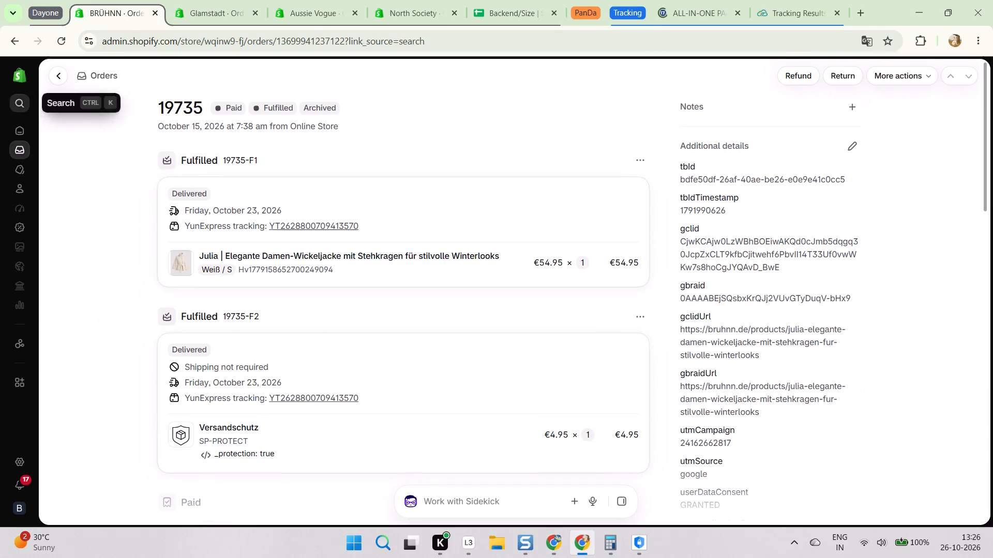
key("ctrl+v")
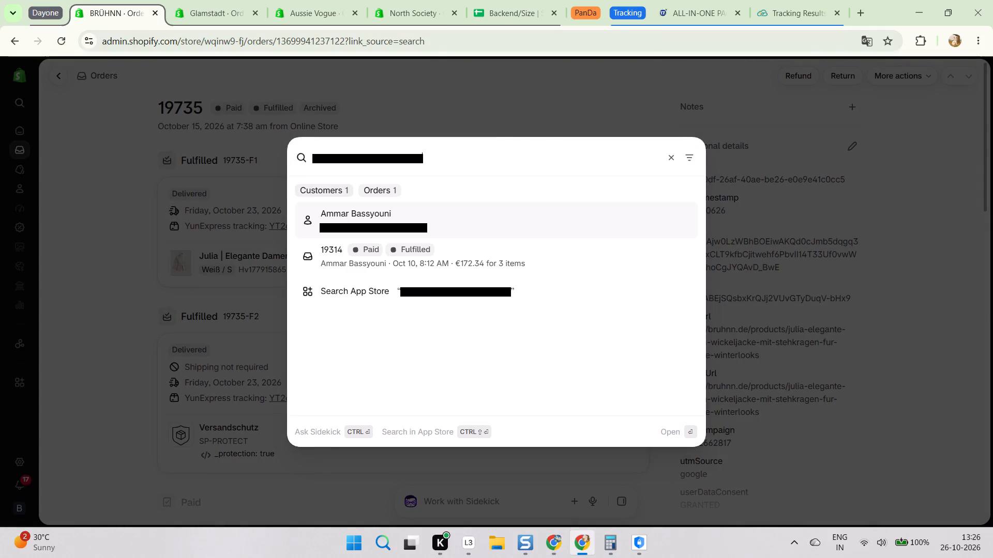
left_click(328, 249)
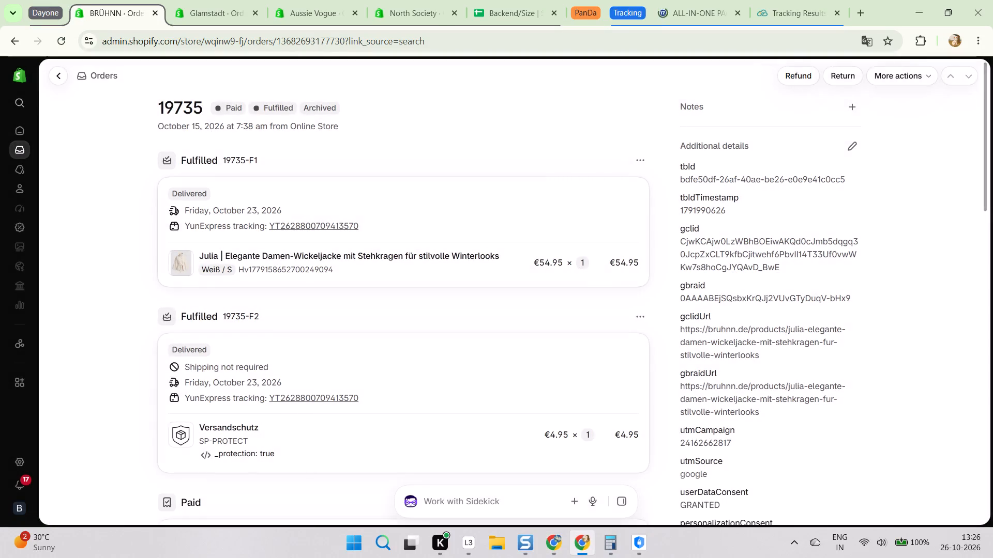
left_click(379, 184)
key("alt+Tab")
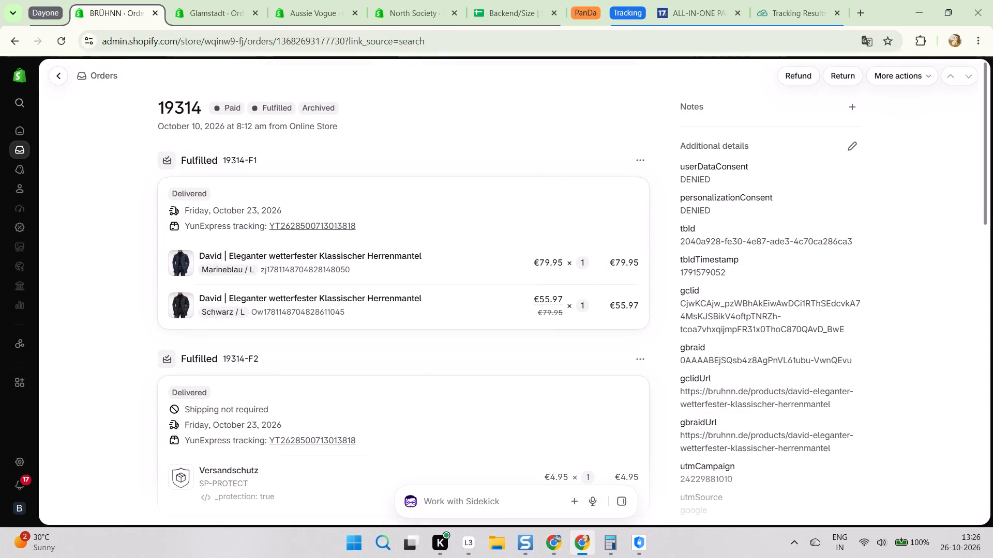
scroll(367, 227, "up", 3)
left_click(407, 223)
key("alt+Tab")
scroll(555, 229, "down", 4)
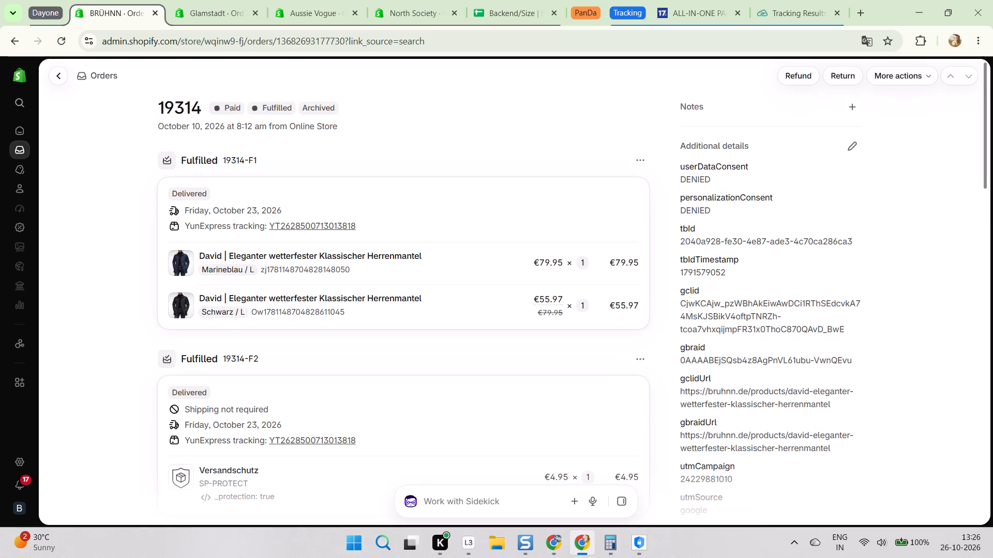
scroll(643, 224, "down", 3)
key("alt+Tab")
scroll(272, 99, "up", 9)
key("alt+Tab")
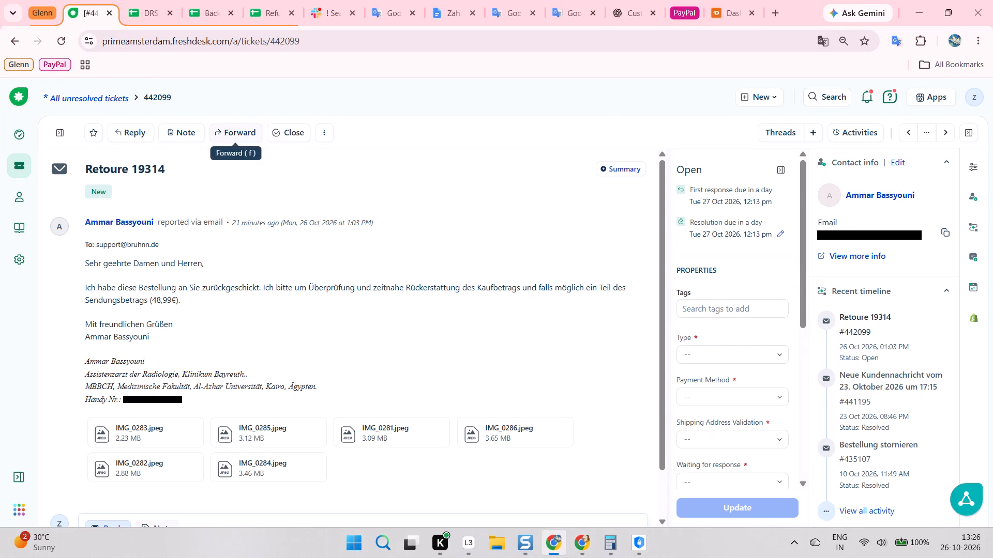
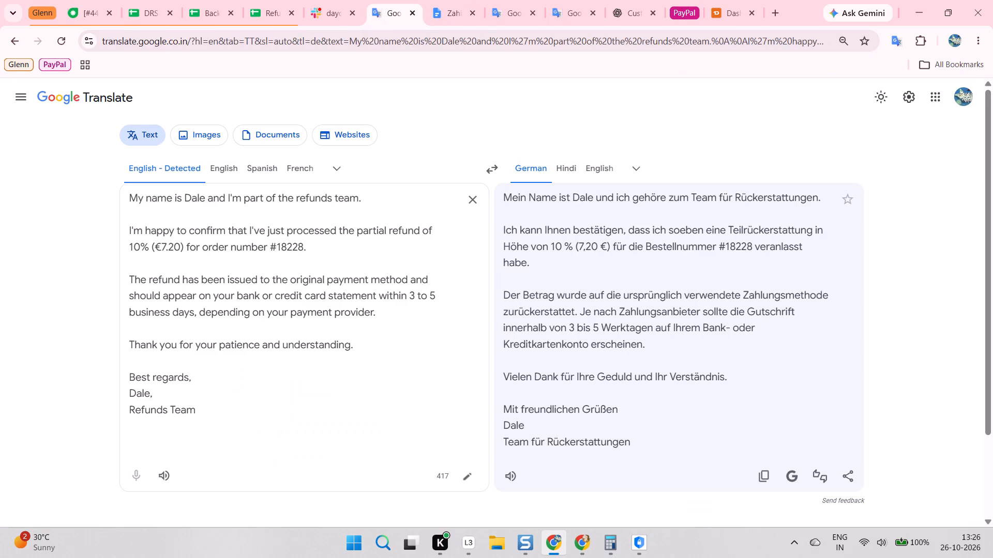
Copy the "Cx provide return tracking details" reply text from the Cx's Return section of the Zahid temp. document.
left_click(453, 0)
left_click(72, 348)
left_click(75, 366)
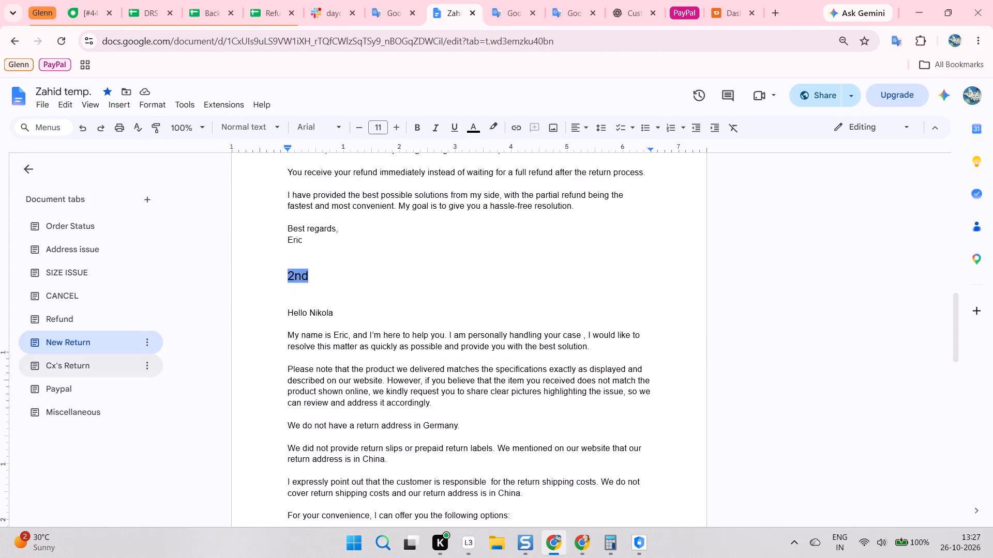
scroll(468, 297, "up", 11)
scroll(423, 249, "down", 9)
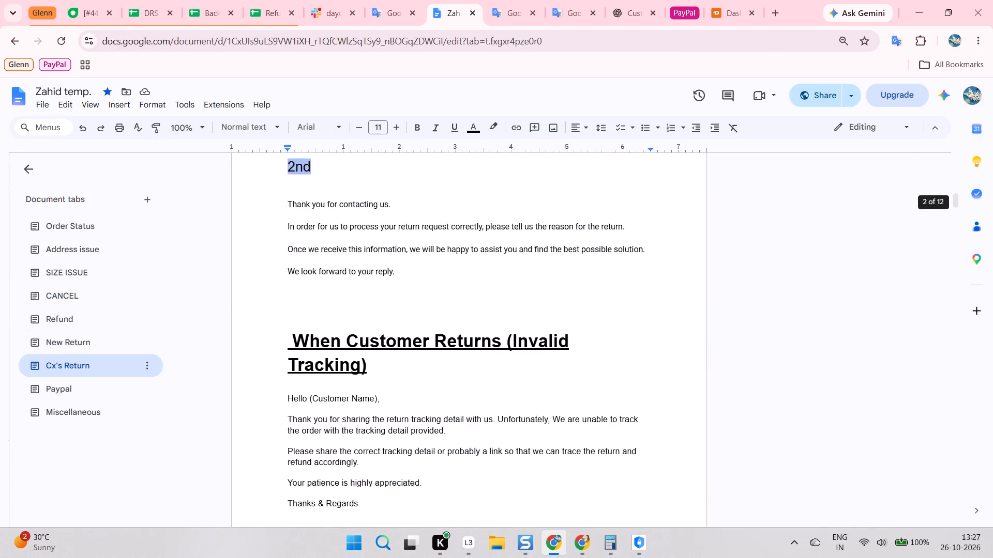
scroll(354, 262, "down", 16)
scroll(343, 264, "up", 1)
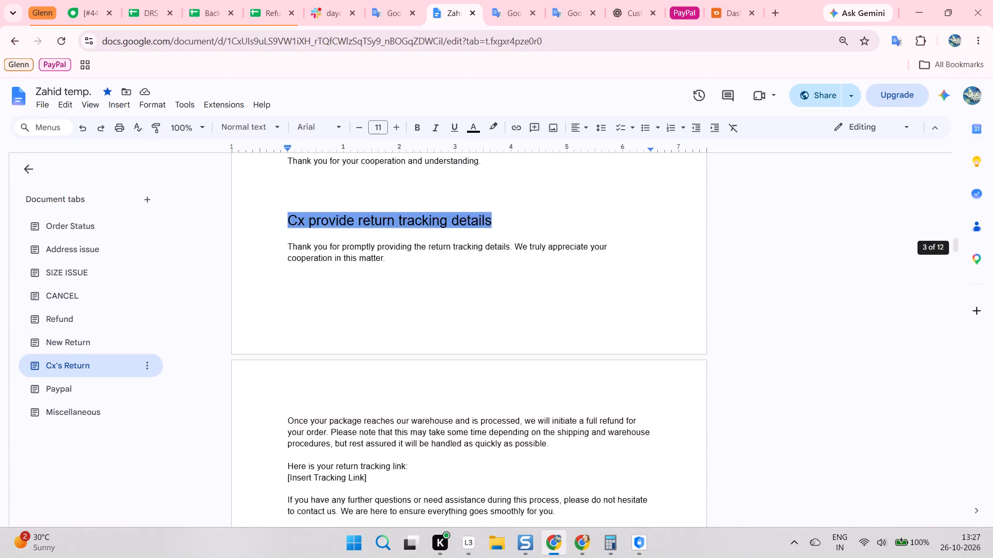
scroll(343, 264, "up", 1)
left_click_drag(280, 283, 517, 414)
scroll(384, 304, "down", 3)
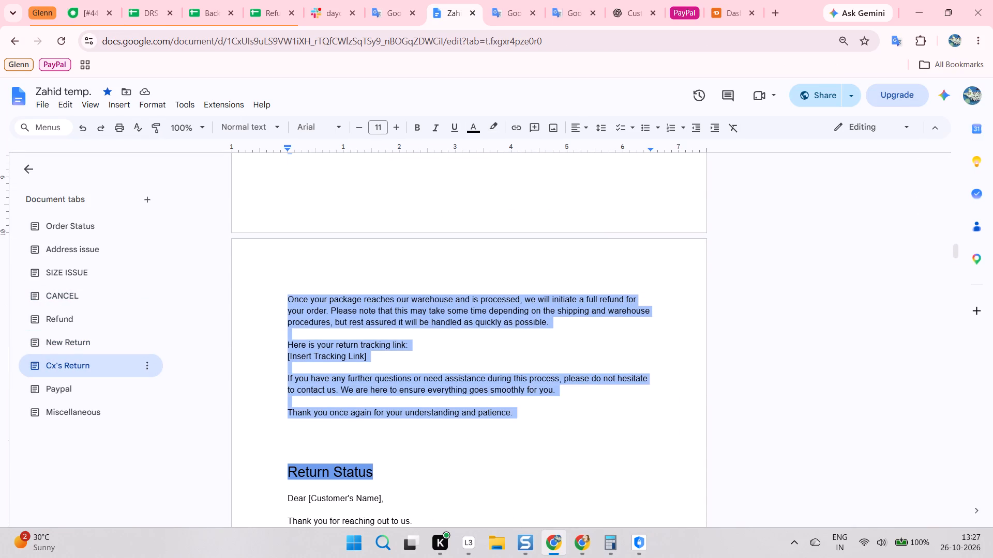
left_click_drag(517, 414, 514, 419)
key("ctrl+c")
key("ctrl+c")
Replace the old cancellation text in the English-to-German translator with the copied return tracking template.
left_click(561, 0)
scroll(431, 143, "up", 9)
left_click(459, 207)
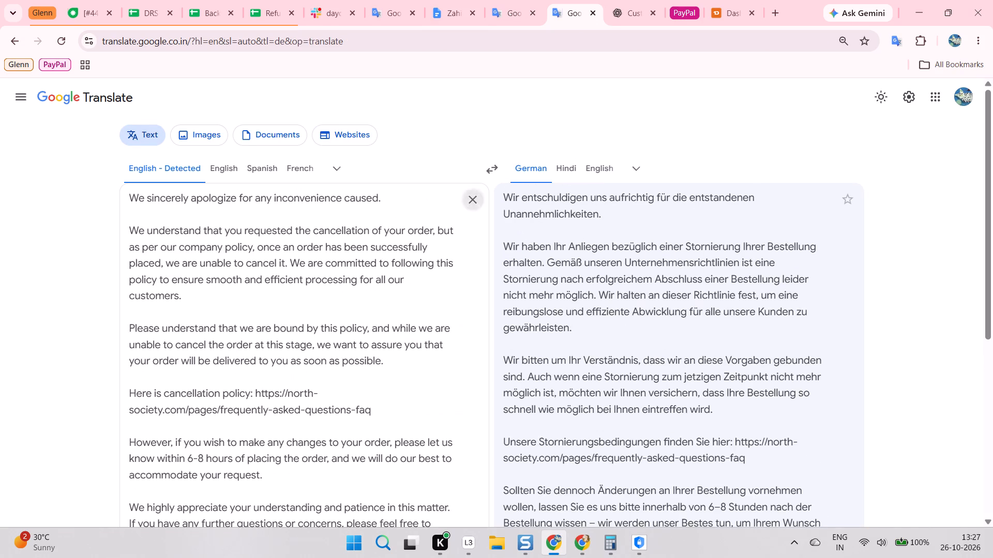
key("ctrl+v")
scroll(289, 219, "down", 3)
scroll(297, 235, "up", 3)
key("BackSpace")
scroll(315, 242, "up", 4)
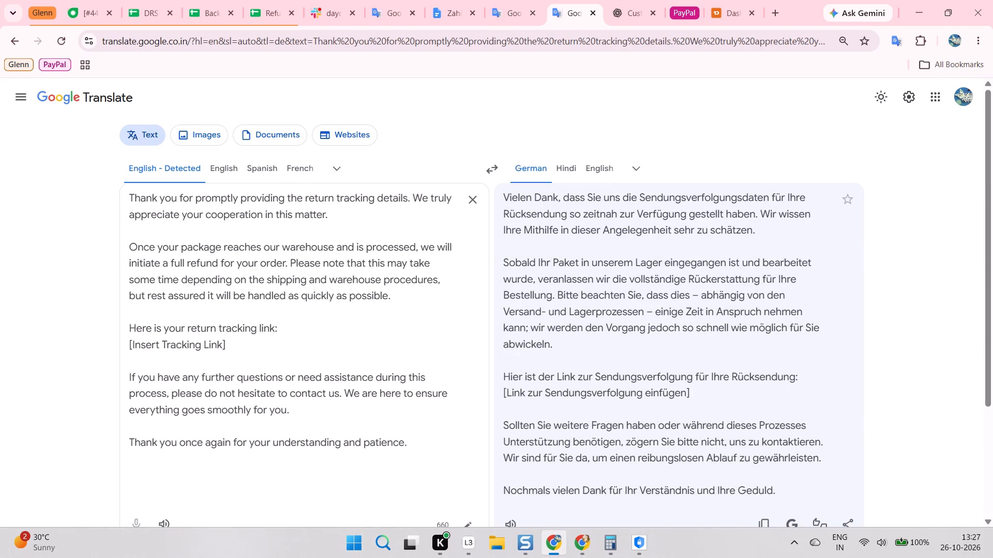
key("alt+Tab")
scroll(410, 209, "up", 13)
key("ctrl+c")
key("ctrl+c")
key("alt+Tab")
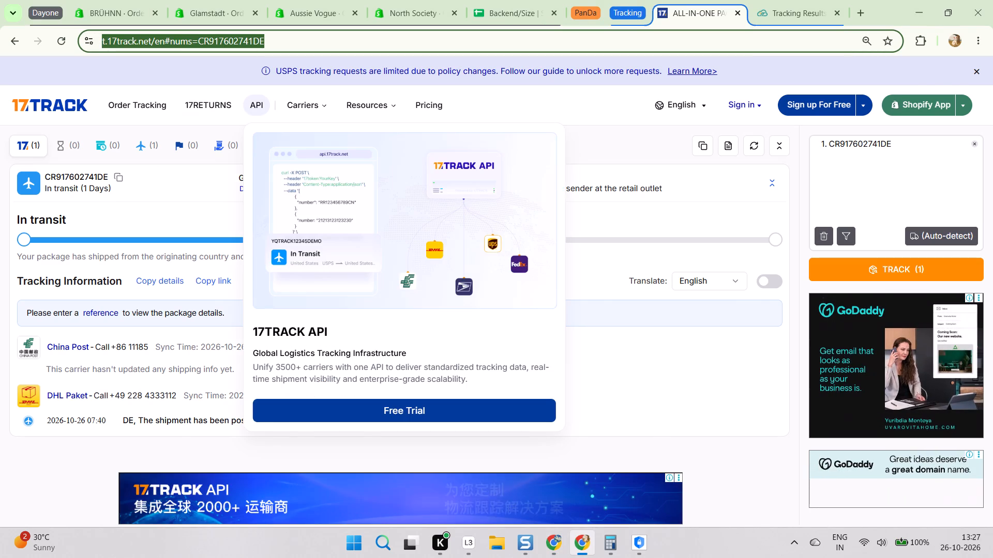
triple_click(201, 347)
key("ctrl+v")
key("Return")
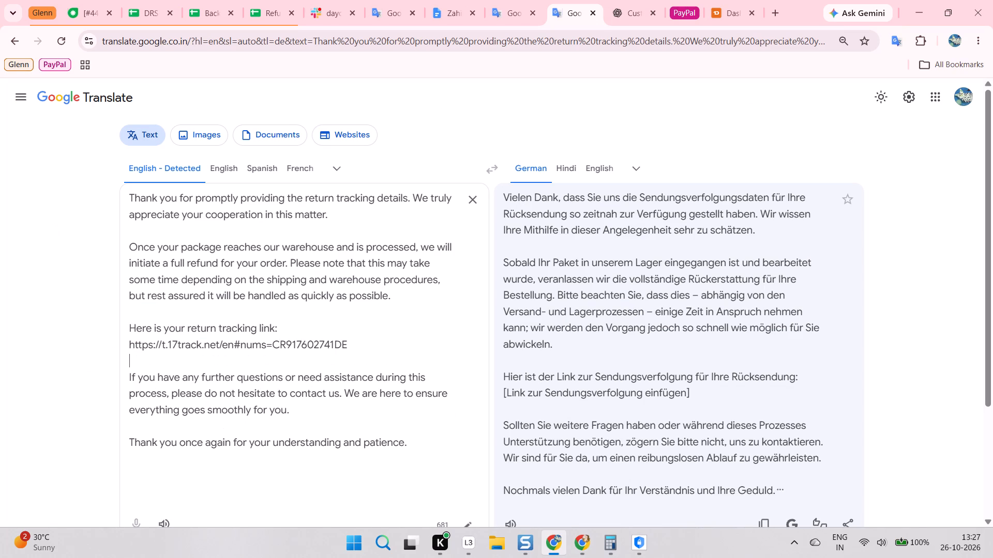
scroll(360, 307, "up", 3)
scroll(632, 241, "down", 11)
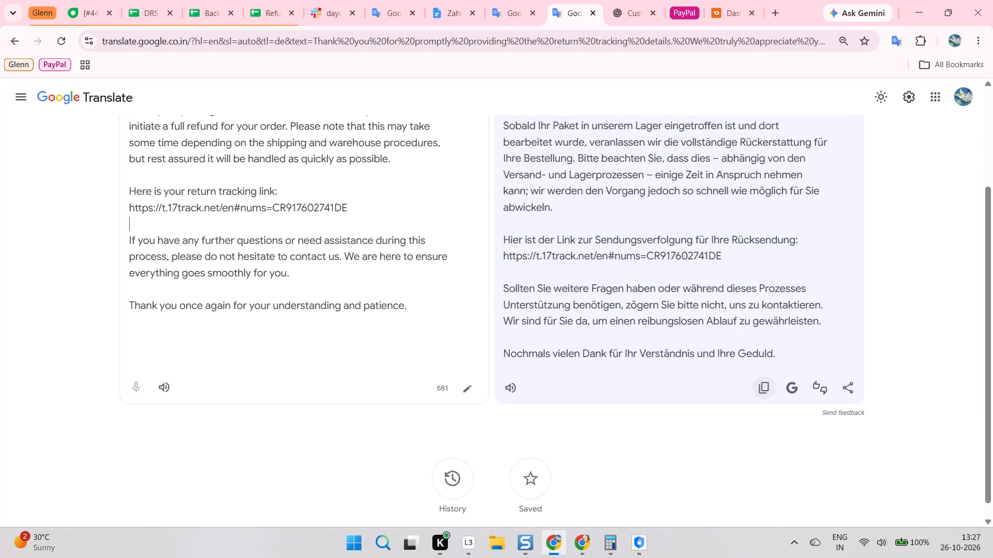
left_click(769, 375)
left_click(766, 385)
Start a reply on ticket #442099 and replace the default greeting with the canned response found by searching "asn".
left_click(95, 0)
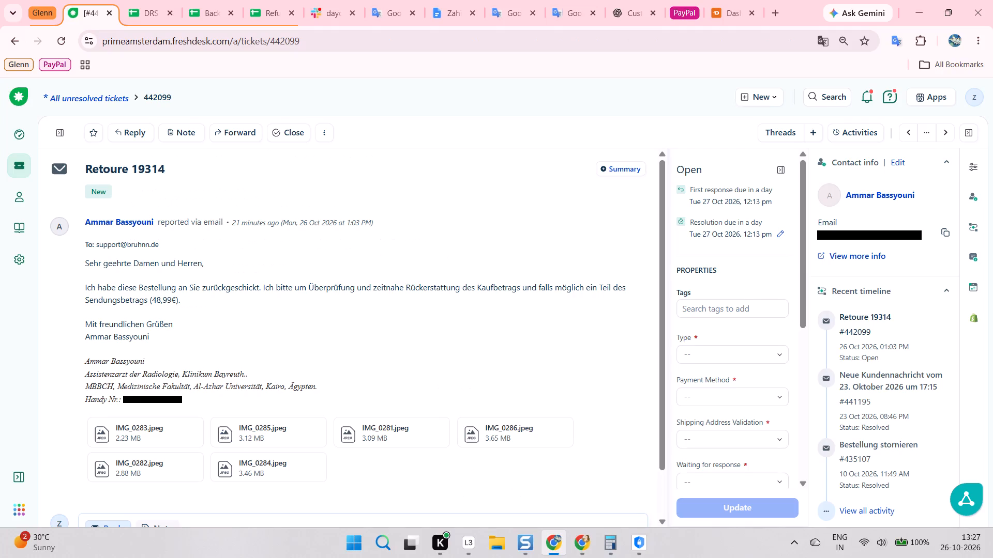
left_click(332, 269)
scroll(346, 270, "down", 3)
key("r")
scroll(177, 310, "down", 9)
scroll(132, 445, "down", 2)
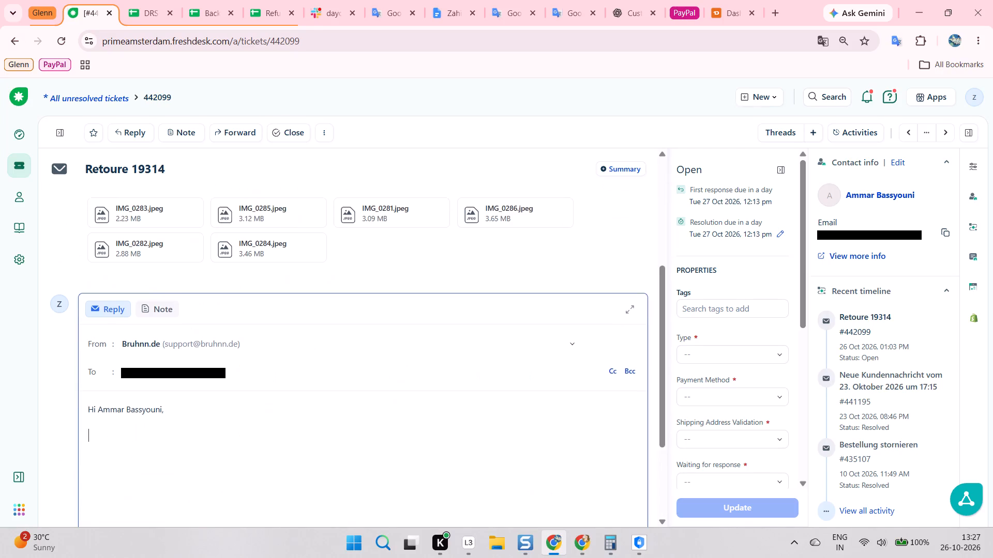
scroll(132, 369, "down", 5)
left_click(110, 444)
left_click_drag(112, 439, 123, 434, "ctrl")
key("ctrl+a")
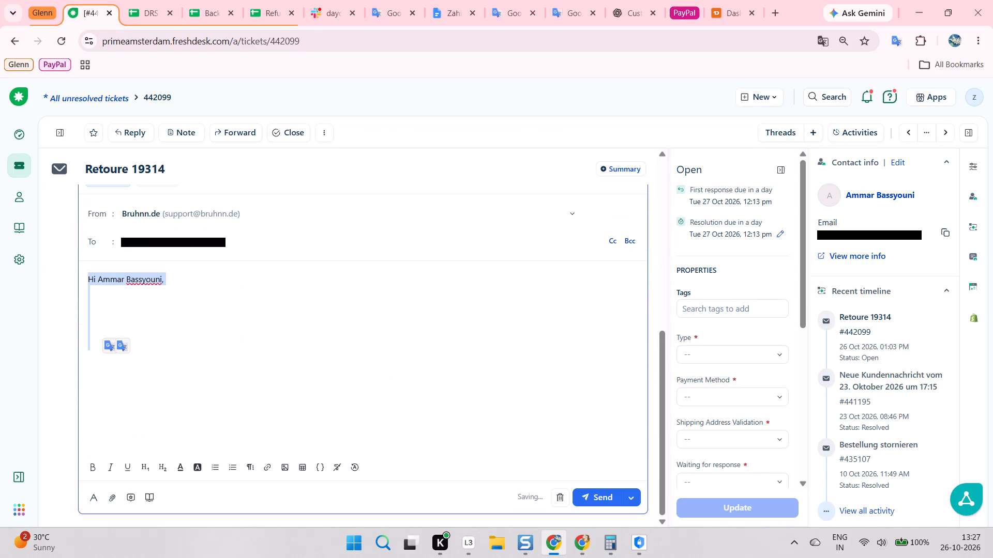
left_click(179, 364)
key("ctrl+a")
key("ctrl+BackSpace")
key("BackSpace")
key("BackSpace")
key("BackSpace")
key("BackSpace")
key("BackSpace")
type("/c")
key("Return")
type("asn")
left_click(162, 312)
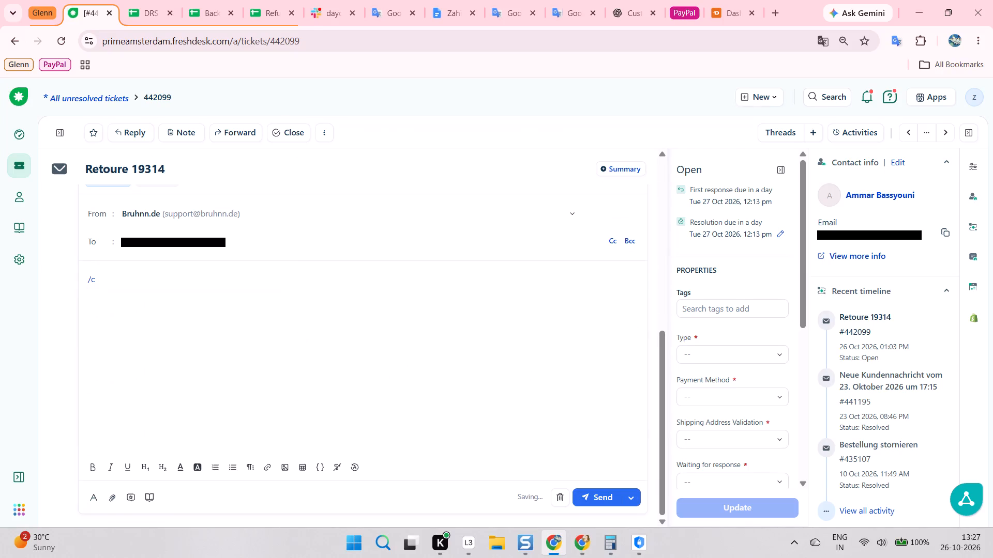
Insert the German return tracking message into the reply, remove the extra blank line before the sign-off, and send it.
left_click(128, 309)
key("ctrl+v")
scroll(131, 290, "down", 9)
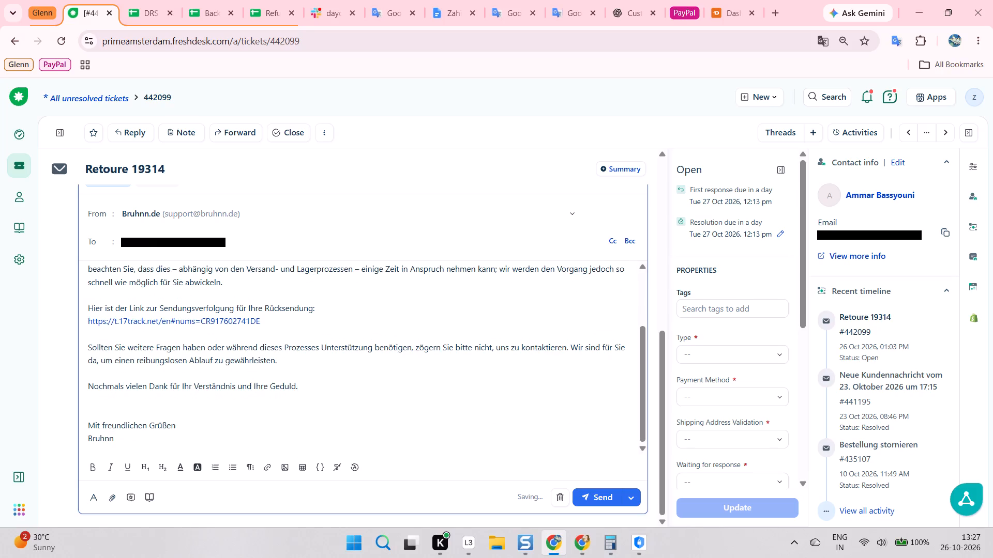
left_click(134, 407)
key("BackSpace")
scroll(155, 394, "up", 3)
scroll(250, 316, "down", 10)
left_click(596, 499)
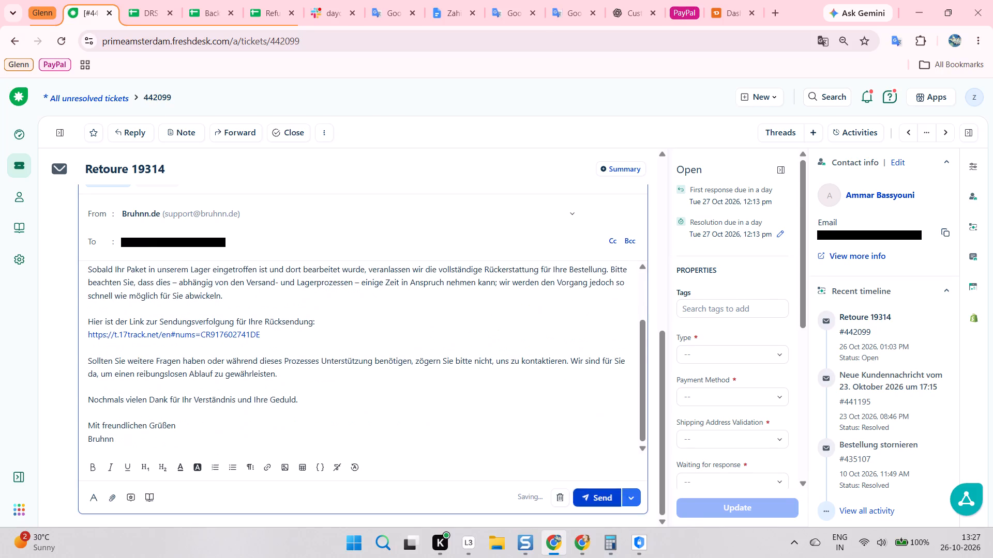
scroll(434, 335, "down", 5)
left_click_drag(703, 352, 702, 358)
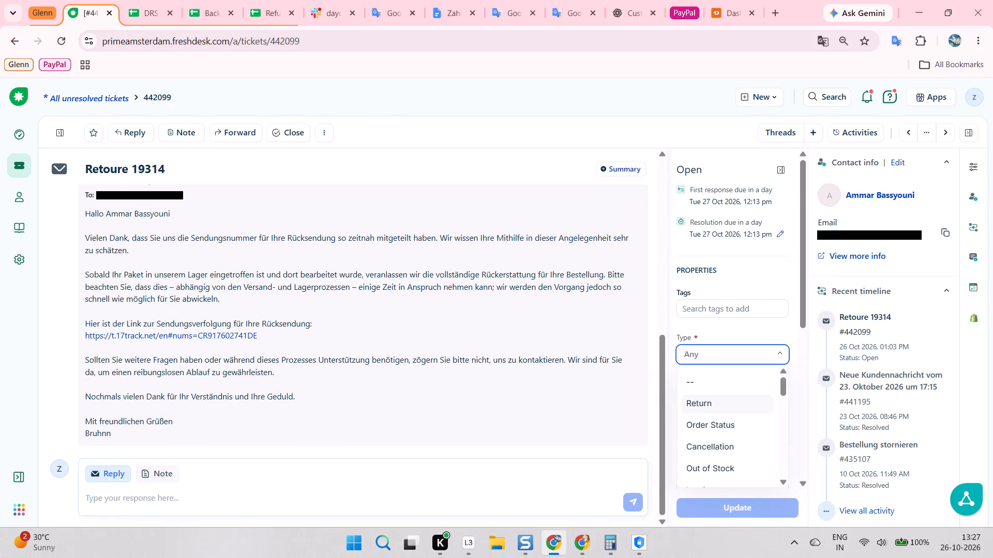
left_click(718, 405)
key("Tab")
key("alt+Tab")
scroll(617, 267, "down", 4)
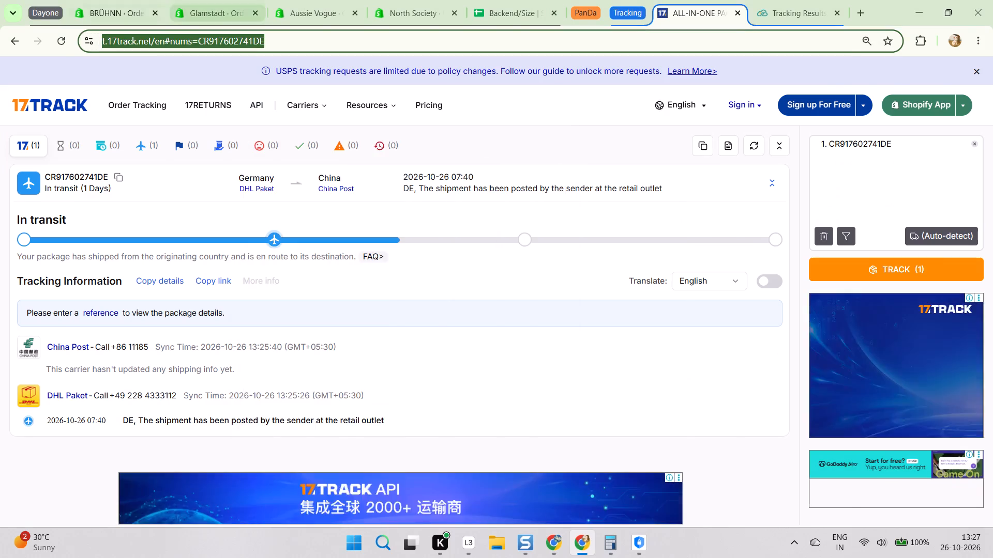
left_click(146, 0)
scroll(435, 164, "down", 10)
scroll(790, 295, "down", 3)
key("alt+Tab")
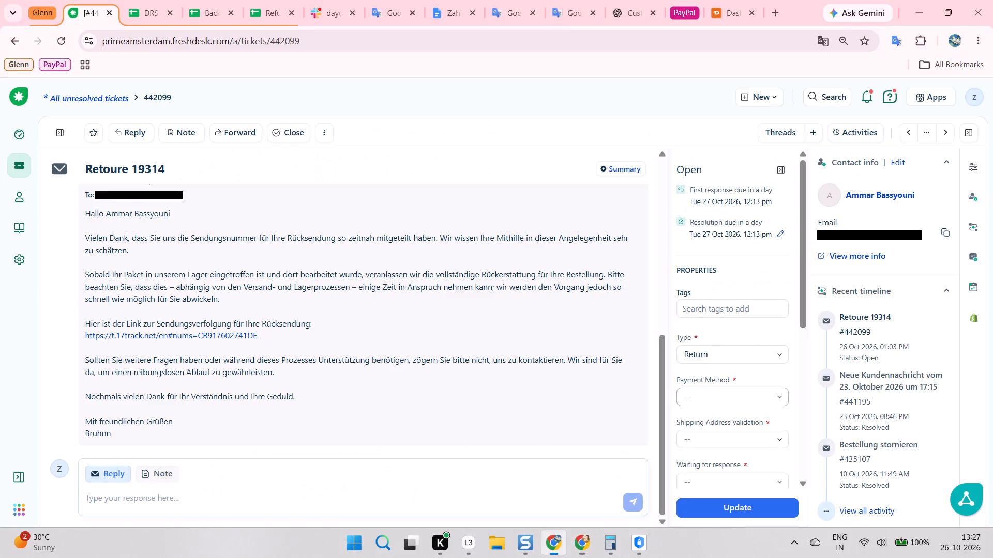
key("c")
key("Tab")
Set Shipping Address Validation to Verified & Correct, Waiting for response to N/A, Marketing/PayPal to No and Status to Resolved, and update the ticket.
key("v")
key("Tab")
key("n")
key("Tab")
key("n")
key("Tab")
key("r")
key("Tab")
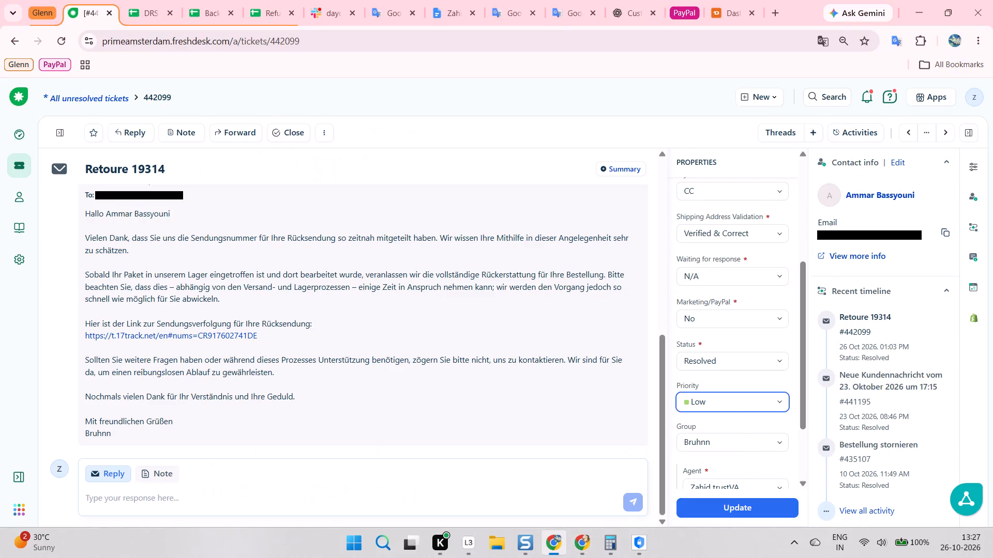
key("Tab")
key("Tab")
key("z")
scroll(816, 369, "down", 4)
left_click(727, 507)
scroll(186, 187, "down", 3)
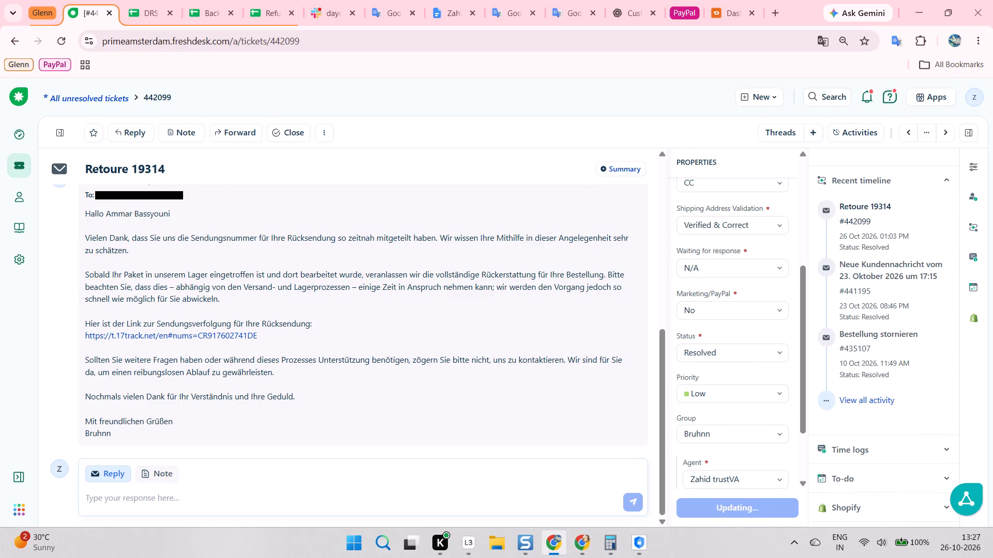
Log ticket number 442099 in the ZAHID column of the DRS sheet for Oct 26.
double_click(154, 96)
key("ctrl+c")
key("ctrl+c")
left_click(148, 21)
key("ctrl+v")
left_click(298, 250)
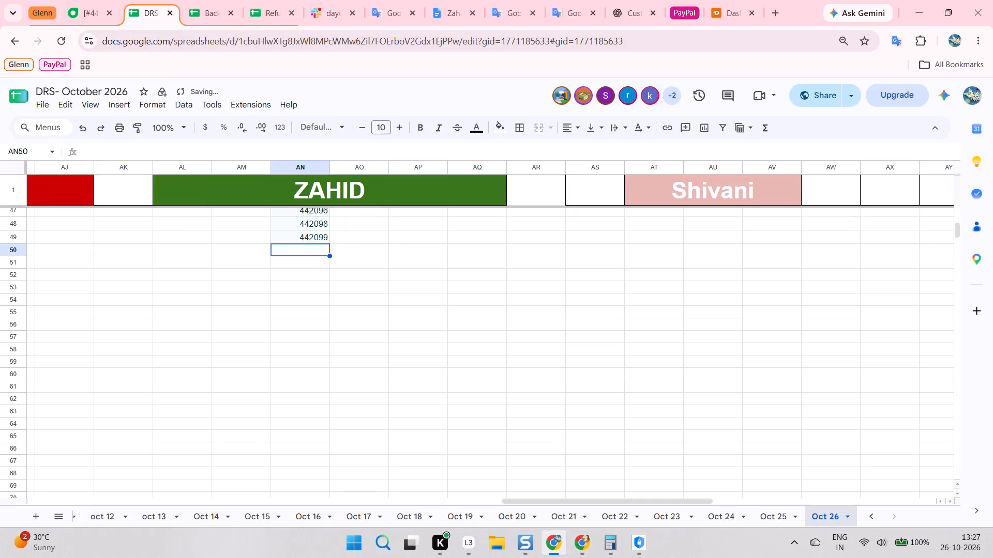
scroll(298, 251, "down", 1)
Go to the next ticket, #442103, read the customer's message translated into English, and restore the original language.
left_click(91, 2)
left_click(348, 298)
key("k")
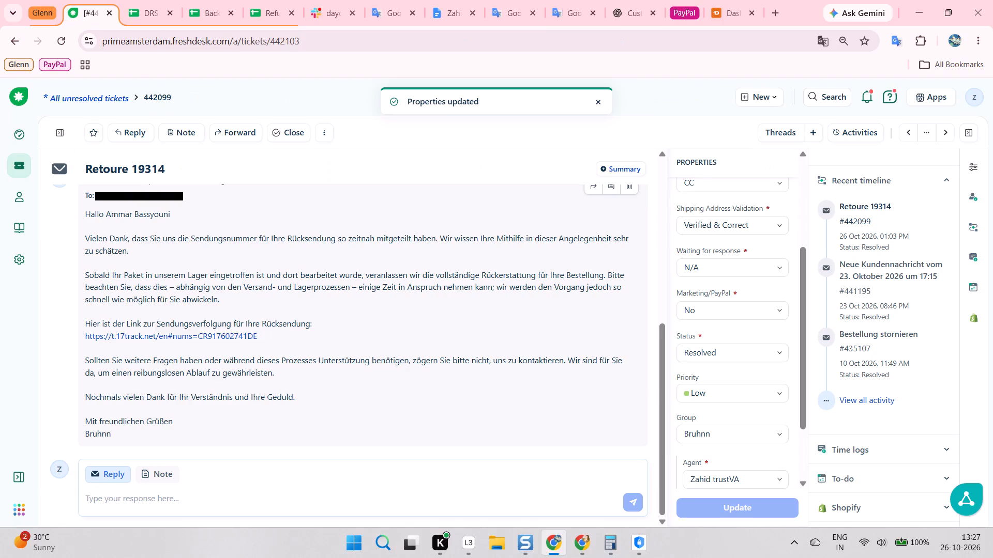
scroll(378, 284, "down", 2)
scroll(379, 291, "up", 6)
scroll(395, 297, "down", 9)
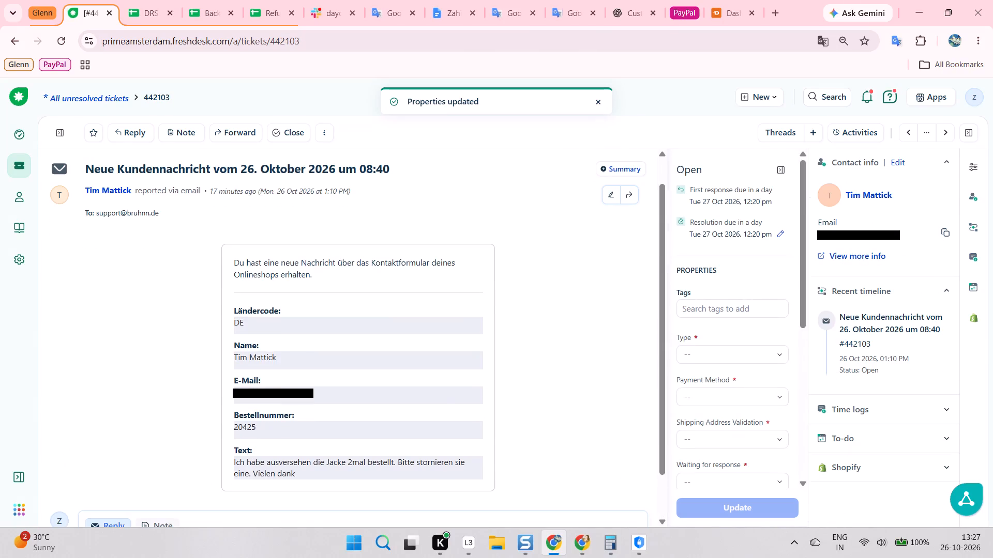
scroll(699, 289, "down", 6)
scroll(579, 315, "up", 6)
right_click(412, 289)
scroll(439, 377, "down", 4)
left_click(498, 455)
scroll(485, 439, "down", 1)
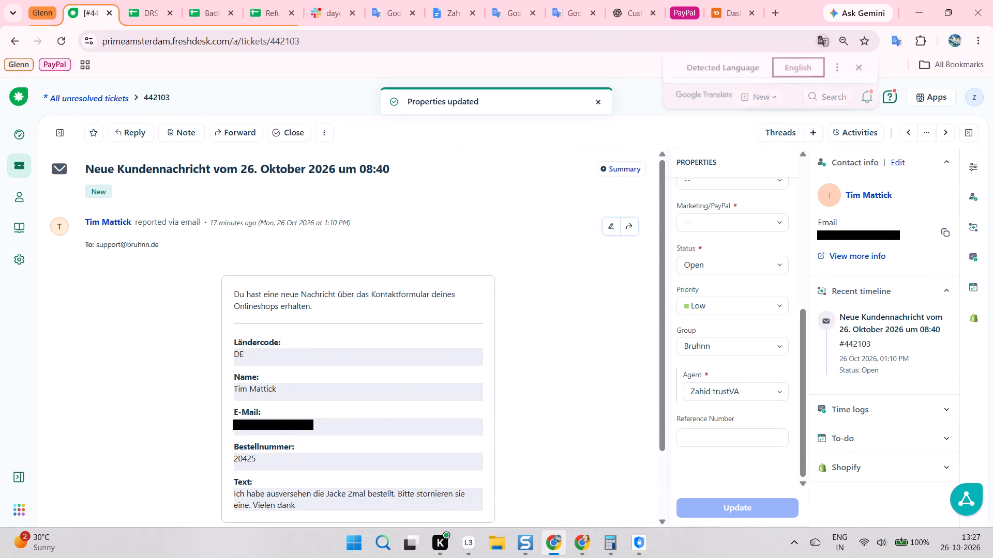
scroll(485, 439, "down", 1)
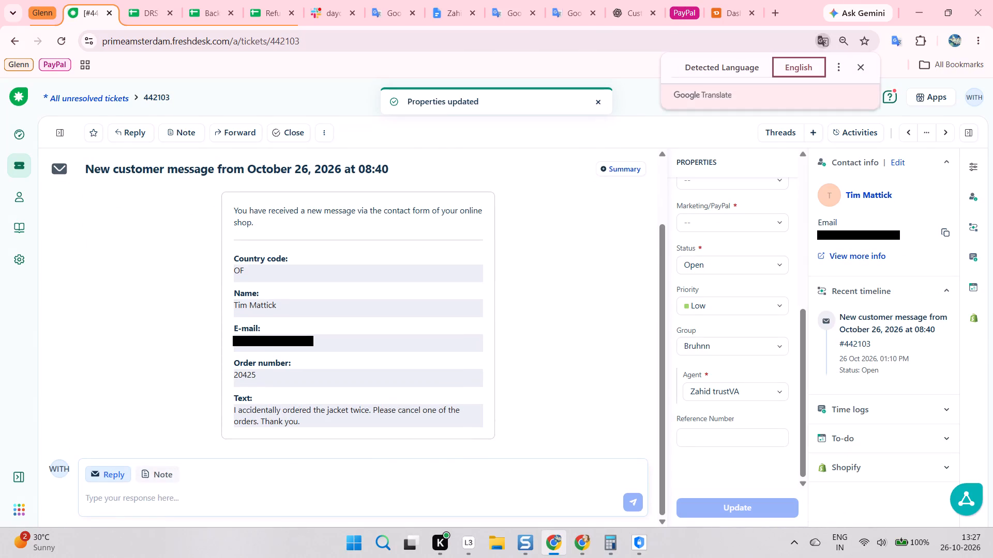
left_click(715, 64)
scroll(799, 222, "up", 2)
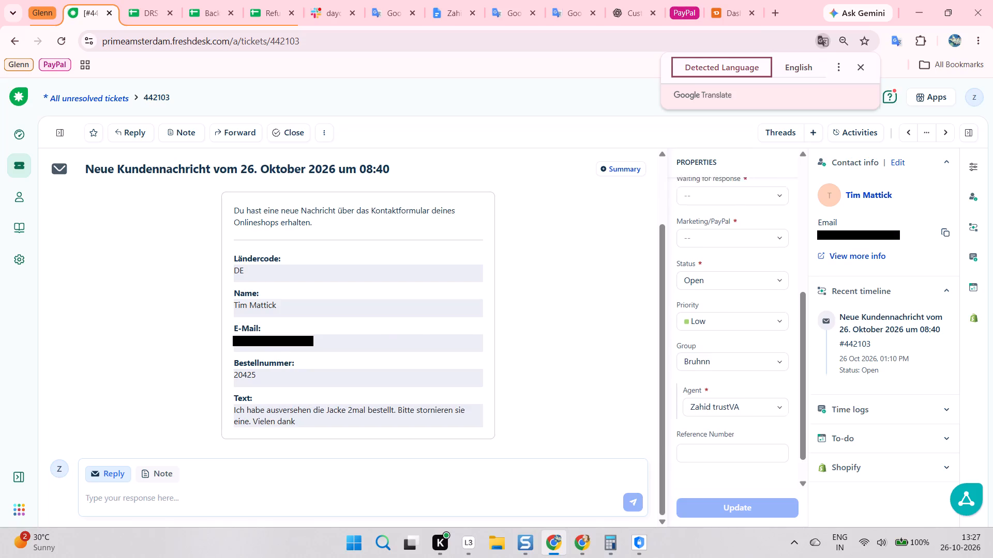
scroll(814, 268, "up", 2)
left_click(947, 230)
scroll(537, 301, "up", 11)
key("alt+Tab")
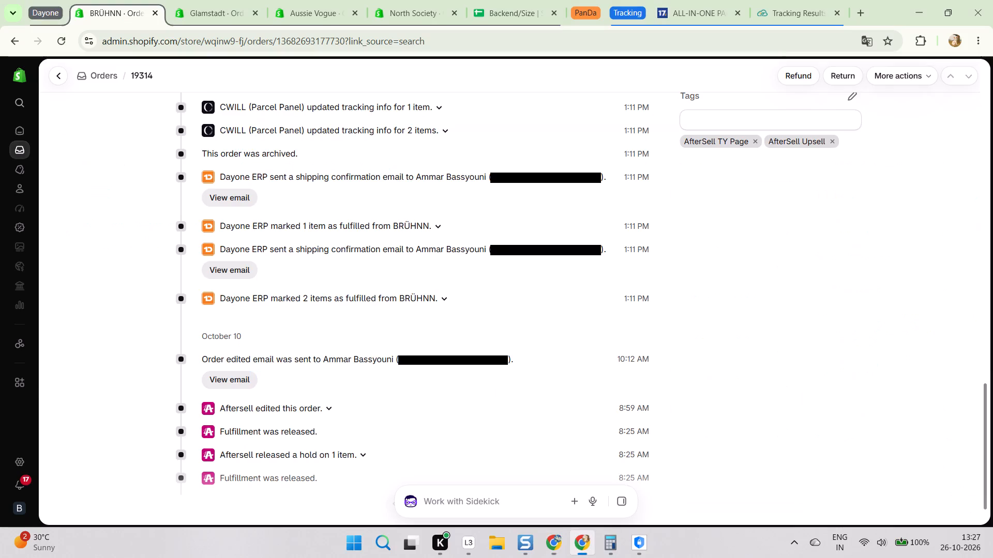
left_click(11, 101)
key("ctrl+v")
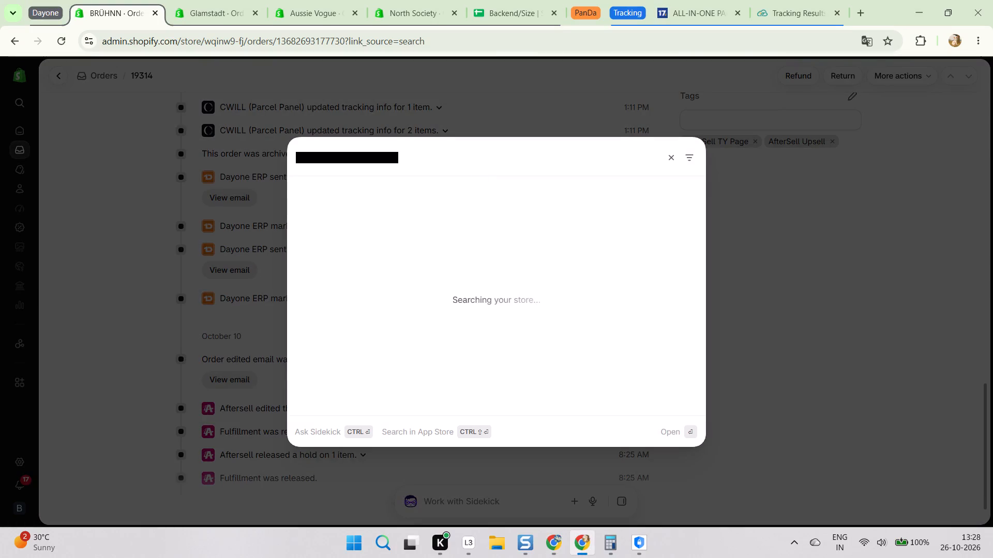
left_click(328, 250)
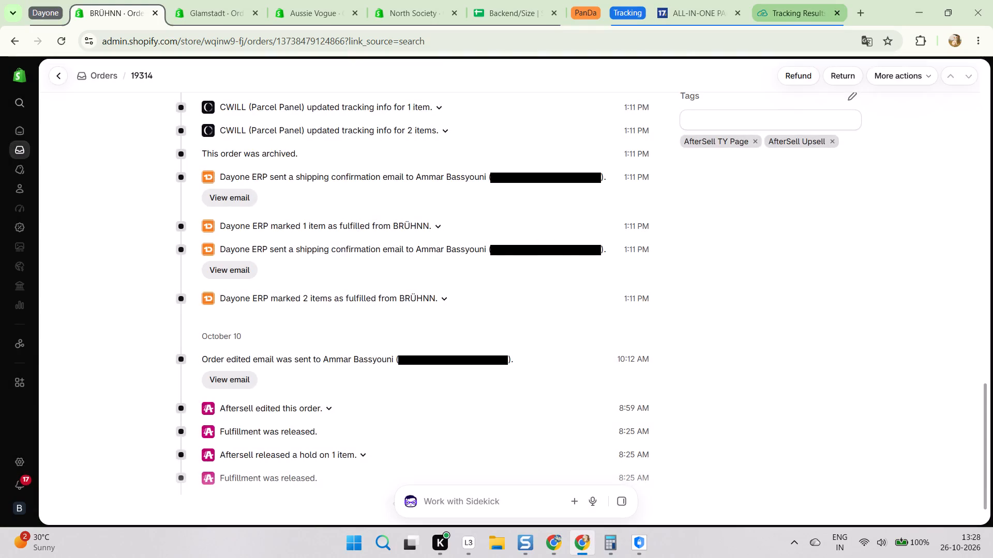
left_click(863, 13)
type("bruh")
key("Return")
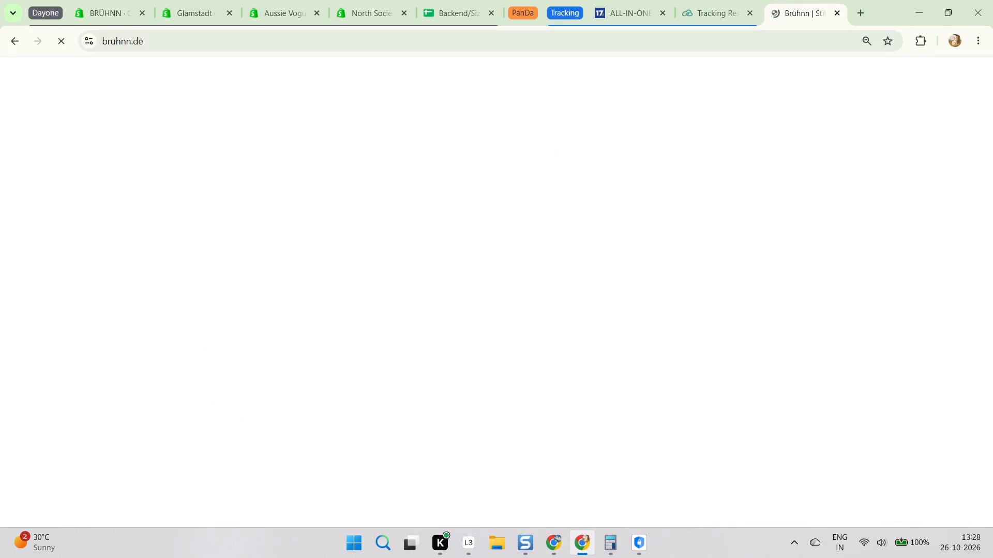
left_click(127, 0)
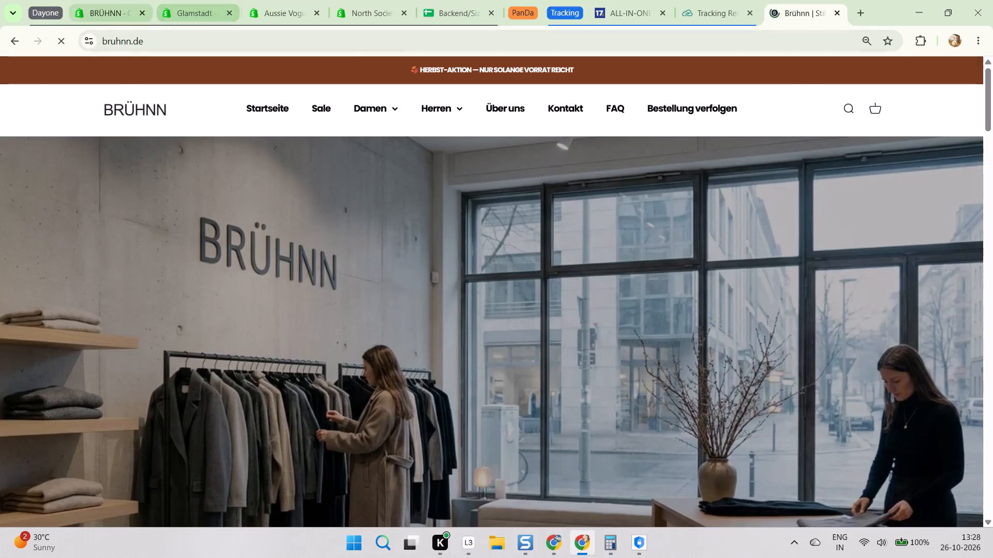
scroll(306, 178, "up", 12)
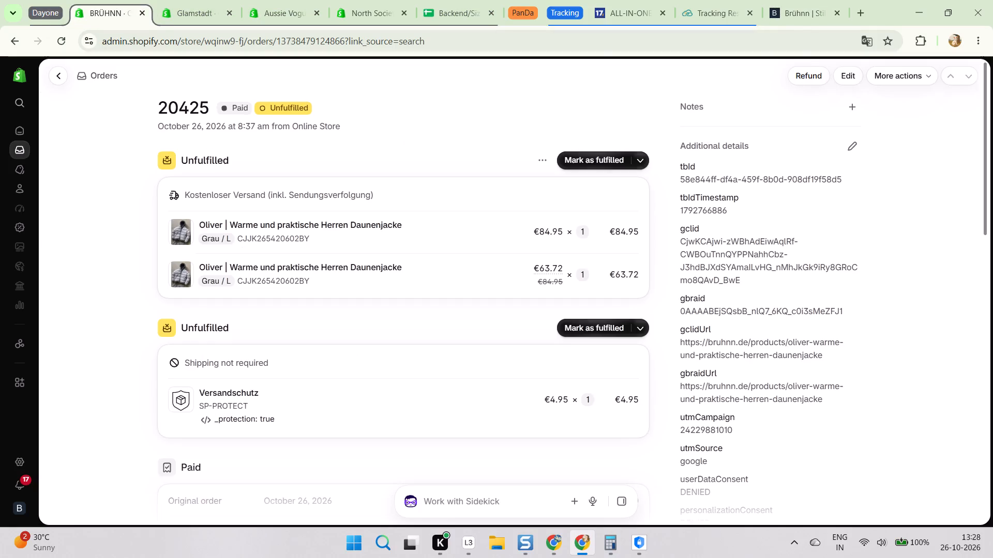
left_click(402, 151)
left_click(790, 0)
scroll(546, 285, "down", 19)
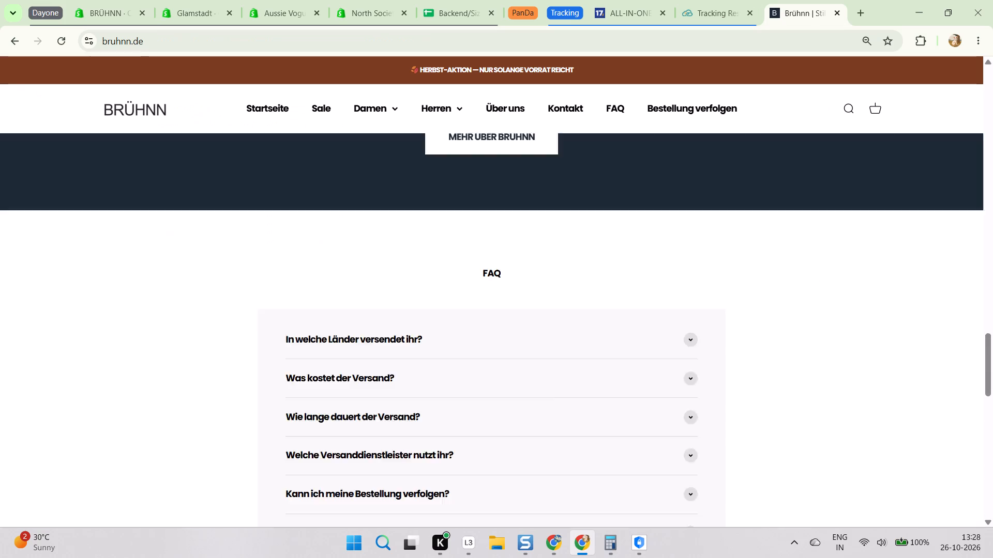
scroll(541, 343, "down", 6)
left_click(560, 350)
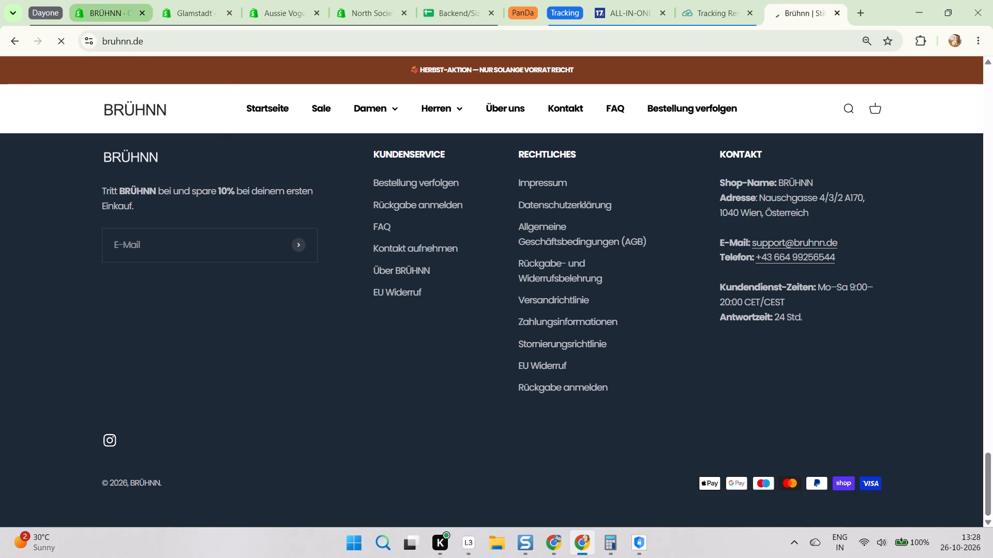
left_click(107, 0)
scroll(403, 285, "down", 8)
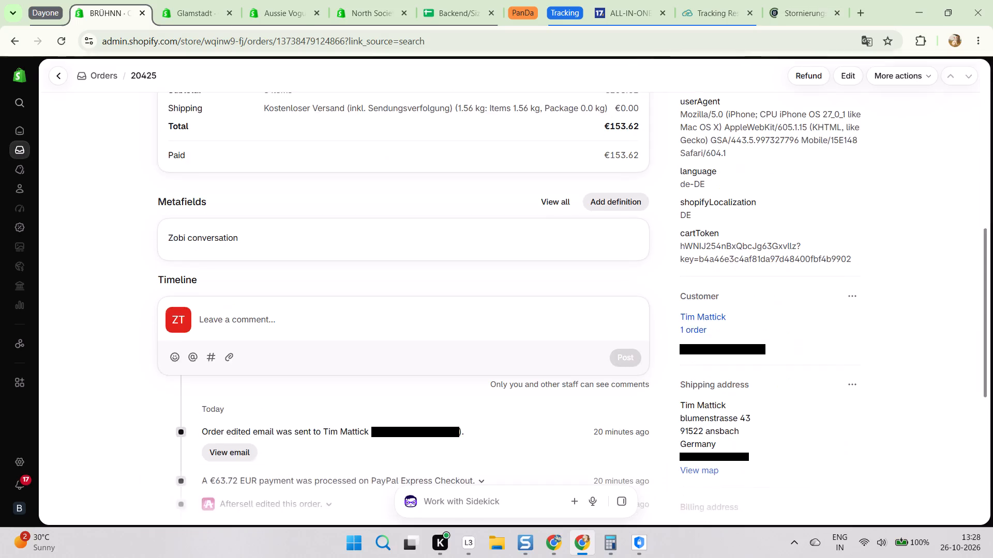
scroll(643, 275, "down", 2)
key("alt+Tab")
scroll(474, 297, "up", 6)
left_click(509, 0)
left_click(315, 205)
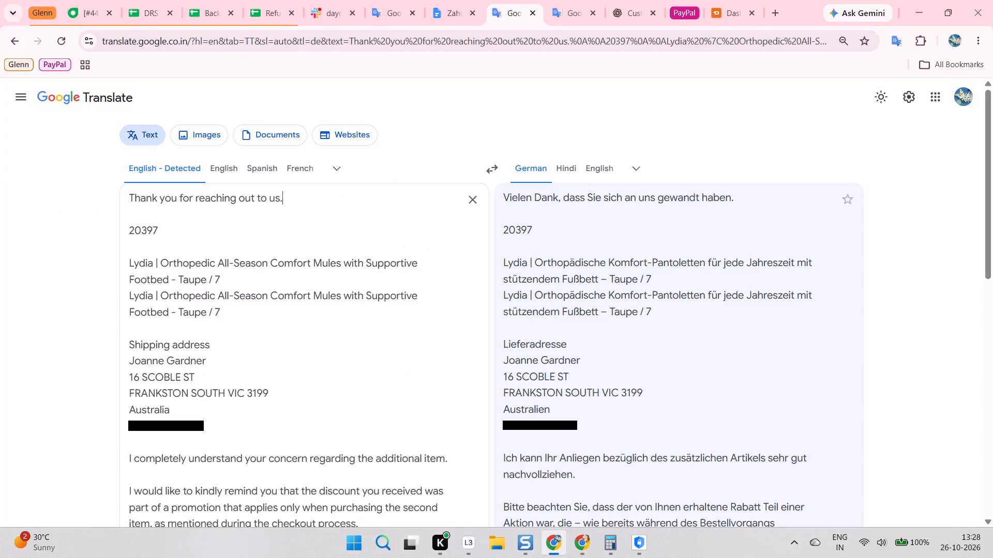
key("ctrl+a")
key("ctrl+c")
key("ctrl+c")
left_click(582, 0)
scroll(393, 191, "up", 10)
left_click(472, 193)
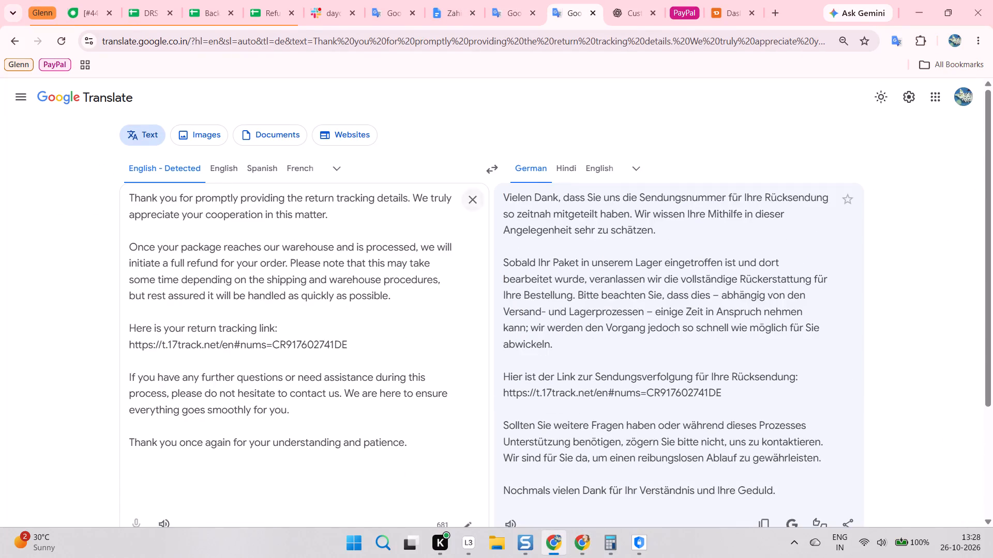
key("ctrl+v")
key("alt+Tab")
scroll(264, 158, "up", 7)
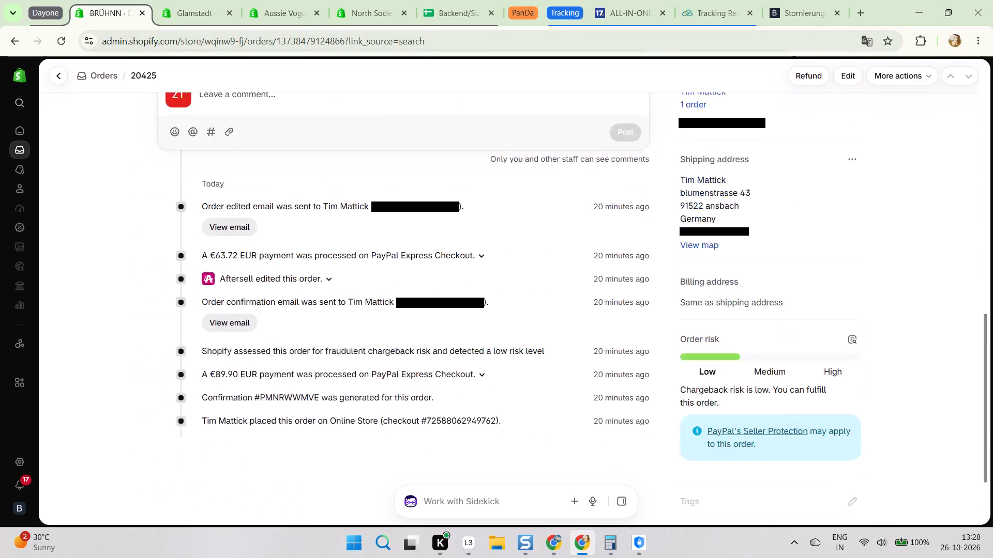
scroll(287, 152, "up", 6)
double_click(186, 107)
key("ctrl+c")
key("ctrl+c")
key("alt+Tab")
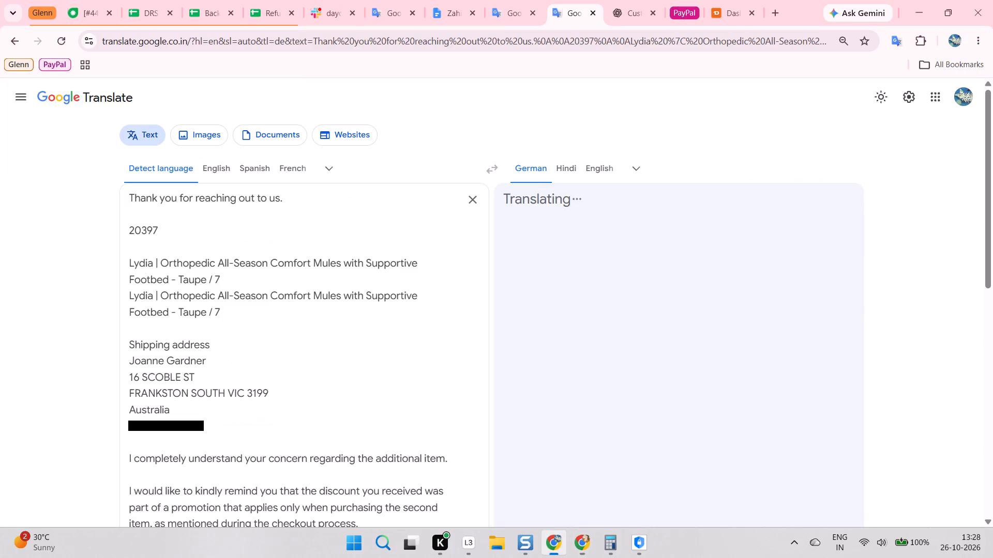
double_click(152, 225)
key("ctrl+v")
Replace the draft's two Lydia item lines with "Oliver | Warme und praktische Herren Daunenjacke", Grau / L, from the Shopify order, entered twice.
key("alt+Tab")
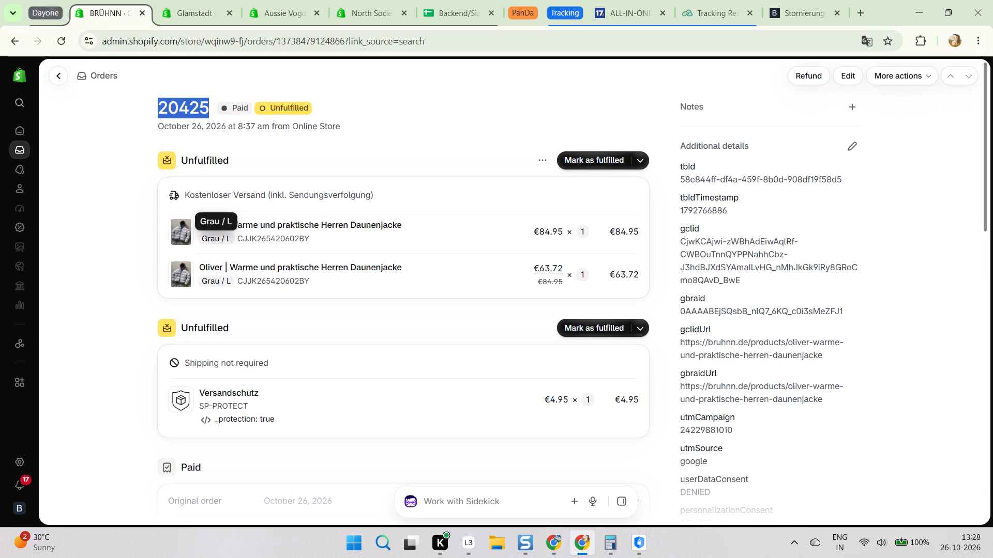
left_click_drag(231, 244, 189, 221)
key("ctrl+c")
key("ctrl+c")
key("ctrl+c")
key("alt+Tab")
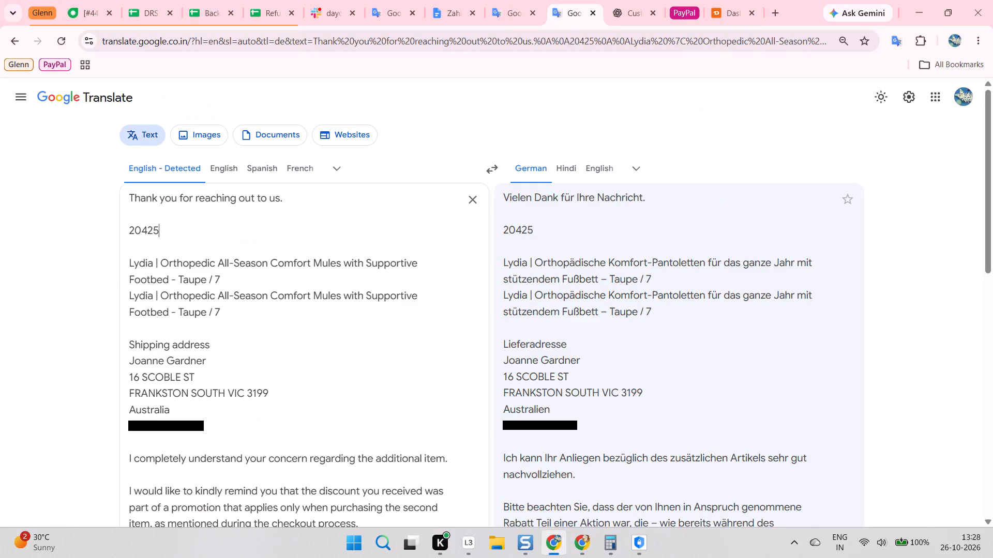
left_click_drag(239, 313, 124, 261)
key("ctrl+v")
key("Return")
key("ctrl+v")
key("alt+Tab")
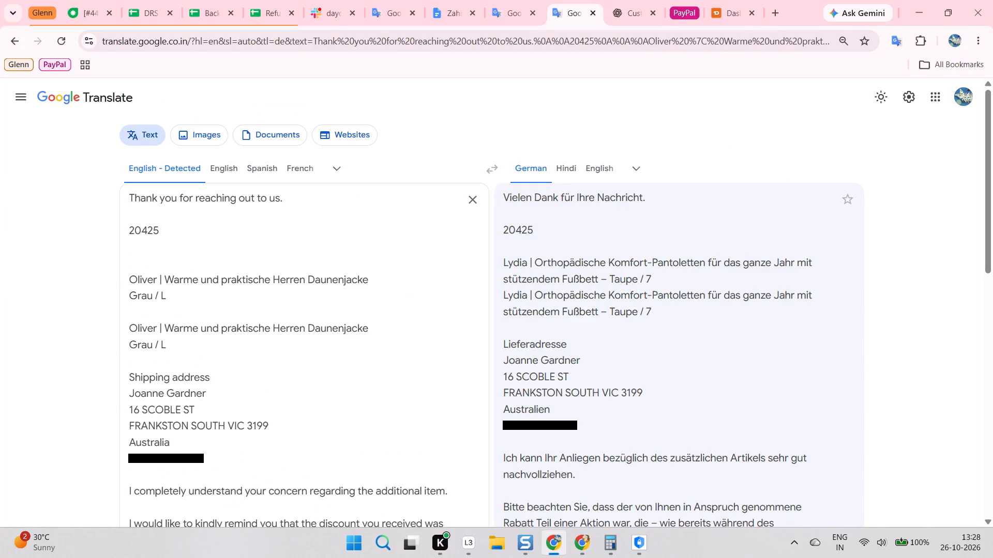
scroll(499, 241, "down", 4)
scroll(730, 263, "down", 3)
left_click_drag(669, 217, 758, 287)
key("ctrl+c")
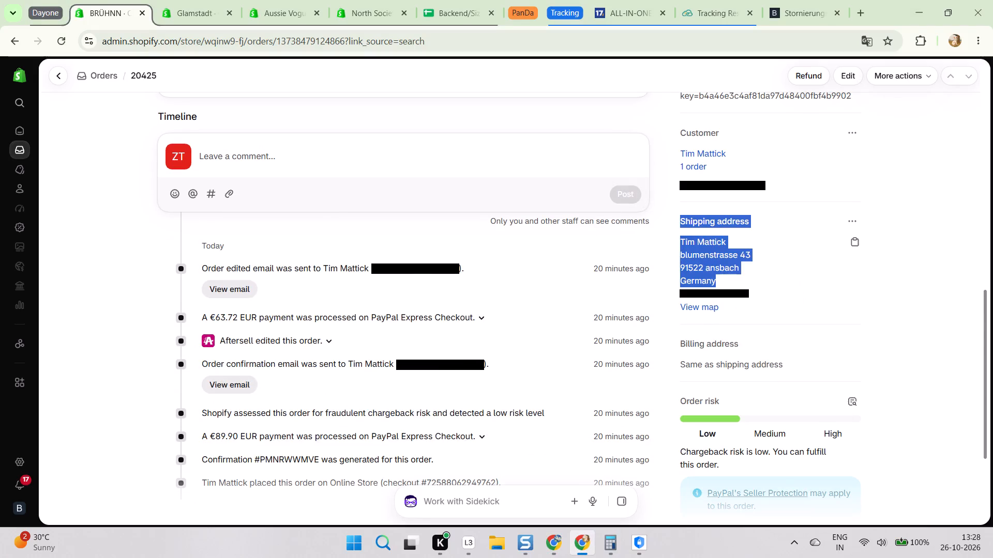
left_click(670, 203)
left_click_drag(673, 212, 764, 298)
key("ctrl+c")
key("ctrl+c")
key("alt+Tab")
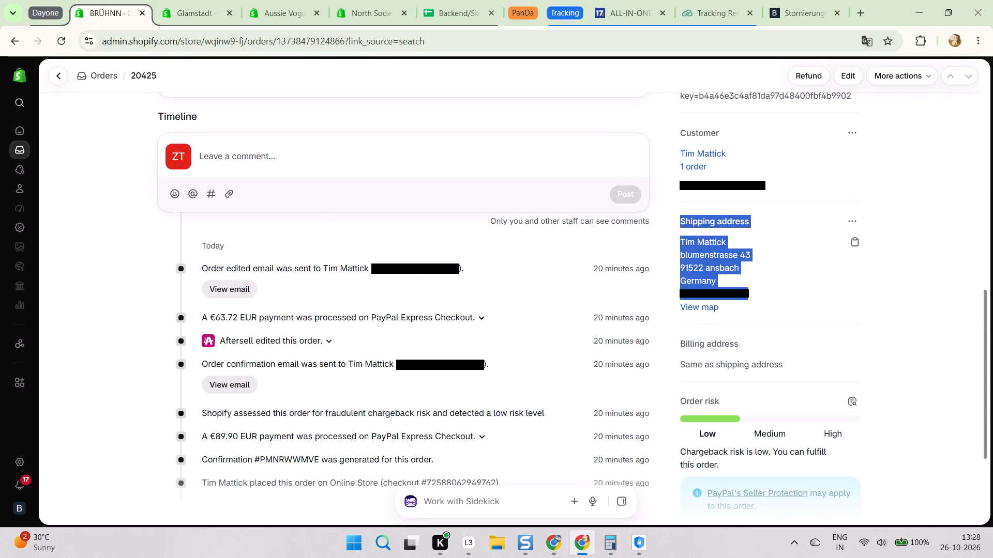
left_click_drag(225, 465, 126, 394)
key("ctrl+v")
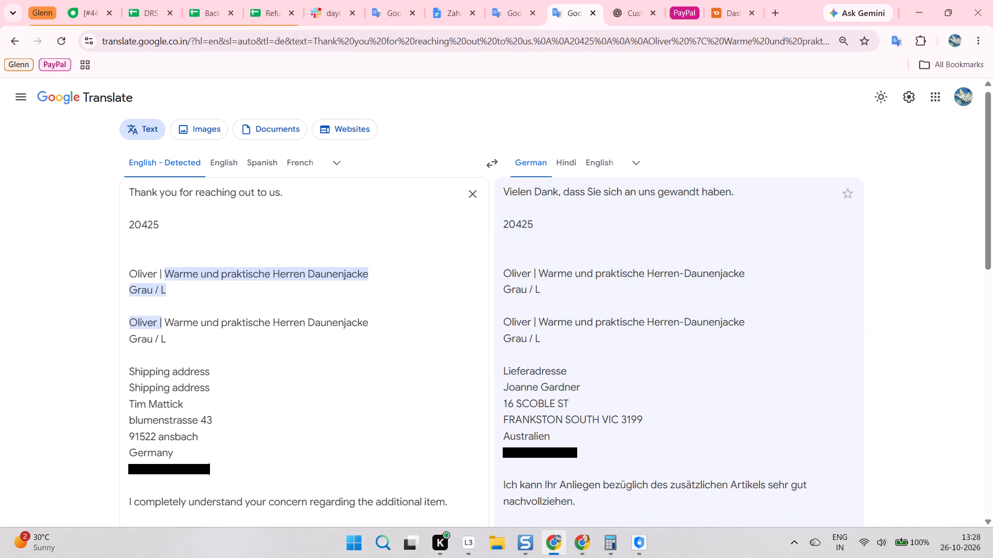
triple_click(171, 370)
key("BackSpace")
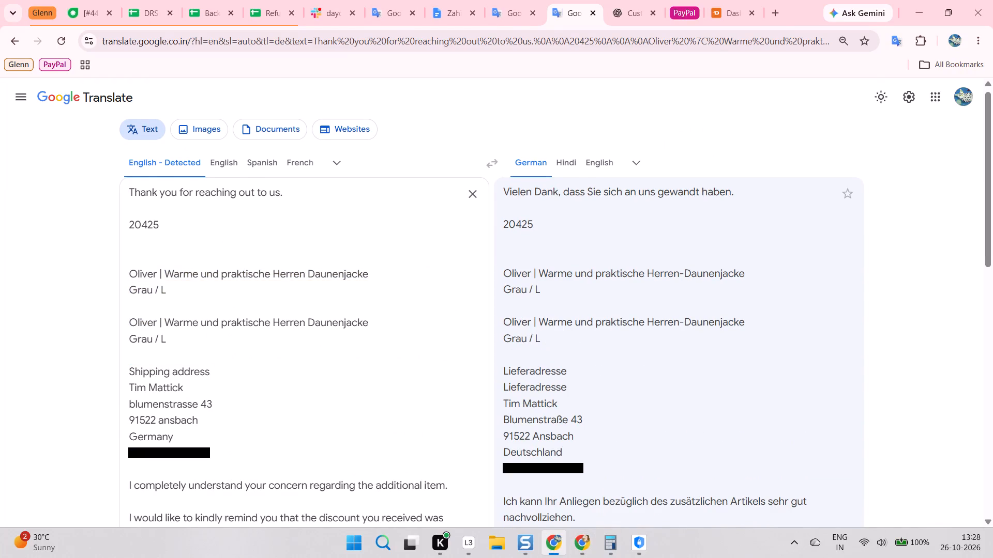
Tidy the draft's item lines by joining each product name and Grau / L with a dash and removing the extra blank lines.
left_click(163, 259)
key("BackSpace")
left_click(129, 273)
key("BackSpace")
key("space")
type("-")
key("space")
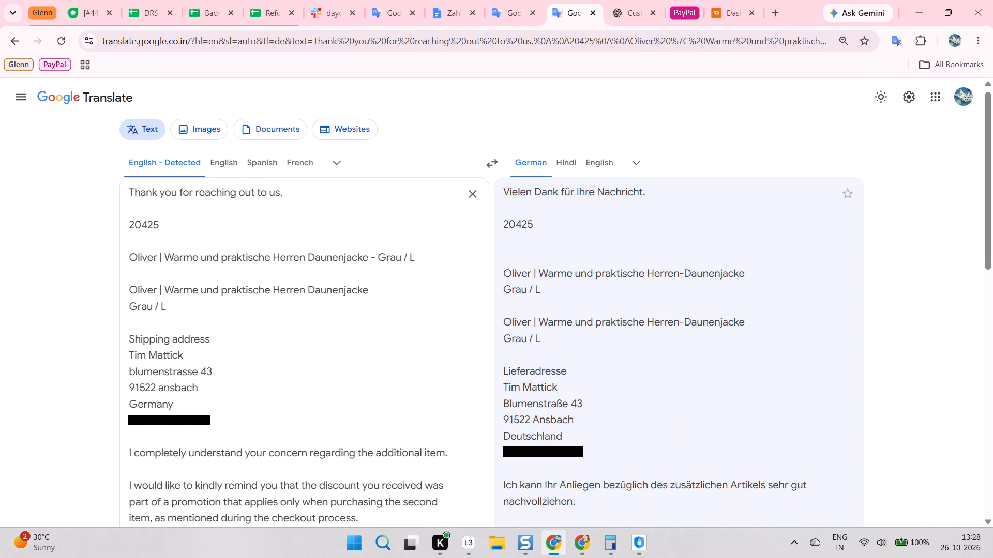
left_click(129, 304)
key("BackSpace")
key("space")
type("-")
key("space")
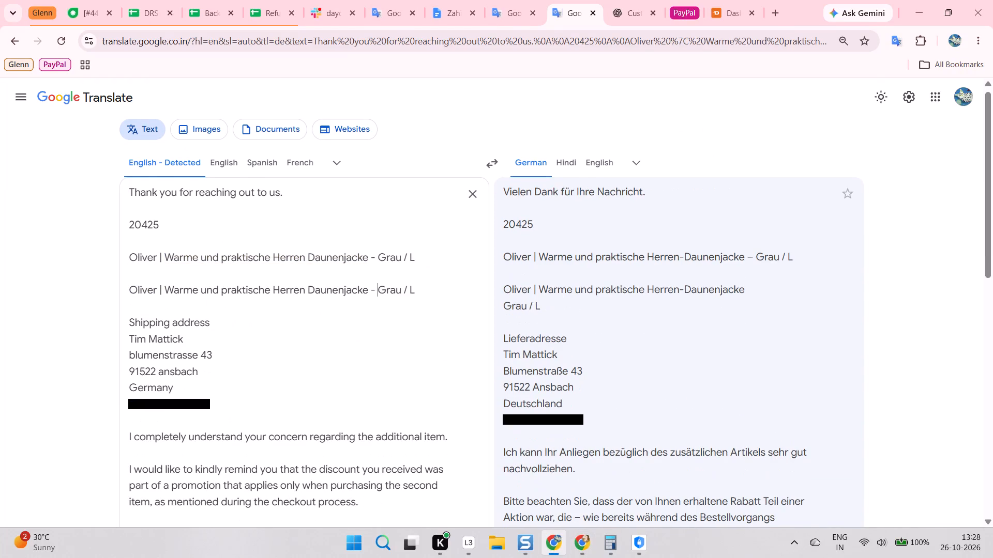
left_click(205, 277)
key("BackSpace")
scroll(228, 273, "down", 4)
key("alt+Tab")
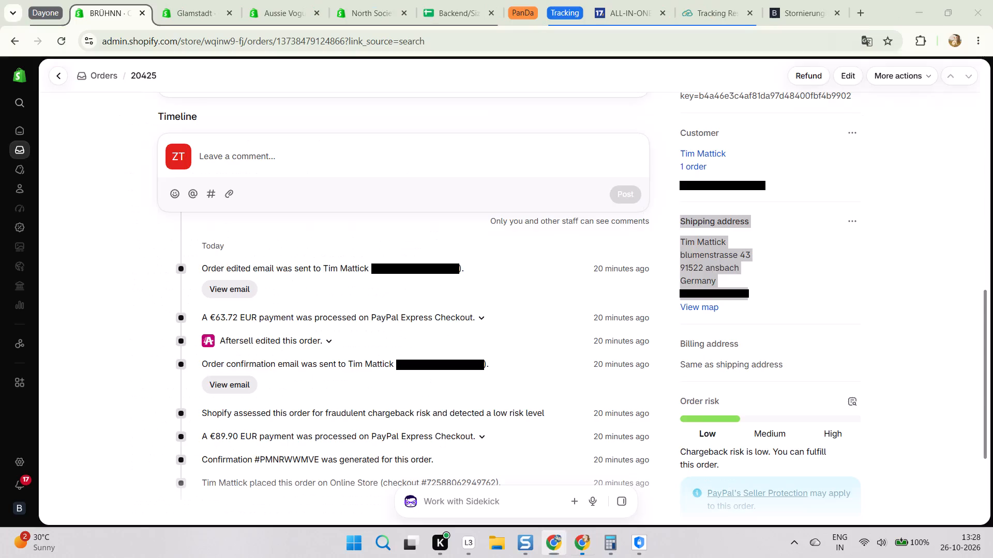
left_click(788, 0)
left_click(492, 37)
key("ctrl+c")
key("ctrl+c")
key("alt+Tab")
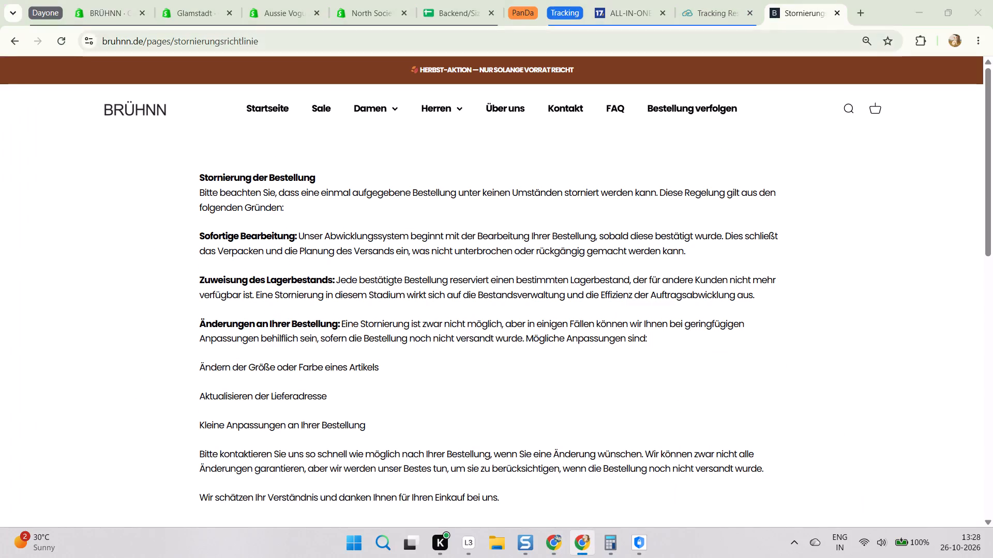
double_click(243, 349)
key("ctrl+v")
left_click(243, 349, "ctrl")
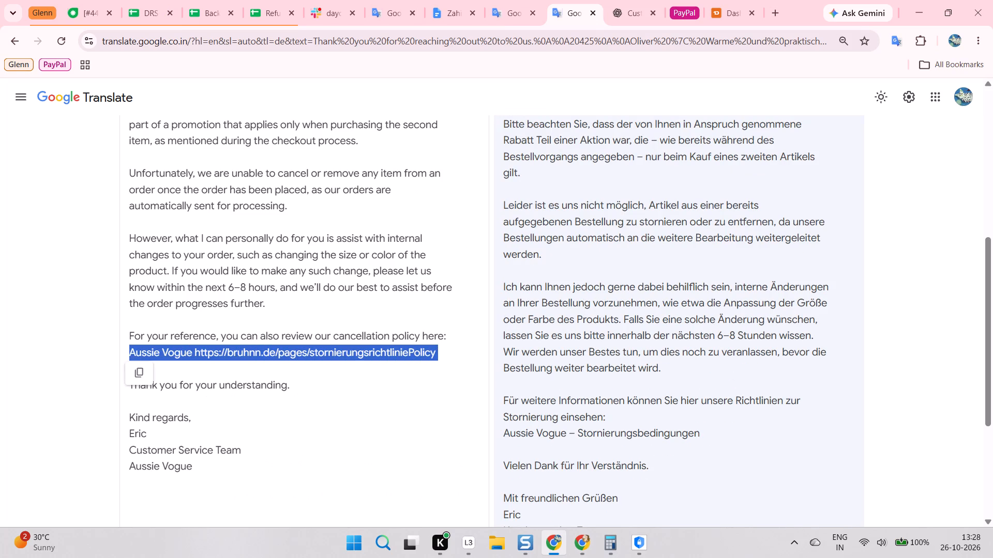
double_click(243, 349)
key("ctrl+v")
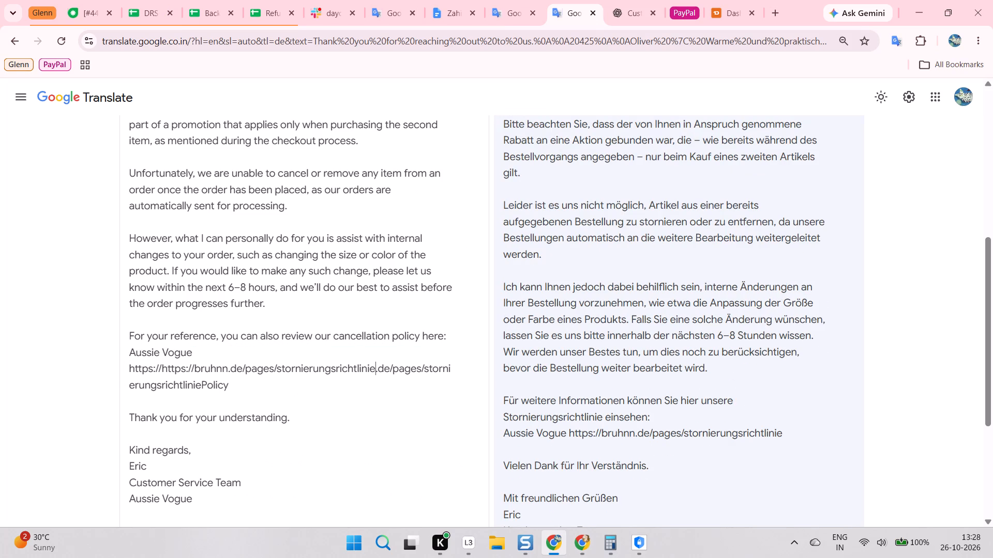
key("ctrl+z")
triple_click(237, 350)
key("ctrl+v")
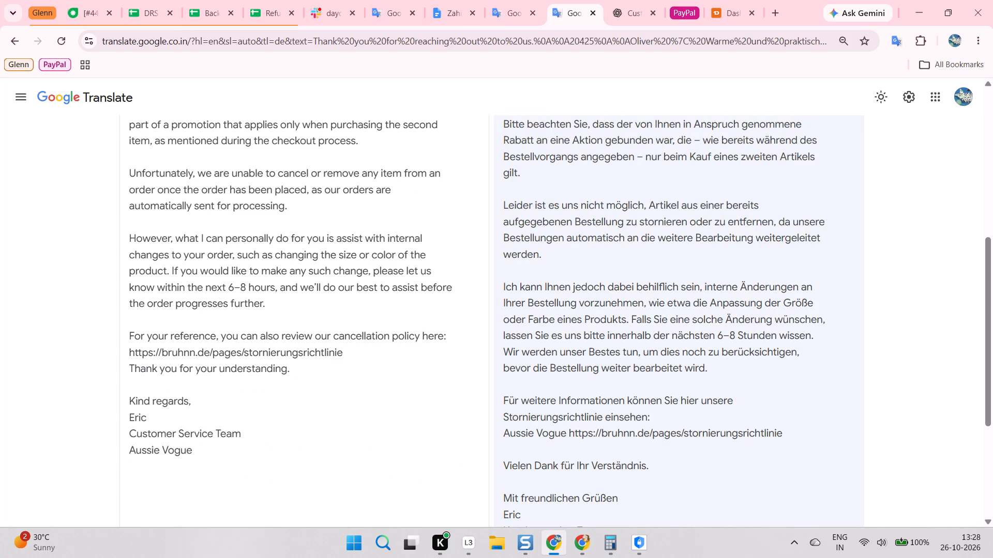
key("Return")
Replace Aussie Vogue in the draft's signature with the shop name BRÜHNN, copied from the Shopify store list.
key("alt+Tab")
left_click(103, 0)
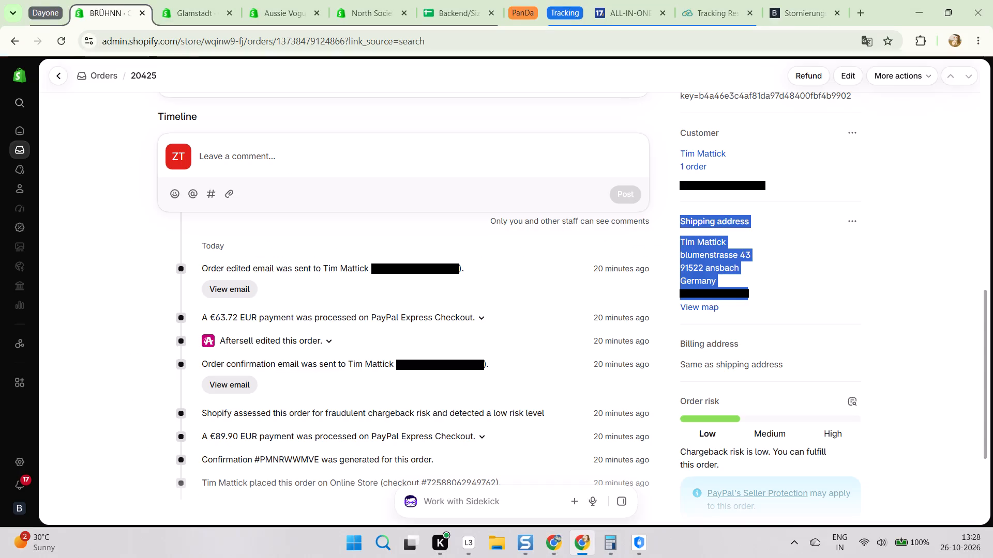
left_click(24, 512)
triple_click(93, 289)
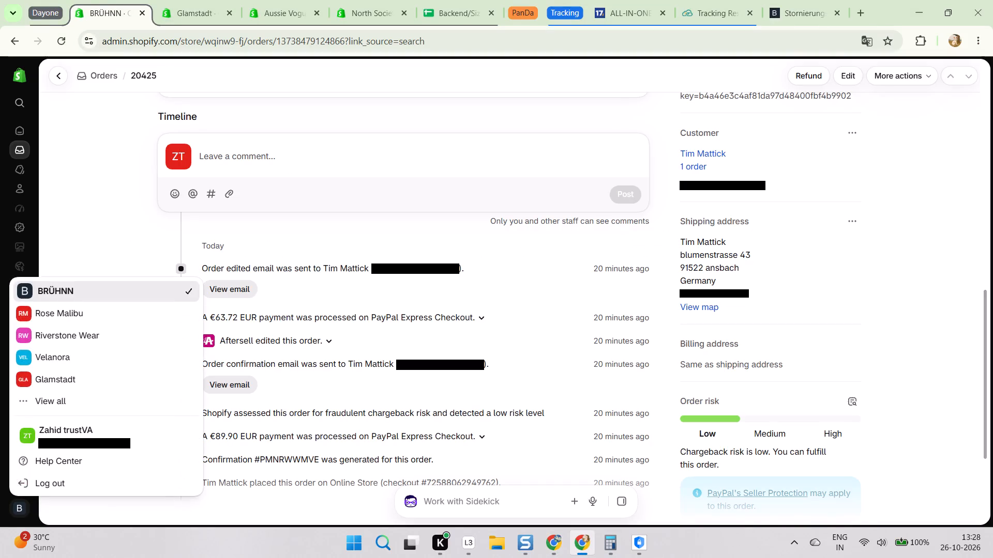
key("ctrl+c")
key("ctrl+c")
key("ctrl+c")
left_click(100, 254, "ctrl")
key("alt+Tab")
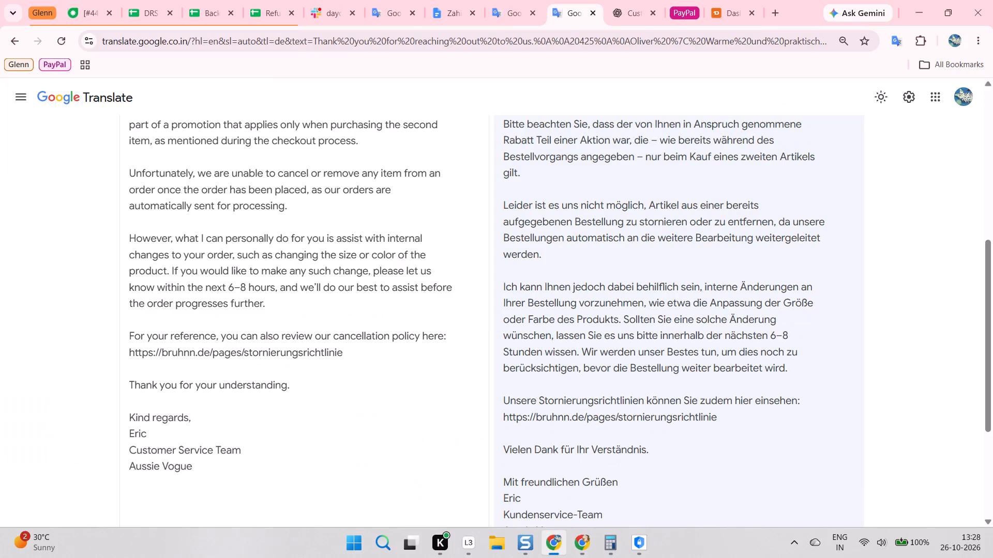
triple_click(159, 463)
key("ctrl+v")
key("BackSpace")
scroll(303, 358, "up", 8)
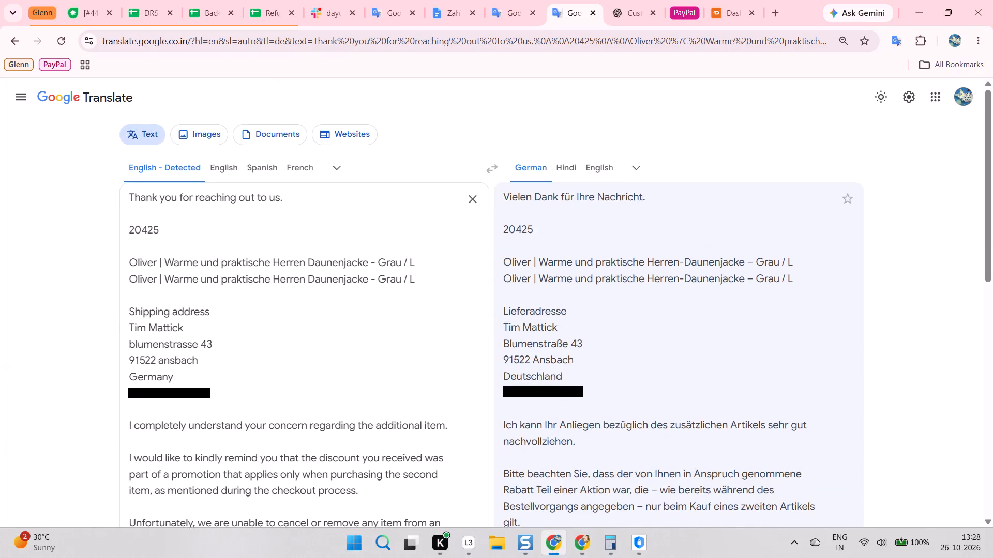
key("alt+Tab")
scroll(453, 161, "down", 3)
scroll(417, 225, "up", 3)
key("alt+Tab")
scroll(590, 210, "down", 6)
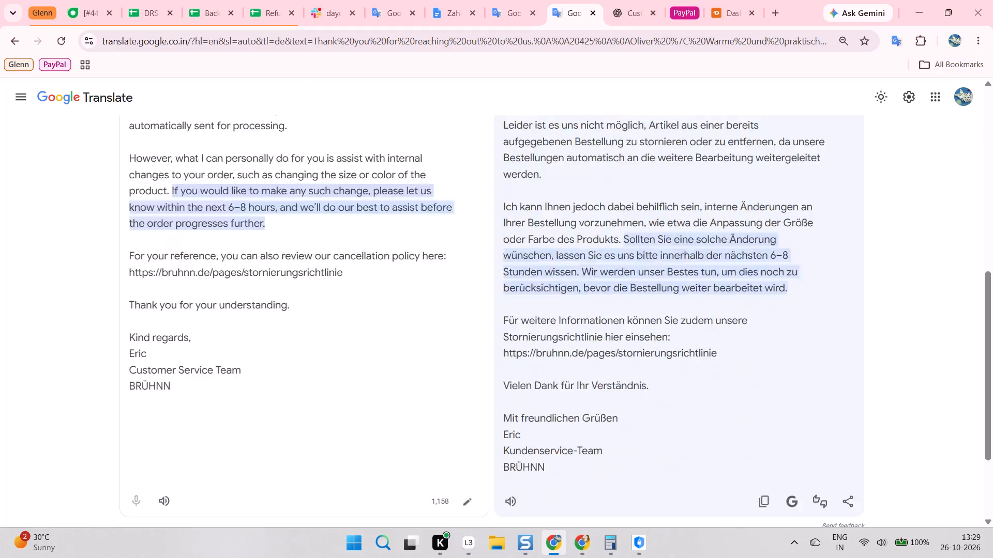
scroll(635, 296, "down", 7)
left_click(764, 375)
Open a reply on Freshdesk ticket #442103 and replace its default content with the "asn" canned response.
left_click(101, 0)
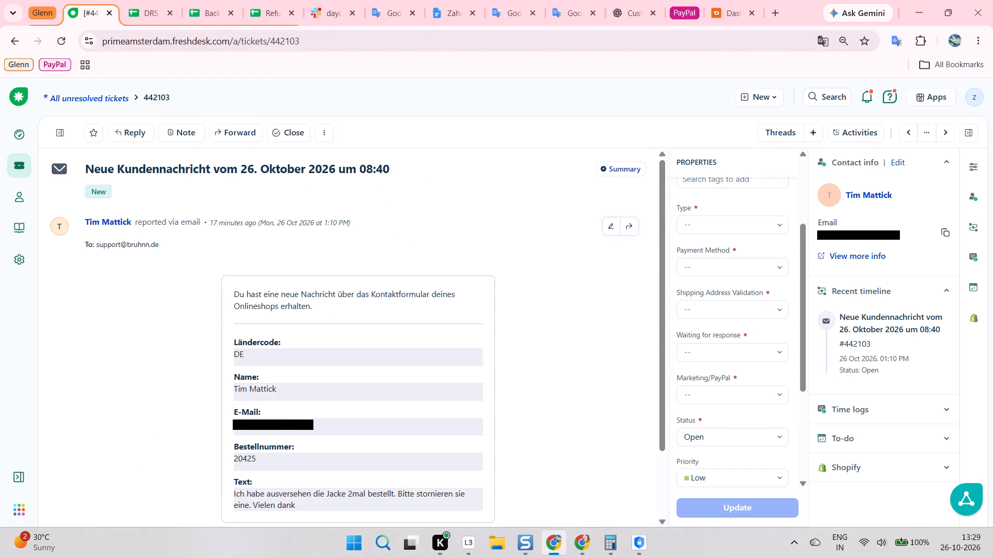
left_click(369, 264)
scroll(356, 270, "down", 5)
left_click(375, 286)
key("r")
scroll(233, 288, "down", 9)
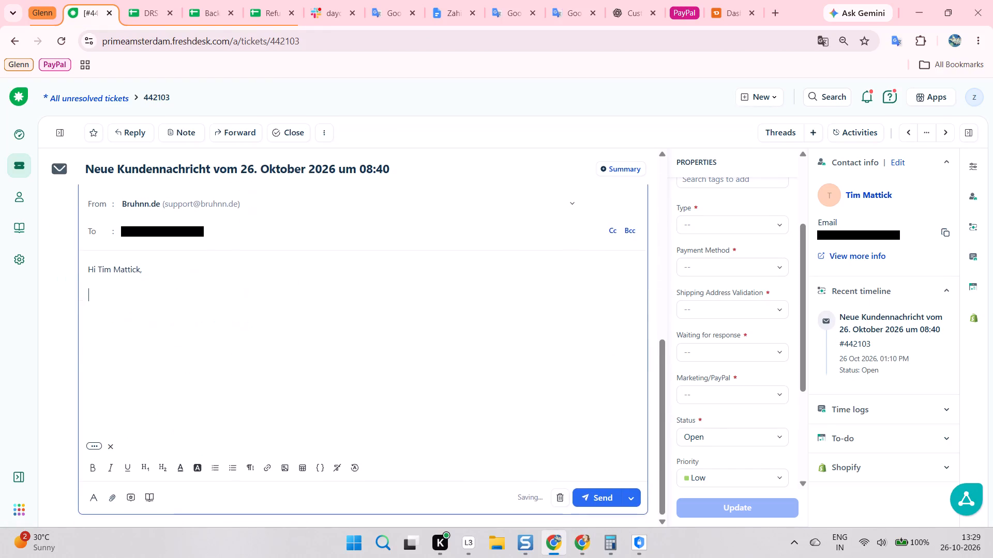
left_click(111, 444)
left_click_drag(113, 439, 119, 437, "ctrl")
key("ctrl+a")
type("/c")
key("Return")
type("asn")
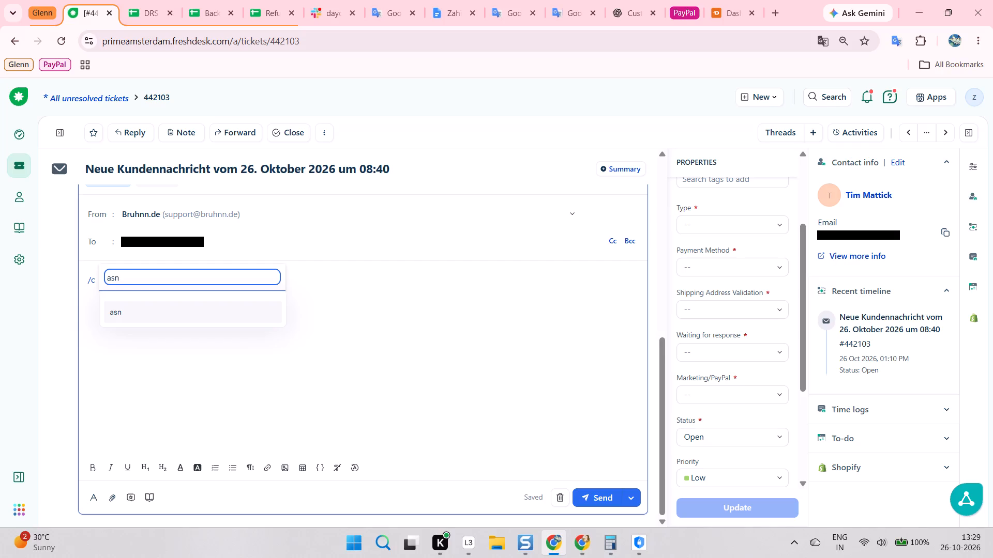
left_click(191, 308)
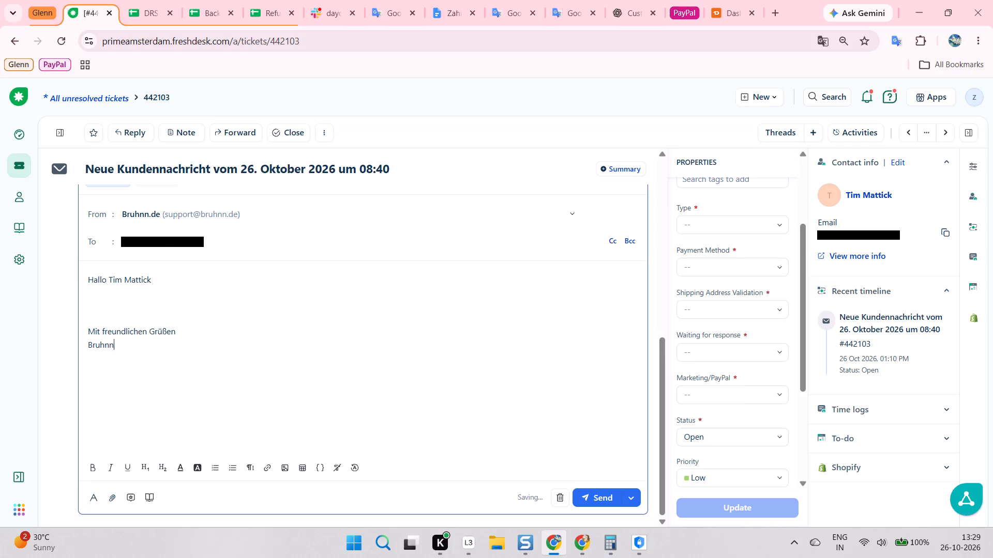
Replace the canned response's sign-off beneath the greeting with the copied German reply.
left_click_drag(118, 307, 151, 345)
key("ctrl+v")
scroll(167, 348, "down", 6)
scroll(179, 396, "up", 5)
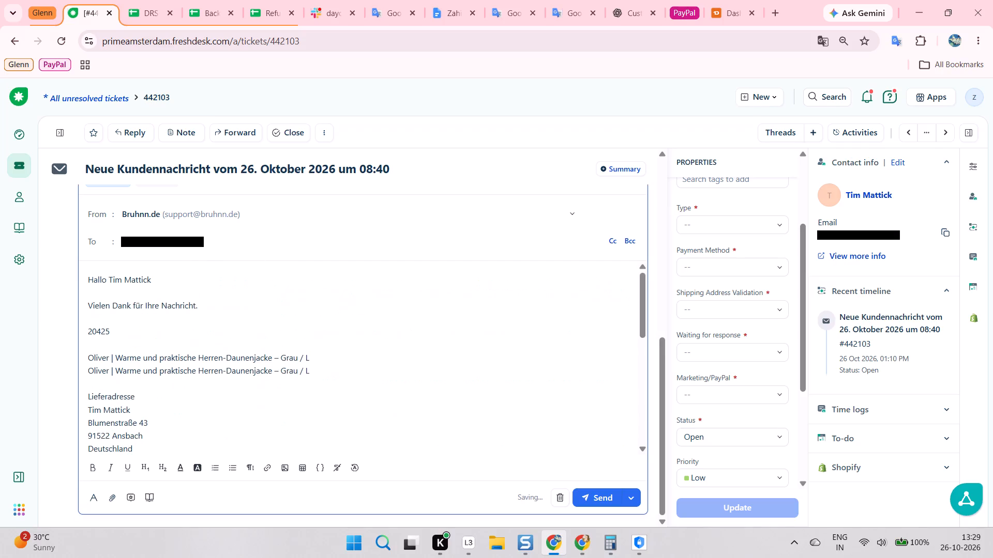
Bold the order number, both item lines and the Lieferadresse heading in the reply, and send it.
left_click_drag(155, 391, 77, 339)
left_click(186, 376)
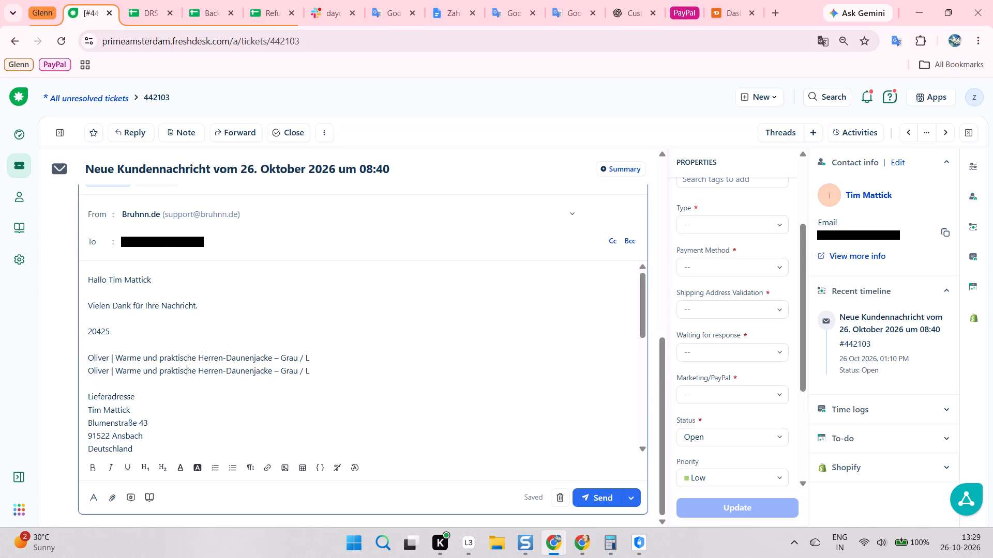
left_click_drag(162, 397, 66, 328)
key("ctrl+b")
scroll(240, 354, "down", 6)
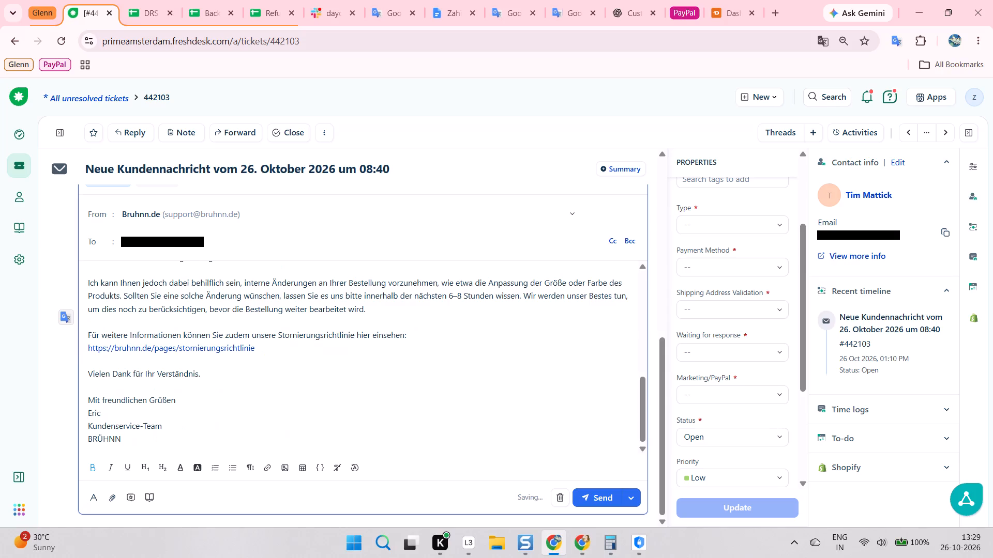
scroll(495, 424, "down", 2)
left_click(596, 498)
Set the ticket's type to Cancellation, payment method to PayPal, shipping address validation to Verified & Correct and waiting for response to N/A.
scroll(716, 291, "up", 8)
left_click(724, 355)
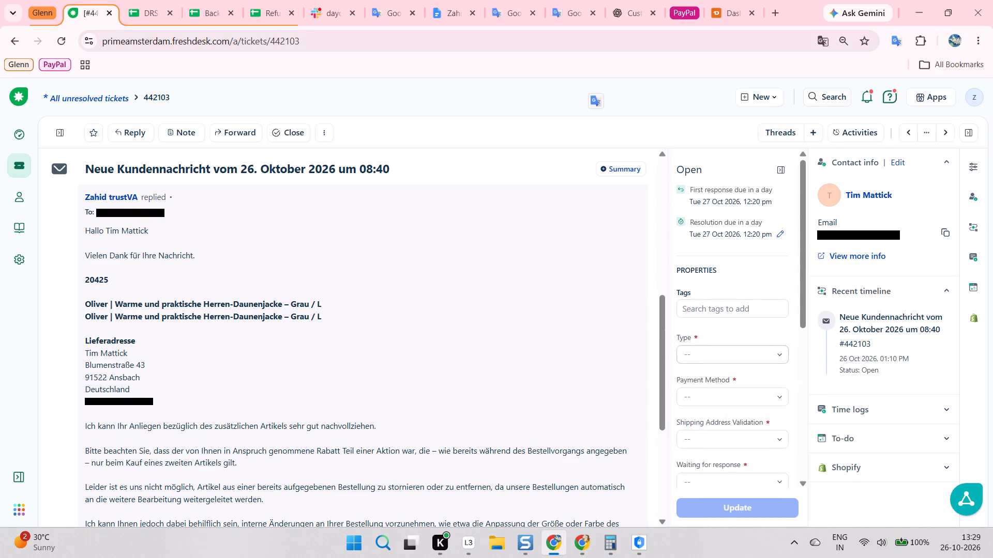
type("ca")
left_click(720, 380)
key("Tab")
key("alt+Tab")
scroll(706, 317, "down", 7)
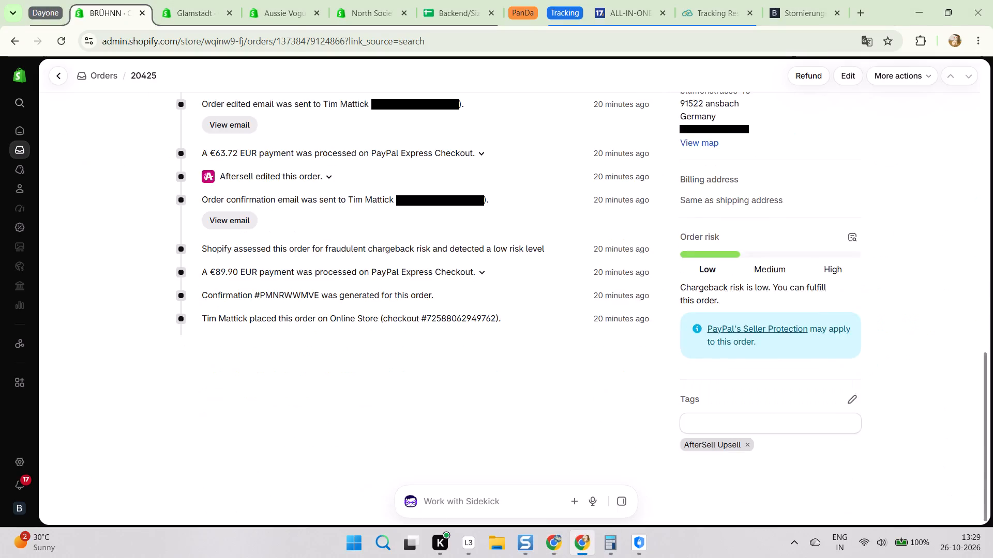
key("alt+Tab")
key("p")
key("Tab")
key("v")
key("Tab")
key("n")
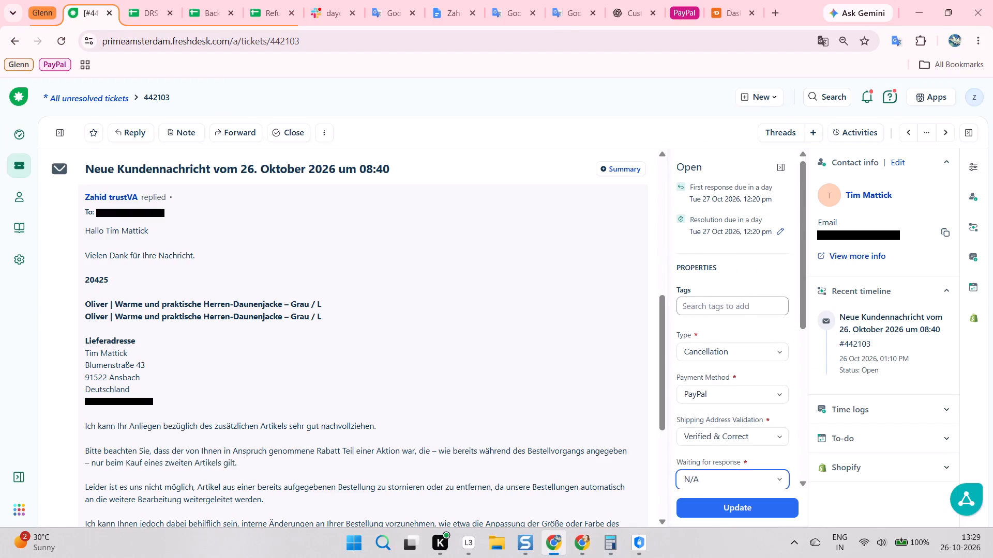
key("Tab")
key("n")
key("Tab")
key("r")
key("Tab")
key("Tab")
key("Tab")
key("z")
scroll(718, 308, "down", 4)
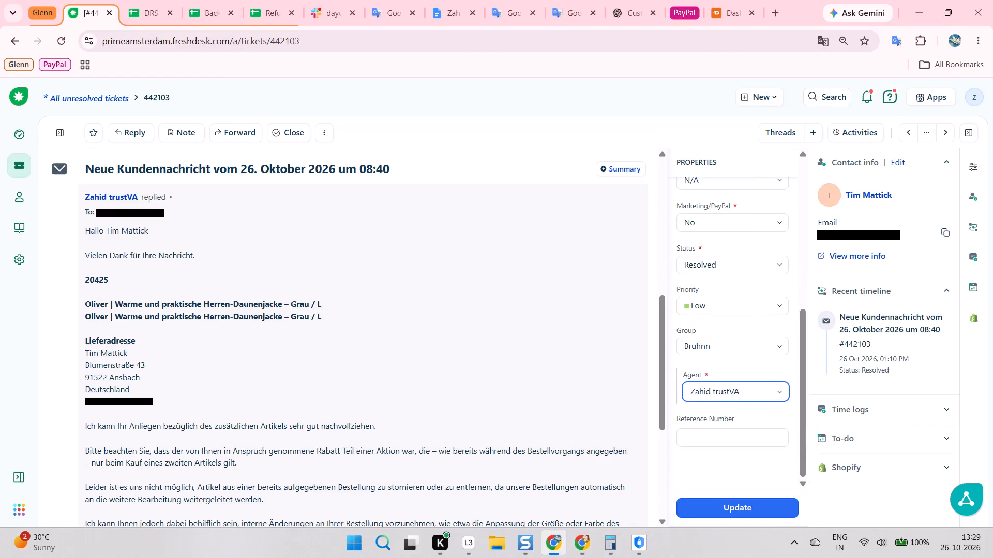
left_click(743, 515)
Copy ticket number 442103 and log it in the next empty row of the ZAHID section on the DRS sheet.
left_click(159, 100)
key("ctrl+c")
left_click(159, 100, "ctrl")
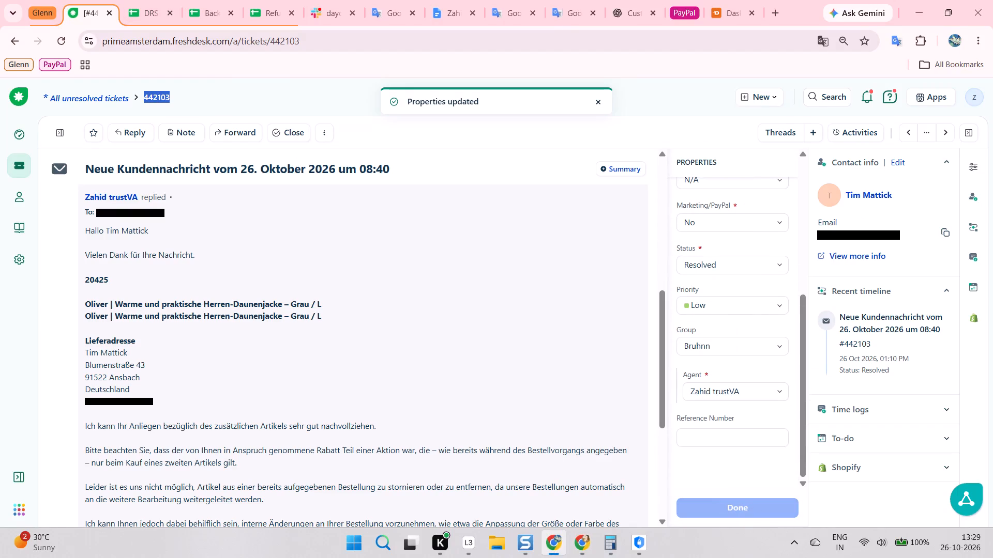
key("ctrl+c")
left_click(147, 16)
key("ctrl+v")
left_click(297, 253)
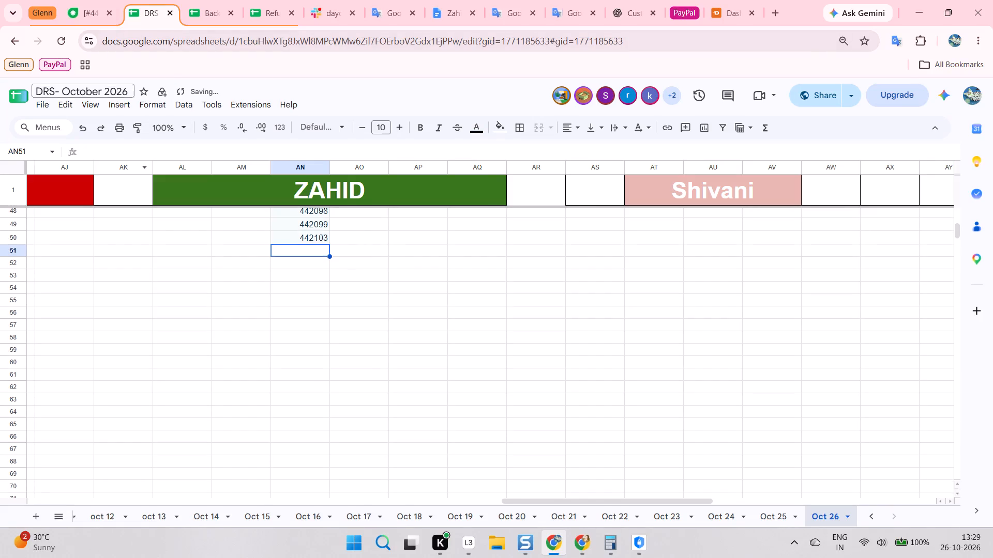
Return to Freshdesk and view the adjacent ticket, #442104 "Outfit wrong size".
left_click(88, 0)
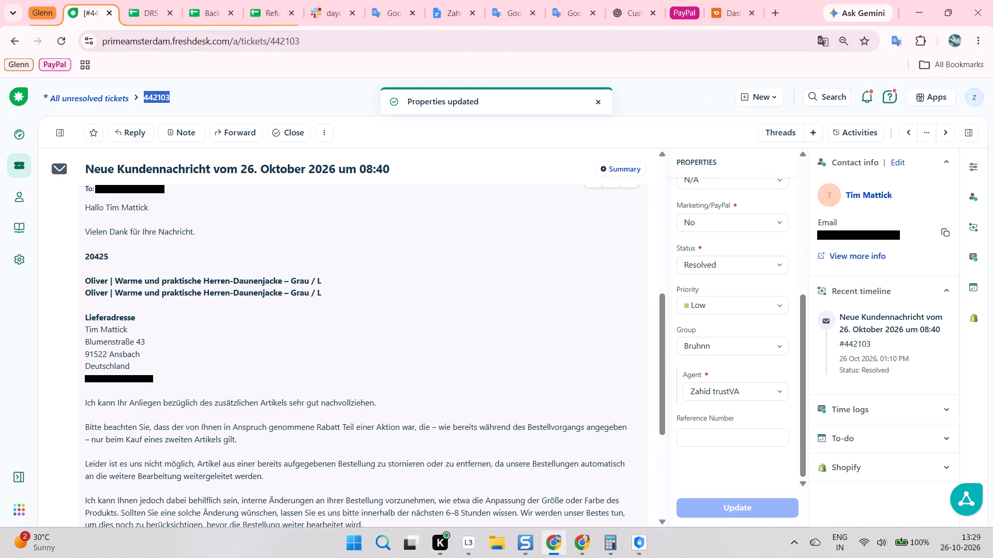
left_click(383, 311)
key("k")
scroll(349, 283, "down", 8)
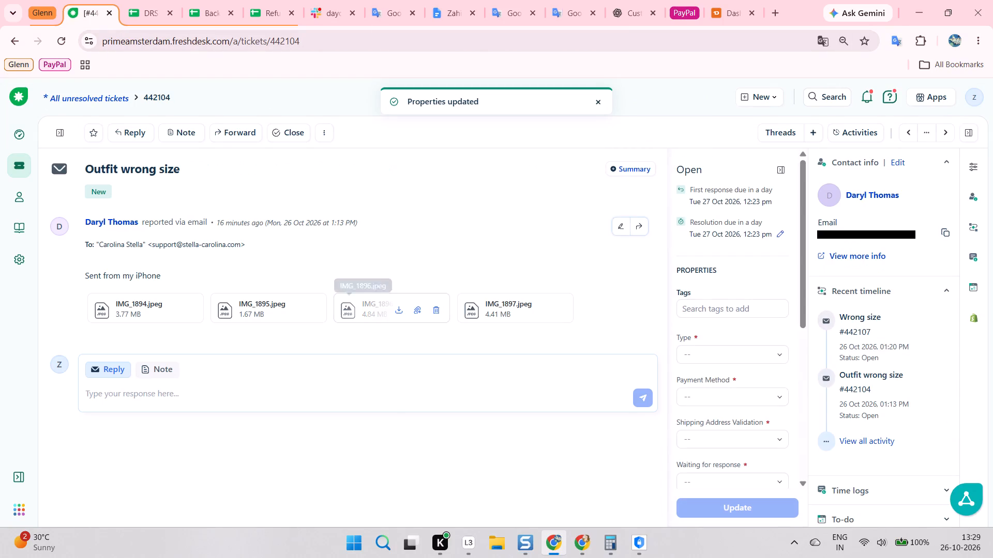
scroll(379, 317, "down", 3)
Remove the Me agent filter from the unresolved tickets list and look through all agents' tickets.
left_click(19, 165)
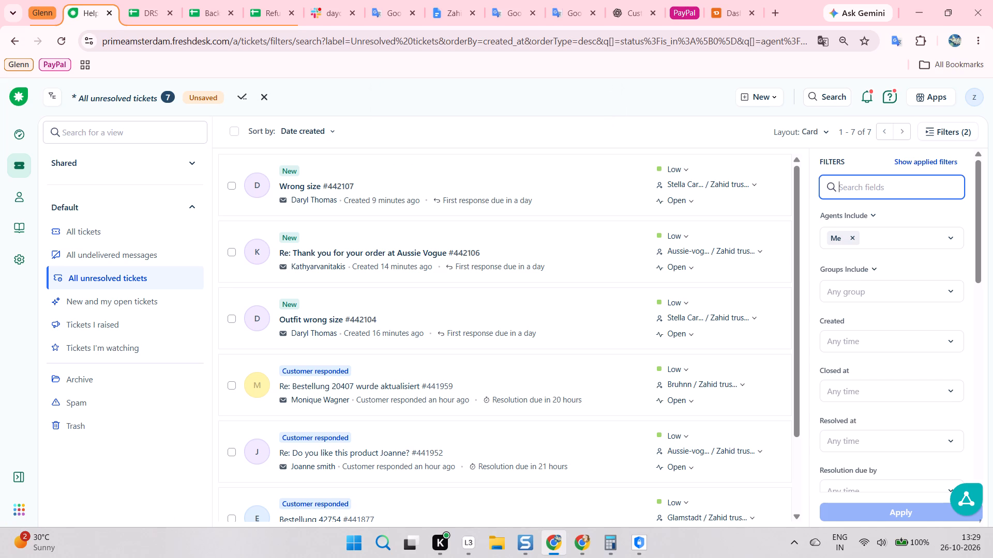
left_click(850, 236)
scroll(886, 420, "down", 2)
left_click(892, 509)
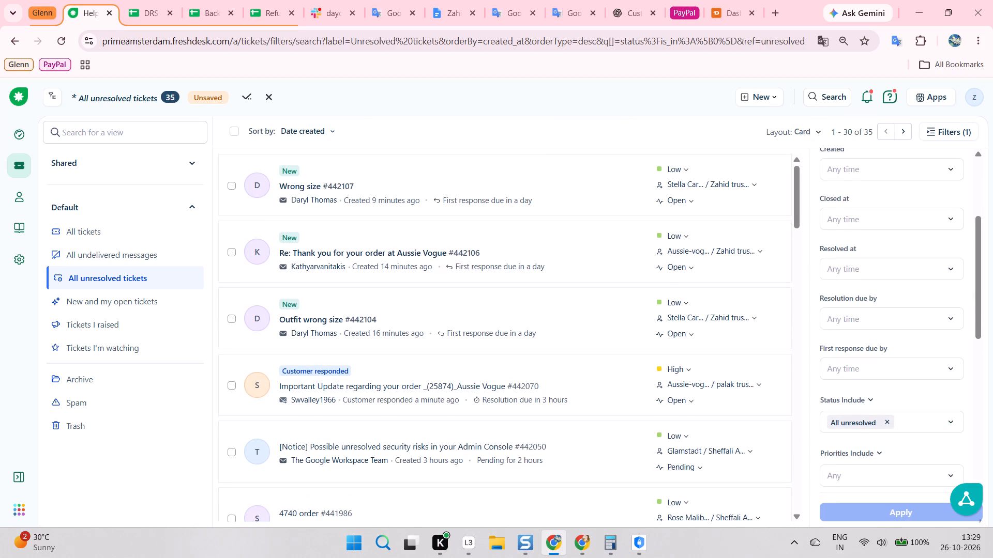
scroll(433, 231, "down", 11)
scroll(47, 196, "up", 4)
left_click(21, 172)
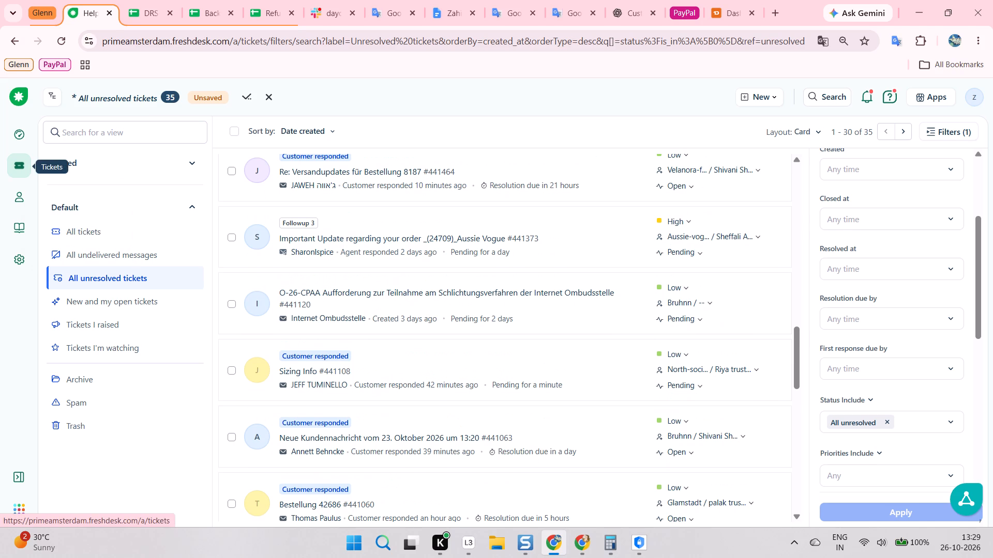
scroll(212, 196, "up", 19)
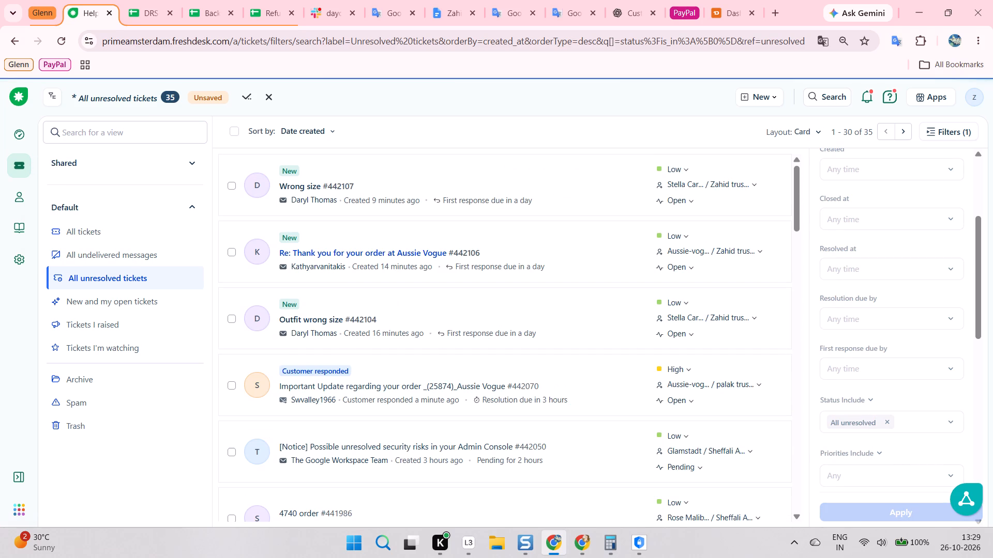
scroll(335, 255, "up", 6)
left_click(326, 318)
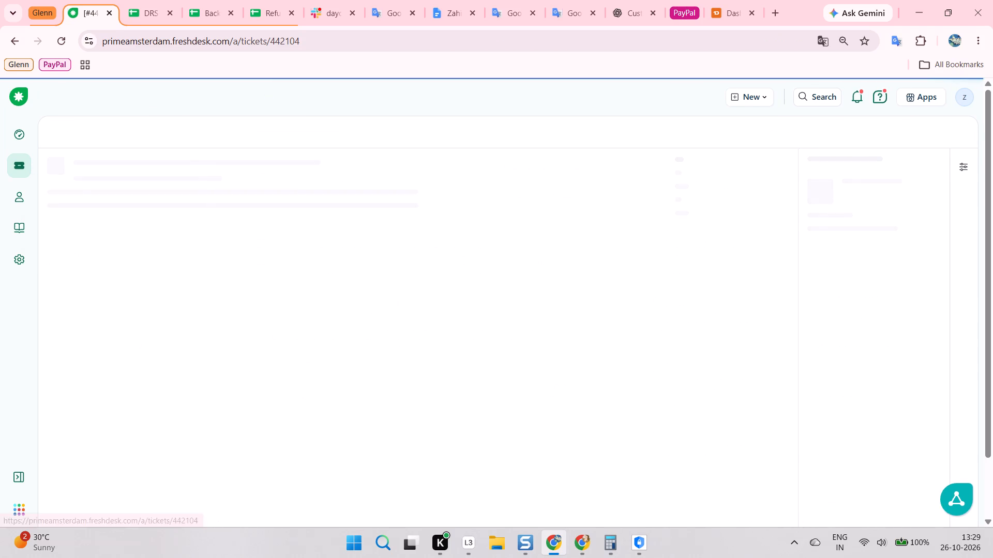
left_click(20, 135)
scroll(39, 140, "up", 8)
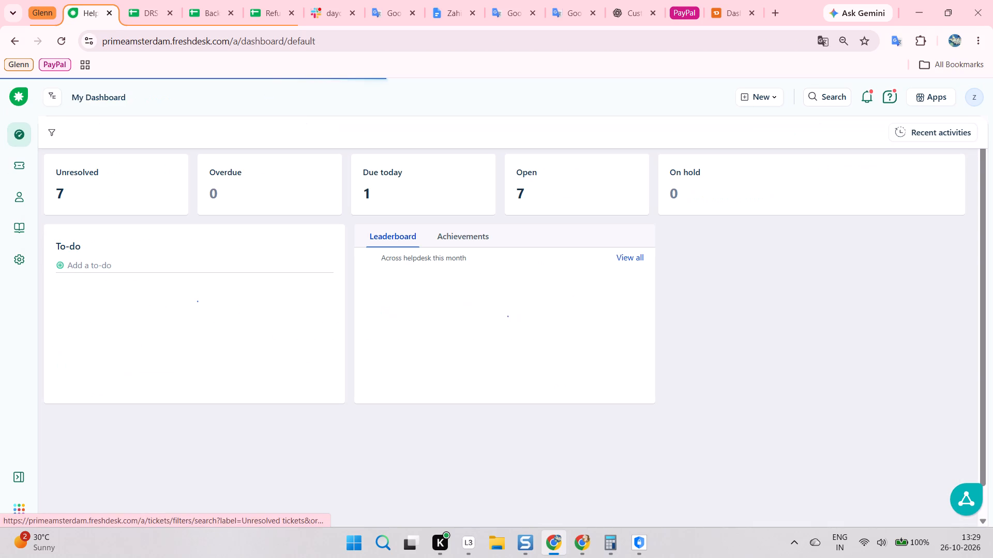
left_click(88, 175)
scroll(228, 214, "up", 4)
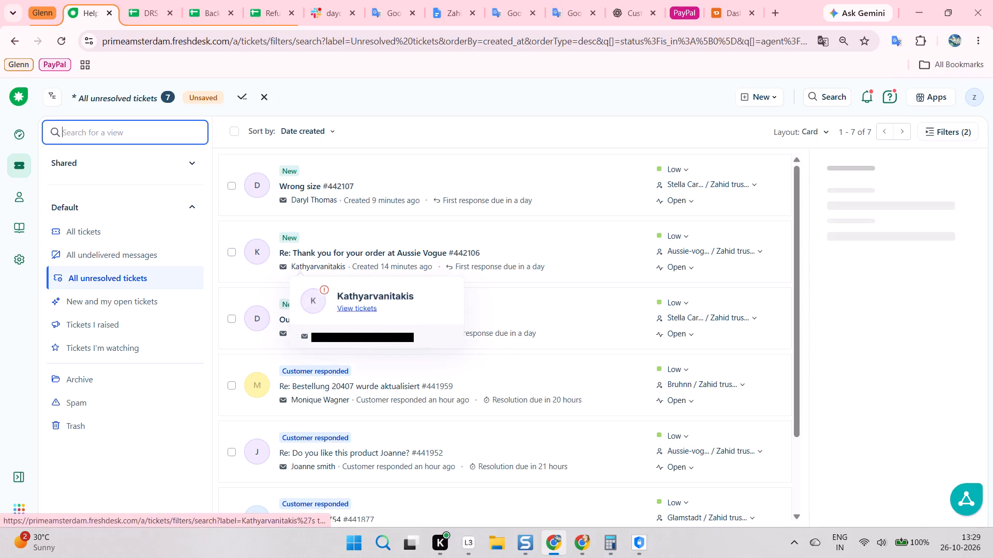
left_click(452, 128)
left_click(327, 322)
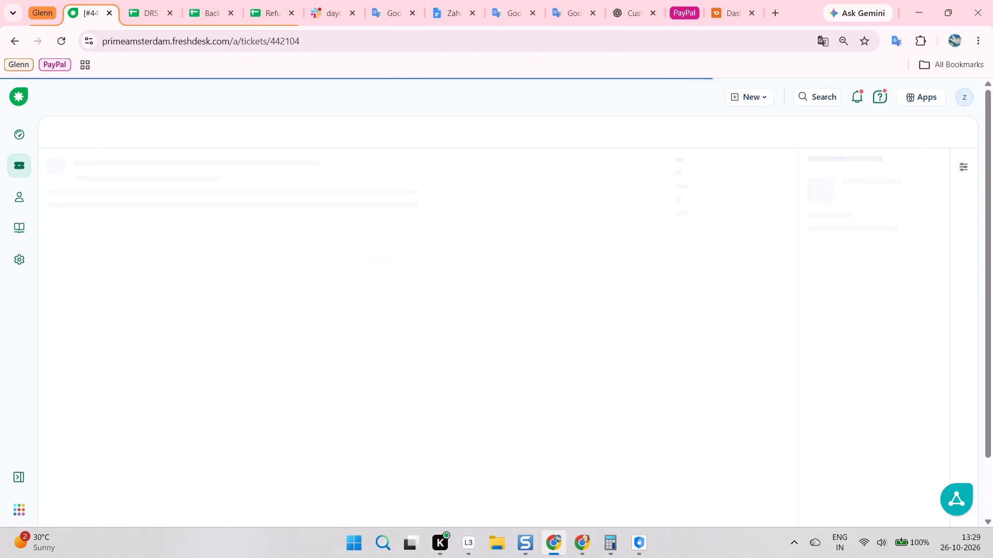
scroll(330, 274, "up", 1)
Examine the four photo attachments on ticket #442104.
left_click(109, 308)
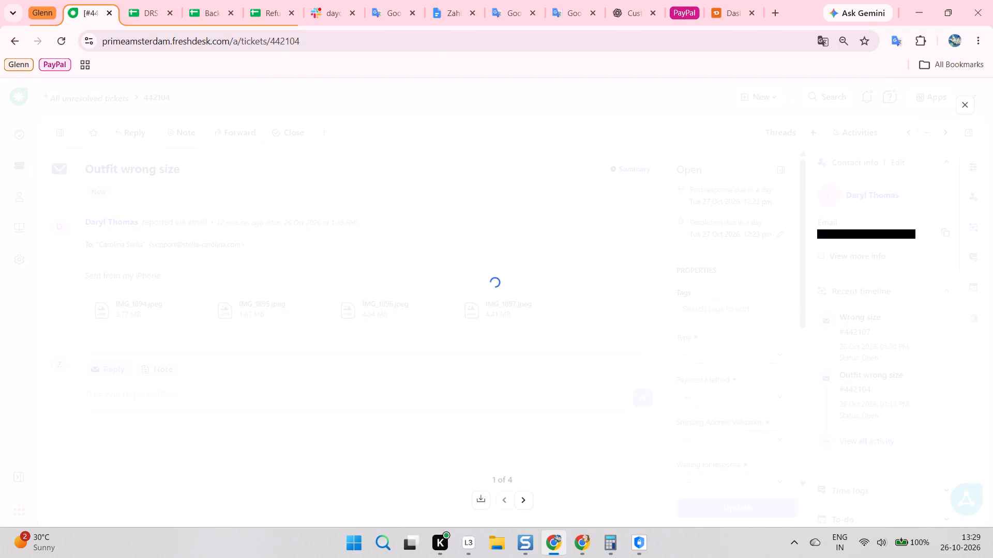
left_click(527, 502)
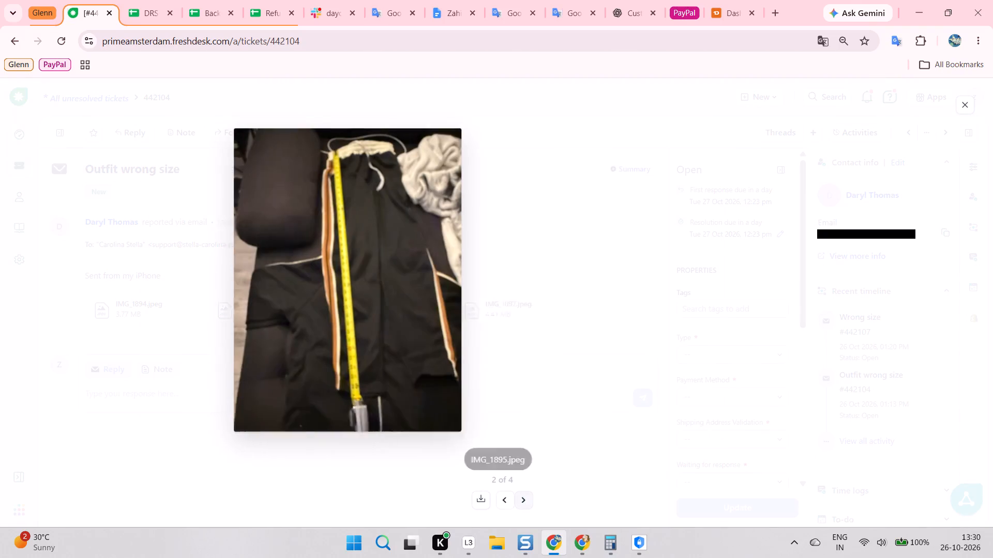
left_click(527, 502)
left_click(527, 502)
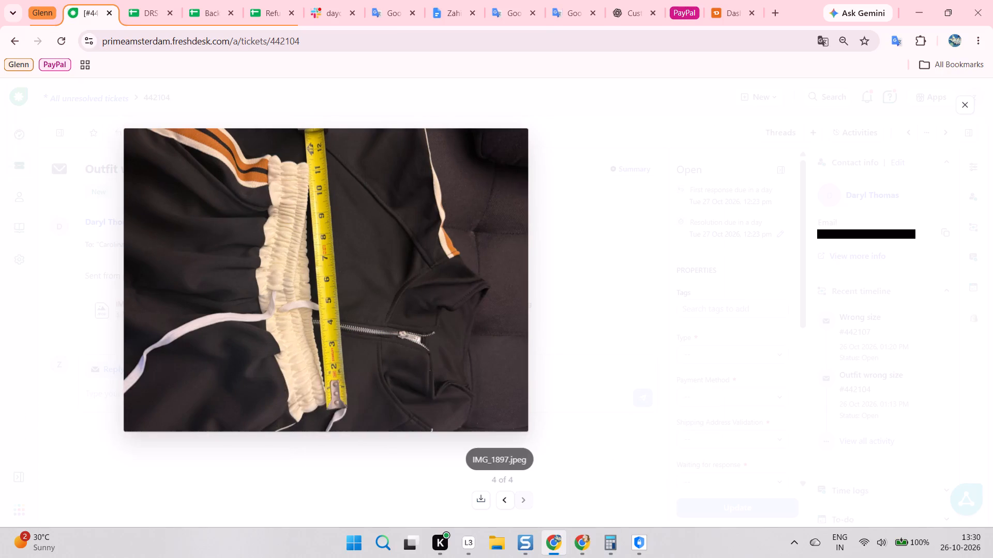
left_click(527, 502)
left_click(213, 250)
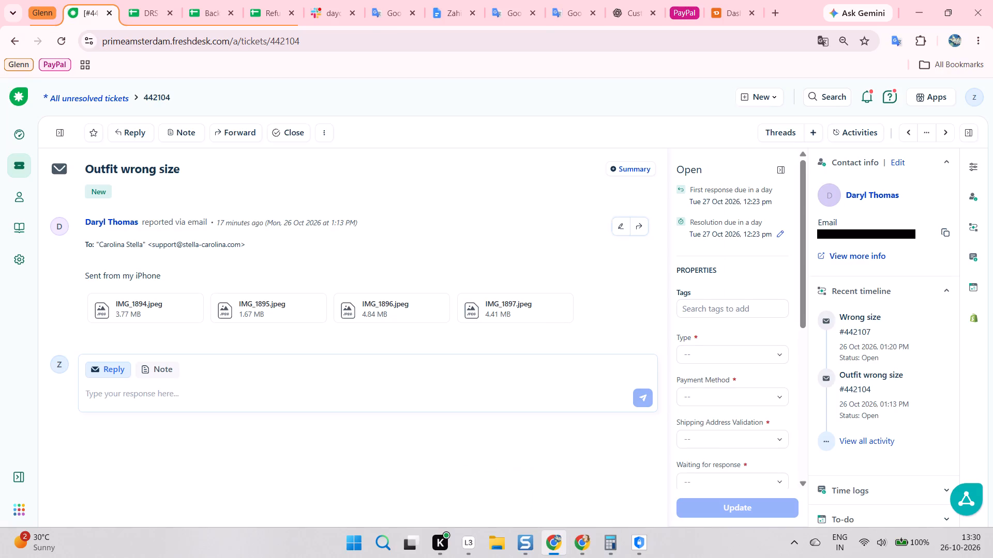
left_click(459, 244)
left_click(473, 233)
left_click(863, 312)
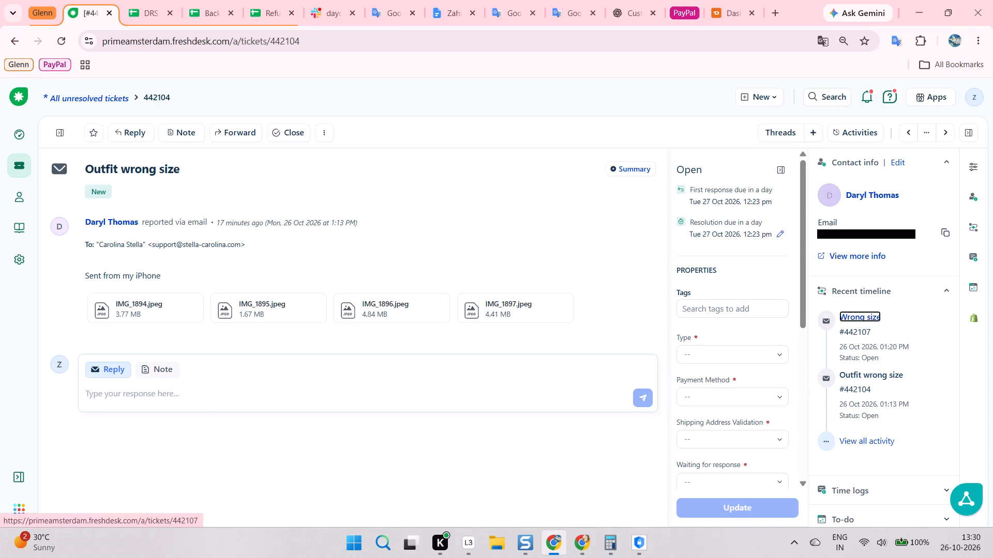
scroll(350, 284, "up", 1)
left_click(101, 344)
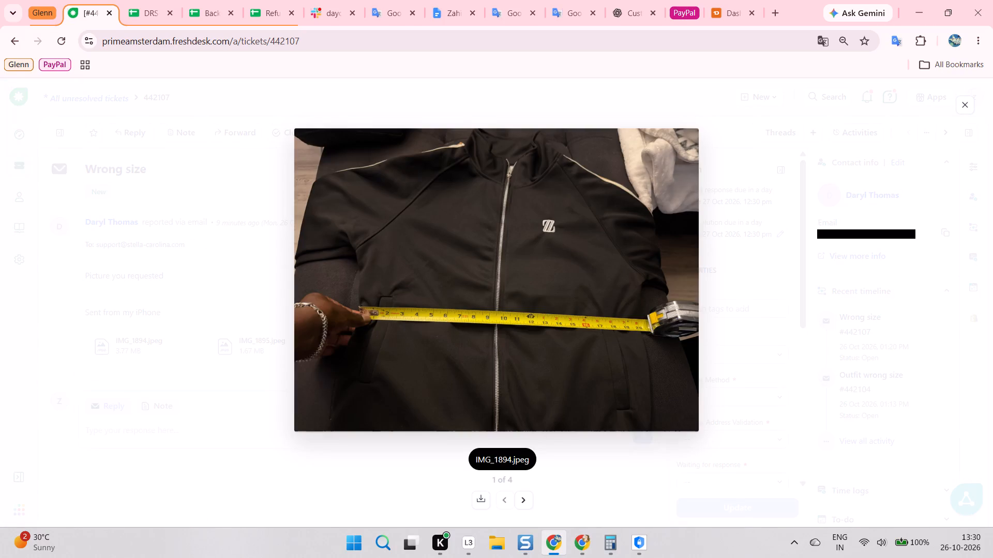
left_click(523, 499)
left_click(523, 499)
left_click(254, 263)
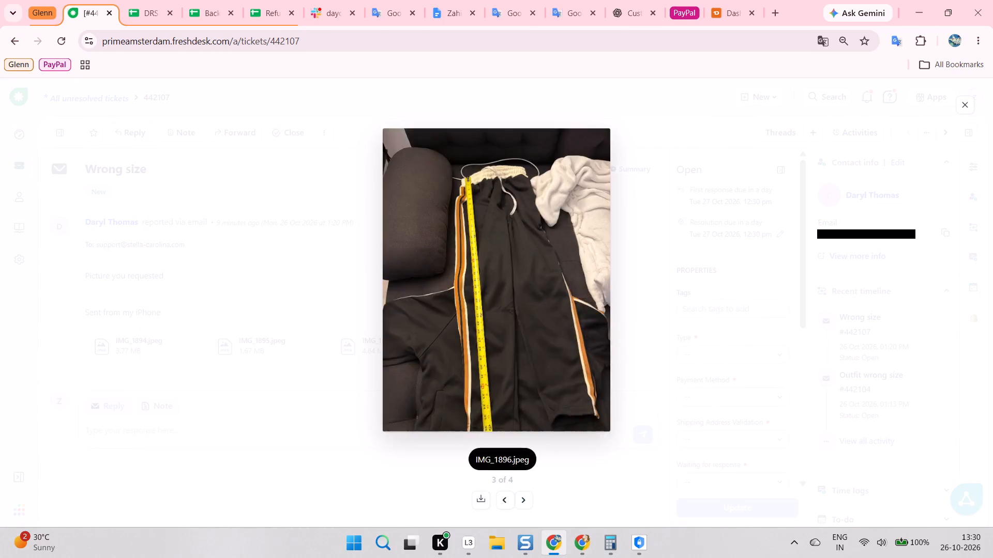
scroll(681, 276, "up", 8)
scroll(755, 326, "down", 2)
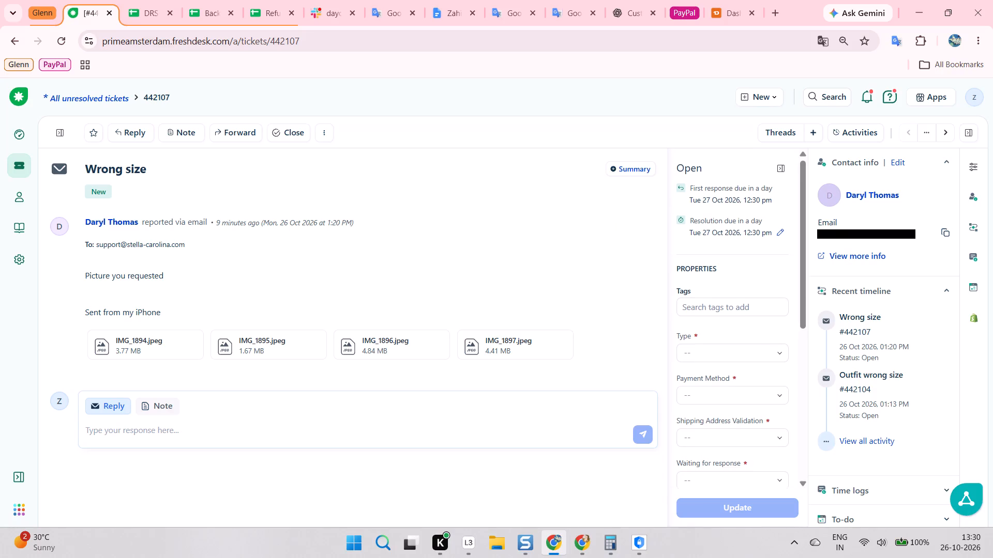
scroll(729, 324, "down", 5)
Return to ticket #442104 and copy the related ticket number 442107 from the recent timeline.
left_click(867, 377)
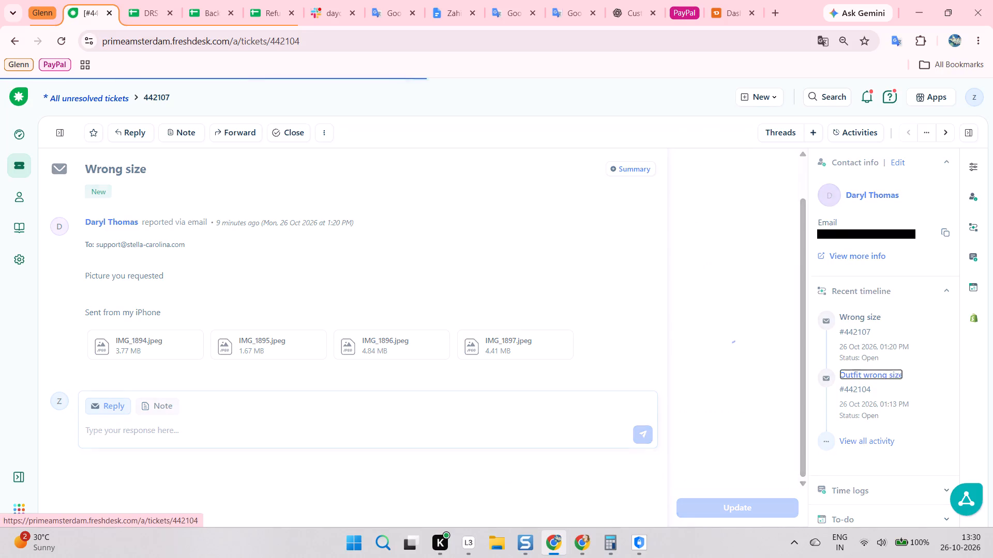
double_click(856, 328)
key("ctrl+c")
key("ctrl+c")
key("ctrl+c")
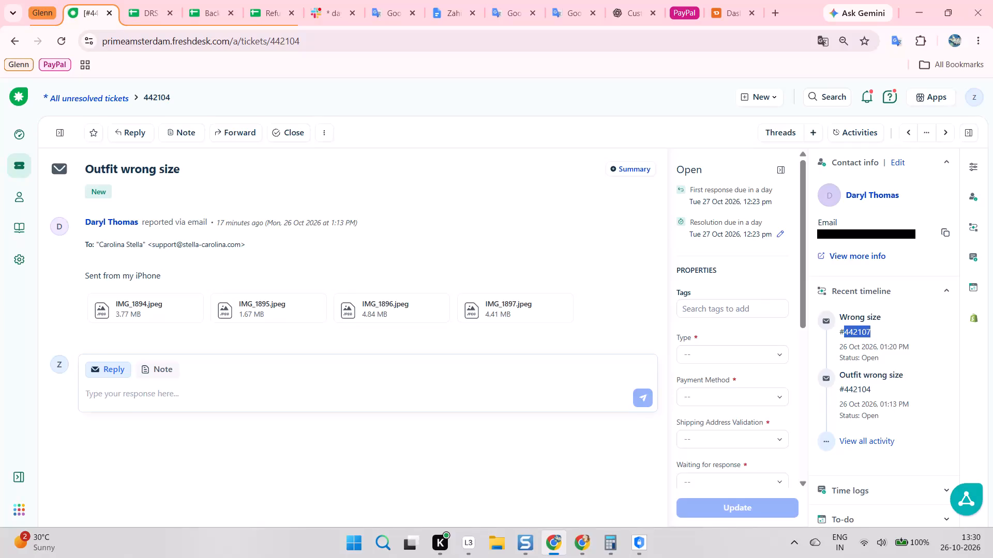
double_click(874, 376)
Merge ticket #442107, found by ID, into ticket #442104 as the primary ticket.
left_click(339, 174)
left_click(320, 125)
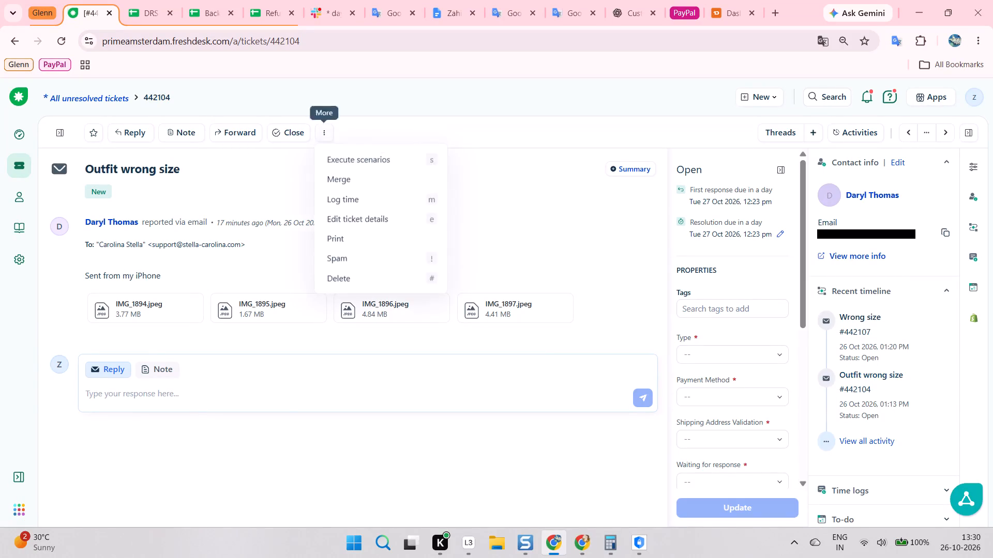
scroll(357, 180, "up", 3)
left_click(358, 182)
scroll(578, 177, "up", 6)
left_click(695, 163)
left_click(691, 248)
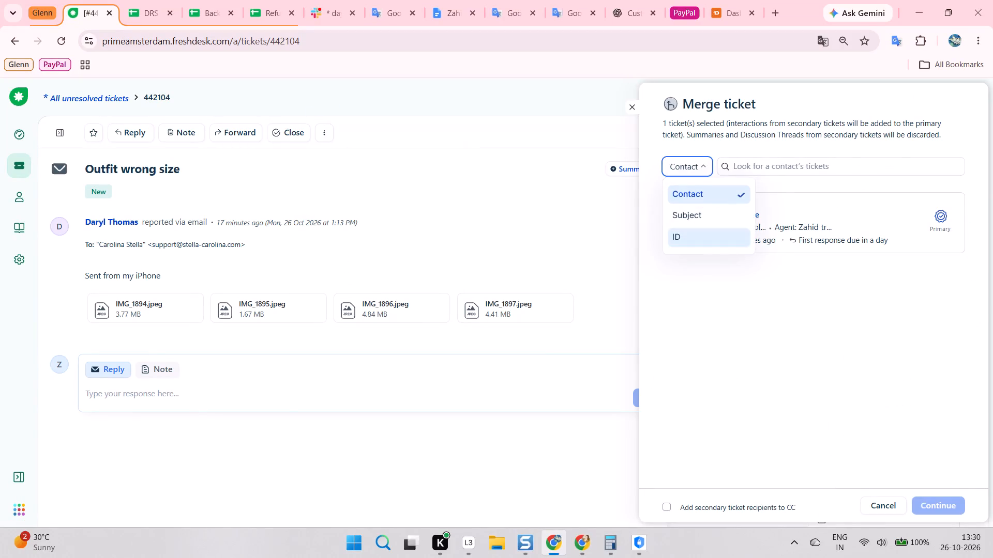
left_click(679, 238)
left_click(753, 175)
key("ctrl+v")
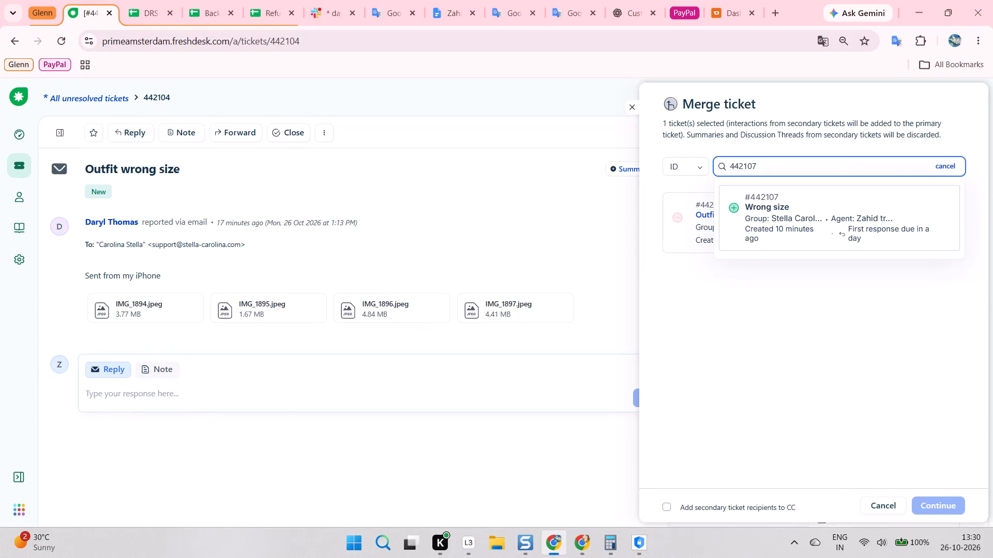
left_click(734, 208)
left_click(792, 407)
double_click(942, 514)
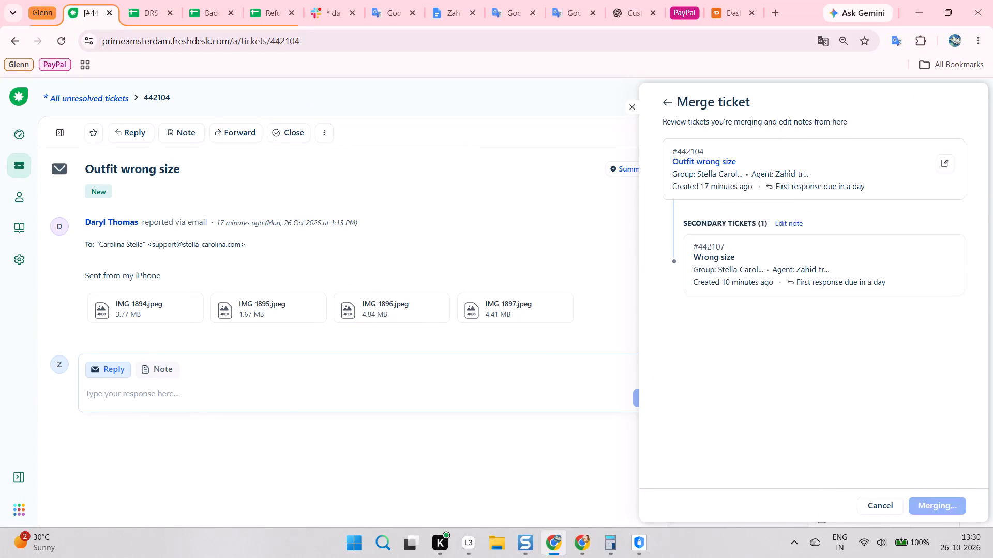
left_click(69, 50)
left_click(66, 46)
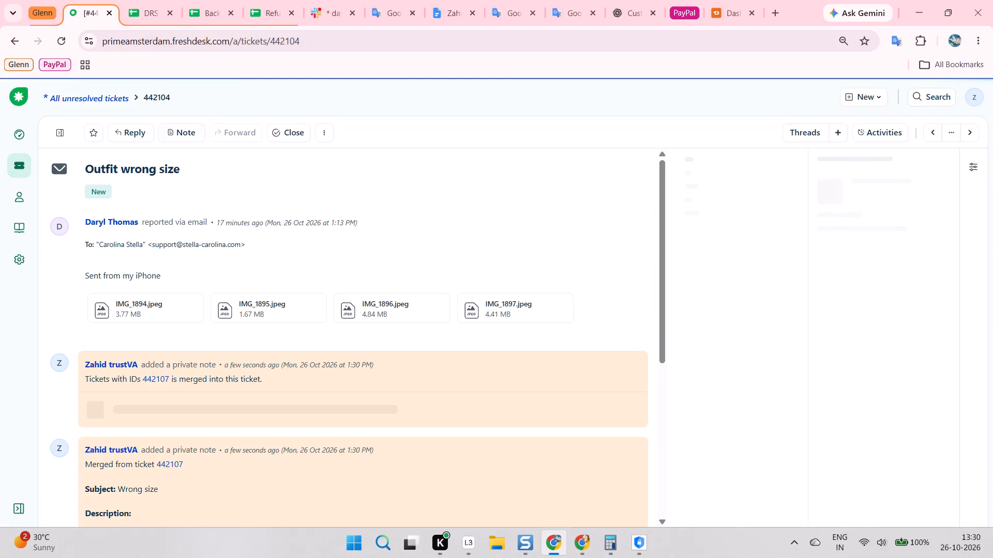
scroll(350, 242, "down", 17)
scroll(375, 244, "up", 9)
left_click(426, 225)
scroll(830, 245, "up", 18)
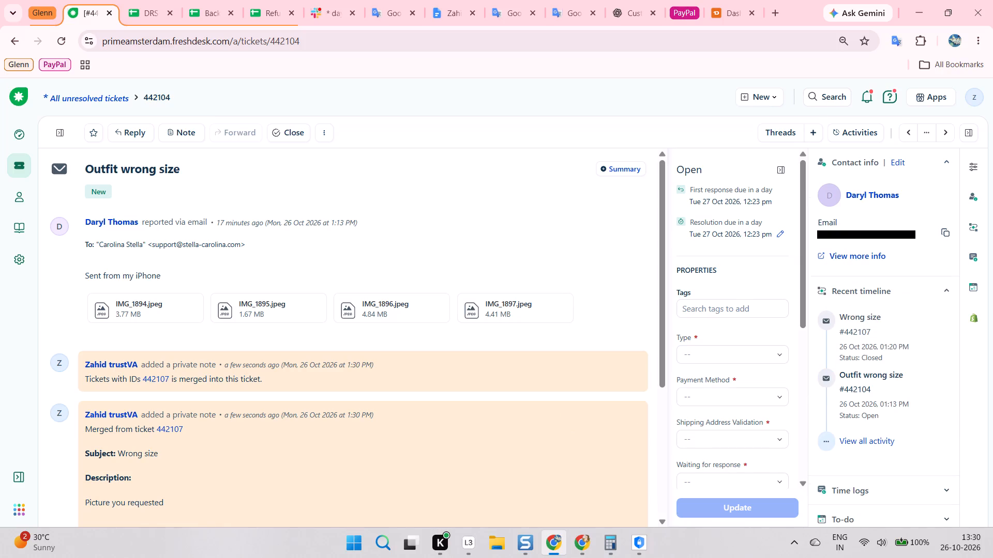
scroll(941, 224, "up", 3)
left_click(951, 233)
left_click(943, 234)
scroll(499, 238, "up", 3)
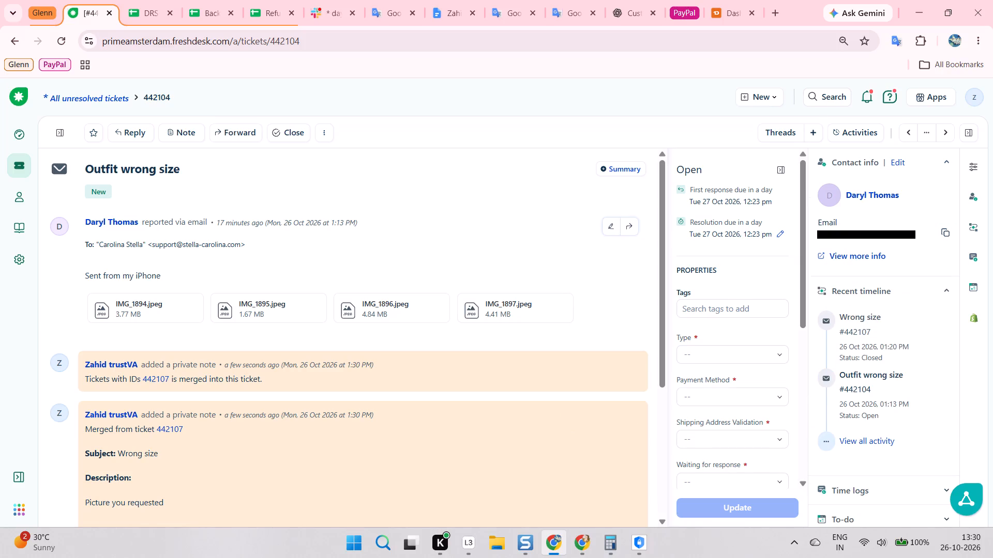
left_click(403, 211)
key("alt+Tab")
scroll(204, 107, "up", 3)
left_click(193, 9)
key("alt+Tab")
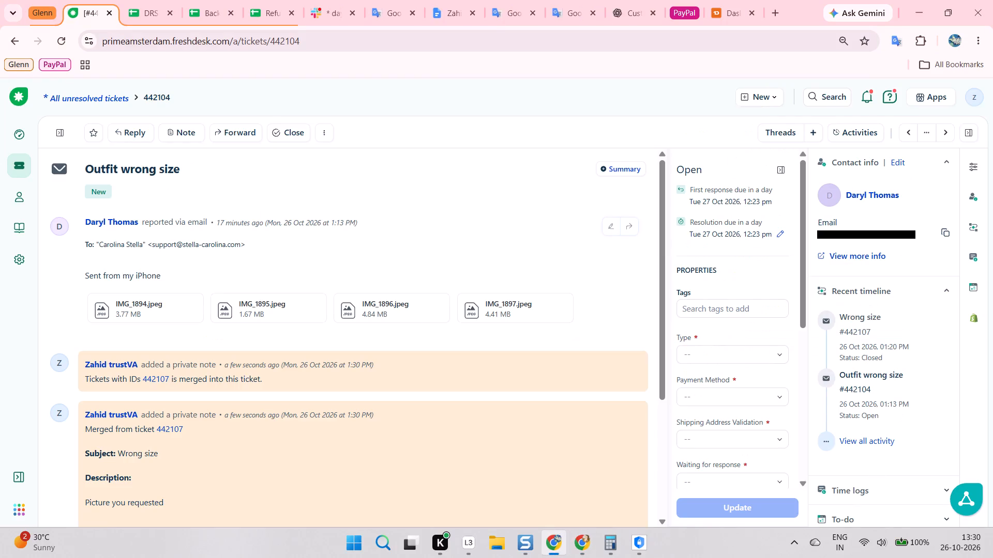
key("alt+Tab")
left_click(365, 0)
left_click(308, 0)
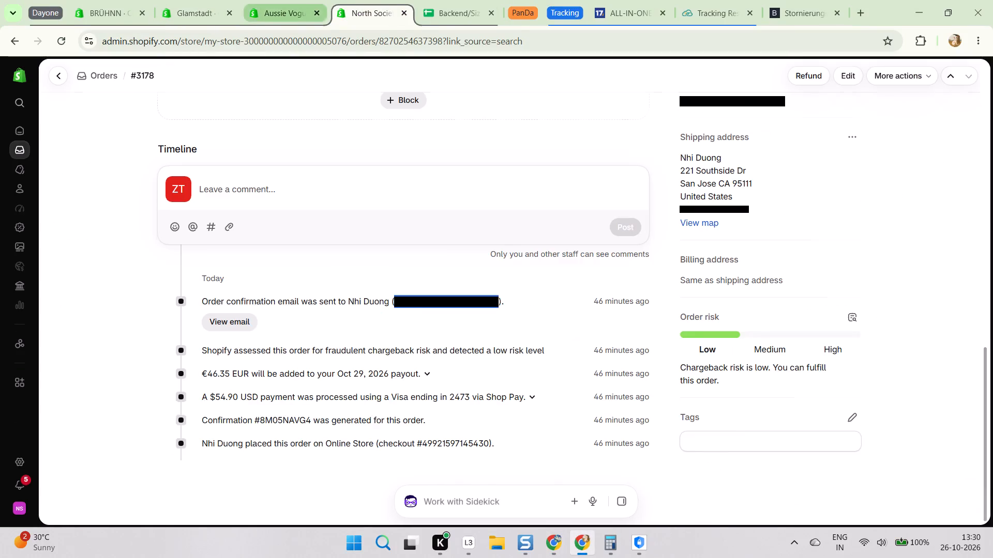
left_click(372, 0)
scroll(247, 77, "up", 2)
left_click(208, 42)
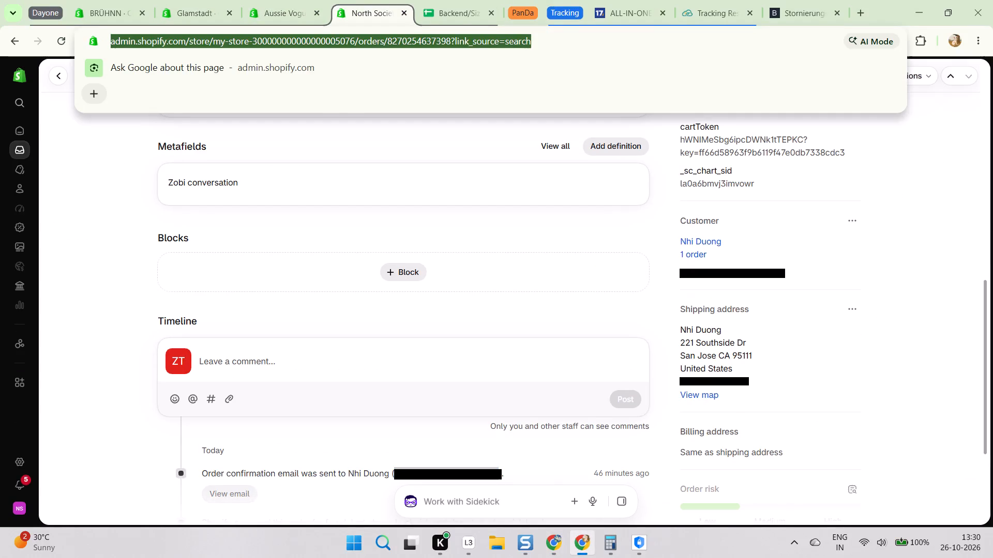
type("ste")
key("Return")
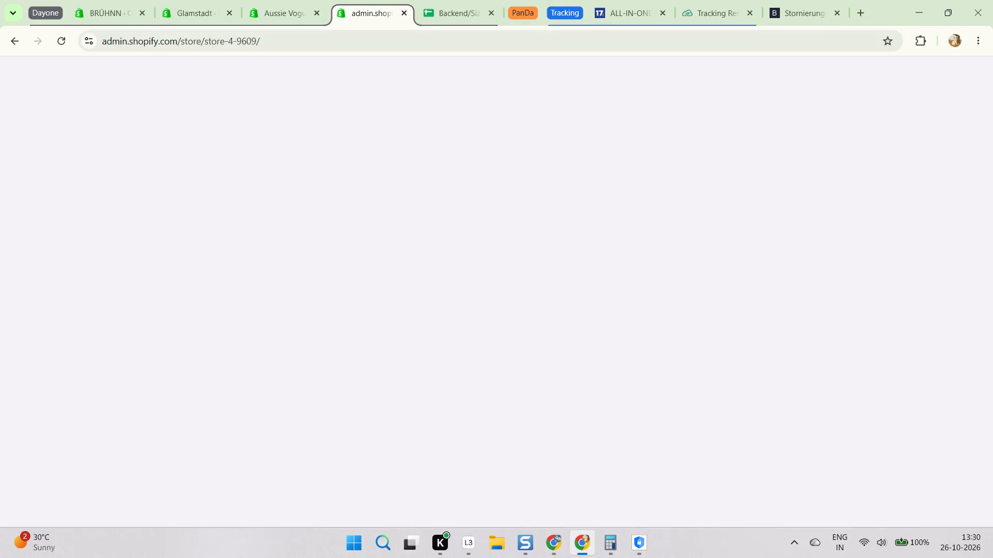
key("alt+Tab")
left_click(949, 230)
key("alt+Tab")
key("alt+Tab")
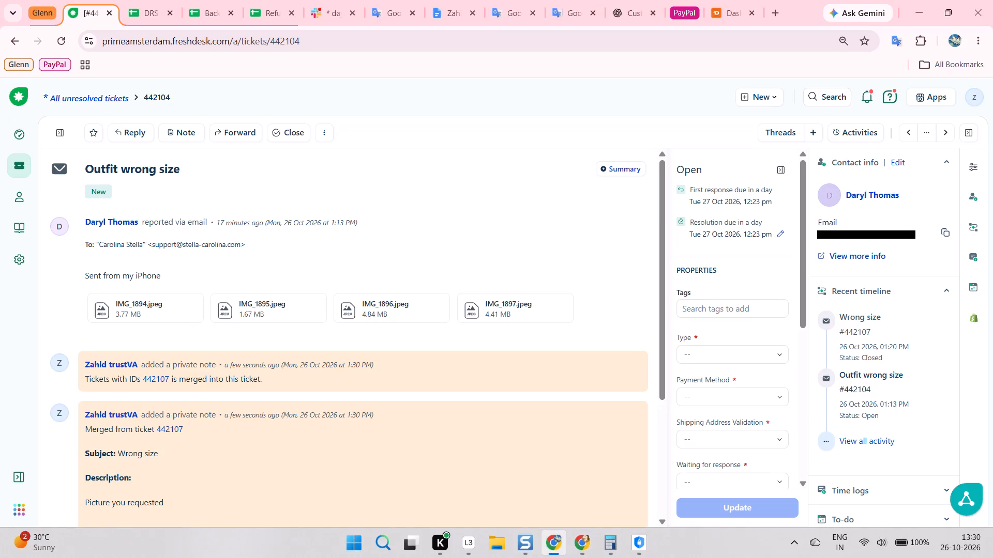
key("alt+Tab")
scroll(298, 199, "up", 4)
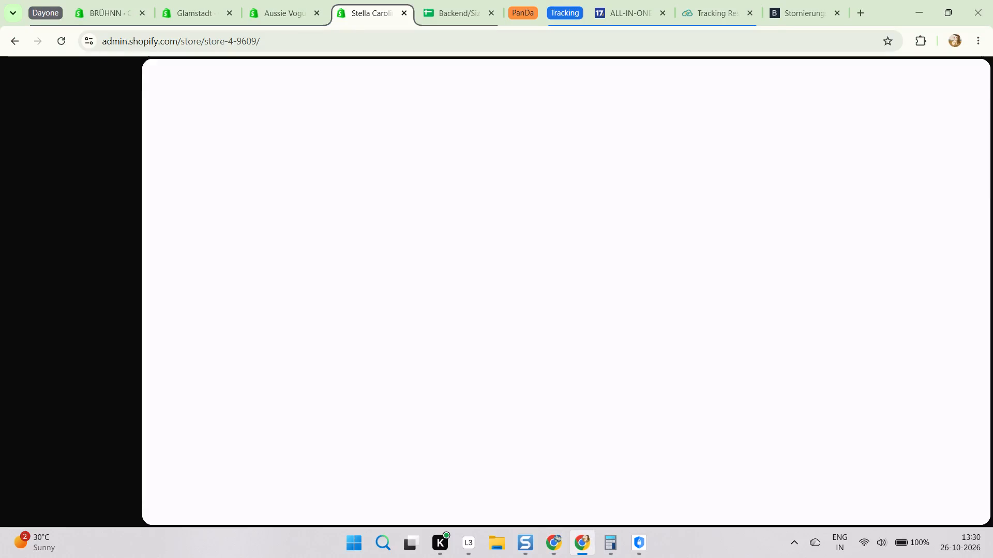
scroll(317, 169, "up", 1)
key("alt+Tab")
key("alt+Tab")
Close the BRÜHNN cancellation policy page and return to the Stella Carolina store admin.
left_click(802, 4)
left_click(834, 13)
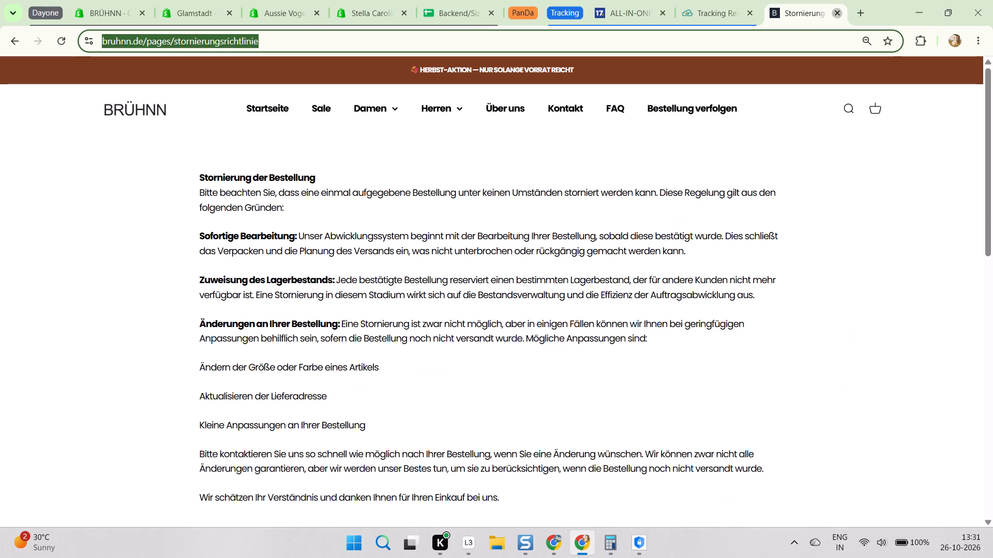
left_click(404, 0)
Search the Stella Carolina store for the contact's email copied from ticket #442104.
key("alt+Tab")
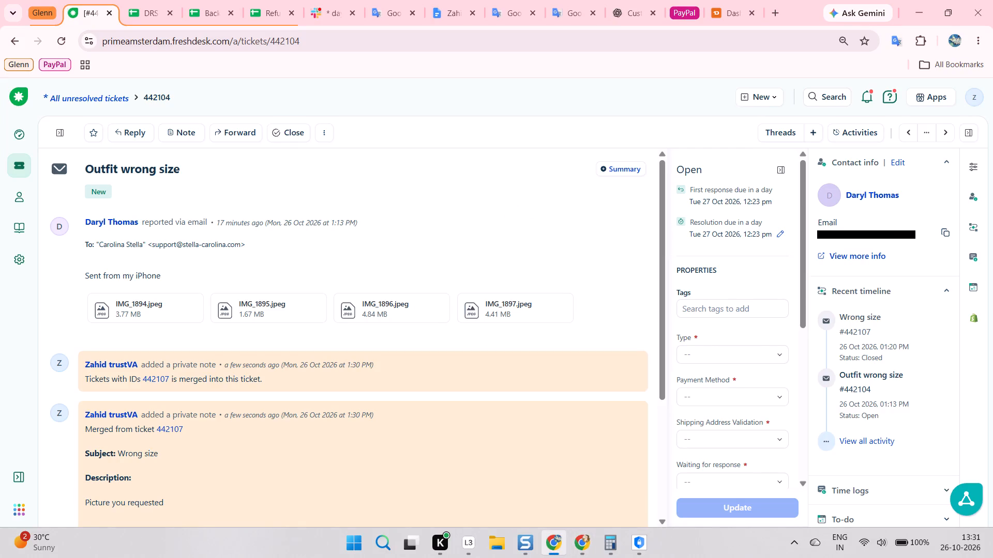
left_click(946, 231)
key("alt+Tab")
scroll(51, 103, "up", 2)
left_click(51, 100)
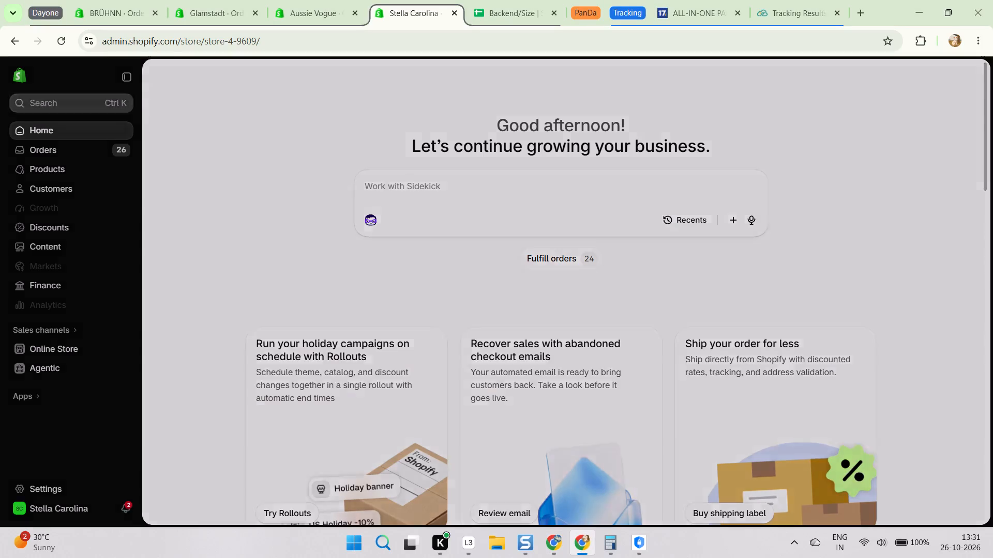
key("ctrl+v")
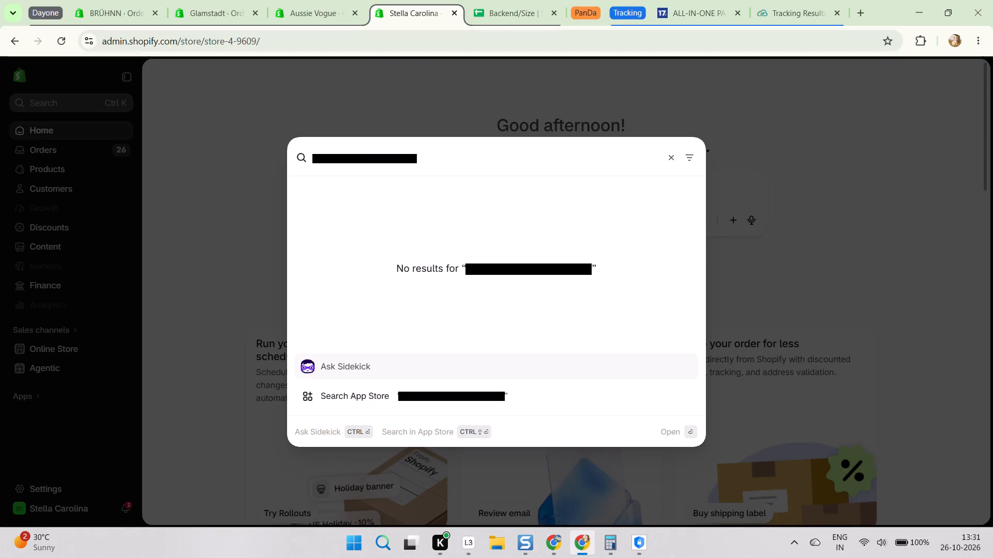
left_click(211, 181)
left_click(47, 149)
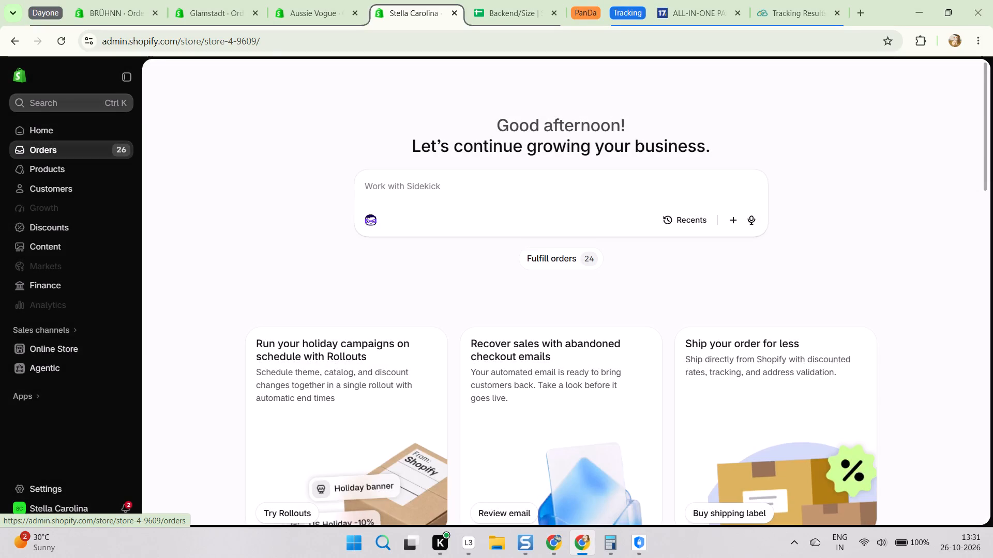
key("alt+Tab")
triple_click(78, 219)
key("ctrl+c")
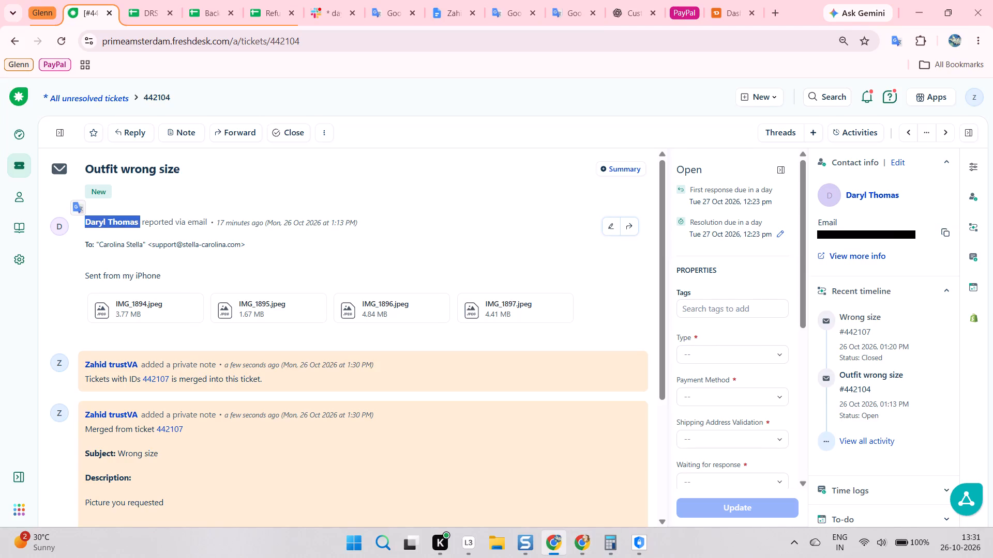
key("ctrl+c")
key("alt+Tab")
scroll(125, 217, "up", 3)
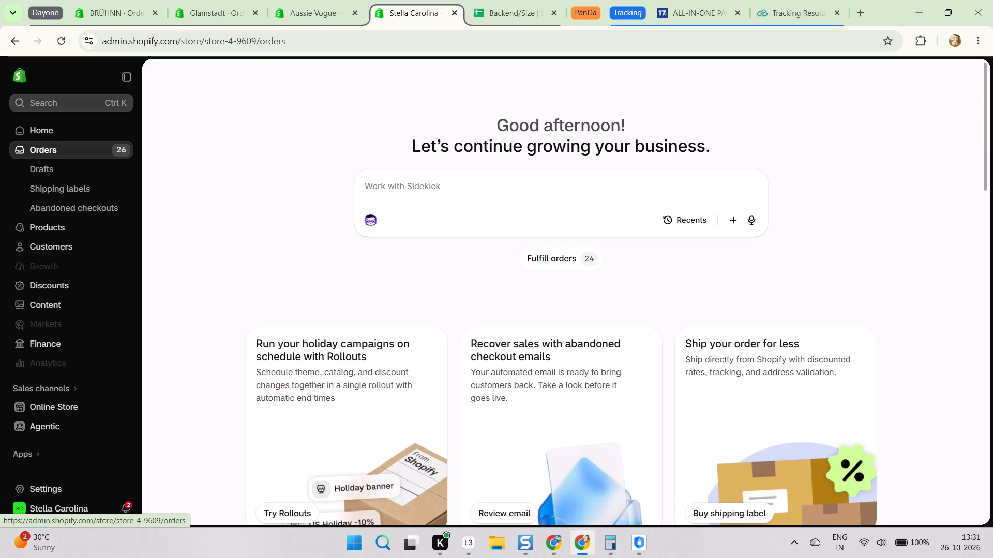
left_click(252, 102)
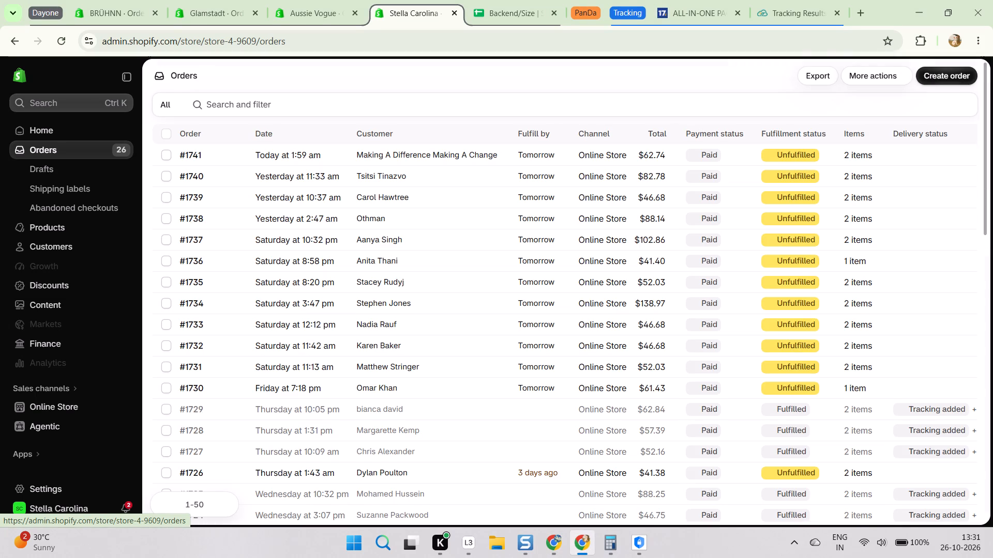
key("ctrl+v")
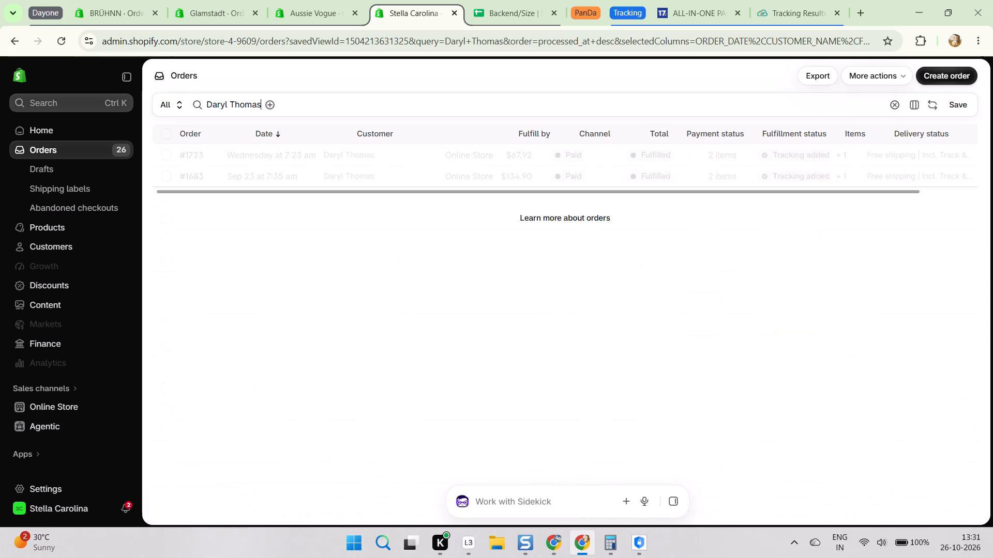
Return to ticket #442104 and examine its photo attachment IMG_1894.jpeg.
key("alt+Tab")
left_click(373, 219)
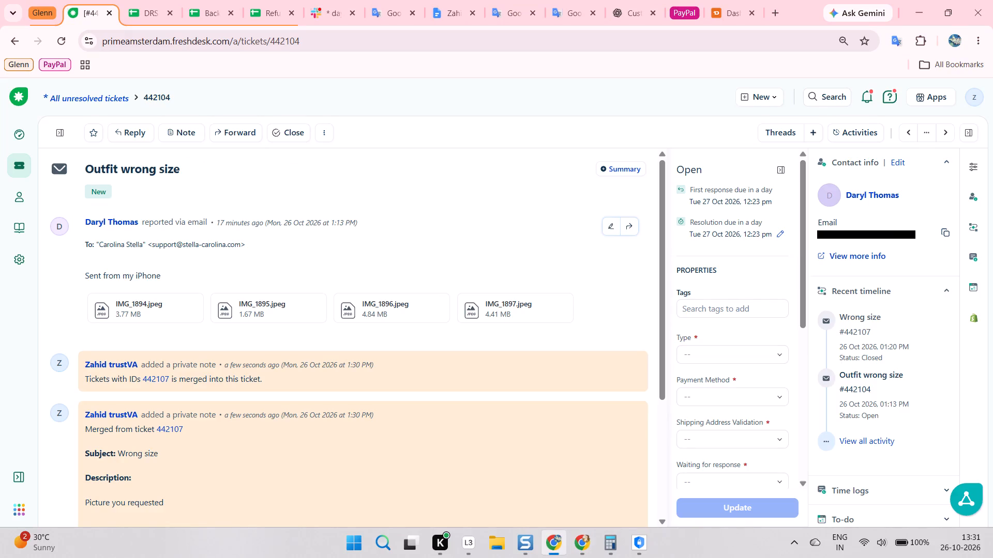
left_click(104, 309)
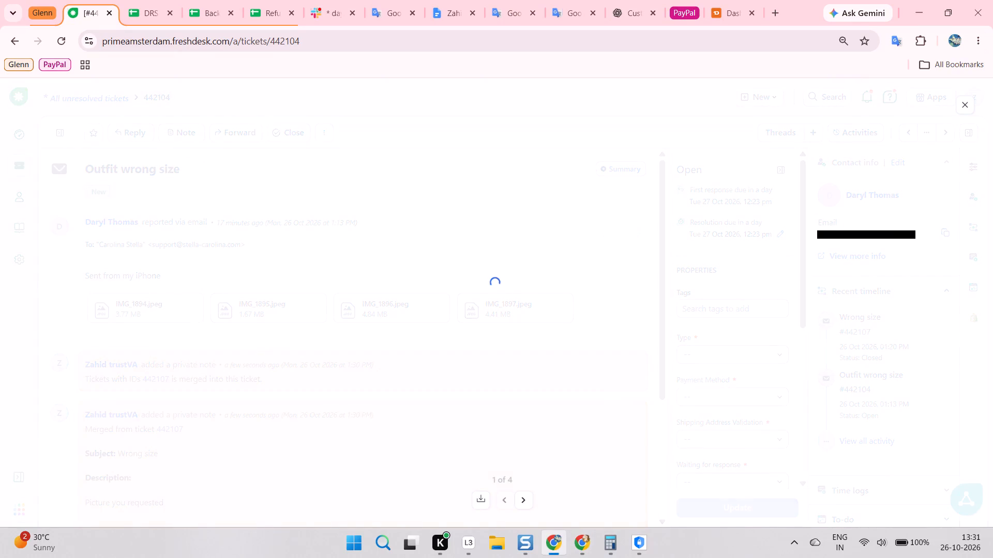
scroll(536, 425, "down", 2)
left_click(223, 285)
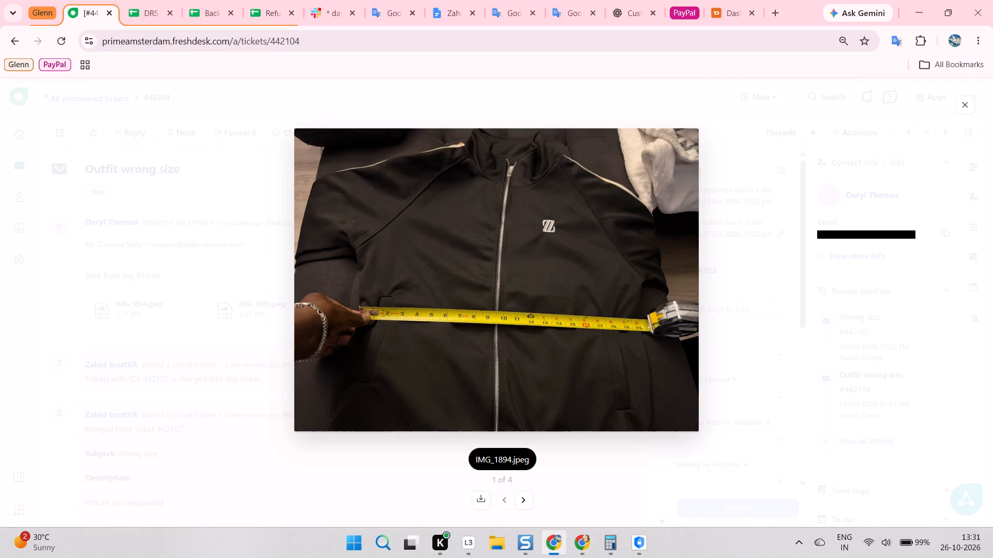
scroll(244, 323, "down", 5)
scroll(284, 309, "up", 4)
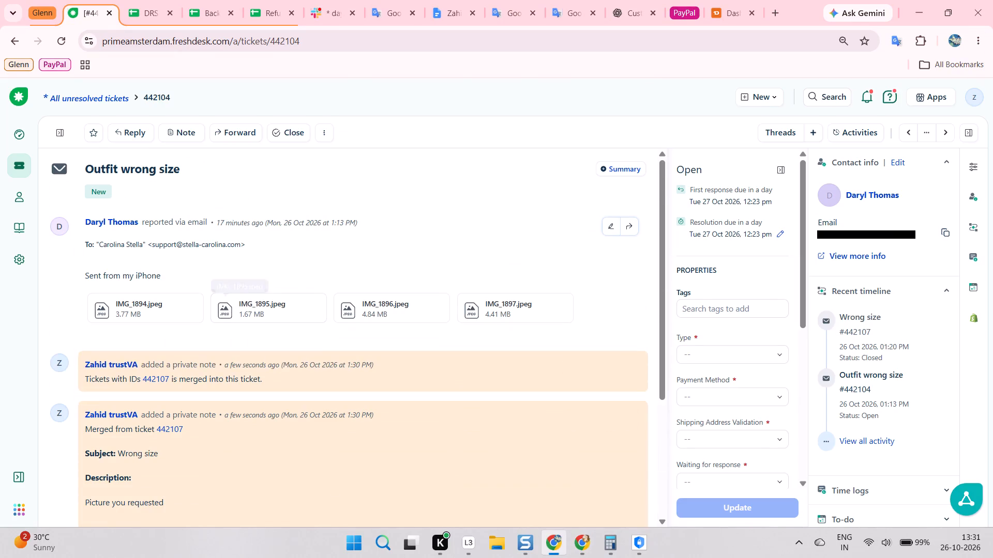
left_click(435, 223)
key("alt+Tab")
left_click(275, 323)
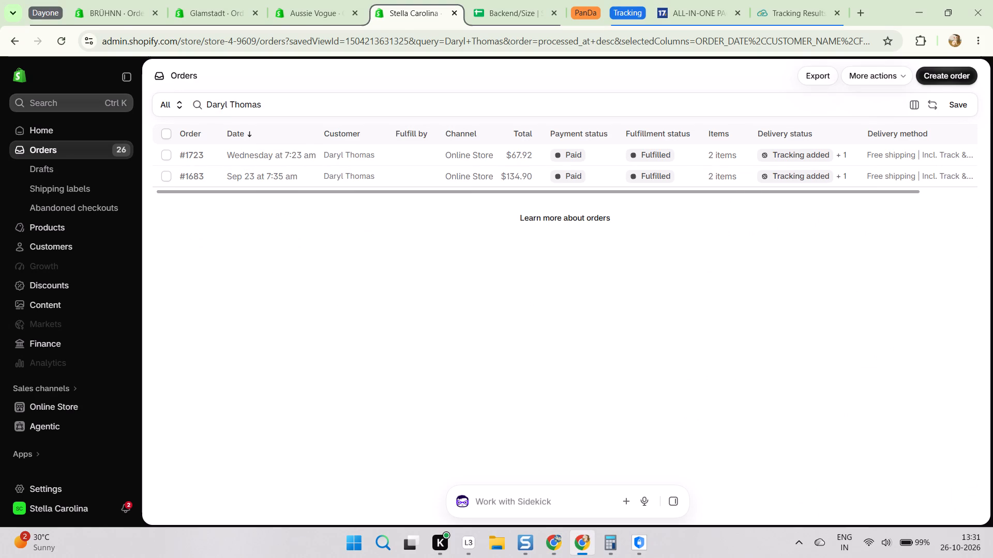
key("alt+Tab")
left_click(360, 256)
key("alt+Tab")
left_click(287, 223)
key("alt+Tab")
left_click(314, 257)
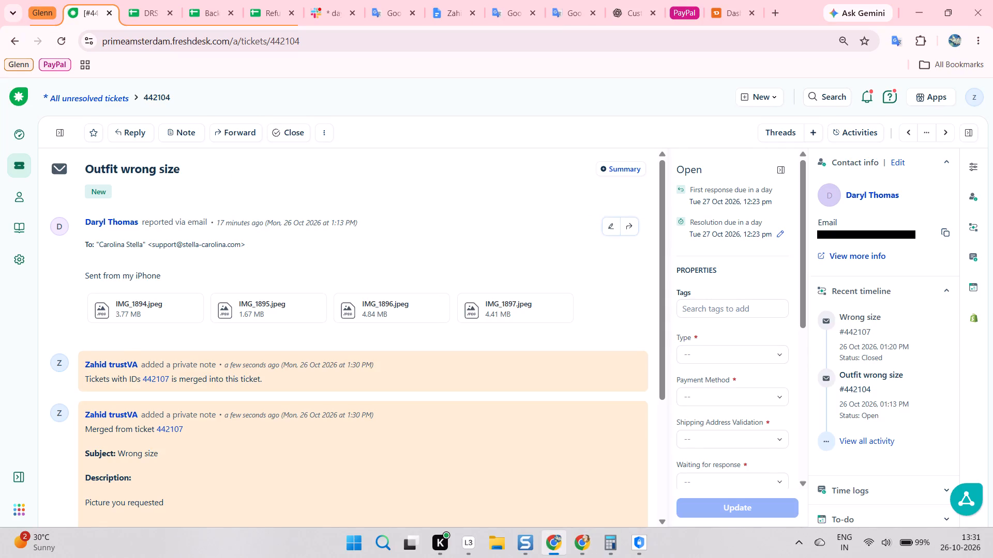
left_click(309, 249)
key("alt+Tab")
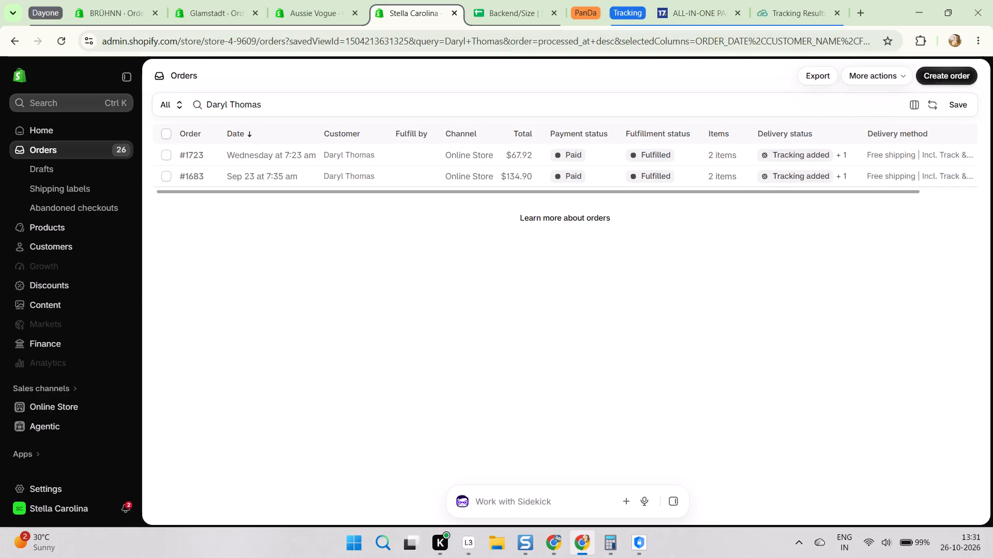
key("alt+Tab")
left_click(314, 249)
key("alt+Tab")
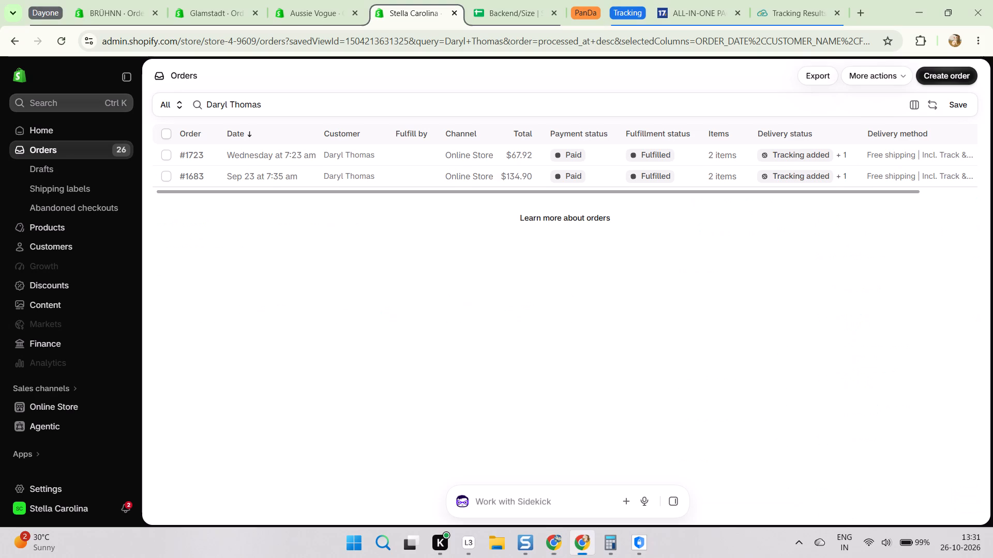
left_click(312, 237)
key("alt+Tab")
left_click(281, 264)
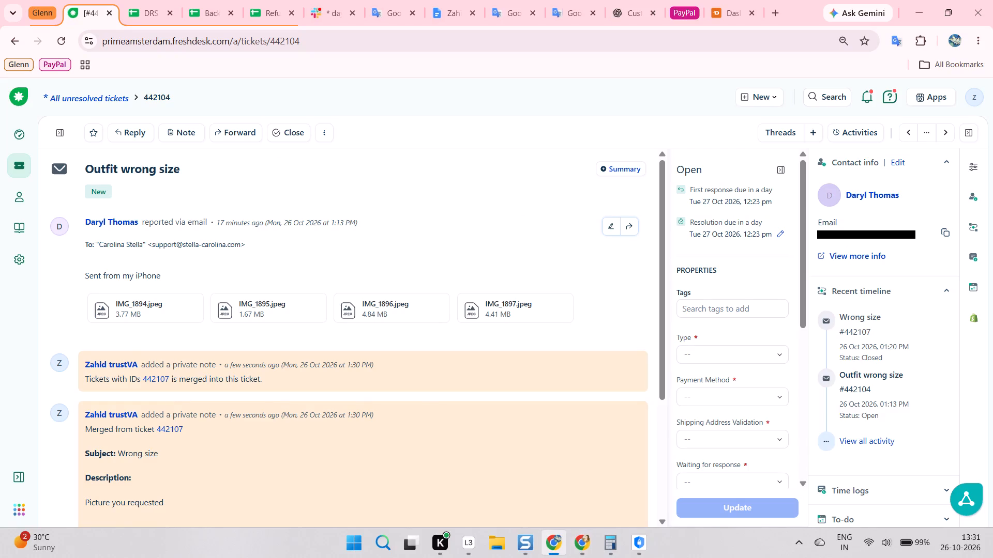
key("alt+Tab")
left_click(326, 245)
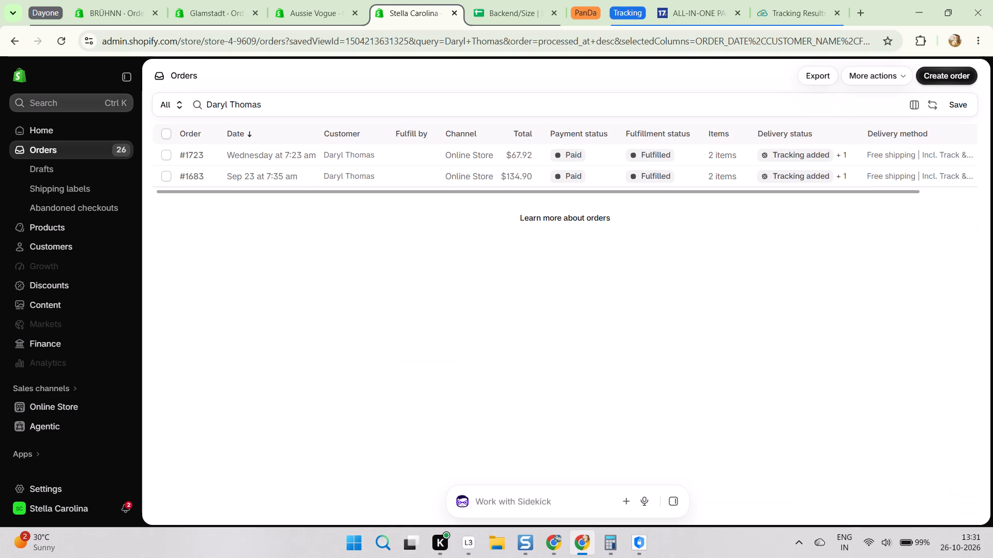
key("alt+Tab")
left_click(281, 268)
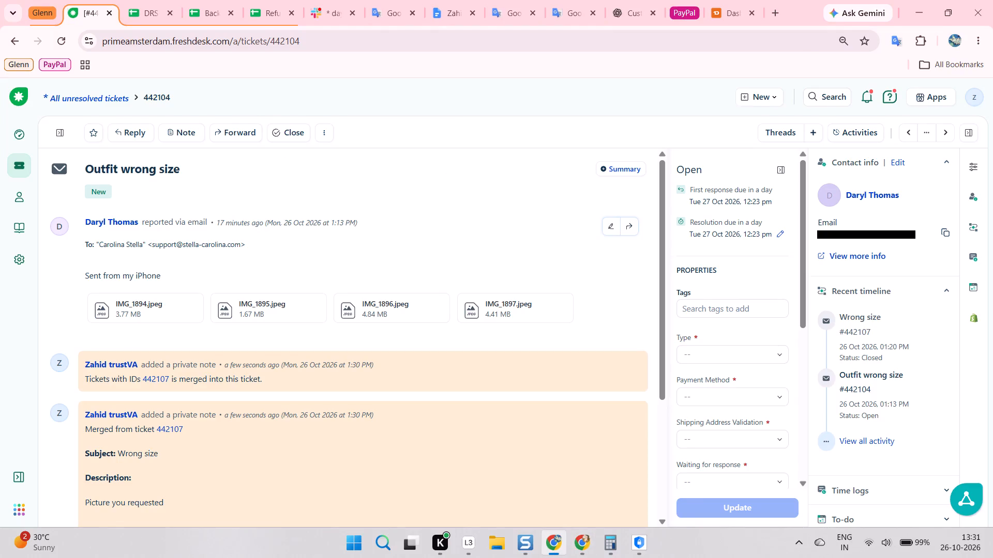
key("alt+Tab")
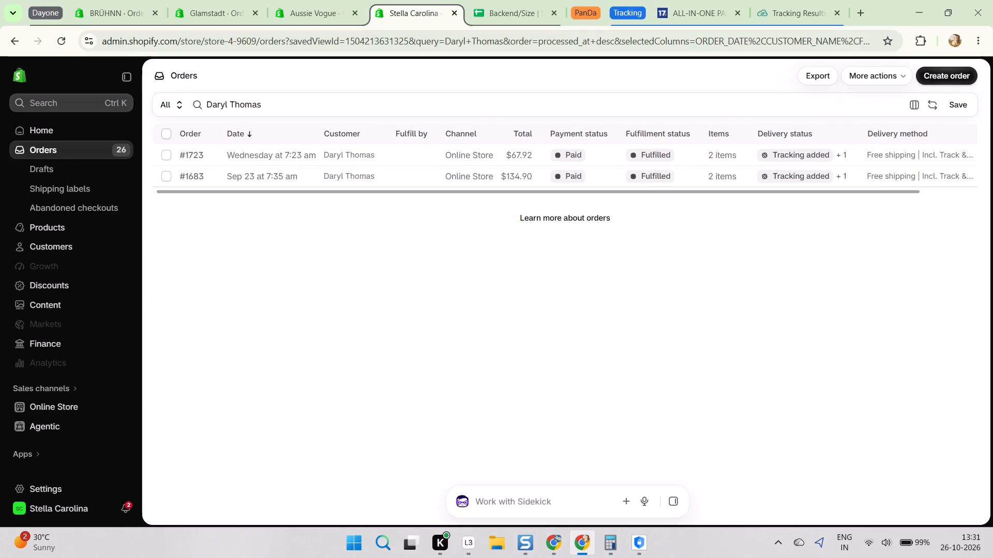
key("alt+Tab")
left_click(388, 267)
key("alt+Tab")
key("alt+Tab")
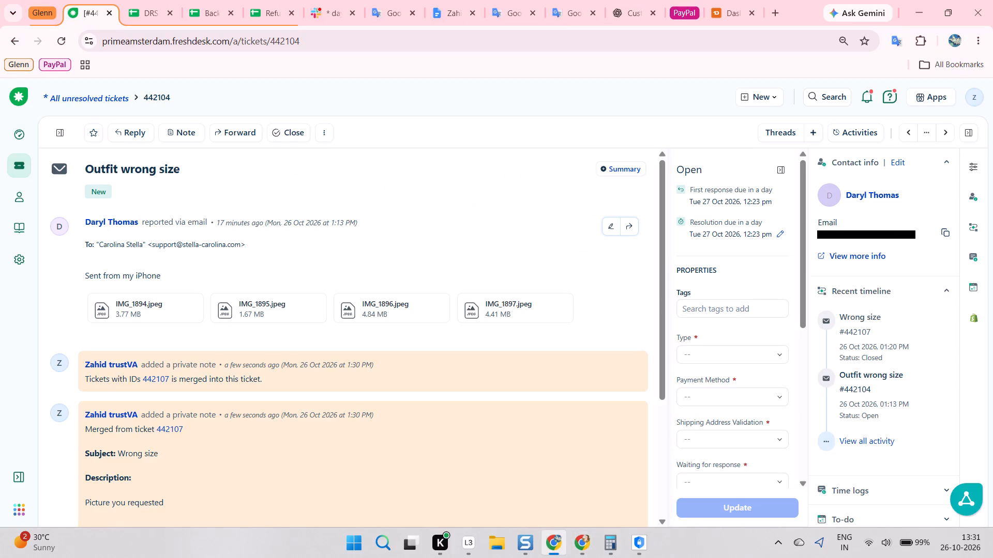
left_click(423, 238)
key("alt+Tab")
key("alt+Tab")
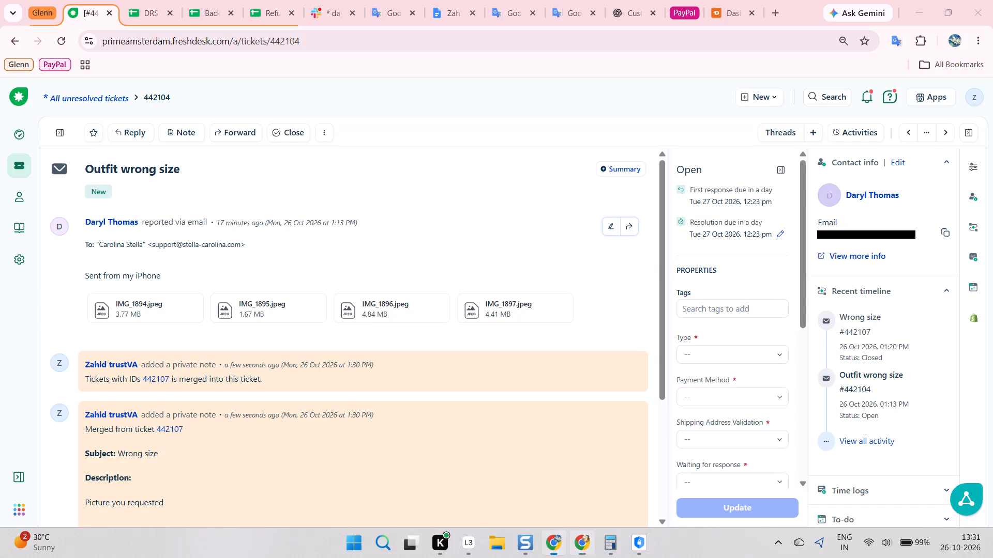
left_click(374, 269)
key("alt+Tab")
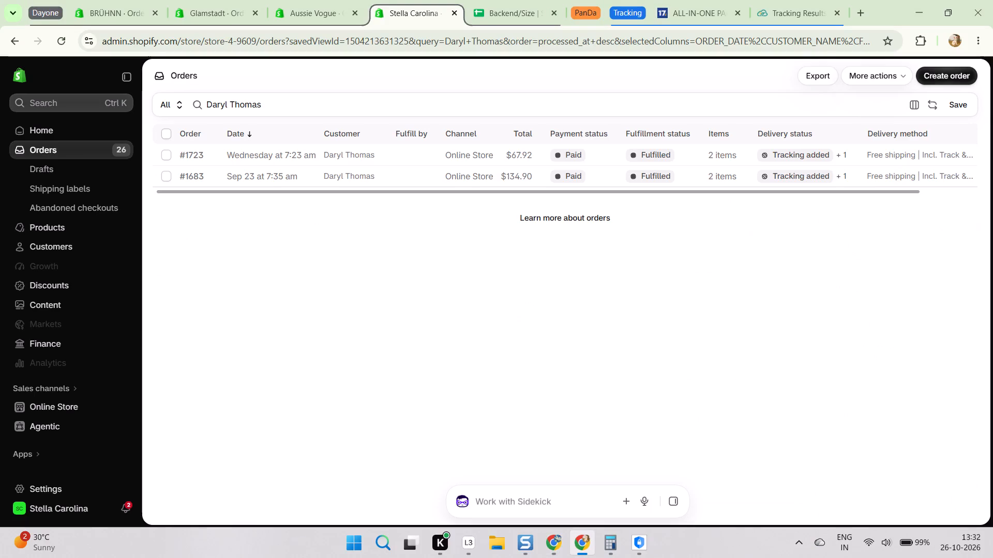
left_click(190, 176, "ctrl")
left_click(191, 152)
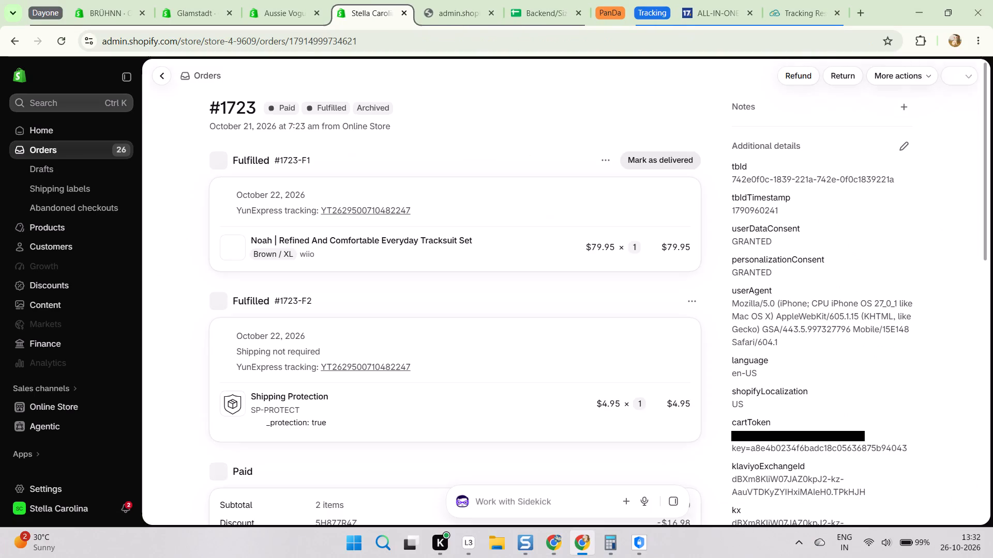
left_click(489, 0)
left_click(372, 3)
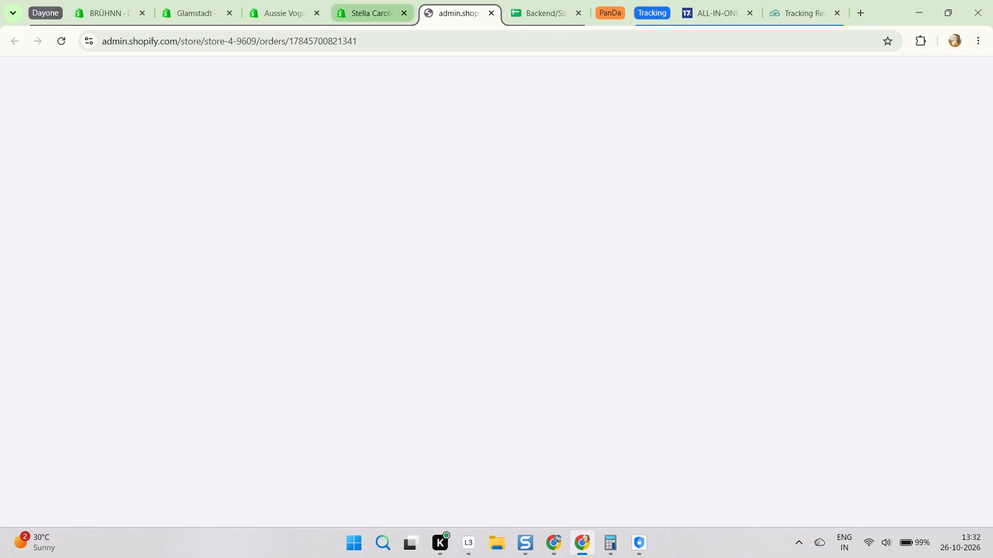
left_click(500, 0)
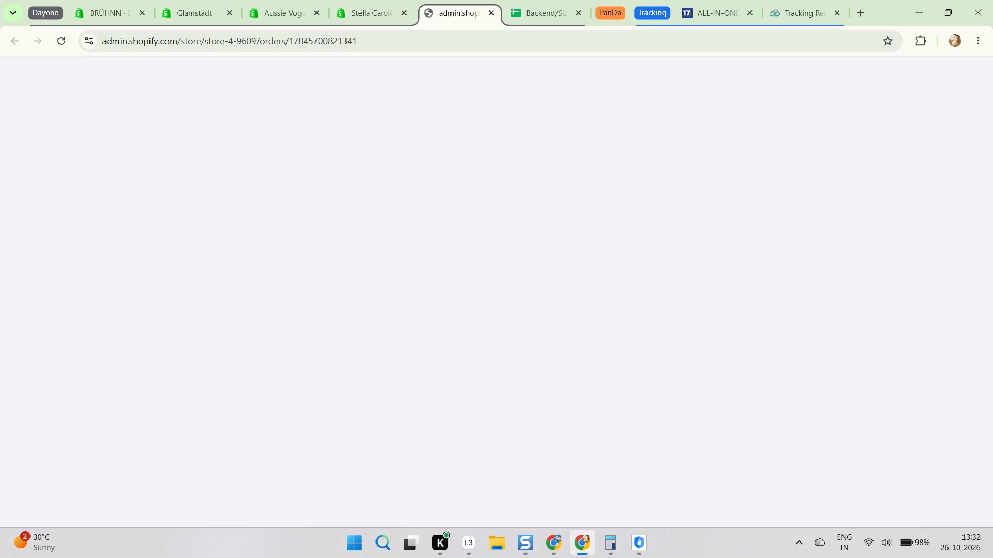
Return to ticket #442104 and look through the photo attachments in the note merged from ticket #442107.
key("alt+Tab")
scroll(201, 273, "down", 2)
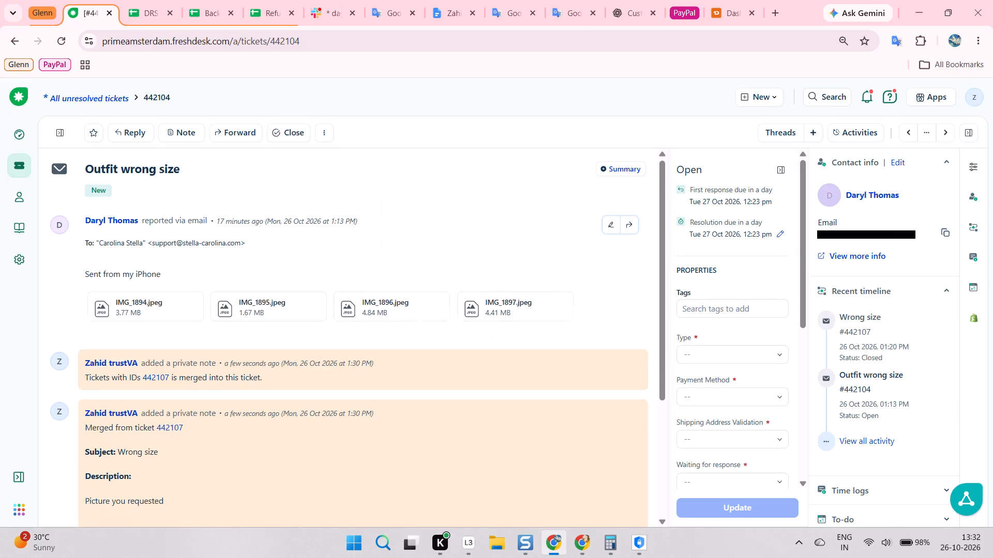
scroll(198, 273, "down", 3)
left_click(104, 417)
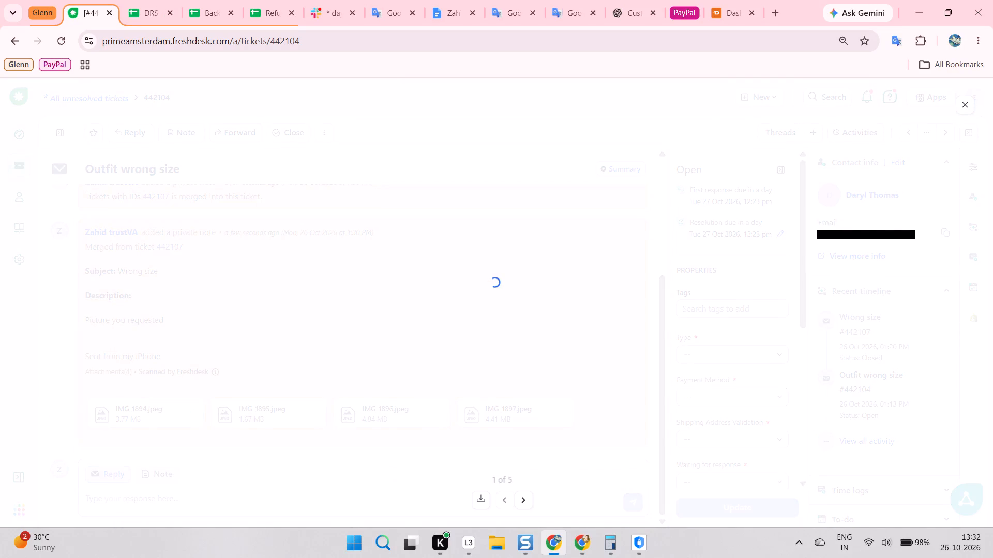
left_click(522, 500)
left_click(524, 500)
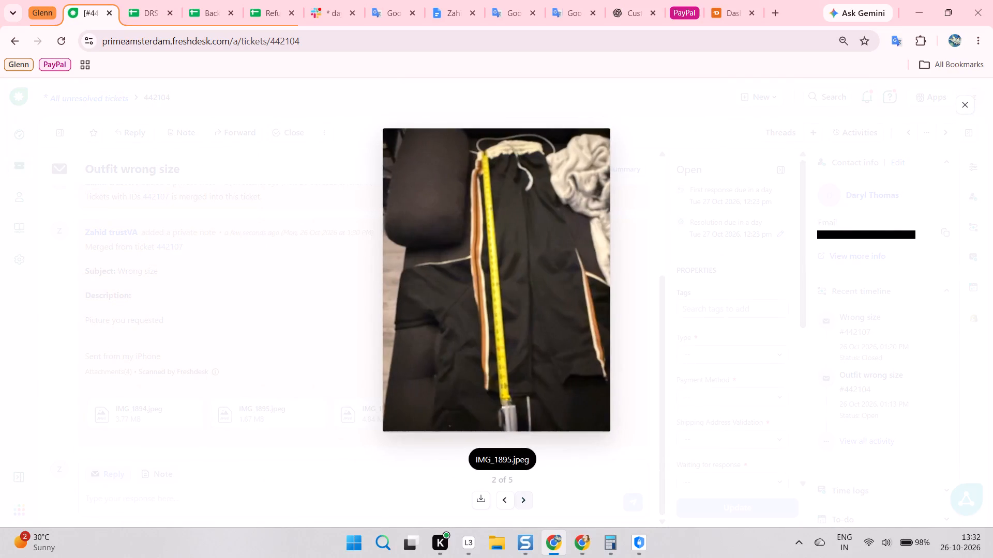
left_click(524, 500)
left_click(524, 500)
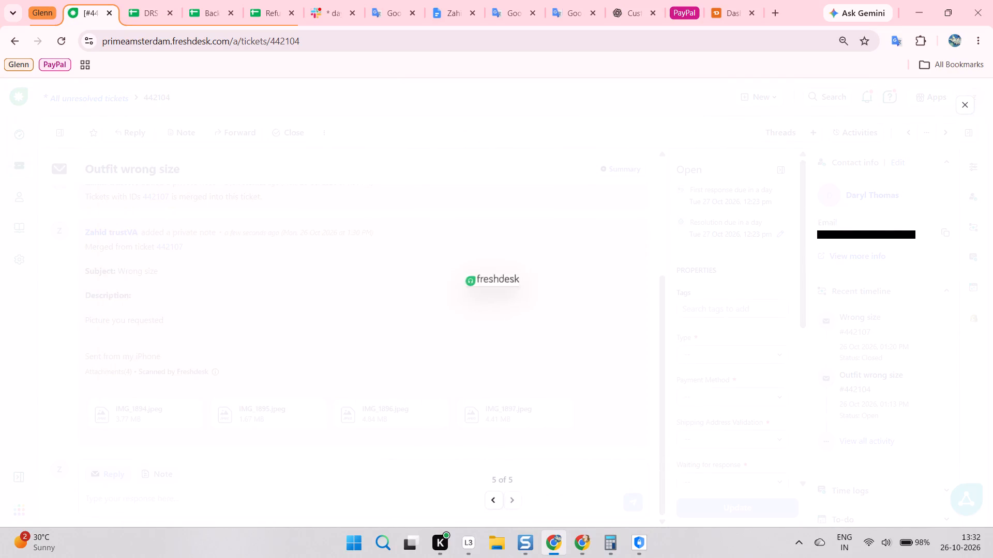
left_click(239, 340)
Look through the photo attachments in the customer's original message on ticket #442104.
scroll(314, 287, "up", 8)
left_click(109, 305)
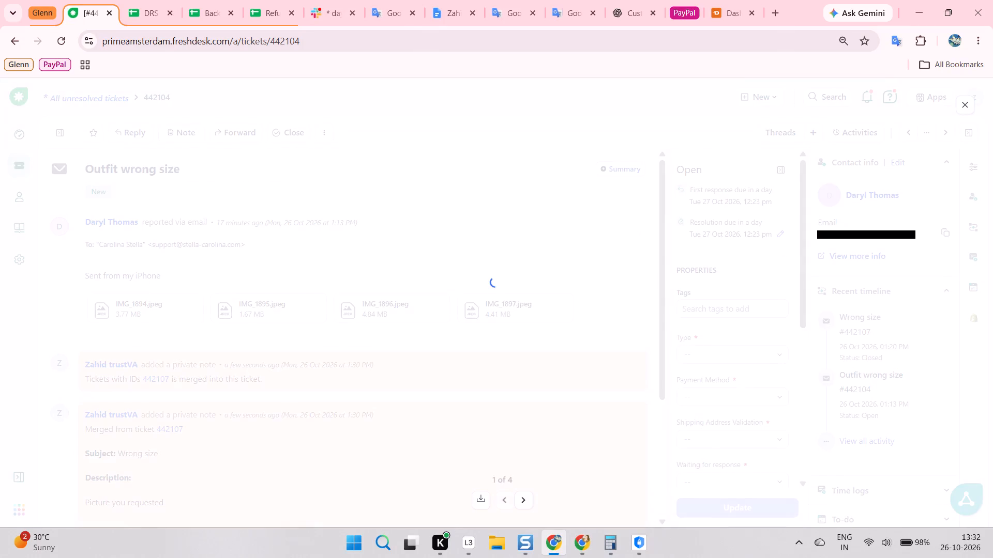
scroll(522, 386, "up", 3)
left_click(519, 502)
left_click(521, 502)
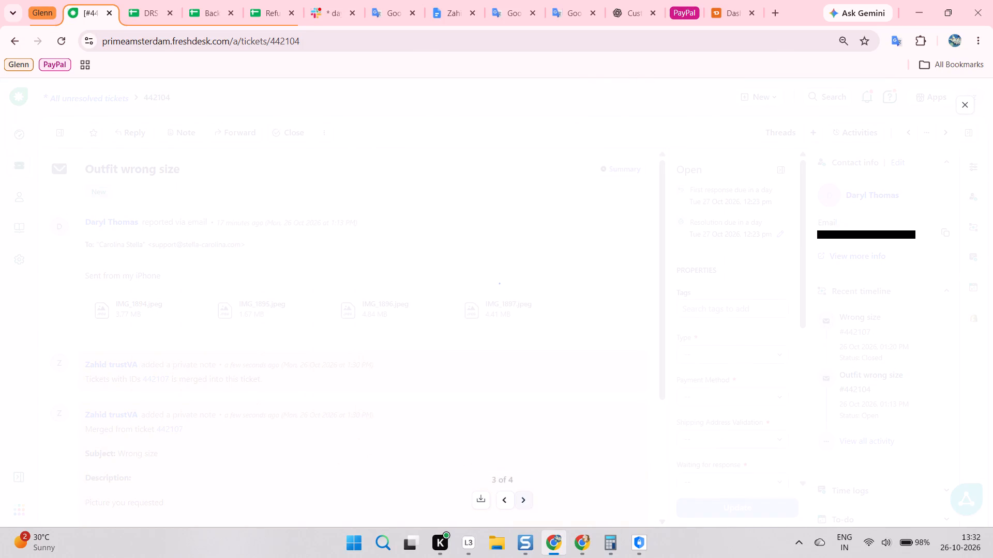
left_click(268, 355)
left_click(296, 261)
key("alt+Tab")
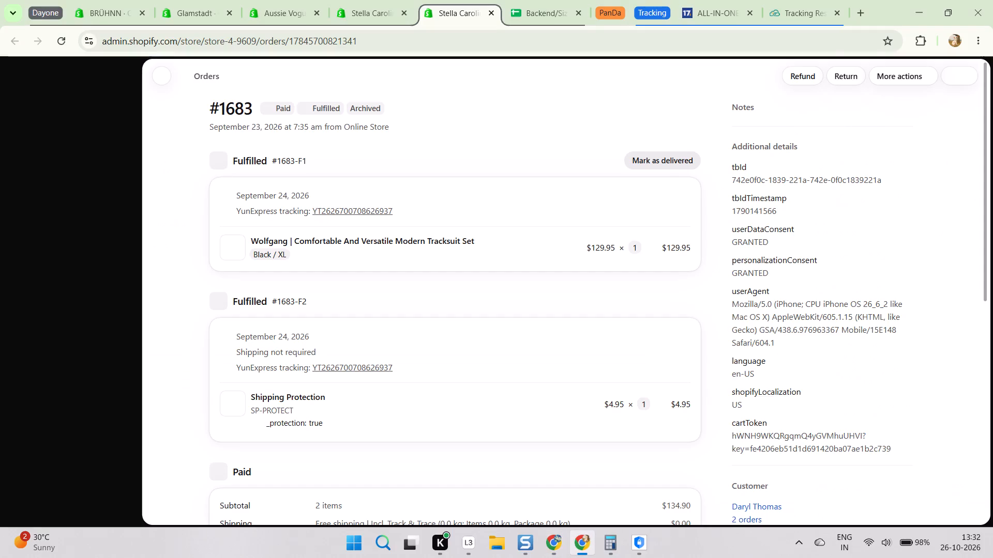
left_click(371, 0)
left_click(446, 0)
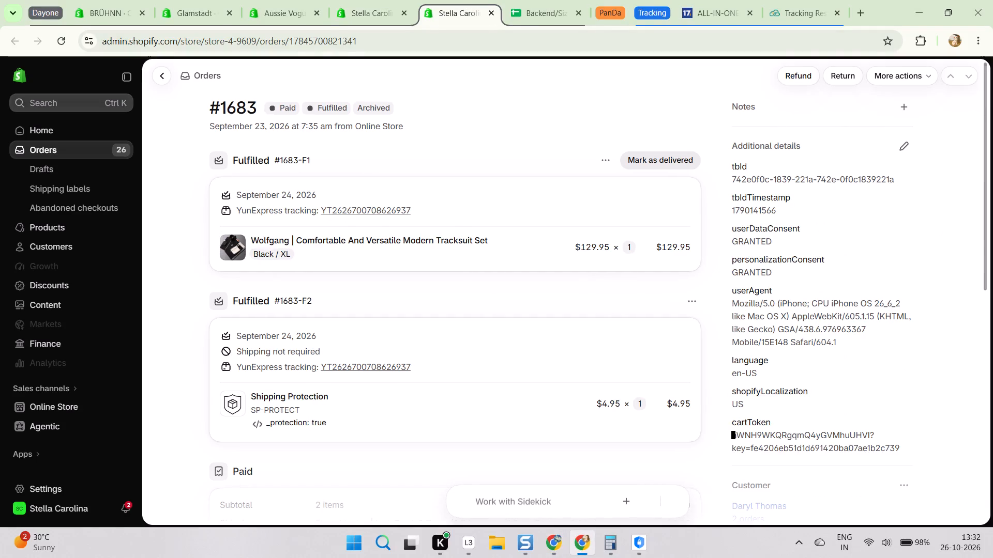
left_click(354, 0)
left_click(469, 0)
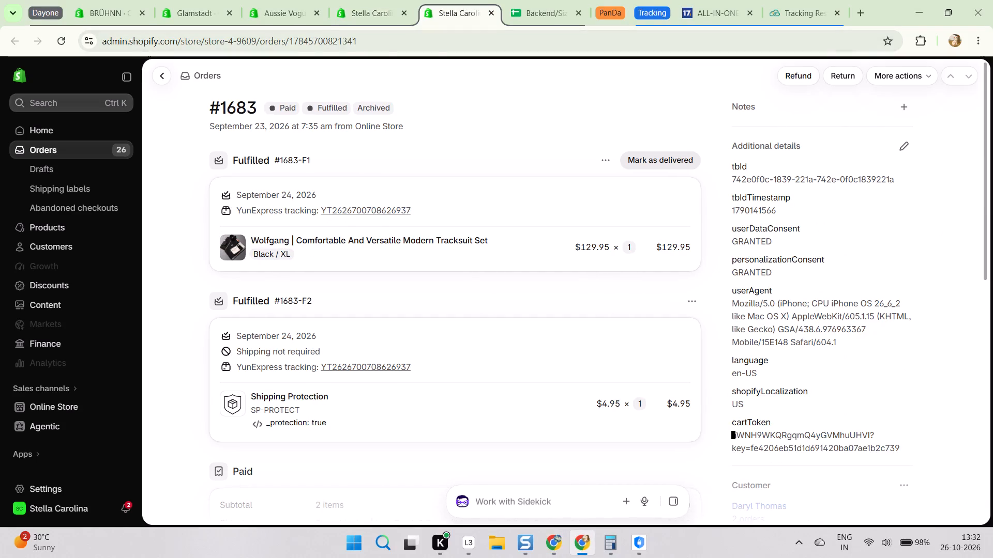
left_click(389, 0)
left_click(449, 0)
left_click(380, 0)
left_click(454, 0)
left_click(398, 0)
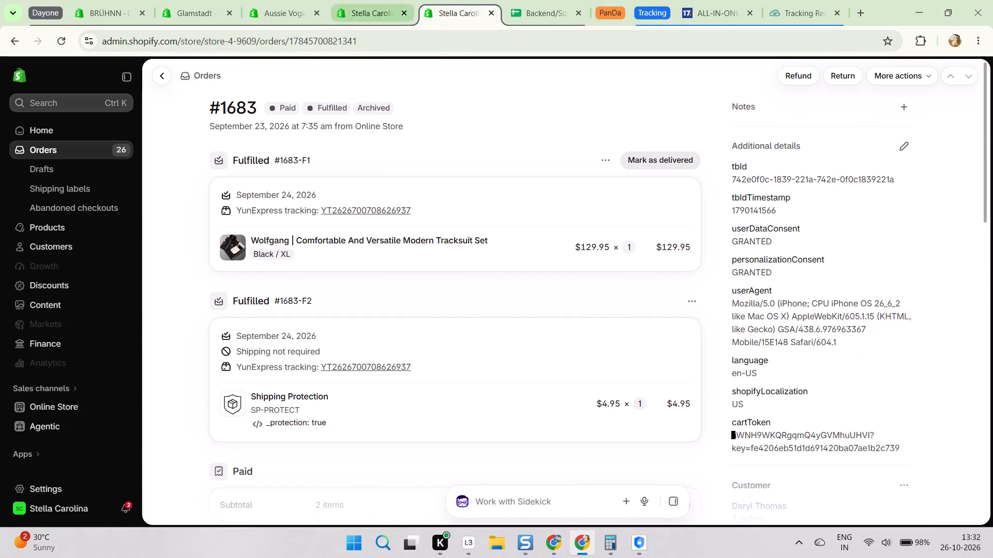
left_click(462, 0)
left_click(398, 0)
left_click(473, 0)
left_click(412, 0)
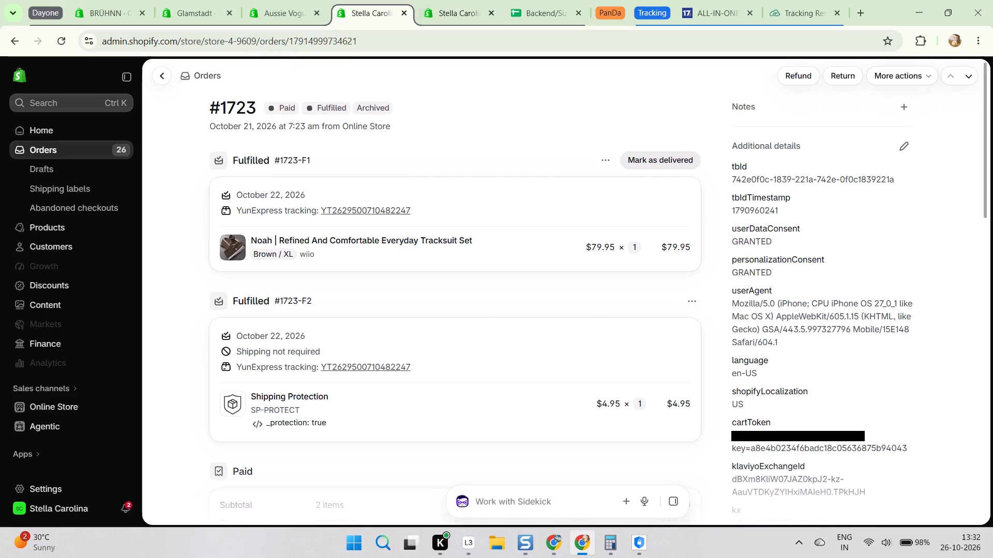
left_click(460, 3)
left_click(352, 0)
left_click(430, 7)
left_click(461, 3)
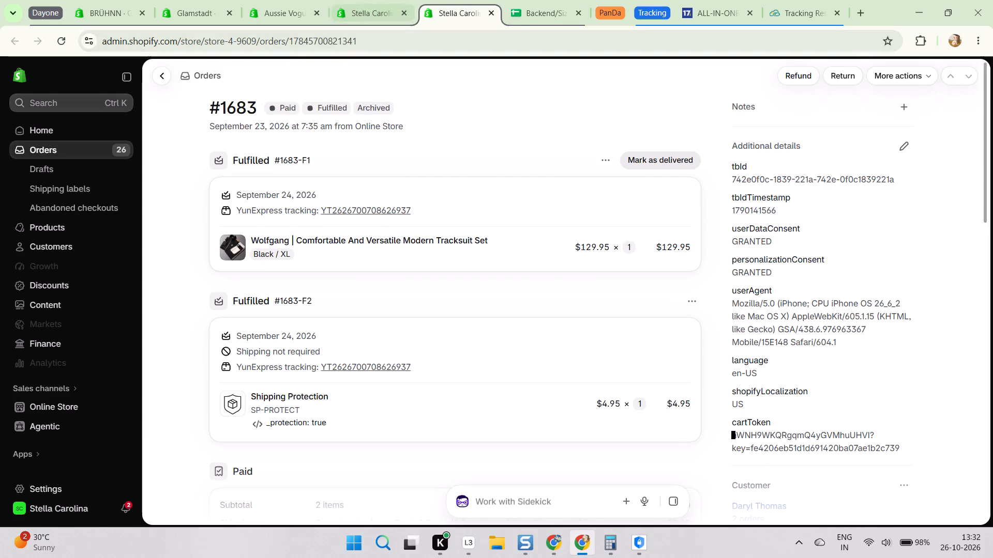
left_click(385, 0)
left_click(445, 0)
triple_click(248, 106)
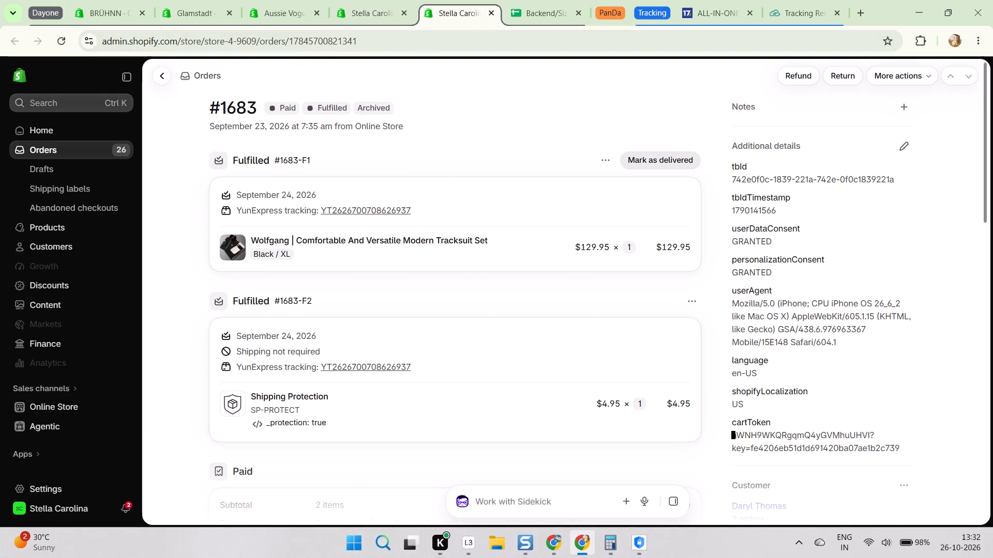
key("ctrl+c")
key("ctrl+c")
triple_click(240, 104)
key("ctrl+c")
key("ctrl+c")
key("ctrl+c")
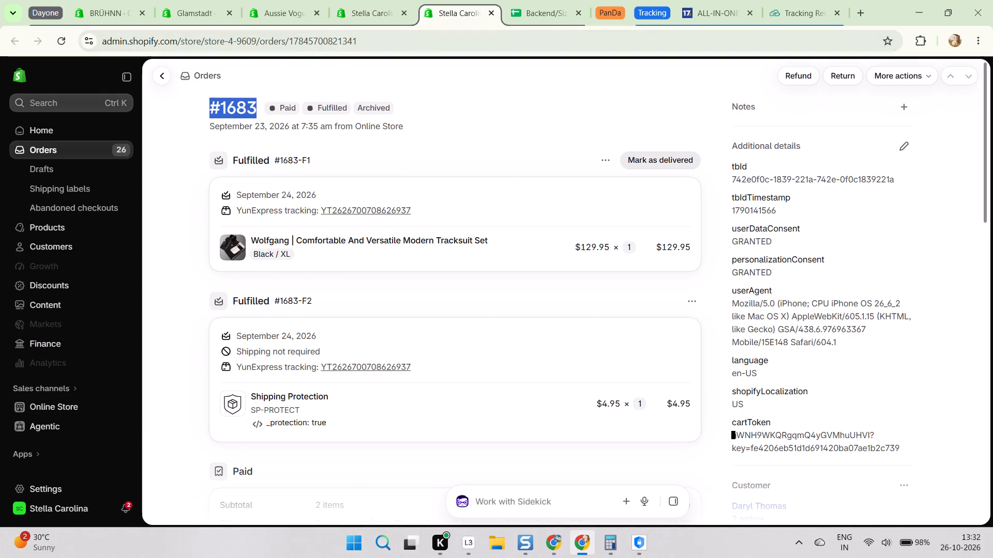
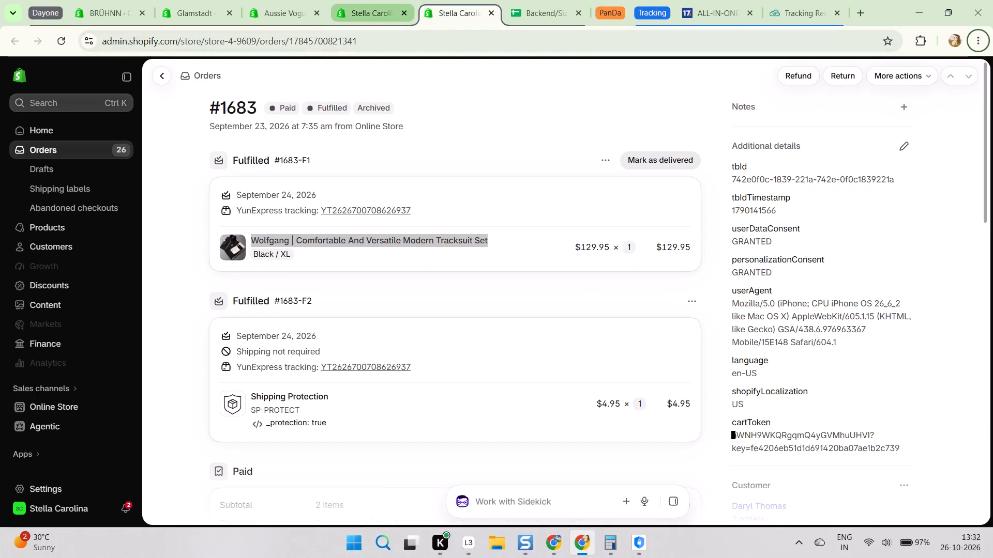
left_click(372, 0)
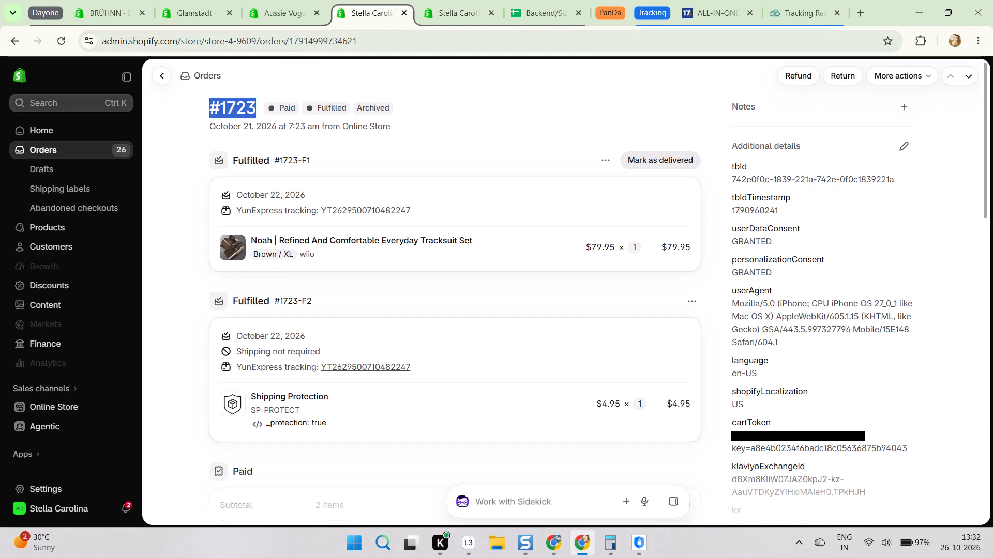
left_click(456, 0)
left_click(443, 168)
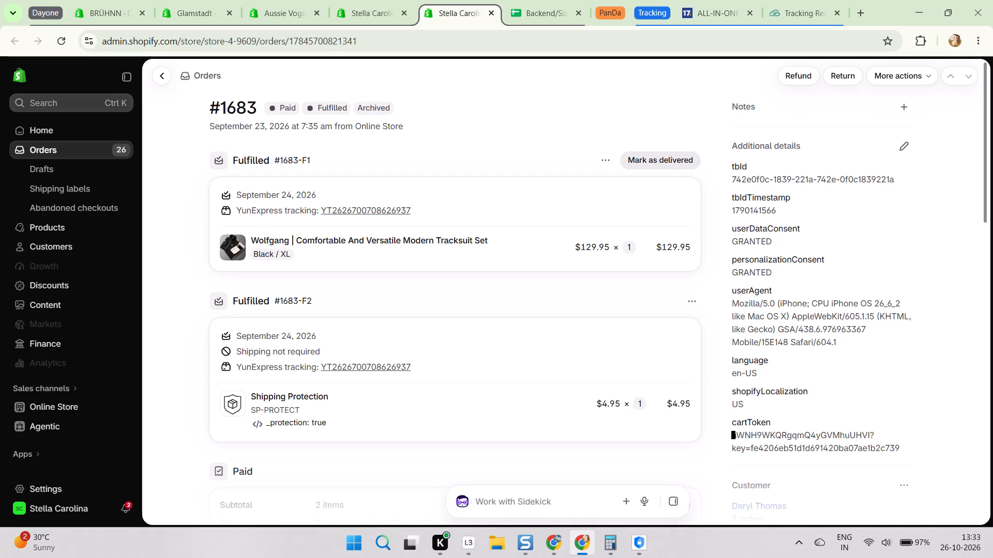
triple_click(515, 243)
key("ctrl+c")
key("ctrl+c")
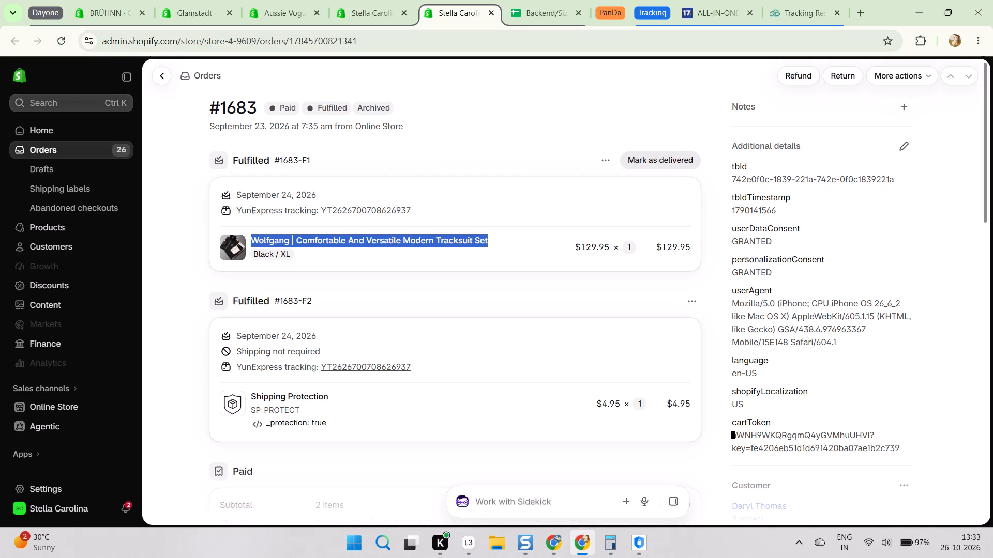
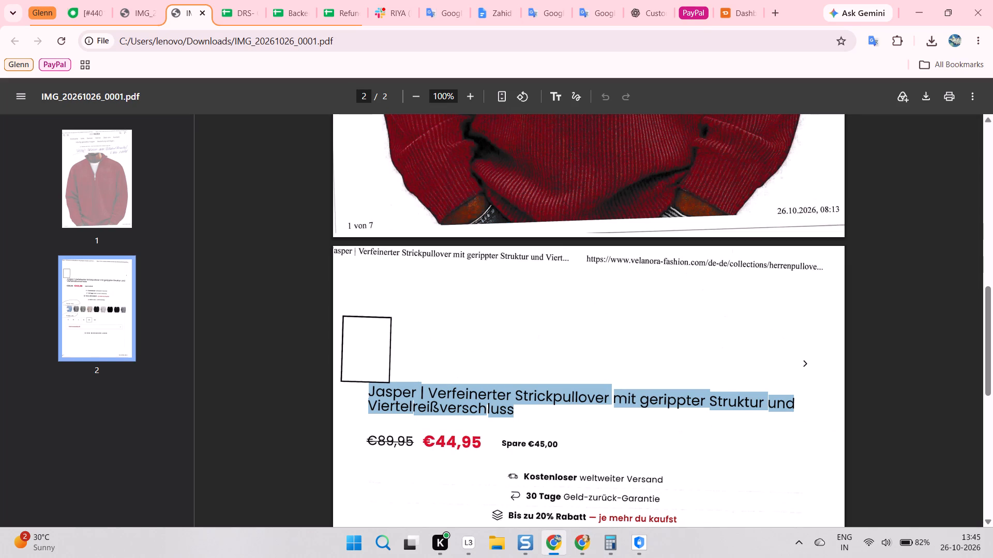
key("alt+Tab")
key("alt+Tab")
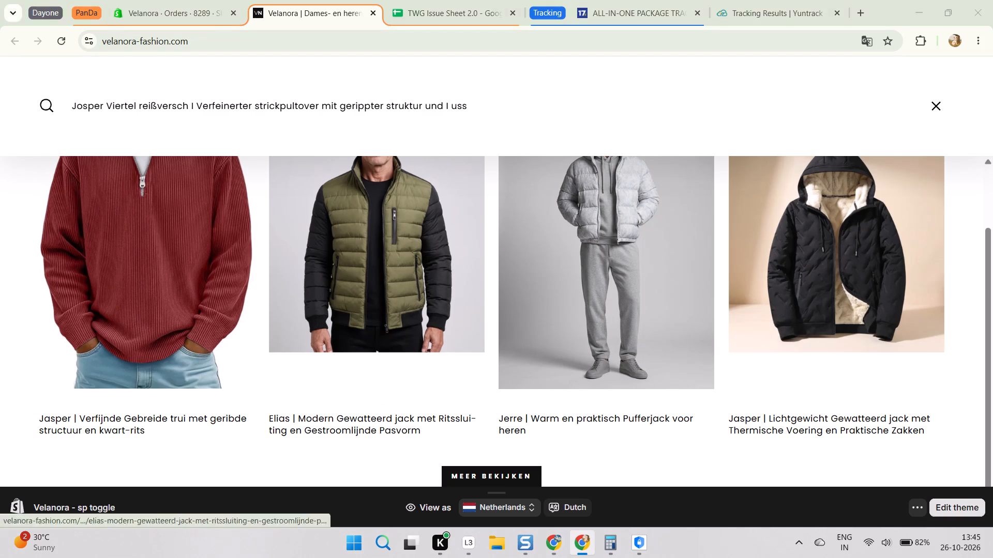
left_click(530, 363)
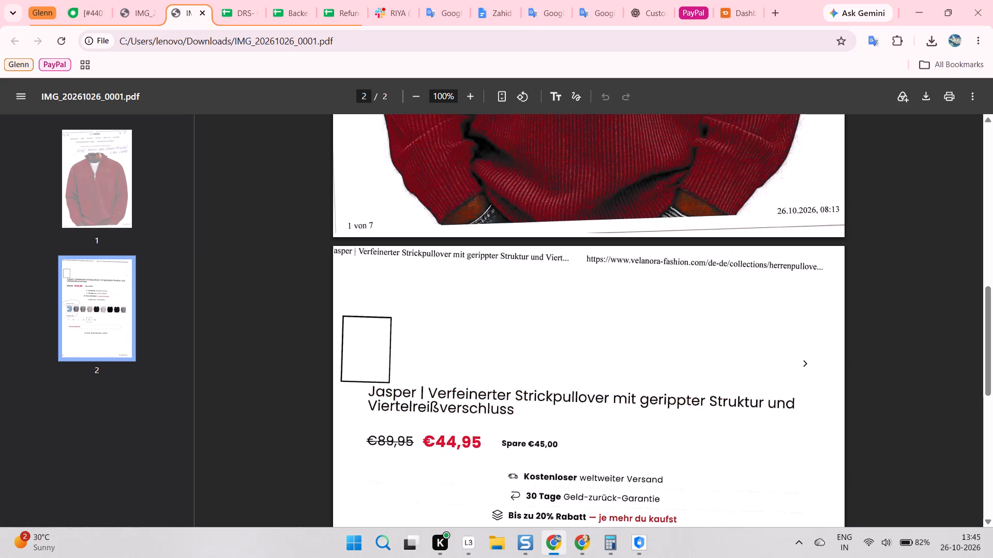
left_click(490, 356)
key("alt+Tab")
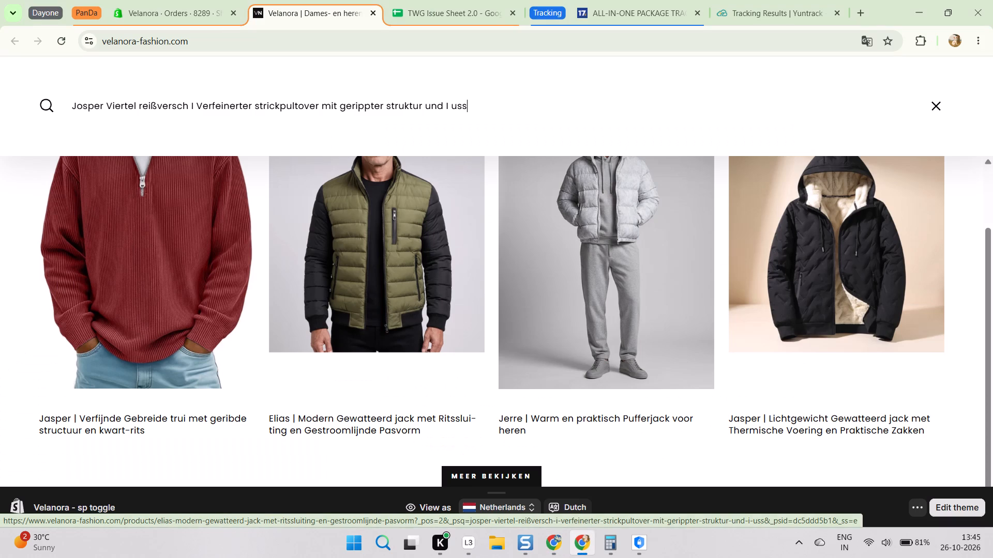
key("alt+Tab")
key("alt+Tab")
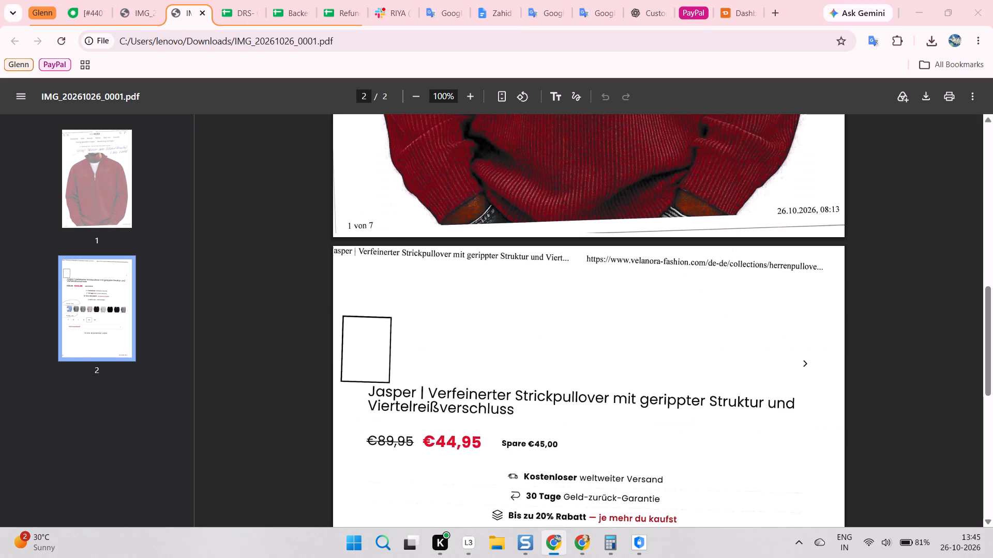
key("alt+Tab")
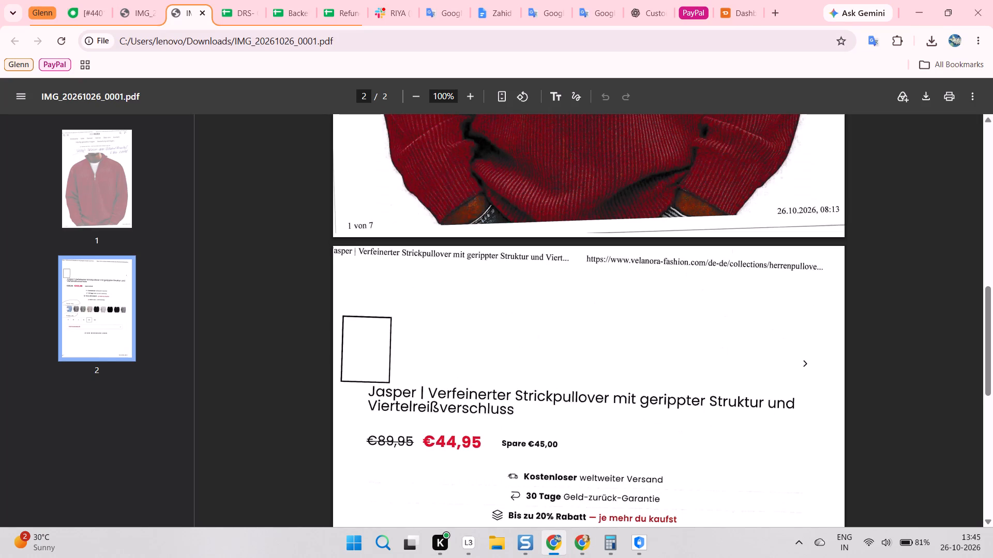
key("alt+Tab")
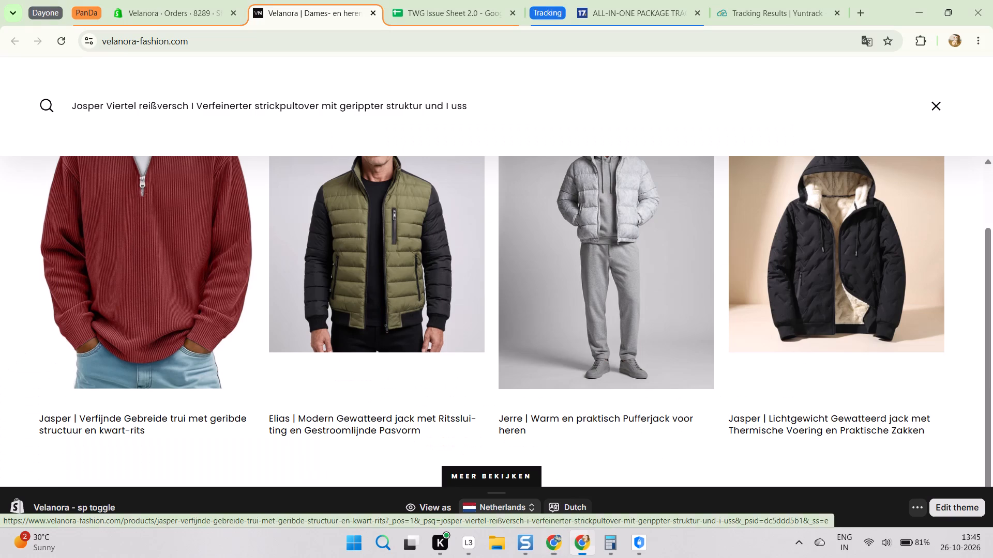
scroll(271, 272, "up", 2)
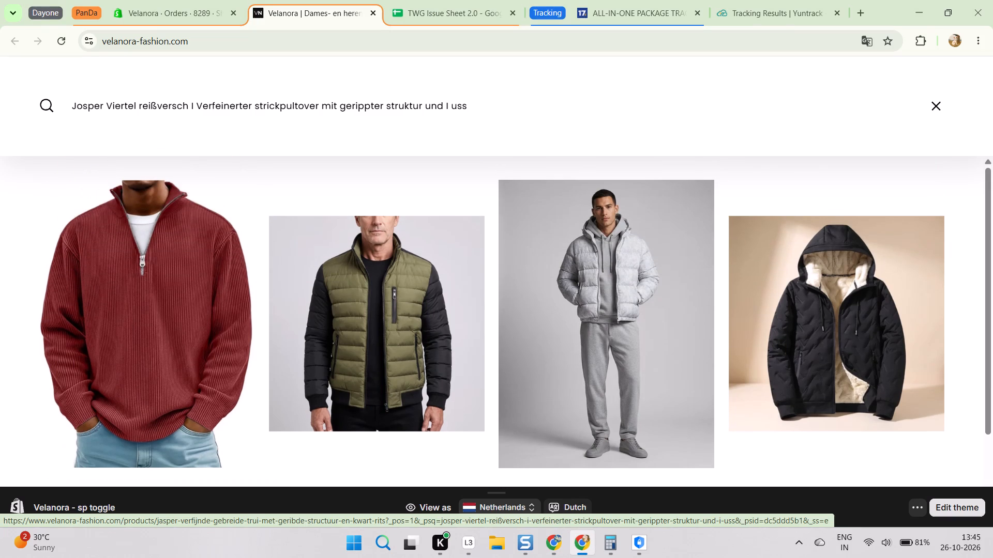
scroll(254, 222, "down", 4)
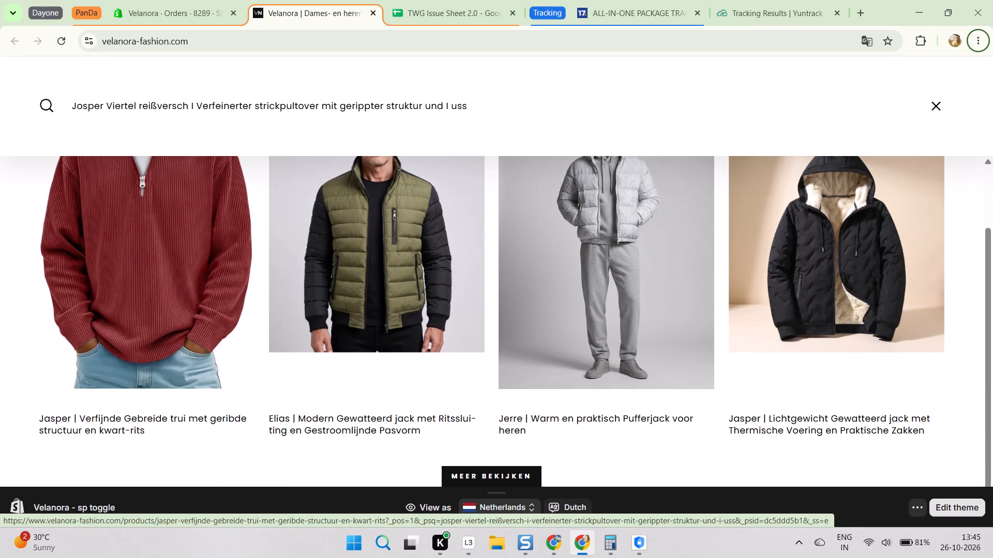
key("alt+Tab")
key("alt+Tab")
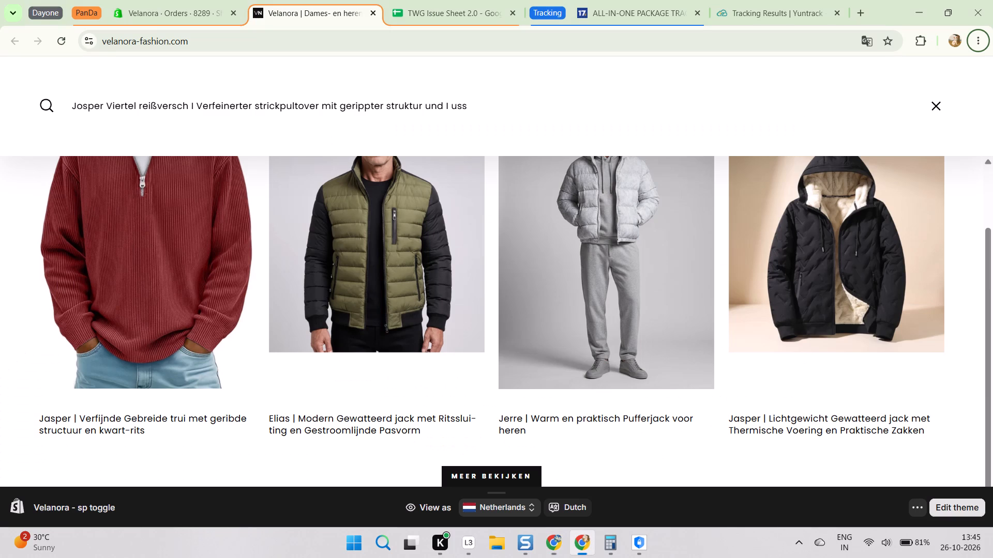
scroll(336, 291, "down", 1)
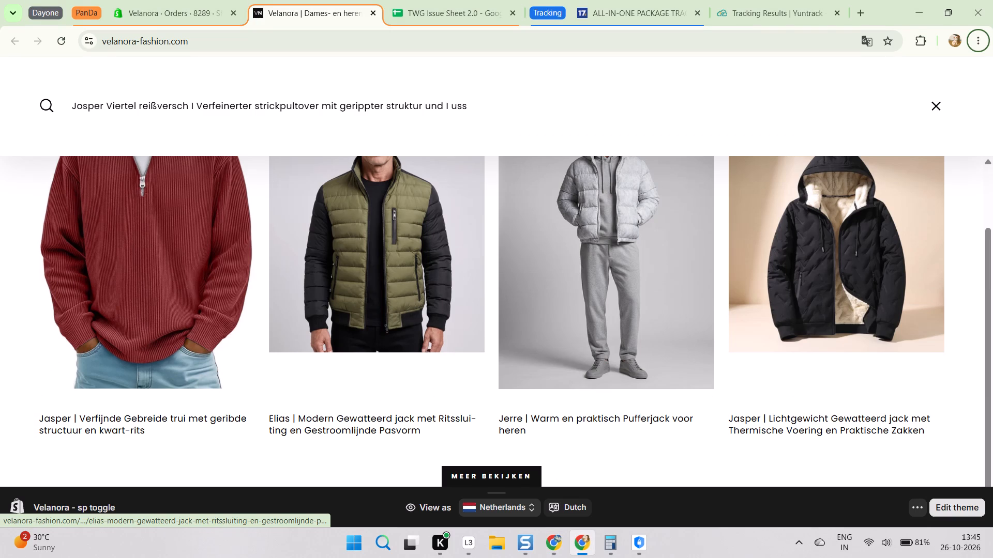
scroll(336, 293, "down", 4)
scroll(430, 293, "down", 2)
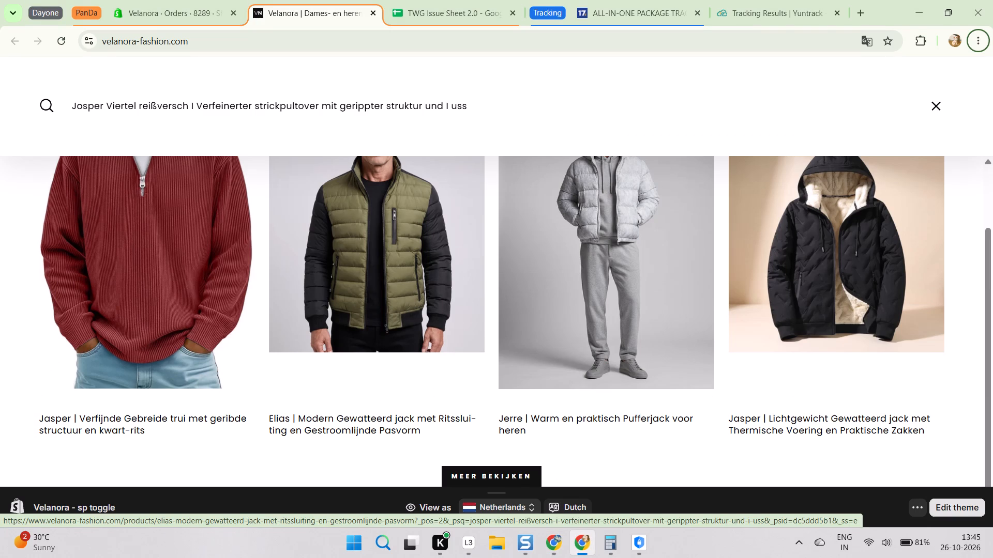
scroll(435, 308, "down", 1)
Open the product page of the red Jasper ribbed quarter-zip sweater and compare it with the customer's PDF.
left_click(206, 311)
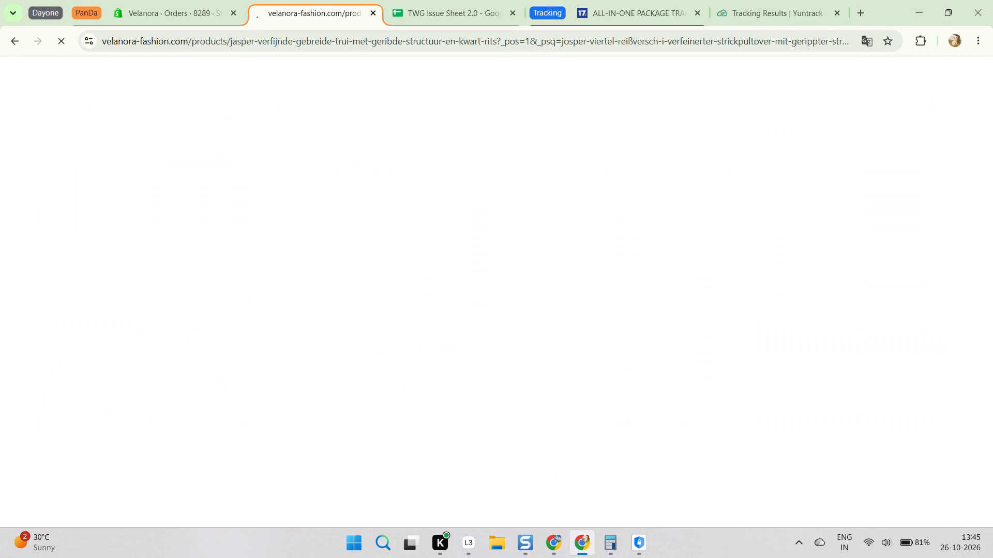
scroll(509, 269, "up", 2)
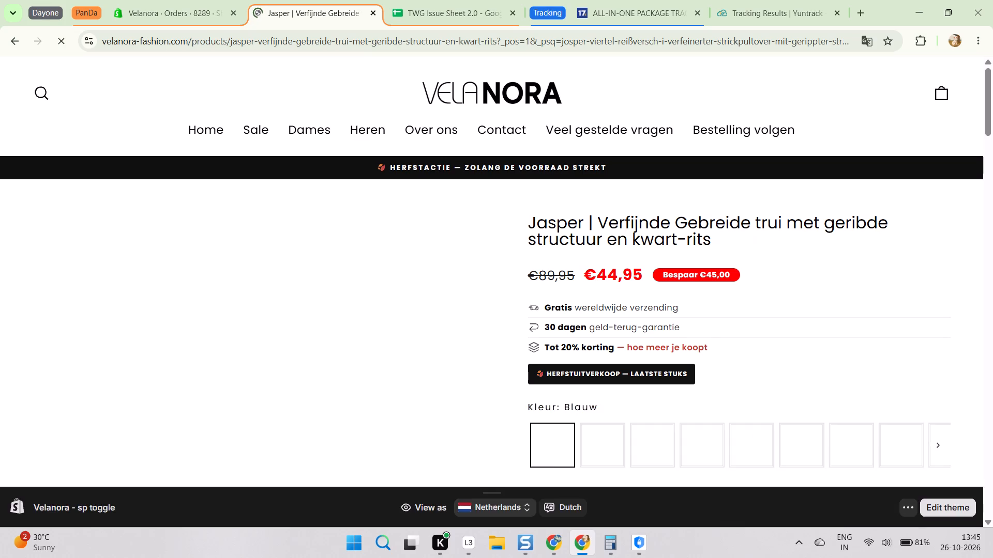
key("alt+Tab")
scroll(528, 283, "up", 2)
scroll(531, 284, "down", 2)
key("alt+Tab")
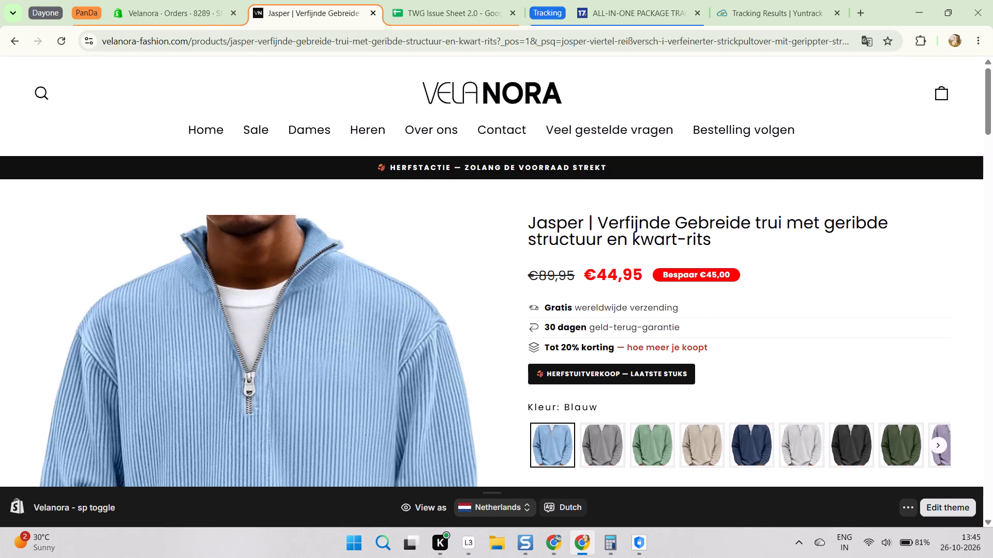
left_click(183, 12)
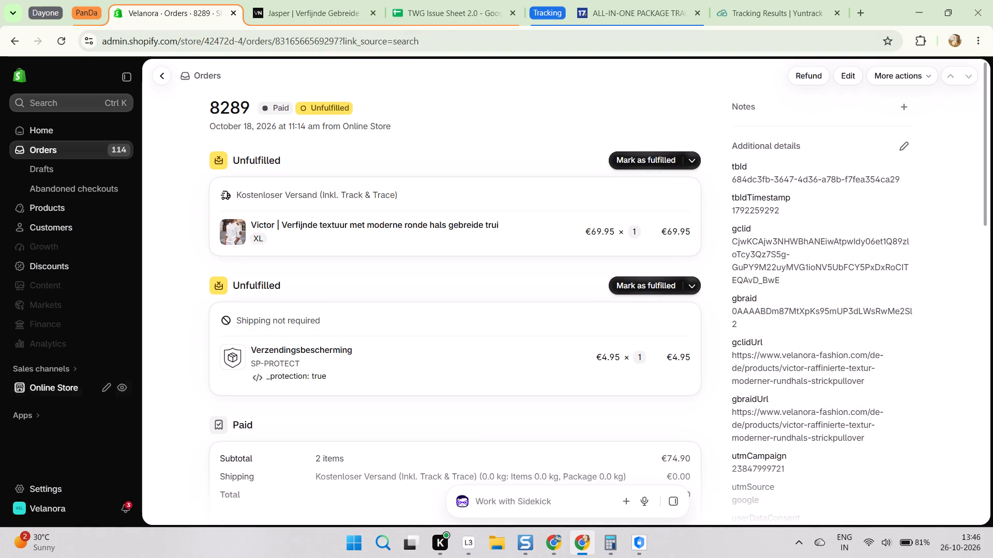
left_click(123, 389, "ctrl")
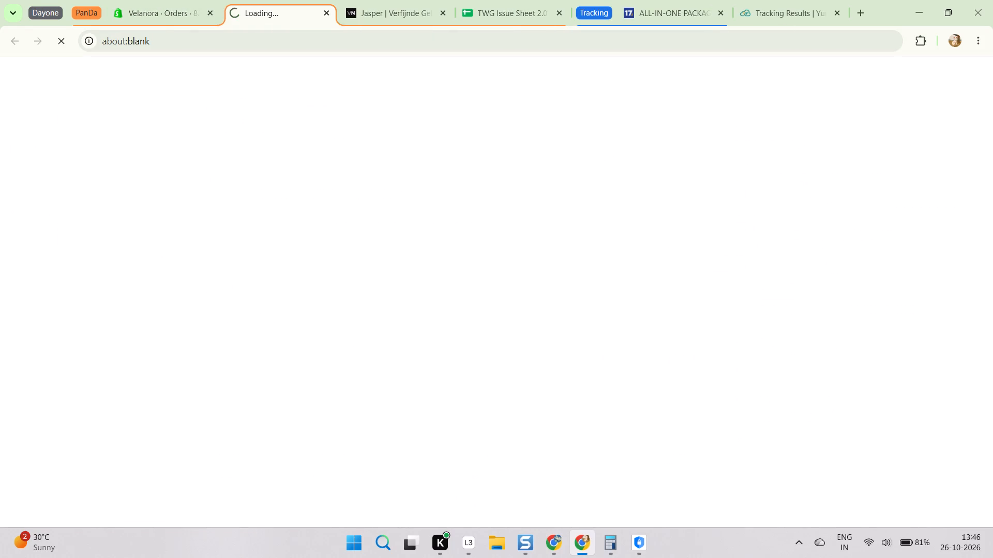
left_click(176, 0)
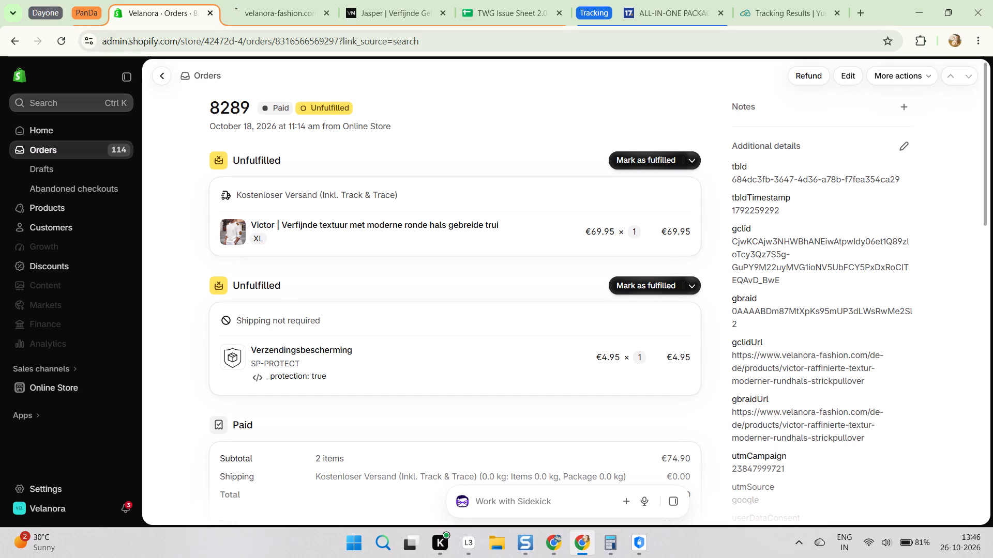
left_click(264, 0)
left_click(159, 4)
Switch back to the customer's attachments and close IMG_20261026_0001.pdf.
key("alt+Tab")
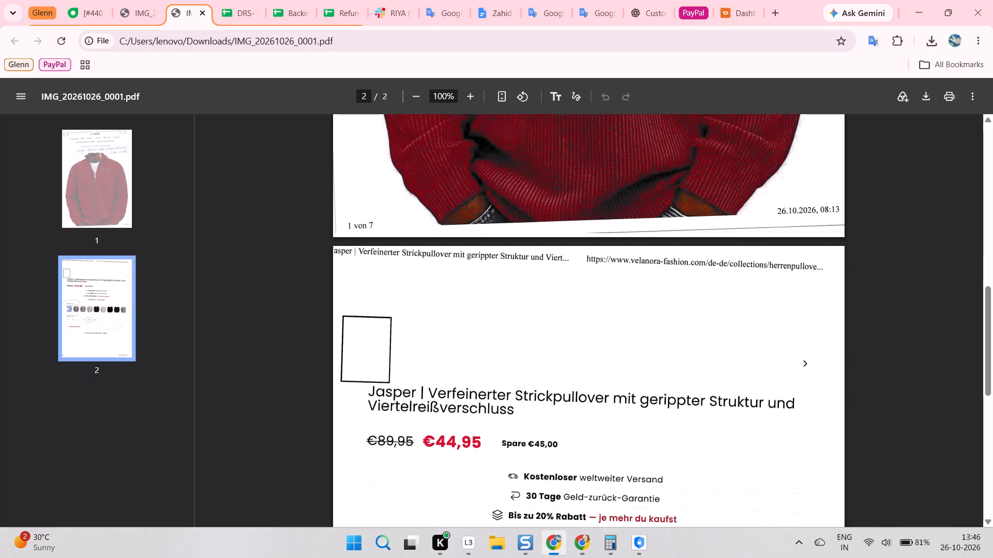
left_click(138, 11)
scroll(169, 37, "up", 1)
left_click(183, 0)
left_click(201, 9)
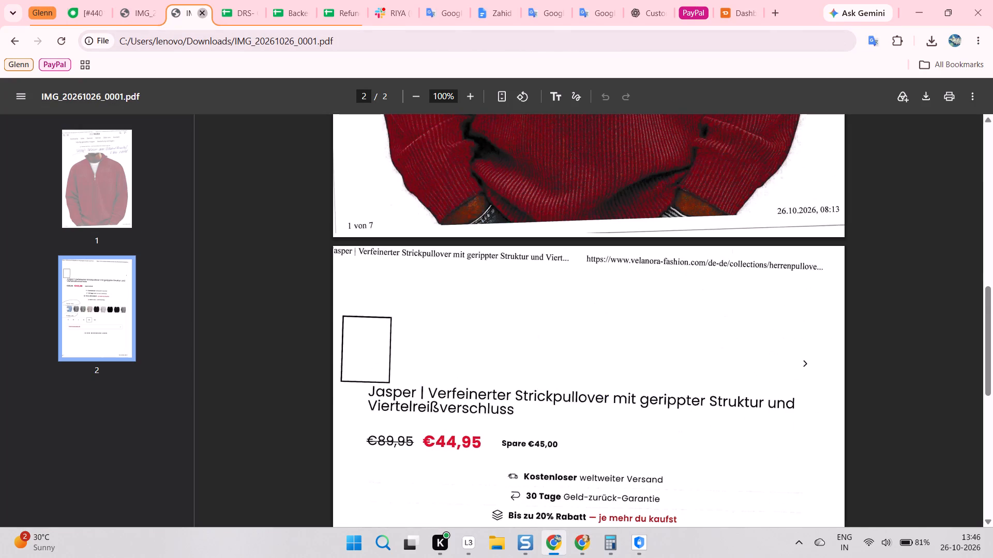
Review IMG_20261026_0002.pdf and copy the product title "Daan | Zeitloses Textur-Poloshirt mit weicher Baumwollmischung".
left_click(128, 3)
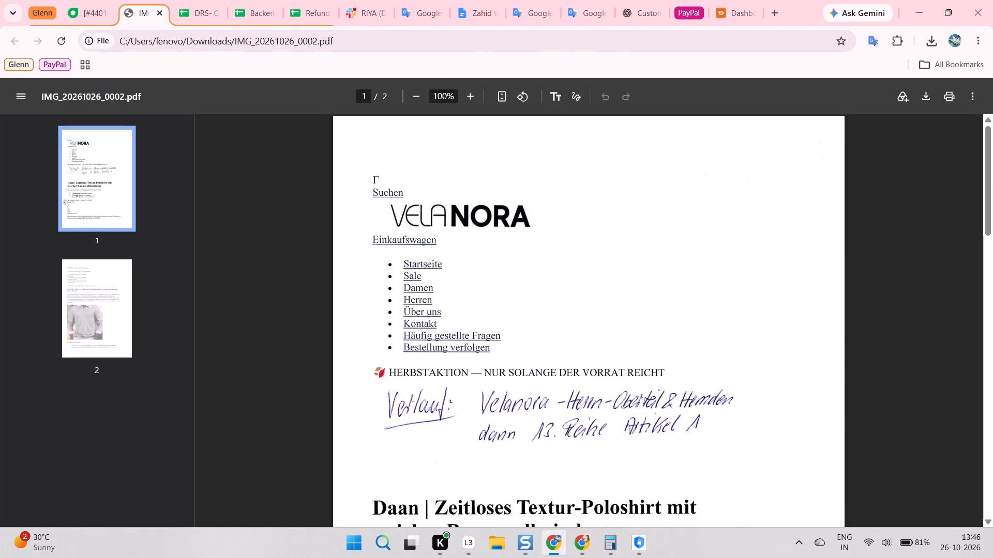
scroll(416, 288, "down", 4)
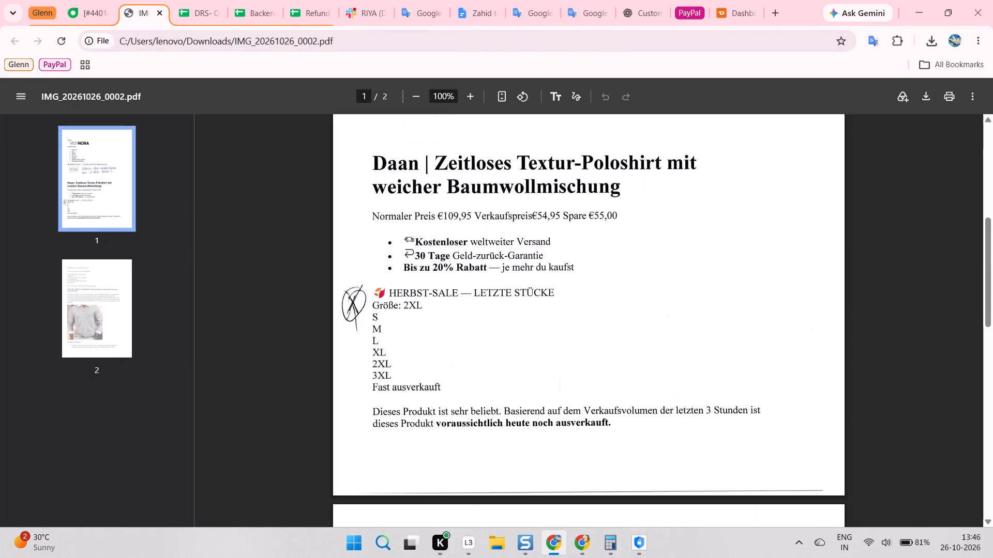
scroll(414, 291, "up", 3)
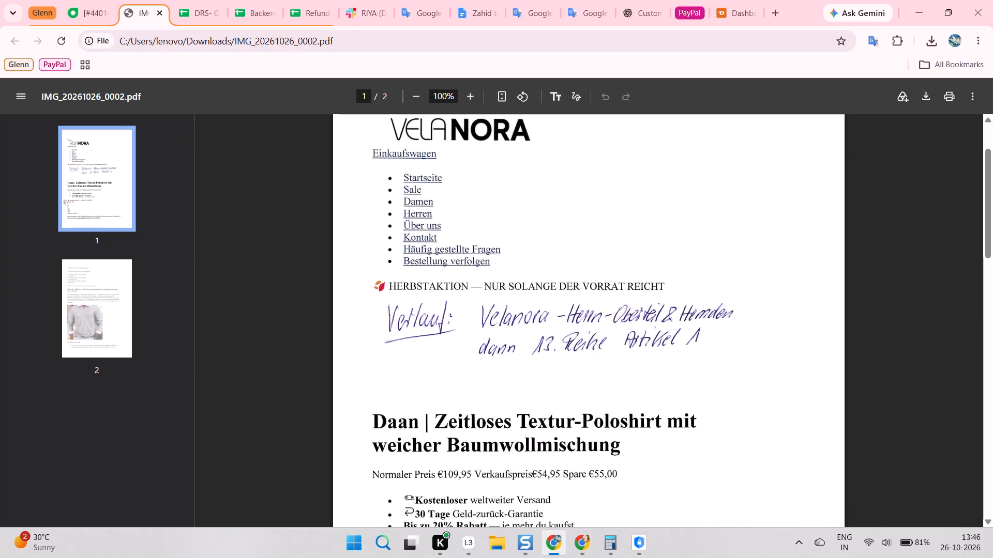
left_click_drag(376, 423, 631, 450)
key("ctrl+c")
key("ctrl+c")
key("alt+Tab")
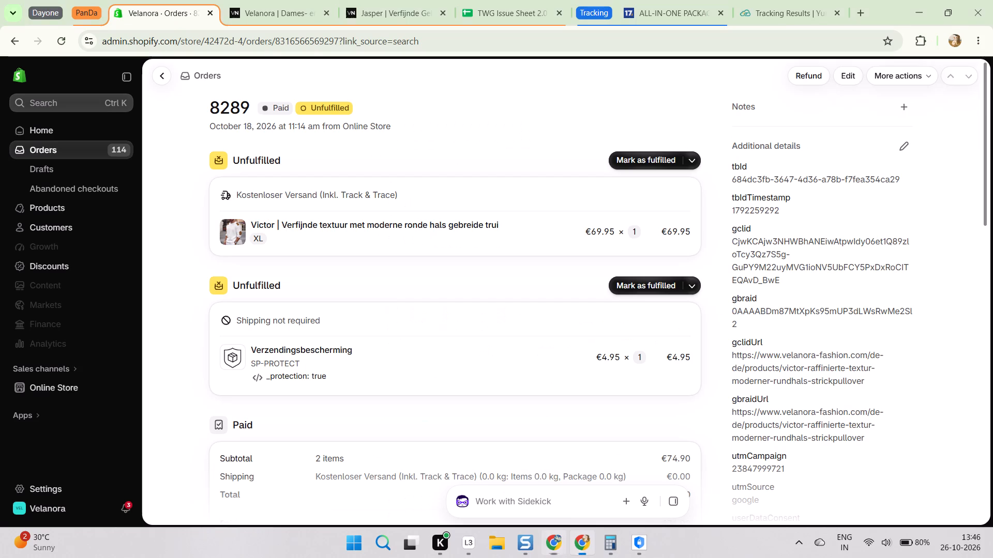
key("alt+Tab")
left_click(388, 414)
left_click_drag(373, 422, 484, 432)
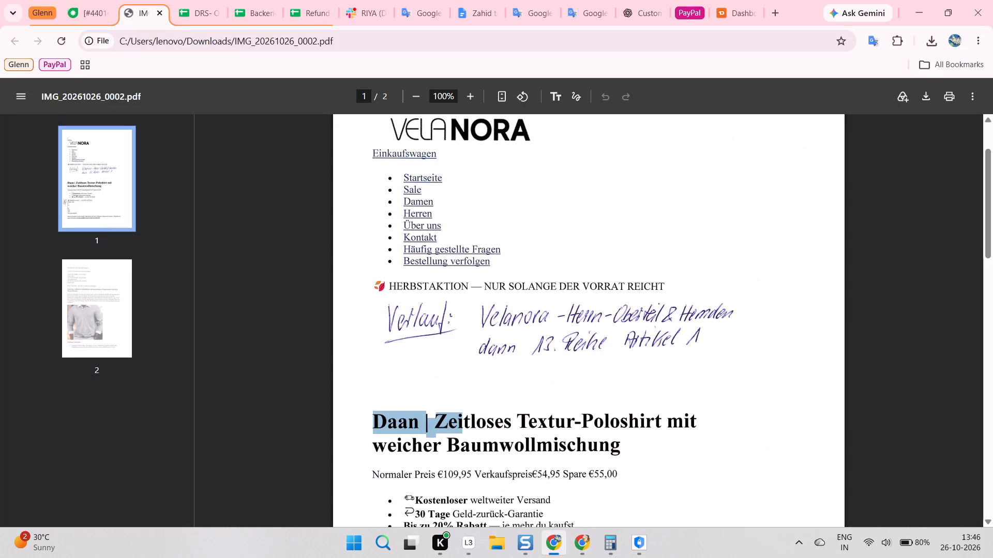
left_click_drag(484, 432, 619, 446)
key("ctrl+c")
key("ctrl+c")
key("ctrl+c")
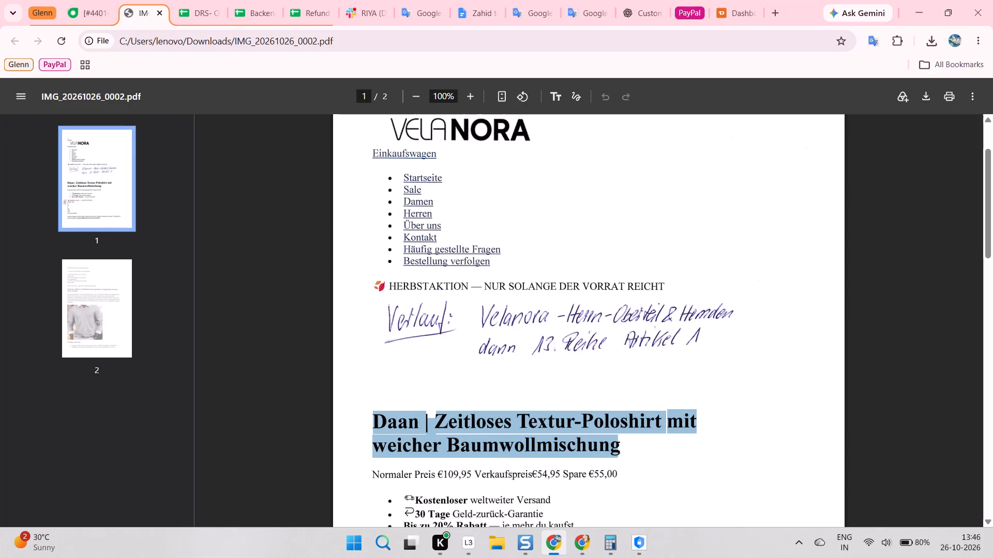
Search the Velanora store for the copied polo shirt title and compare the results with the customer's PDF.
key("alt+Tab")
left_click(268, 0)
scroll(281, 106, "up", 7)
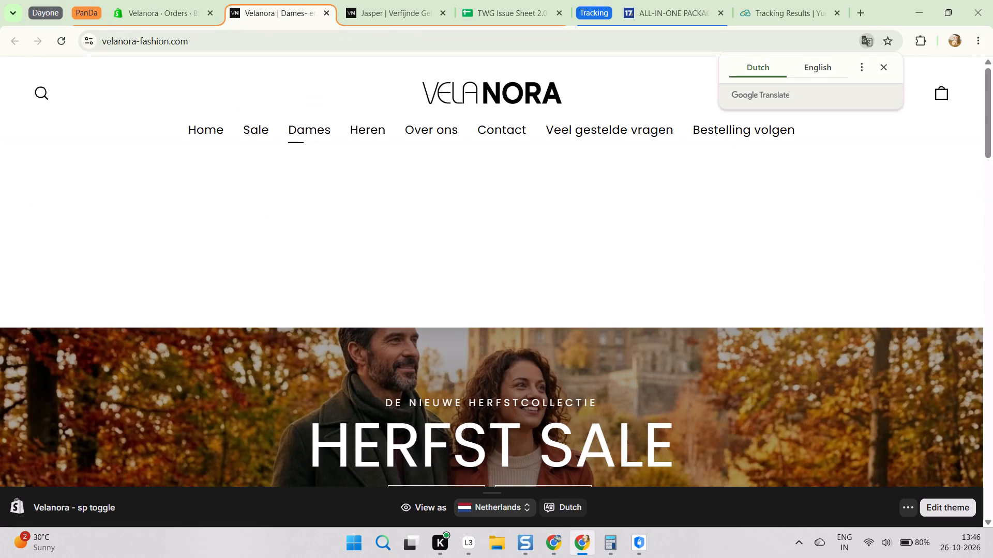
left_click(45, 96)
key("ctrl+v")
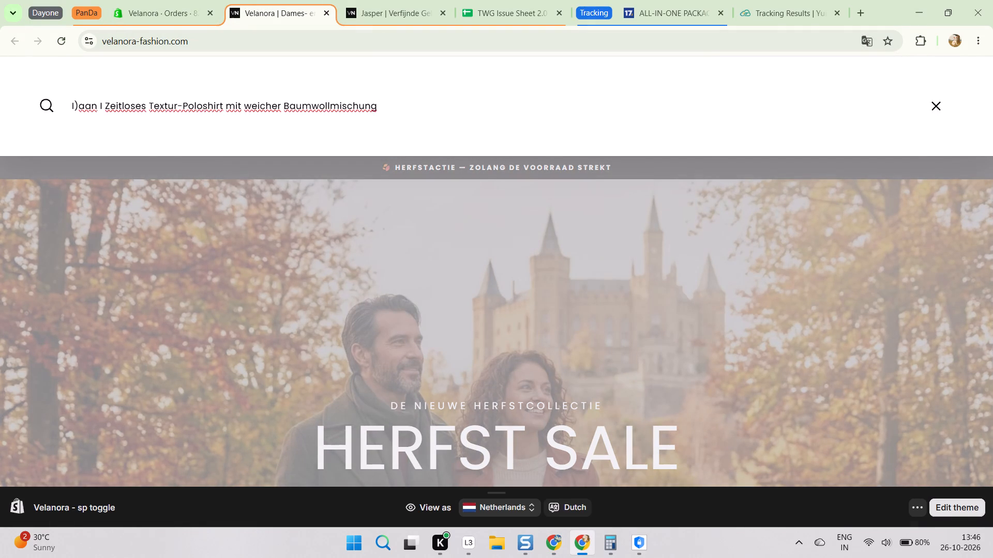
key("alt+Tab")
key("alt+Tab")
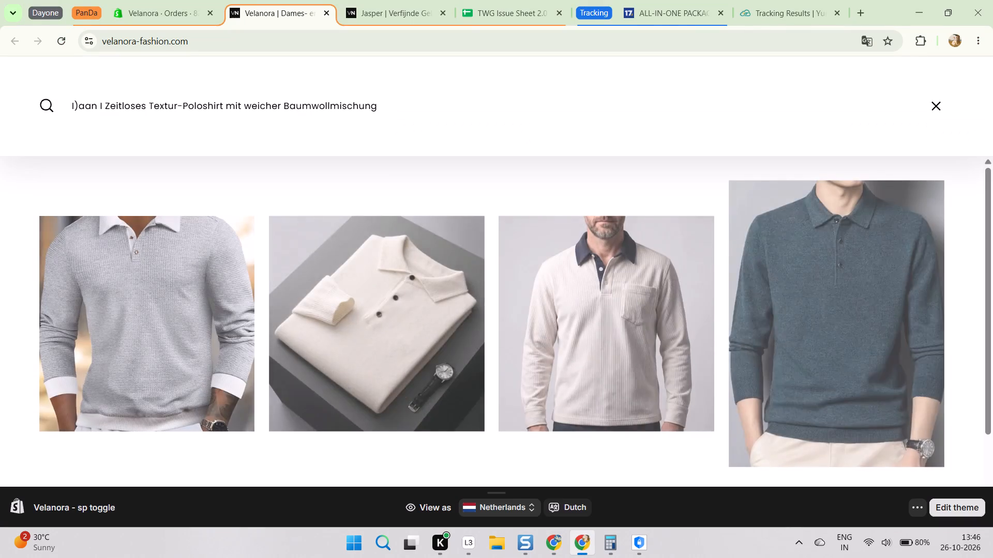
key("alt+Tab")
key("alt+Tab")
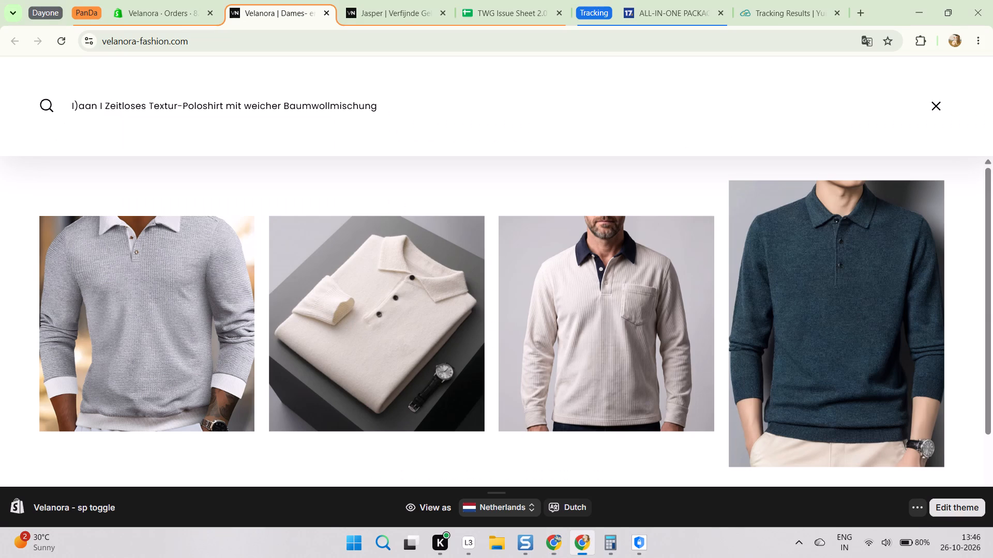
Correct the garbled first word of the store search to "Daan", keeping the rest of the polo shirt title.
left_click(79, 108)
key("BackSpace")
key("BackSpace")
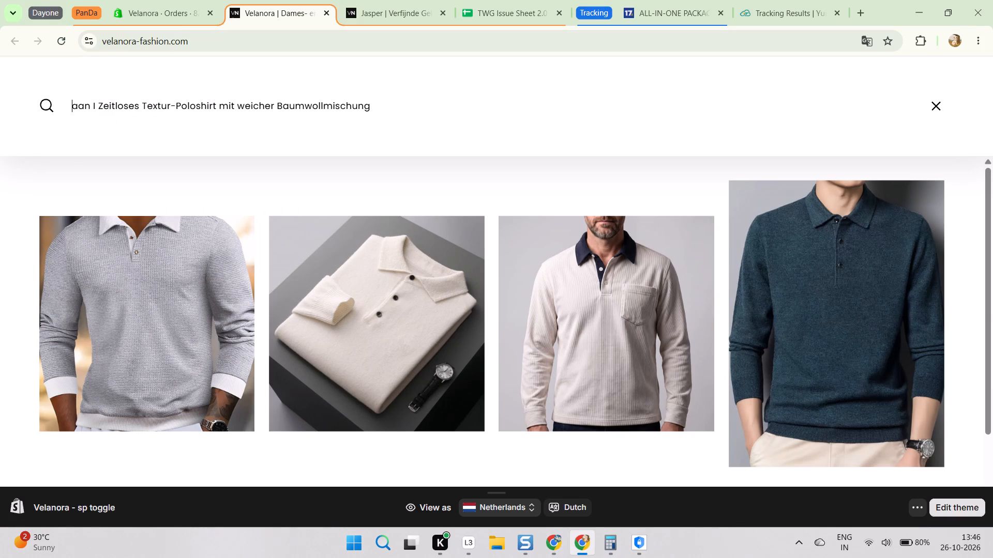
key("BackSpace")
key("BackSpace")
key("BackSpace")
key("BackSpace")
key("BackSpace")
key("alt+Tab")
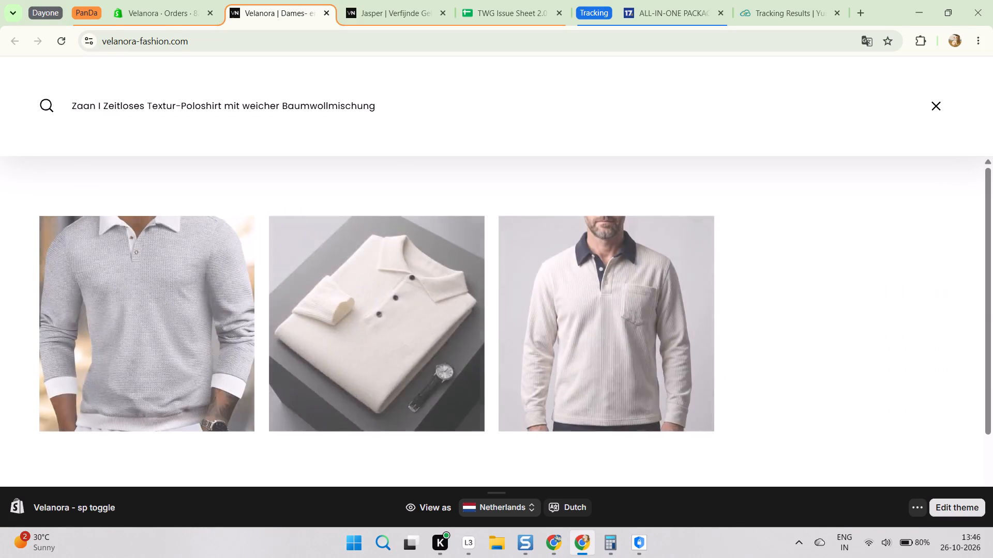
key("alt+Tab")
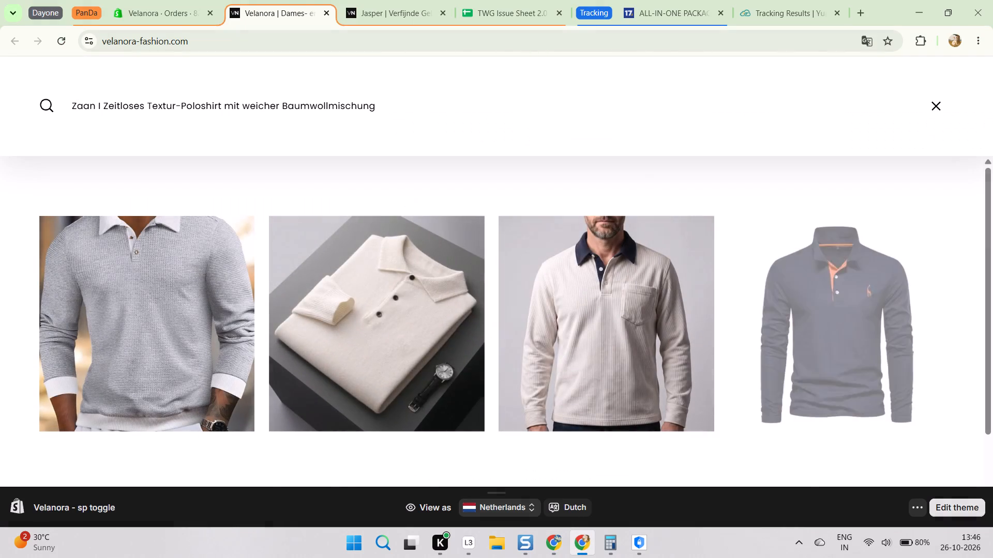
key("BackSpace")
key("d")
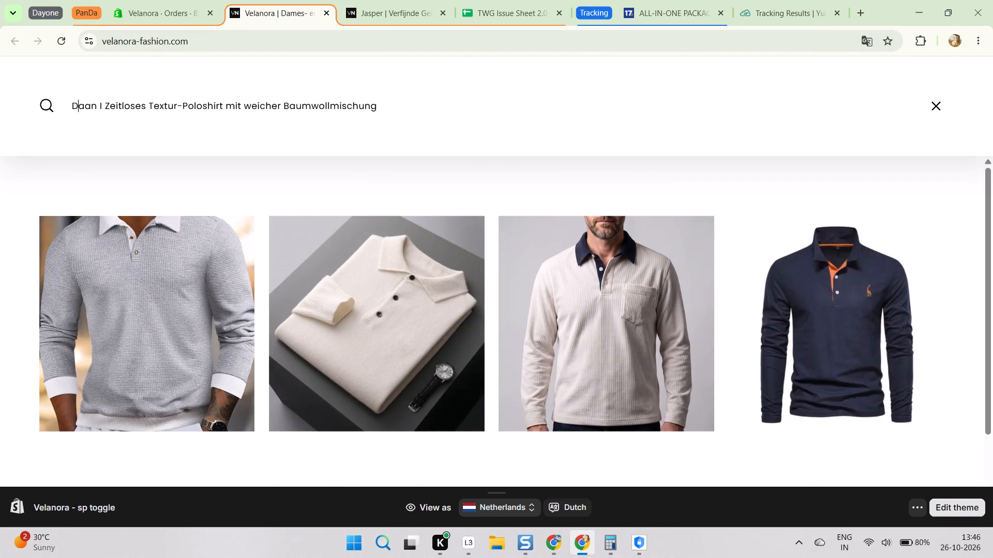
key("alt+Tab")
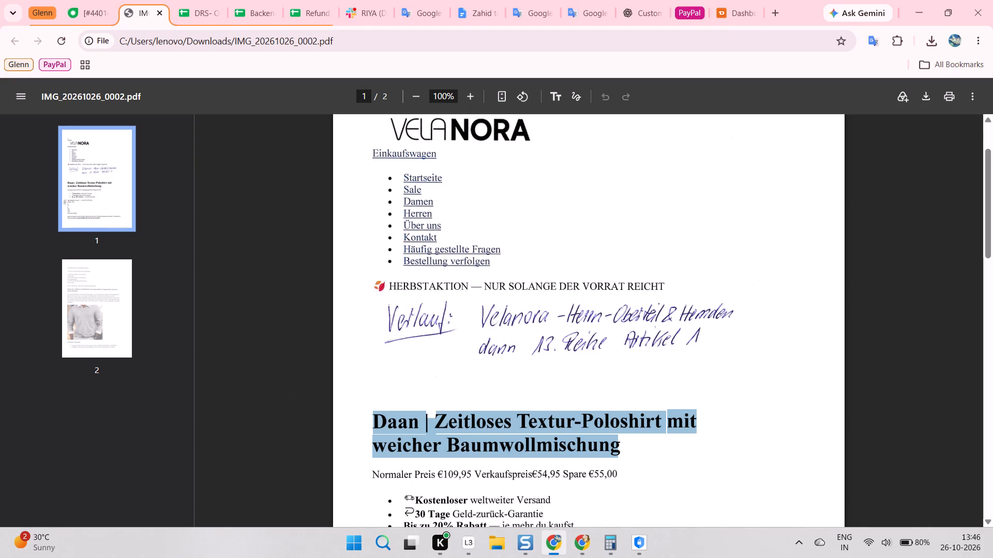
key("alt+Tab")
key("alt+Tab")
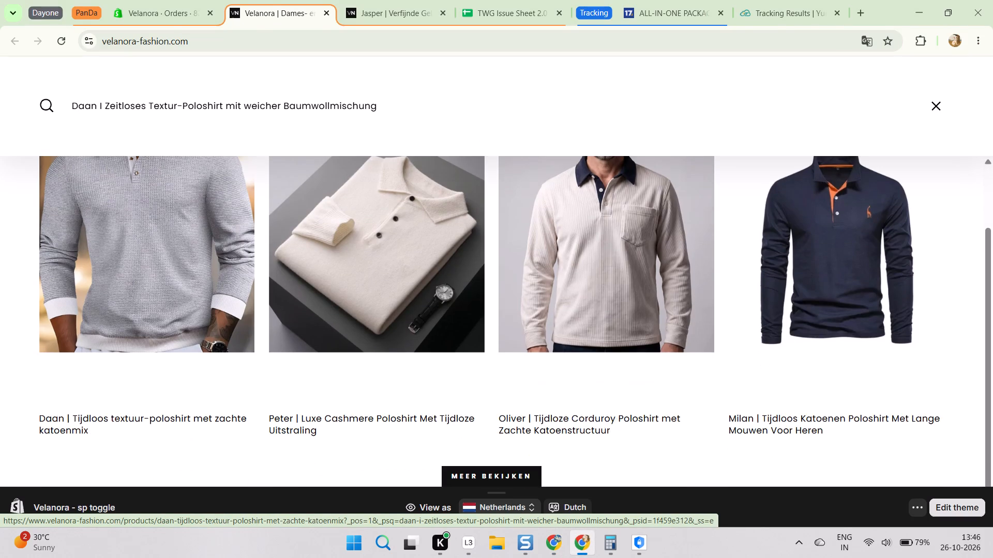
key("alt+Tab")
scroll(454, 324, "down", 10)
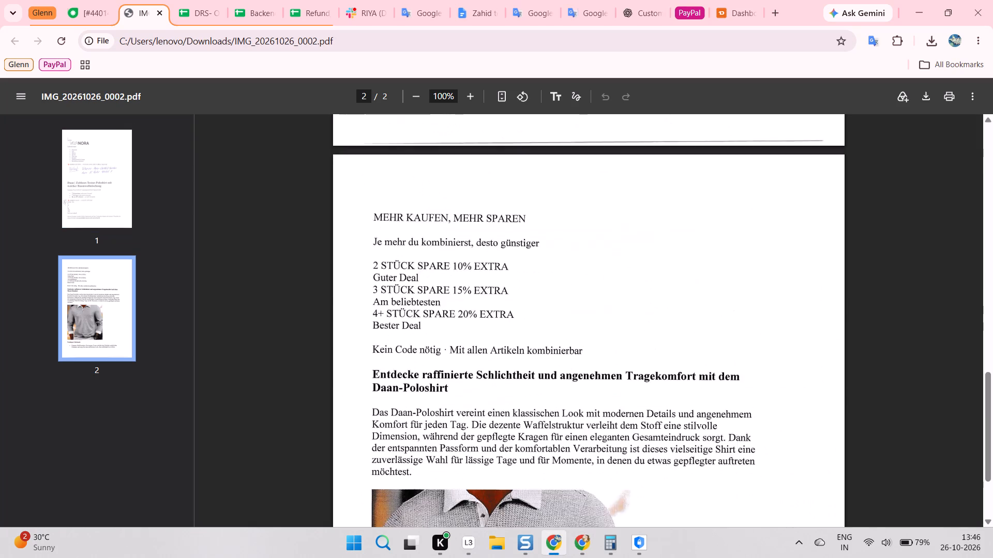
key("alt+Tab")
key("alt+Tab")
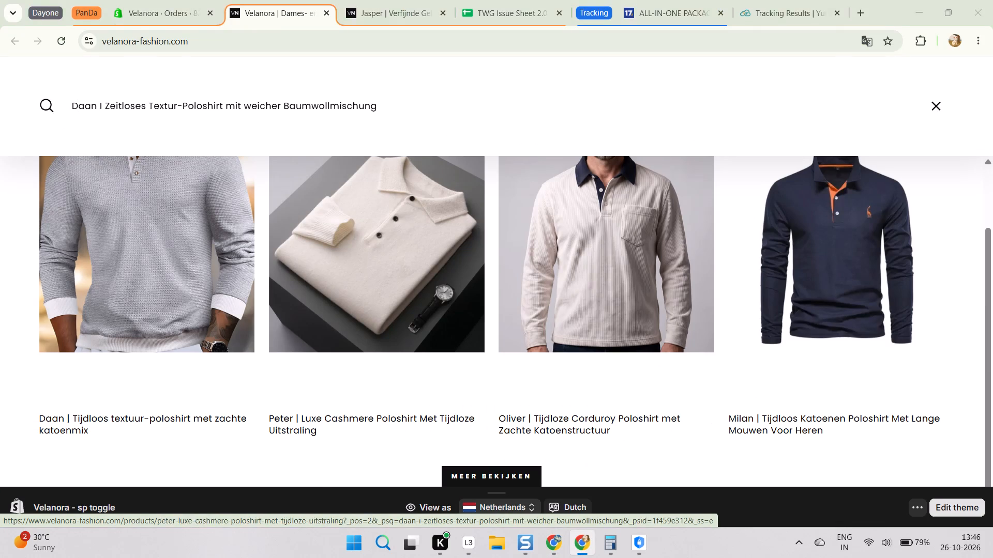
scroll(511, 324, "up", 9)
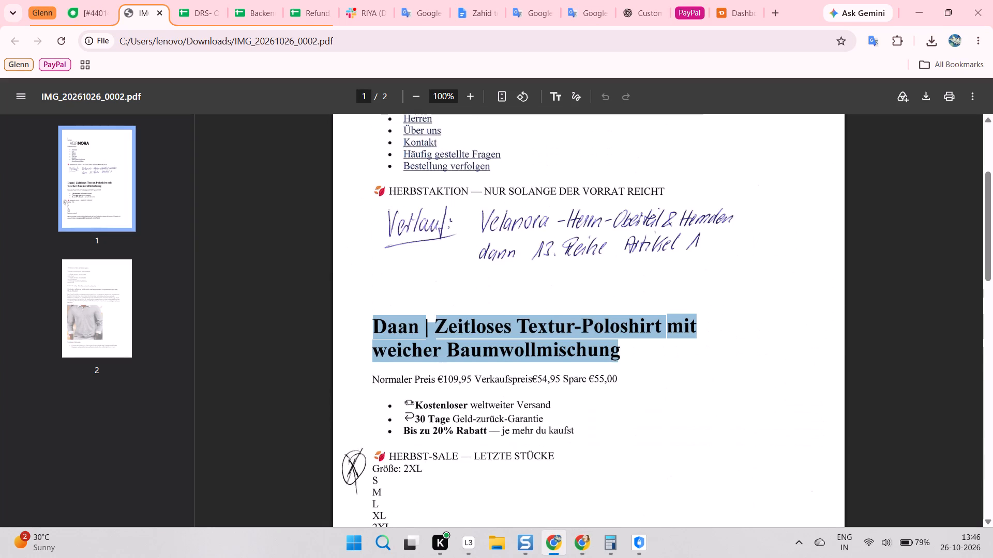
key("alt+Tab")
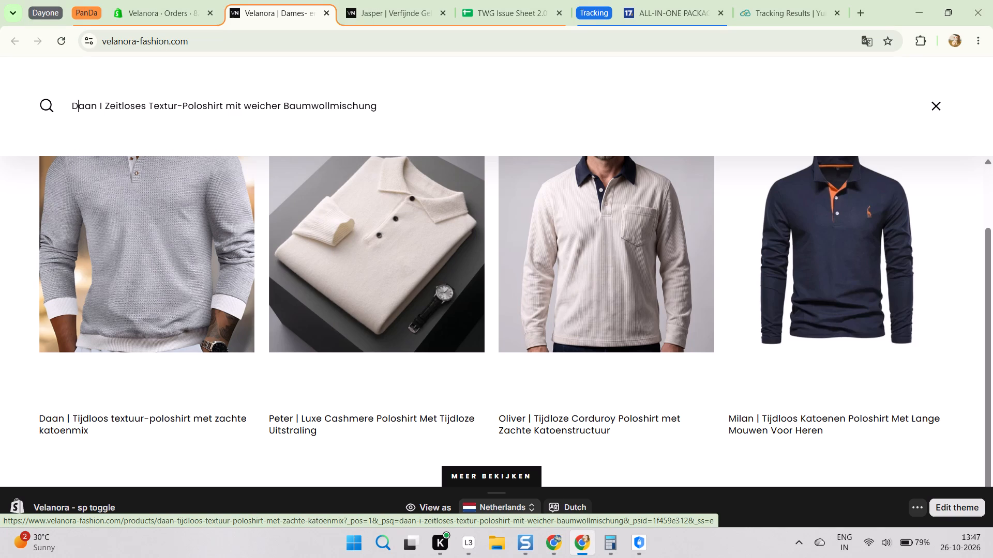
Open the grey Daan textured polo shirt's product page and check its details against both pages of the customer's PDF.
left_click(186, 268)
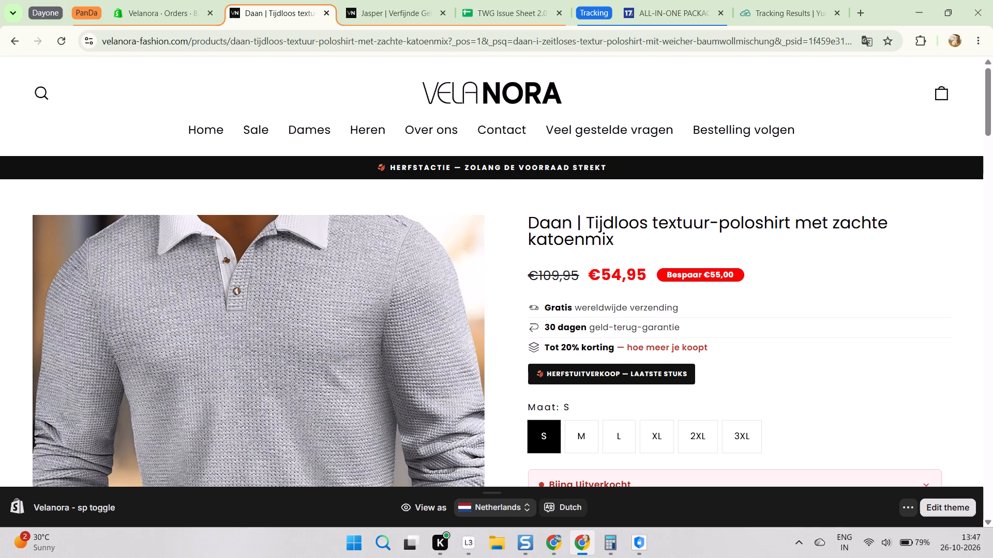
scroll(623, 240, "down", 3)
key("alt+Tab")
scroll(454, 340, "up", 3)
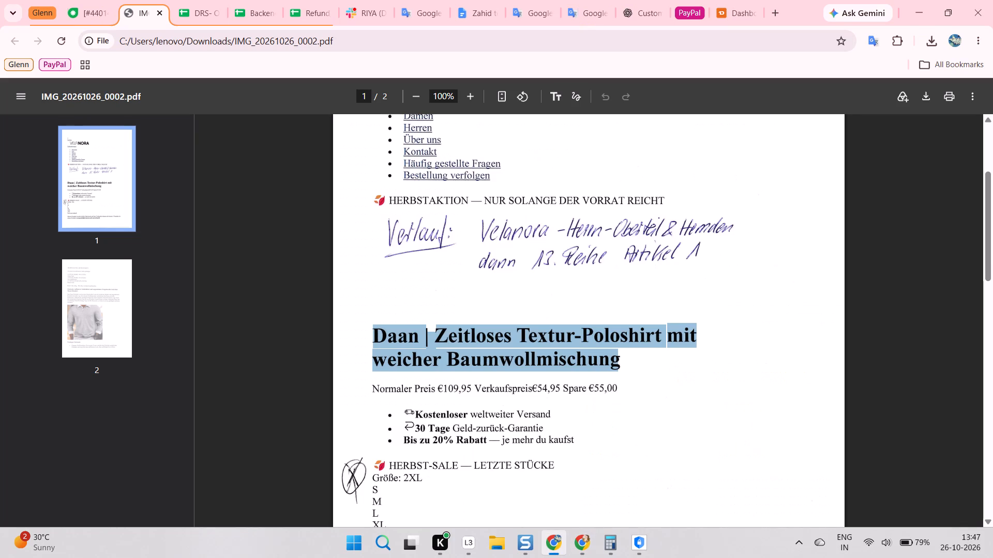
scroll(468, 314, "up", 3)
scroll(470, 316, "down", 15)
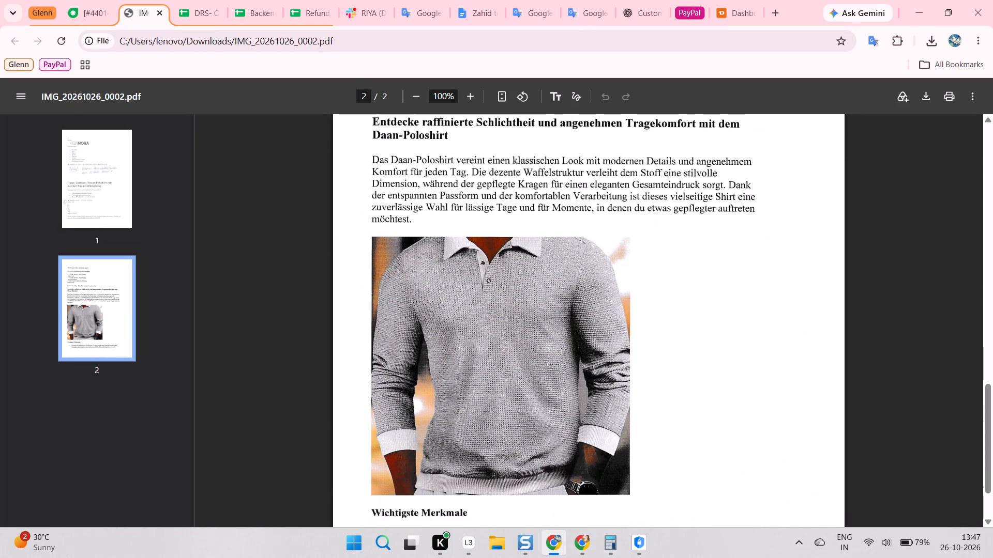
scroll(483, 344, "down", 6)
scroll(487, 343, "up", 7)
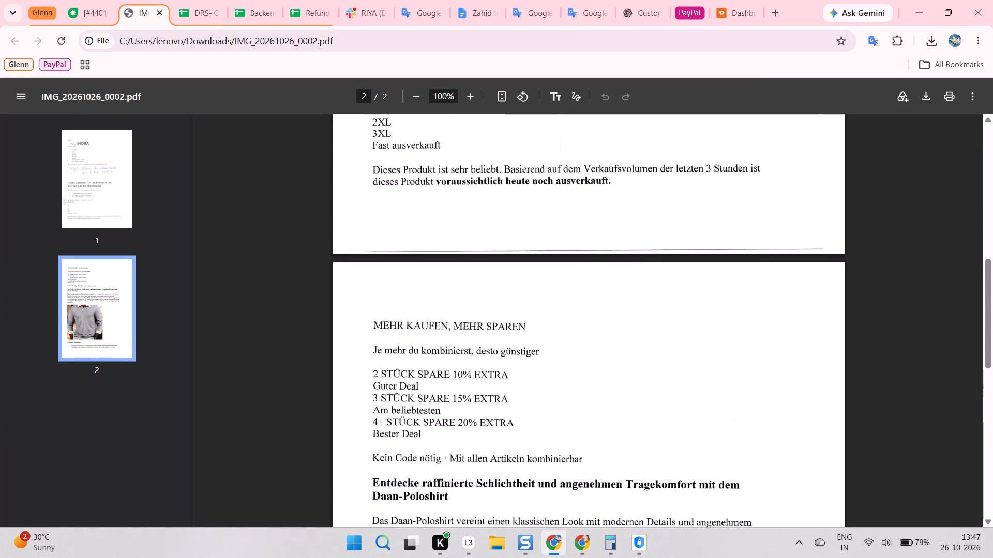
scroll(482, 320, "up", 3)
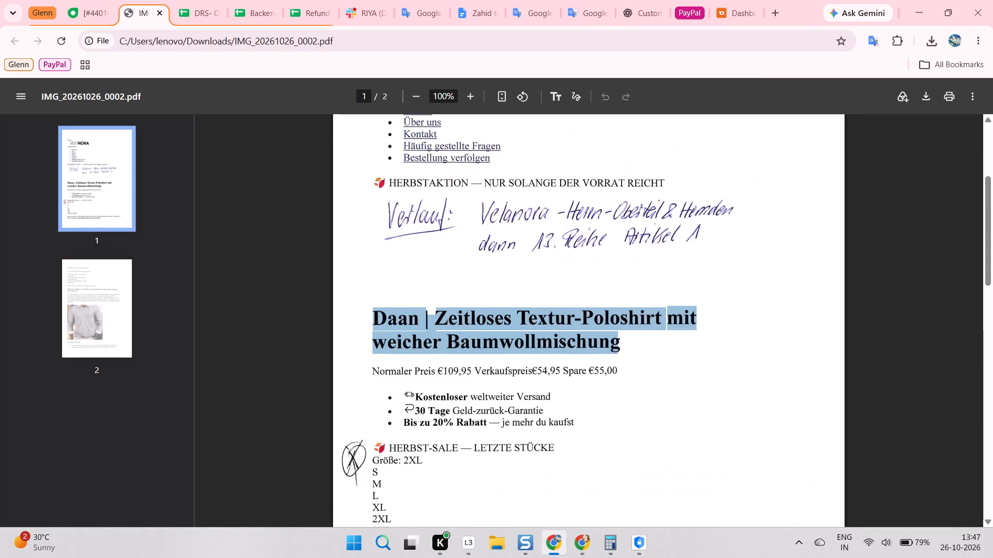
scroll(483, 325, "down", 3)
scroll(488, 326, "up", 10)
scroll(484, 322, "down", 2)
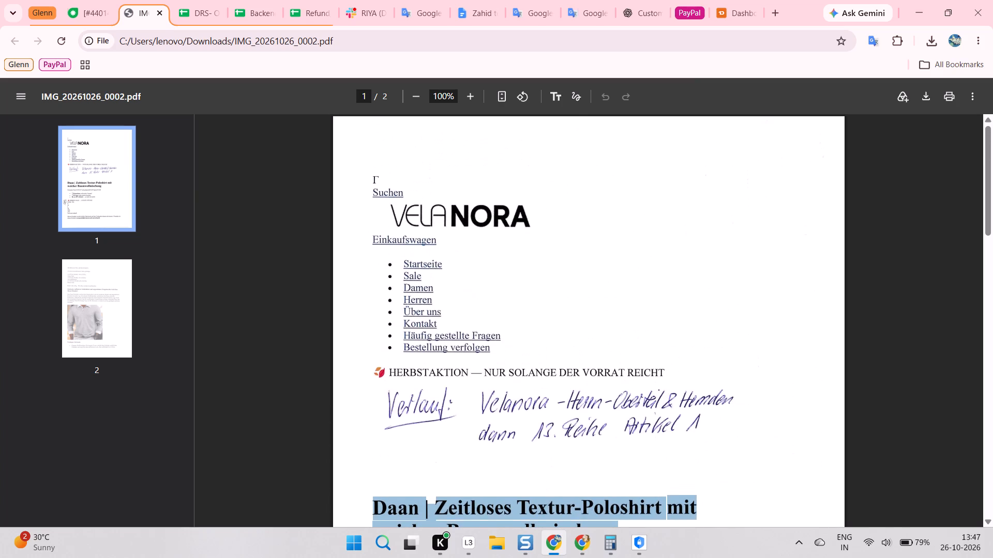
scroll(484, 318, "down", 13)
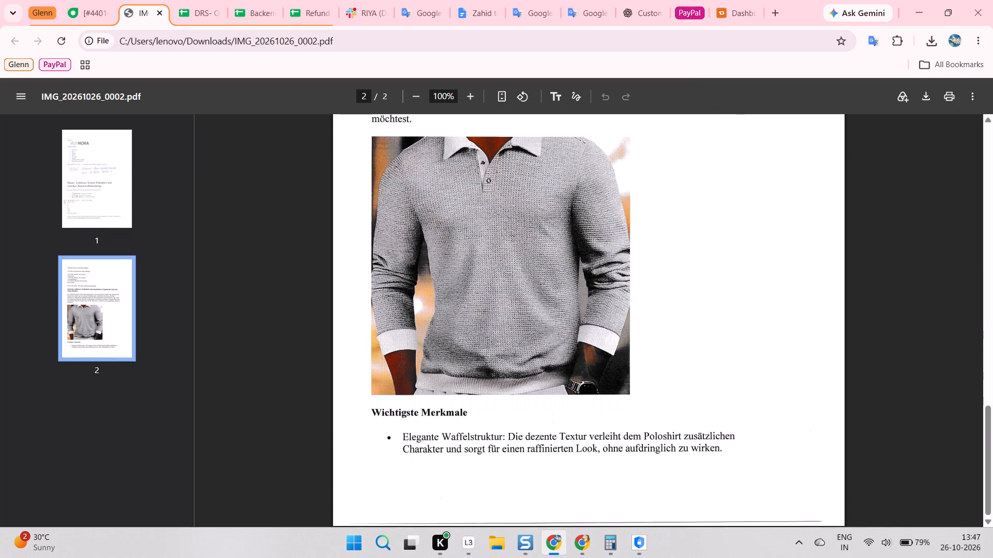
scroll(491, 325, "down", 2)
scroll(491, 330, "up", 8)
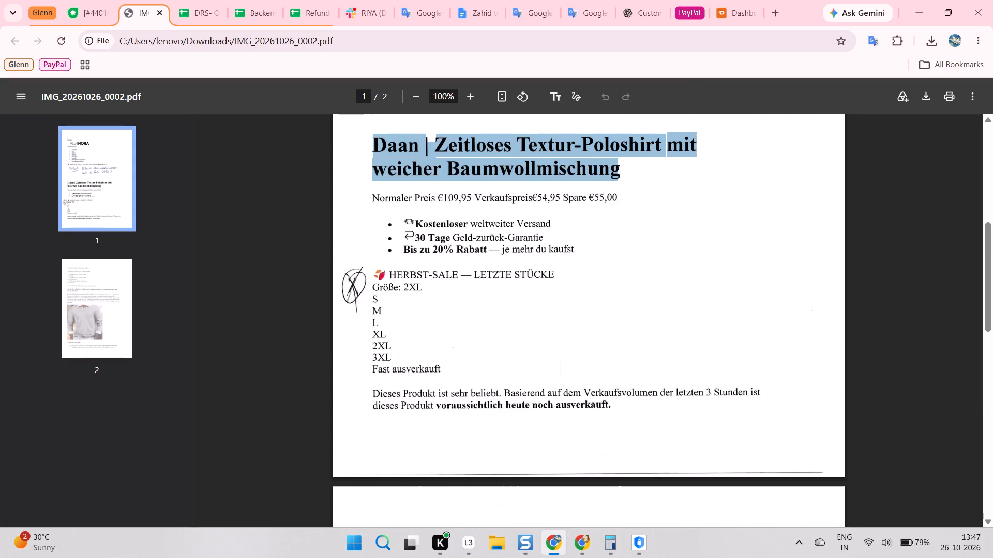
key("alt+Tab")
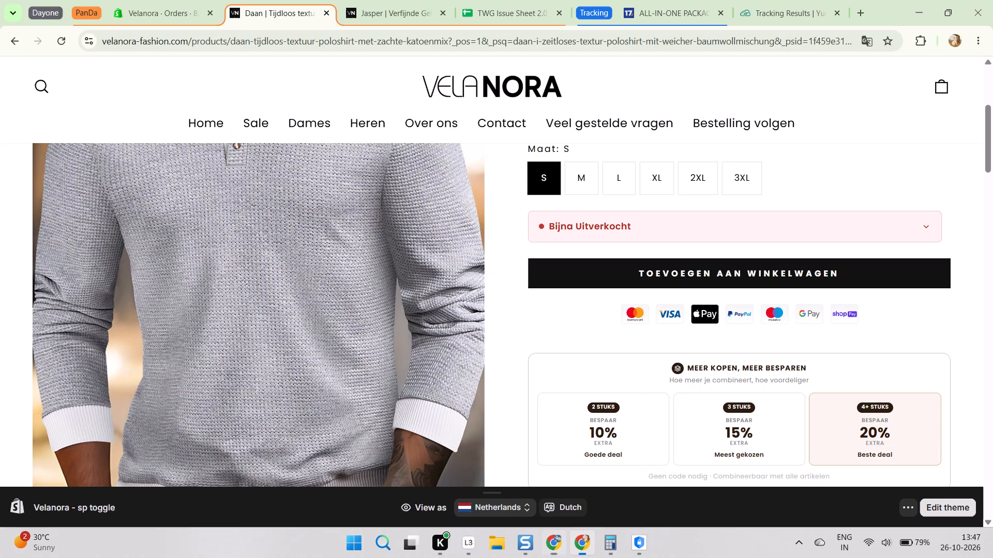
scroll(336, 279, "up", 1)
left_click(386, 0)
scroll(370, 86, "up", 1)
scroll(322, 102, "up", 3)
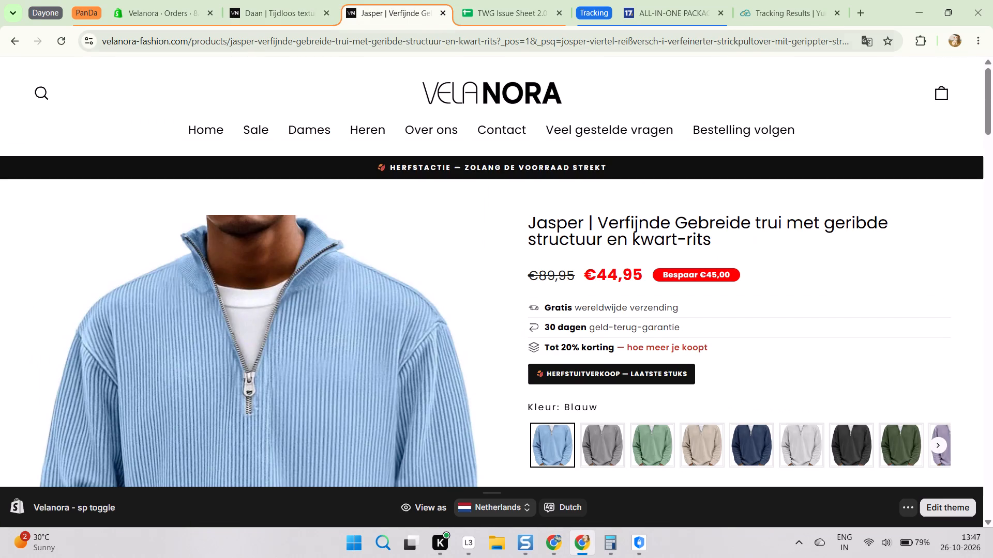
left_click(278, 13)
scroll(220, 64, "up", 2)
left_click(169, 10)
scroll(192, 36, "up", 3)
left_click(266, 8)
scroll(282, 34, "up", 2)
left_click(379, 0)
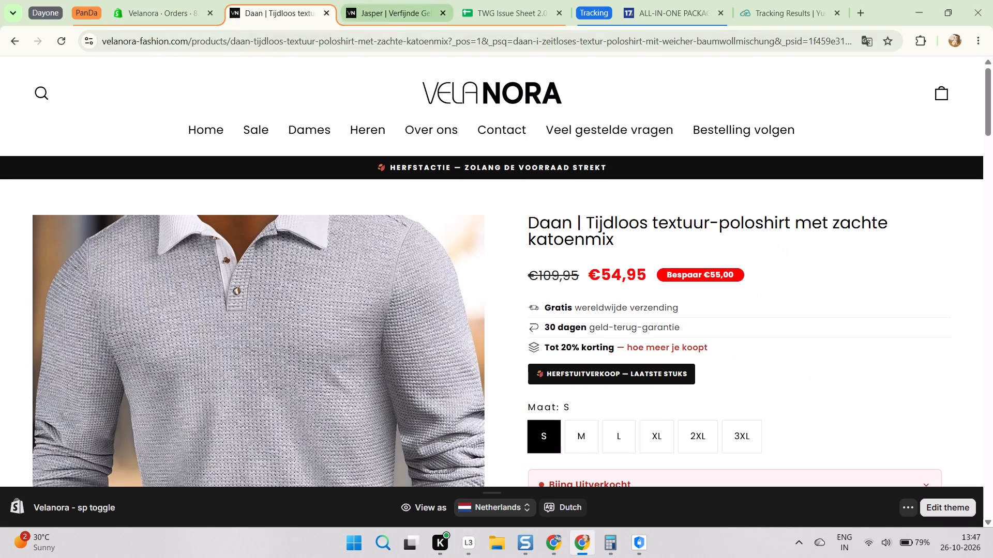
left_click(278, 0)
left_click(179, 0)
scroll(322, 222, "up", 4)
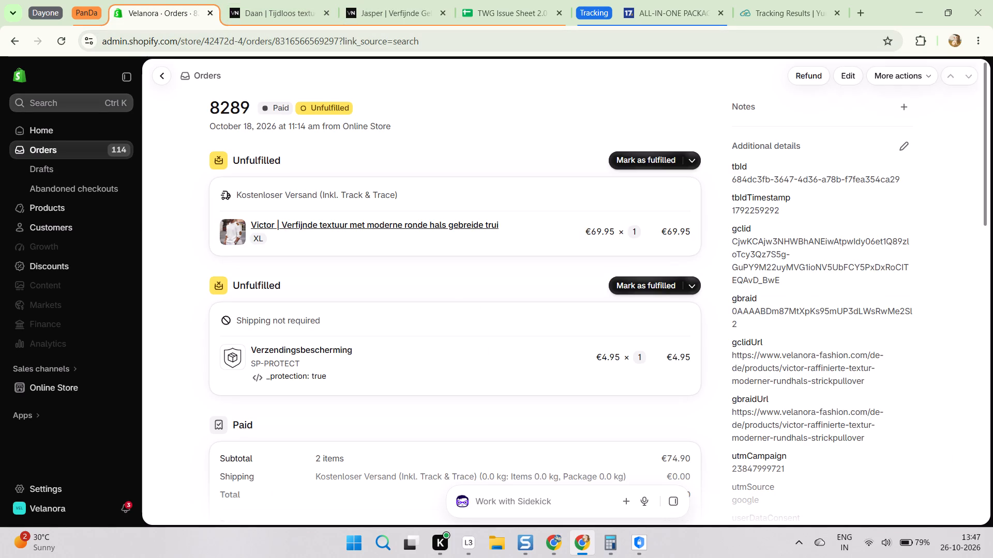
scroll(336, 228, "up", 3)
left_click(429, 133)
left_click(274, 0)
left_click(392, 4)
left_click(286, 2)
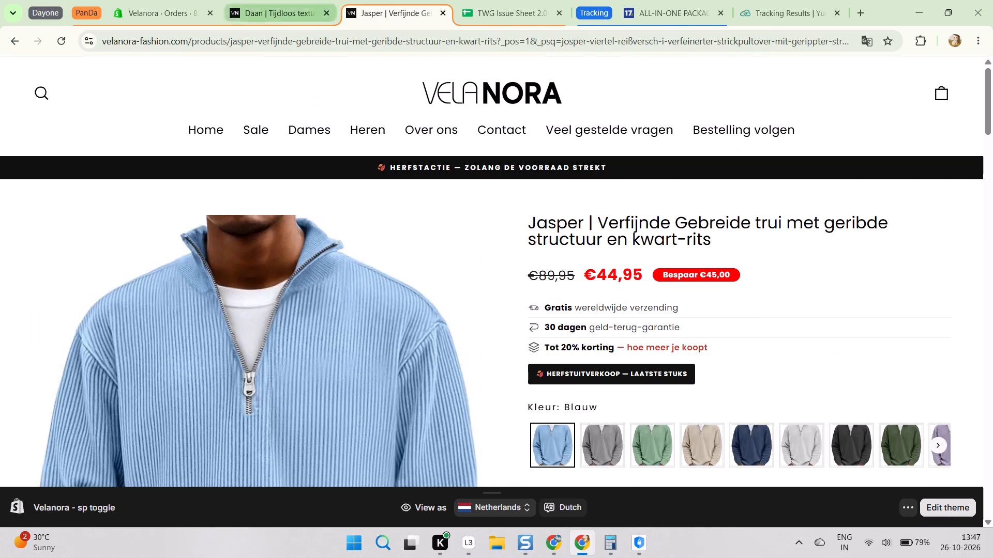
left_click(403, 0)
left_click(287, 0)
left_click(173, 0)
left_click(369, 0)
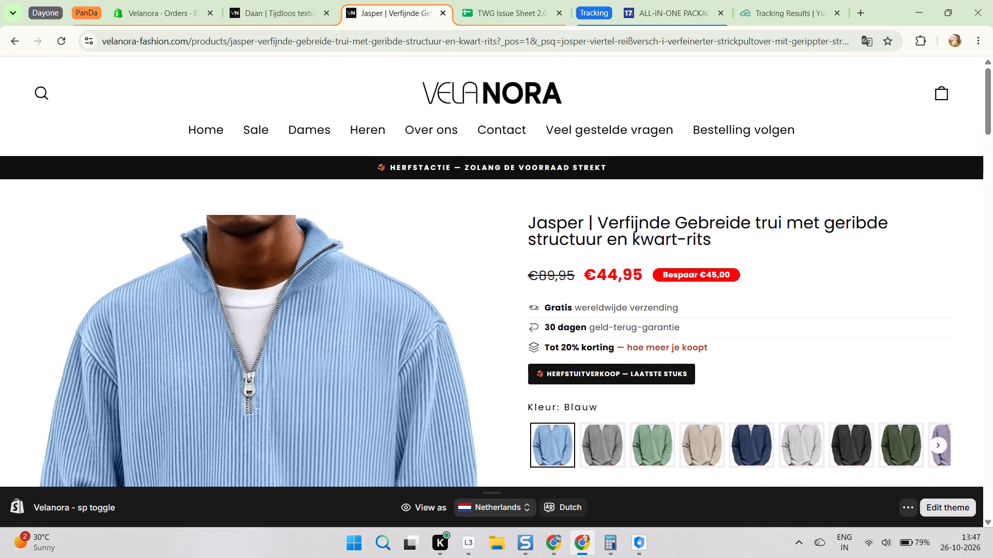
left_click(254, 0)
left_click(359, 0)
left_click(268, 0)
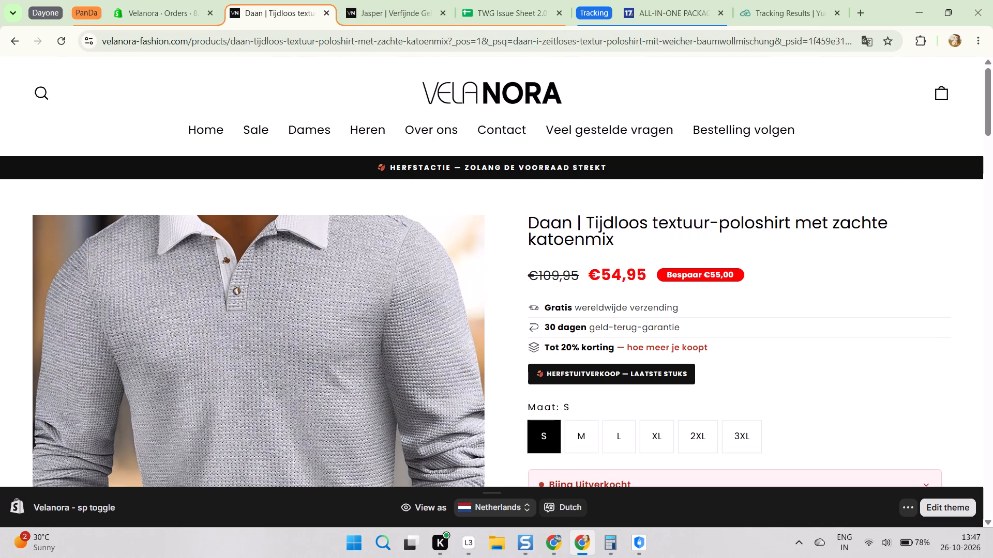
left_click(168, 0)
scroll(406, 146, "down", 4)
scroll(425, 203, "up", 2)
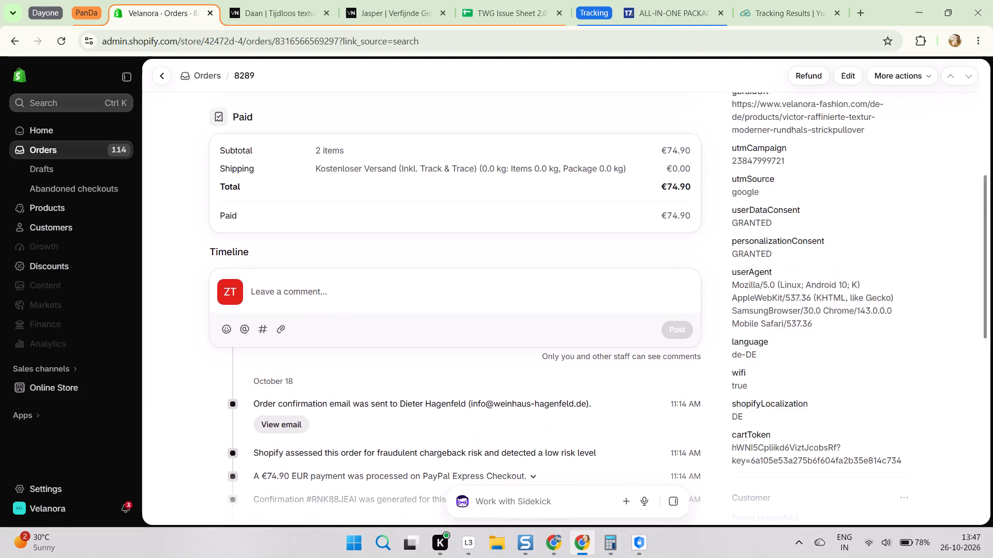
scroll(423, 209, "up", 7)
left_click(467, 167)
Recheck the size list, handwritten mark and product description in the customer's IMG_20261026_0002.pdf.
key("alt+Tab")
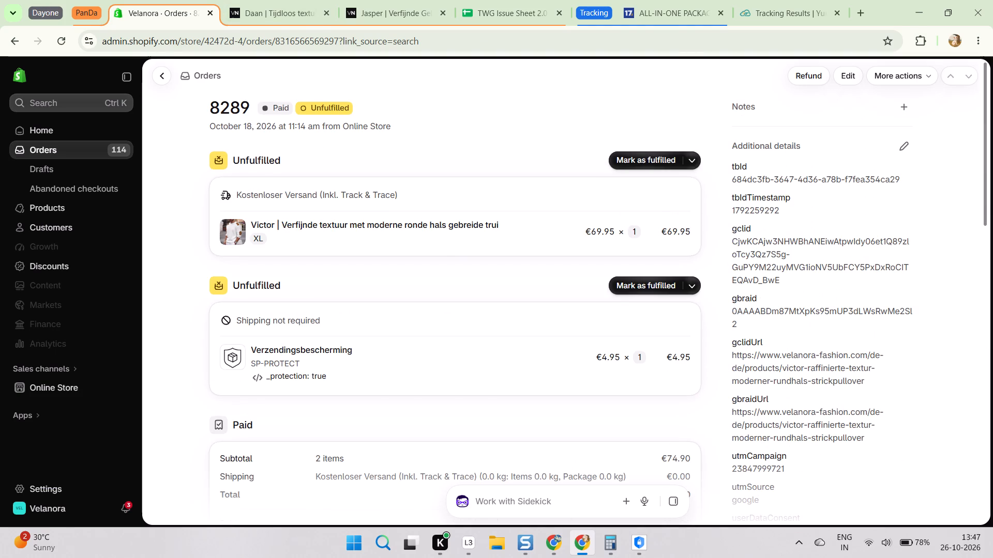
scroll(446, 281, "down", 5)
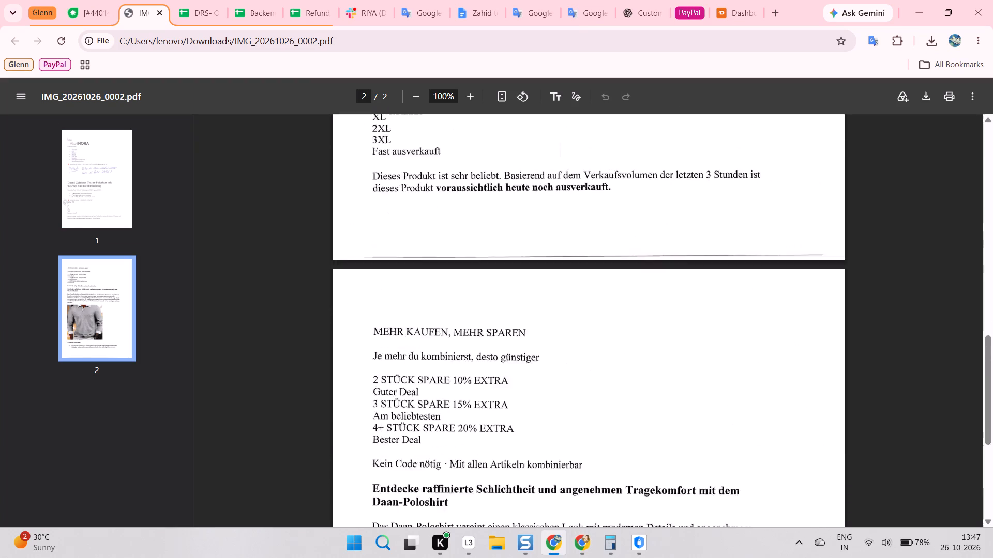
scroll(464, 273, "down", 6)
scroll(478, 277, "up", 7)
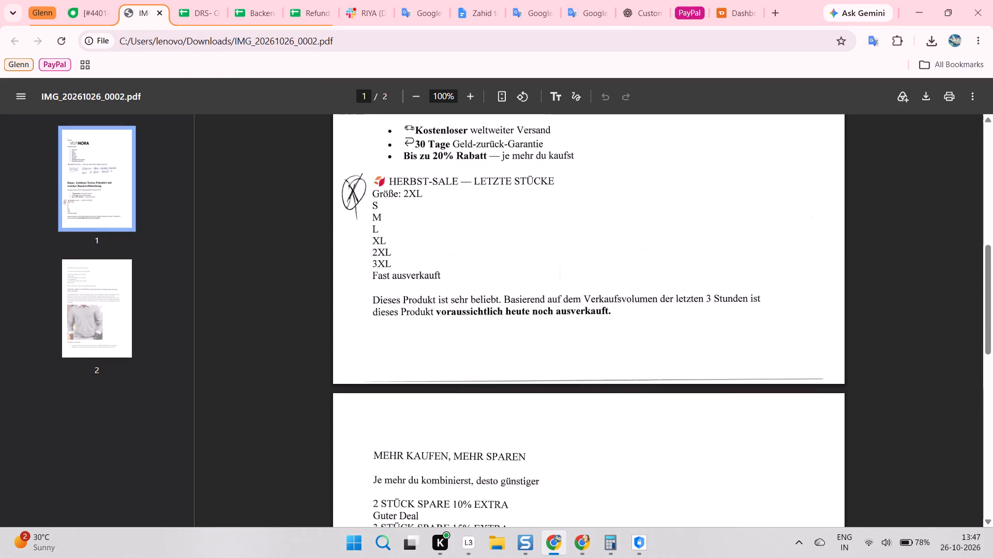
scroll(480, 277, "down", 3)
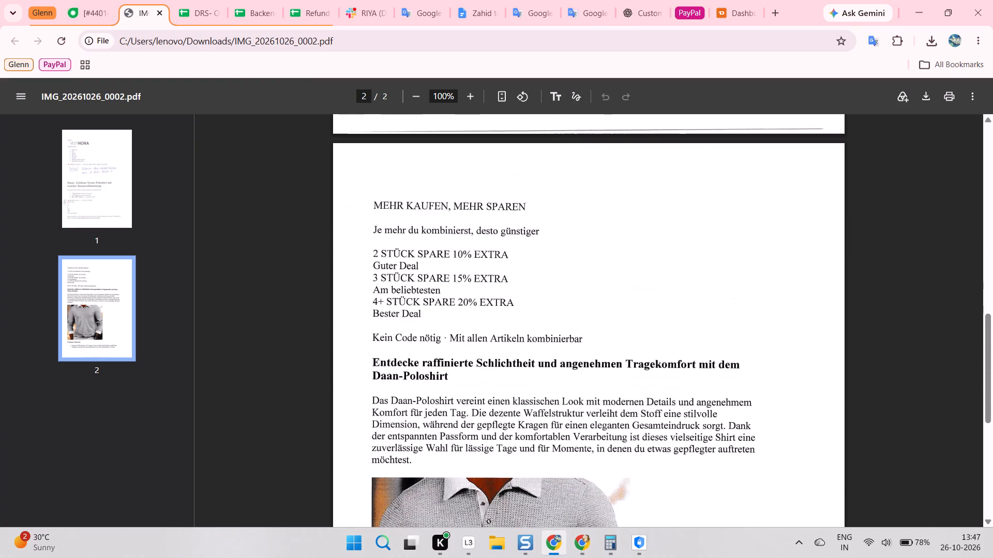
scroll(481, 277, "up", 4)
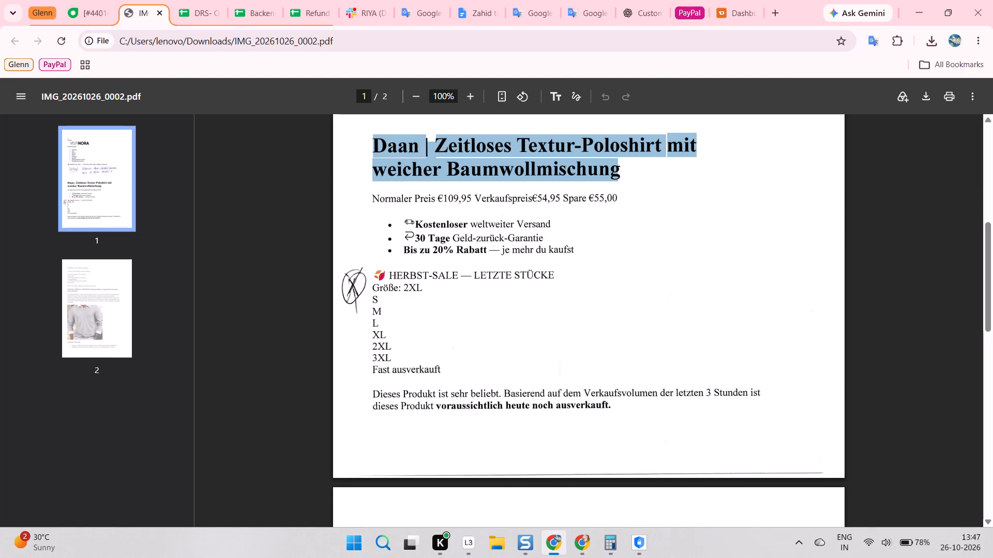
left_click(204, 2)
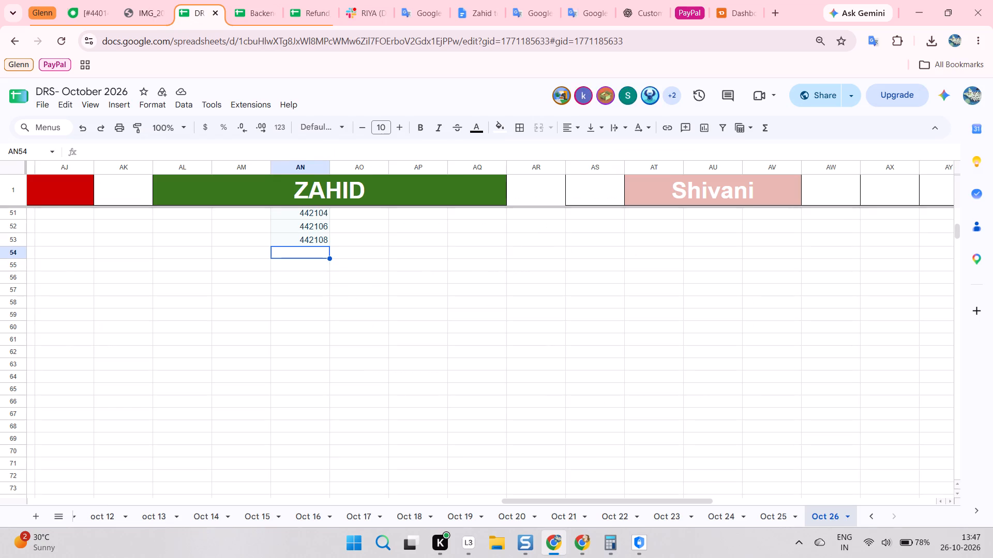
left_click(151, 3)
left_click(158, 13)
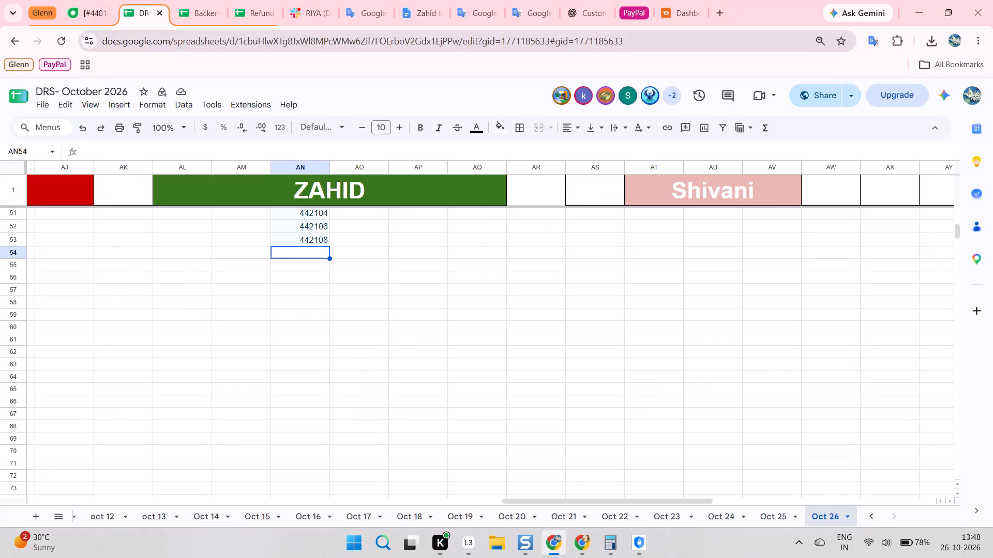
left_click(81, 13)
scroll(249, 257, "down", 3)
scroll(280, 299, "up", 1)
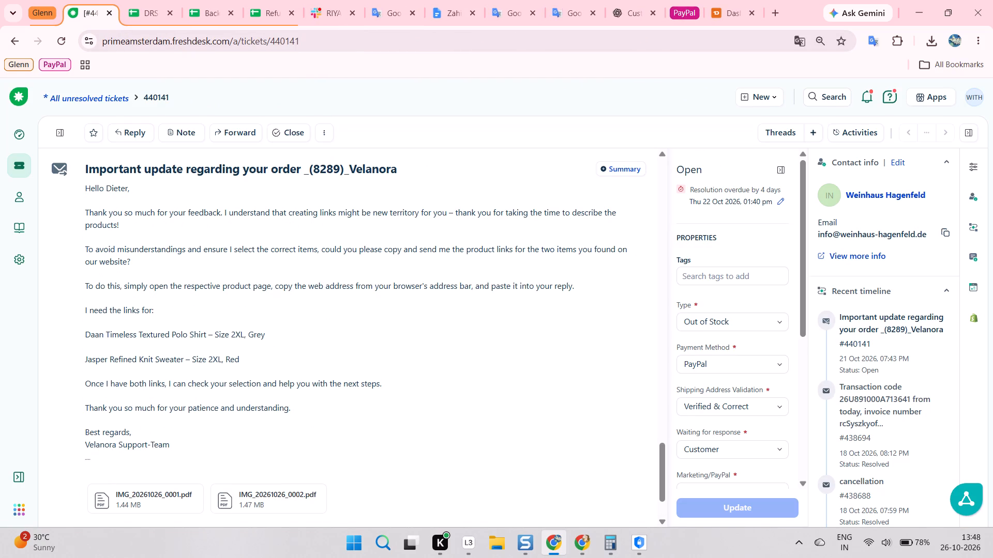
Switch to the Shopify browser window, glance over the Jasper and Daan product pages, and open order 8289 for editing.
key("alt+Tab")
scroll(334, 235, "up", 2)
left_click(282, 0)
left_click(376, 0)
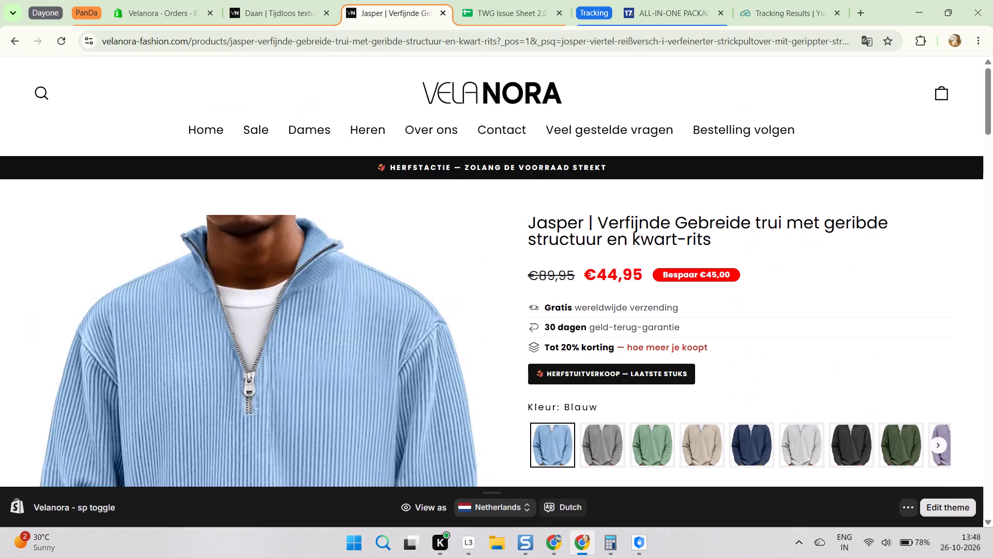
scroll(448, 169, "up", 3)
left_click(238, 0)
scroll(366, 185, "up", 2)
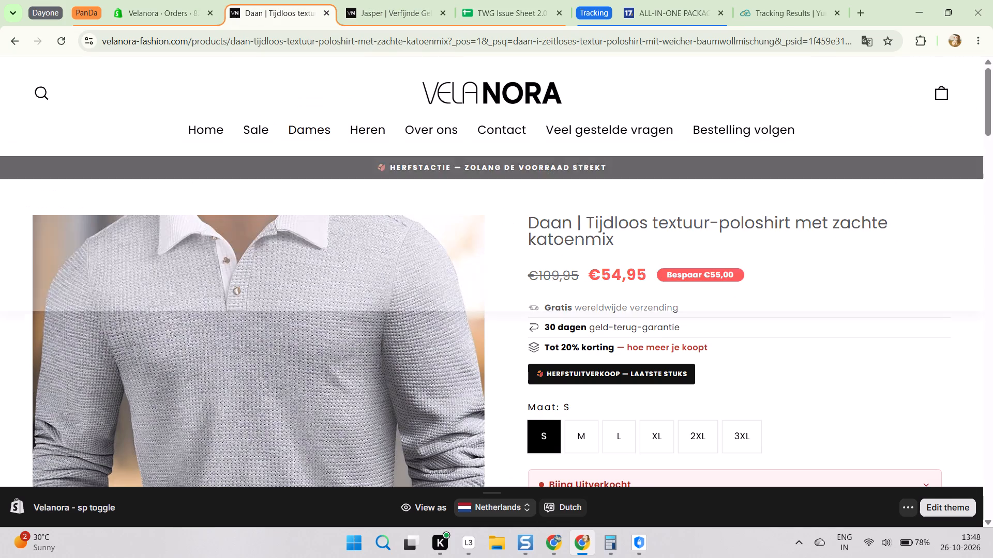
left_click(144, 2)
scroll(391, 166, "up", 1)
left_click(444, 148)
scroll(590, 183, "up", 2)
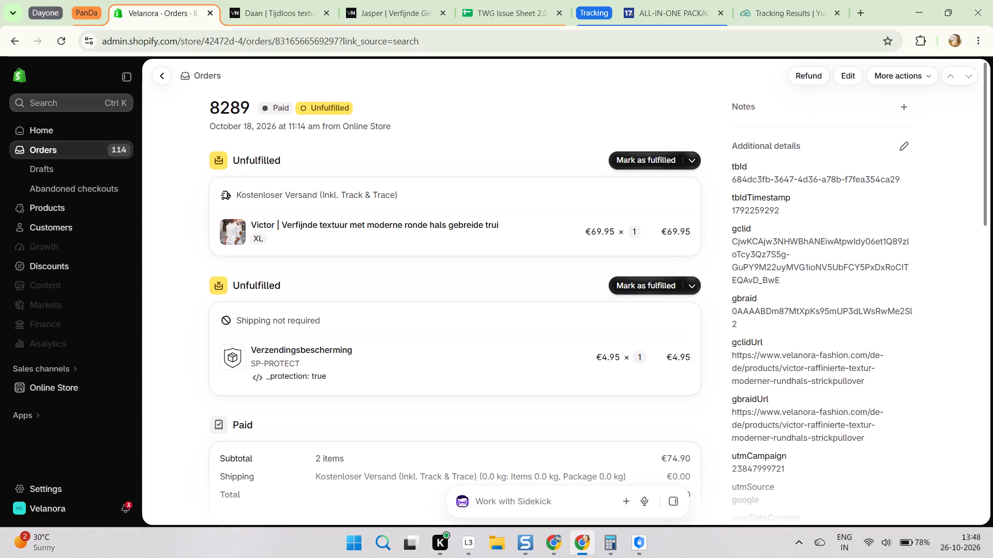
left_click(854, 76)
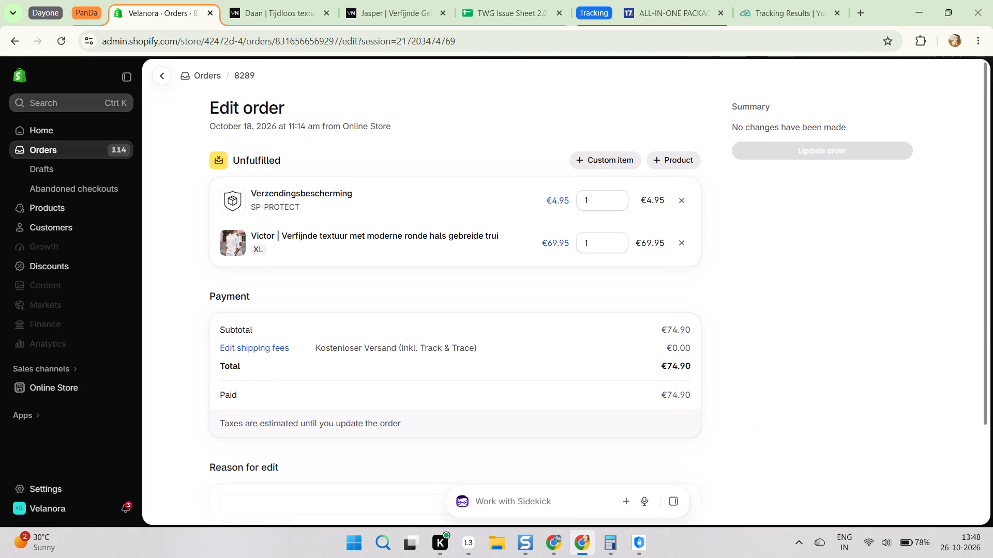
Search the products to add to order 8289 for the copied title "Daan | Tijdloos textuur-poloshirt met zachte katoenmix".
left_click(273, 0)
scroll(291, 180, "up", 2)
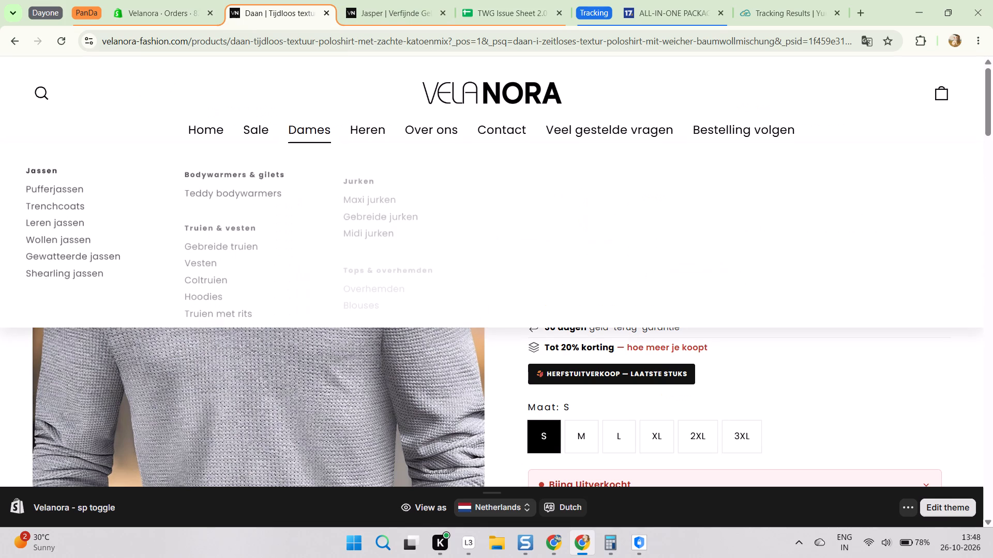
triple_click(573, 219)
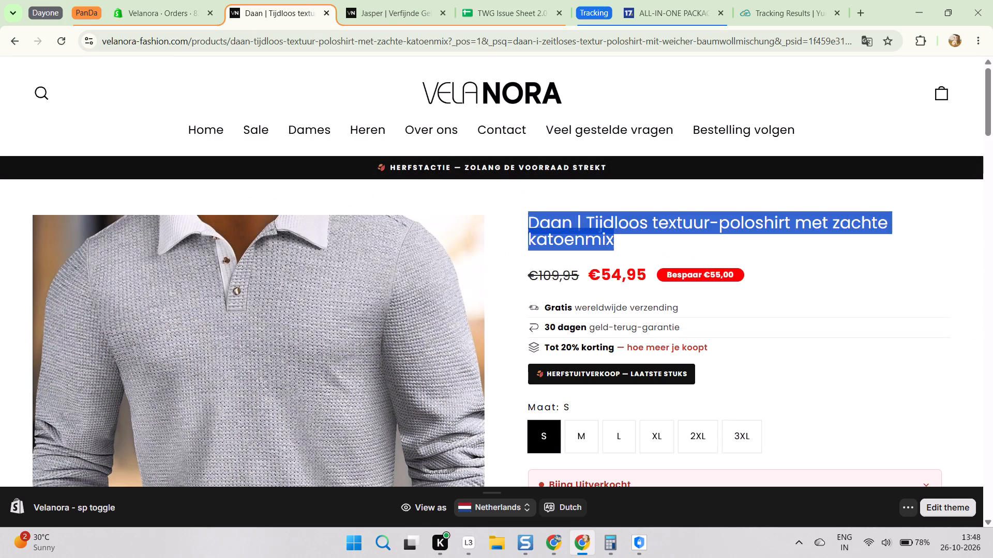
key("ctrl+c")
key("ctrl+c")
key("ctrl+c")
left_click(149, 0)
scroll(689, 134, "up", 1)
left_click(679, 160)
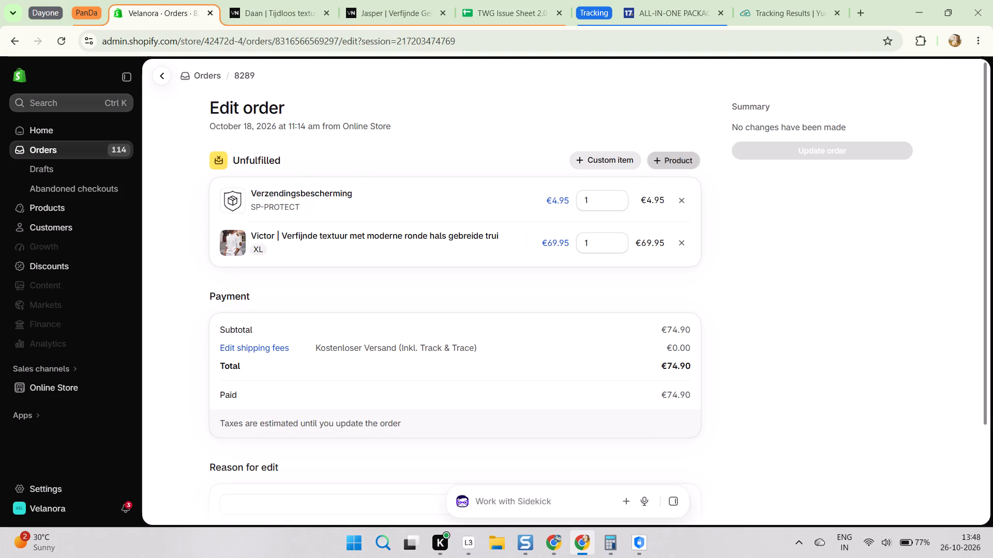
key("ctrl+v")
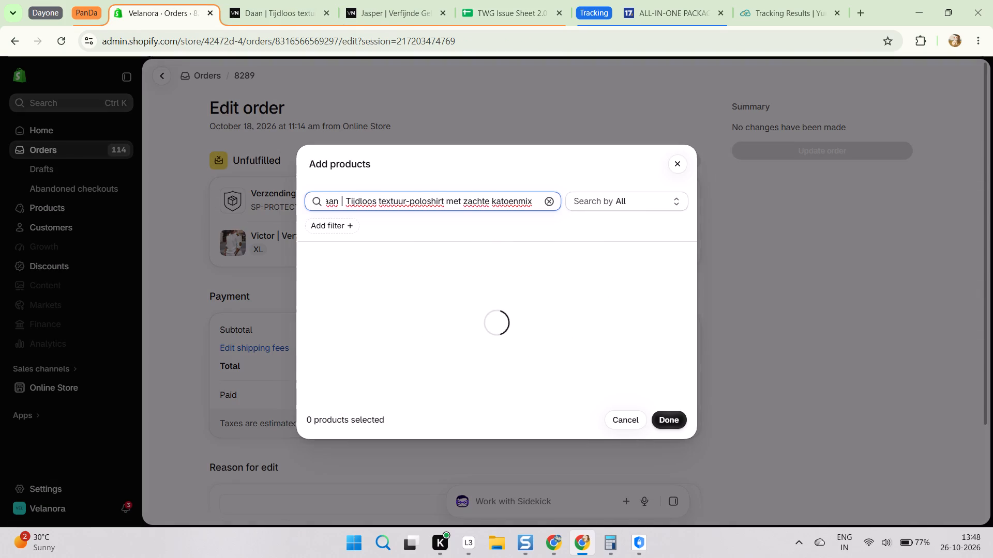
key("alt+Tab")
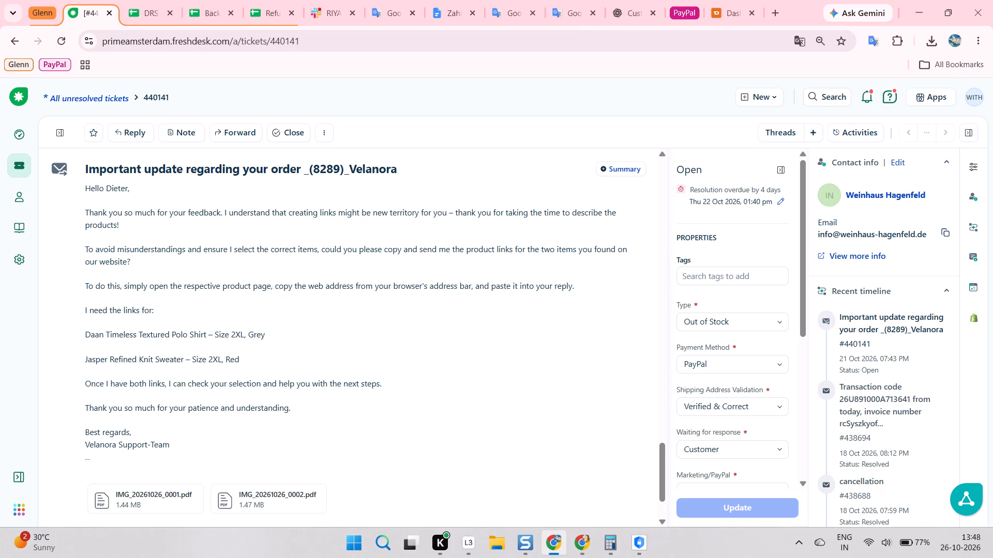
key("alt+Tab")
key("alt+Tab")
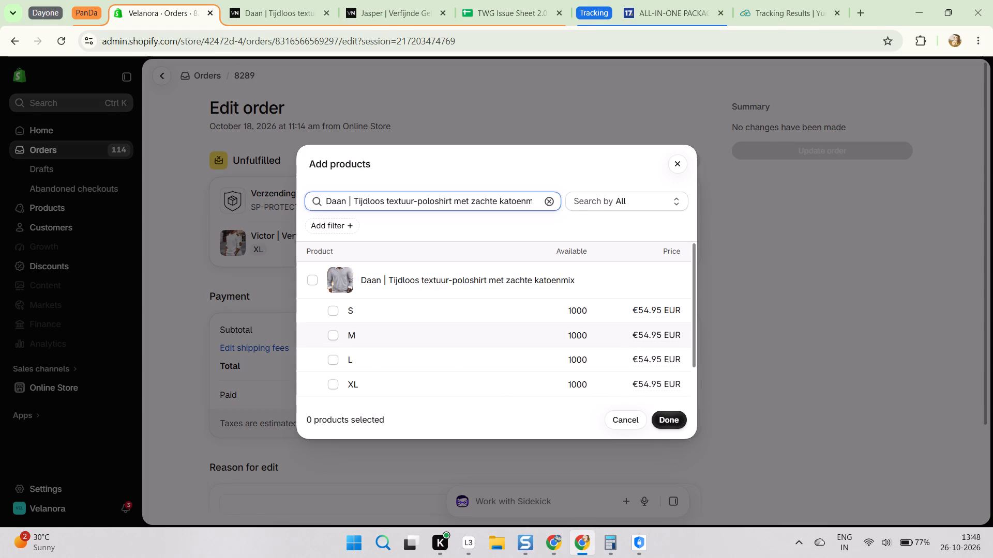
key("alt+Tab")
scroll(381, 339, "down", 3)
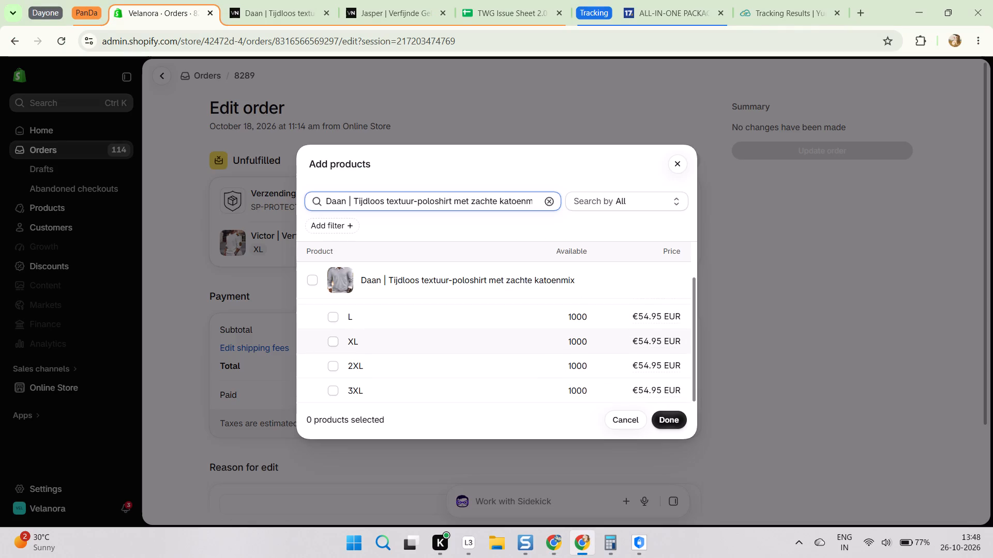
scroll(386, 342, "down", 4)
left_click(336, 366)
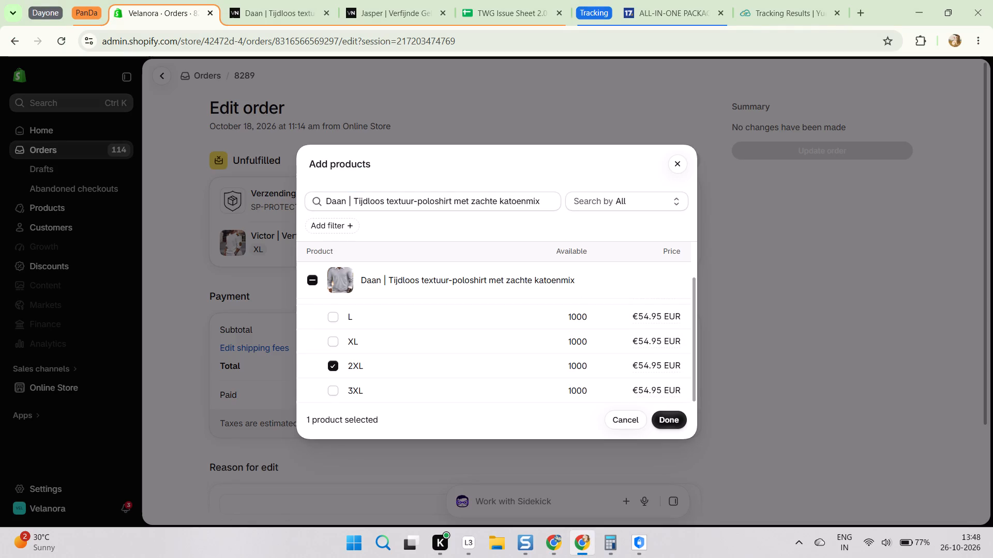
left_click(674, 424)
Search the products to add for the copied title "Jasper | Verfijnde Gebreide trui met geribde structuur en kwart-rits".
key("alt+Tab")
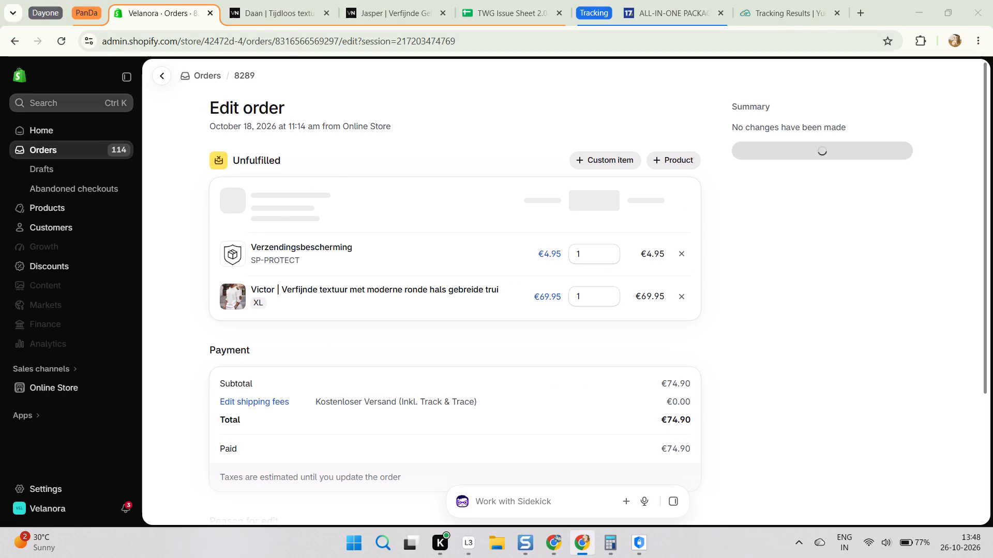
key("alt+Tab")
left_click(303, 0)
left_click(398, 0)
scroll(363, 136, "up", 2)
left_click(812, 375)
left_click(653, 220)
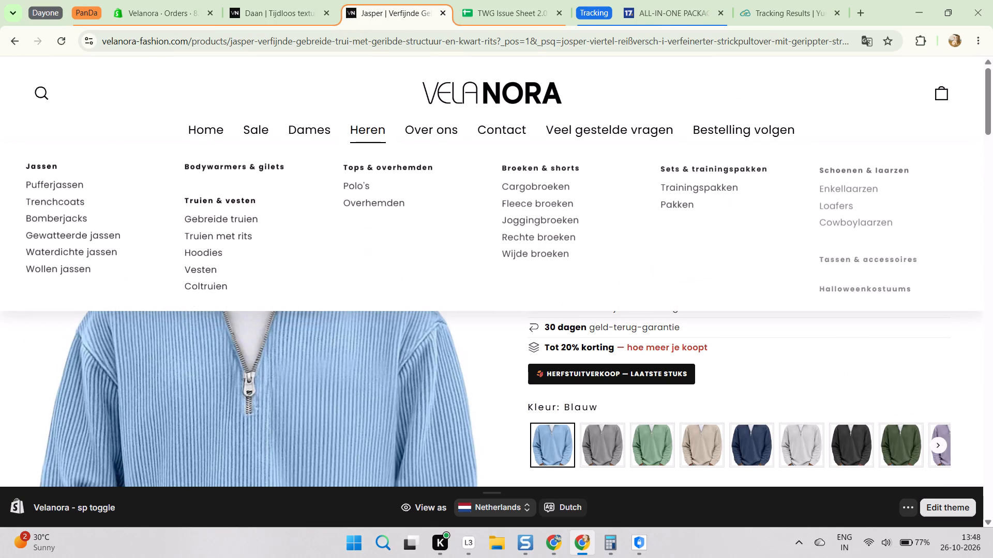
left_click(801, 368)
triple_click(613, 226)
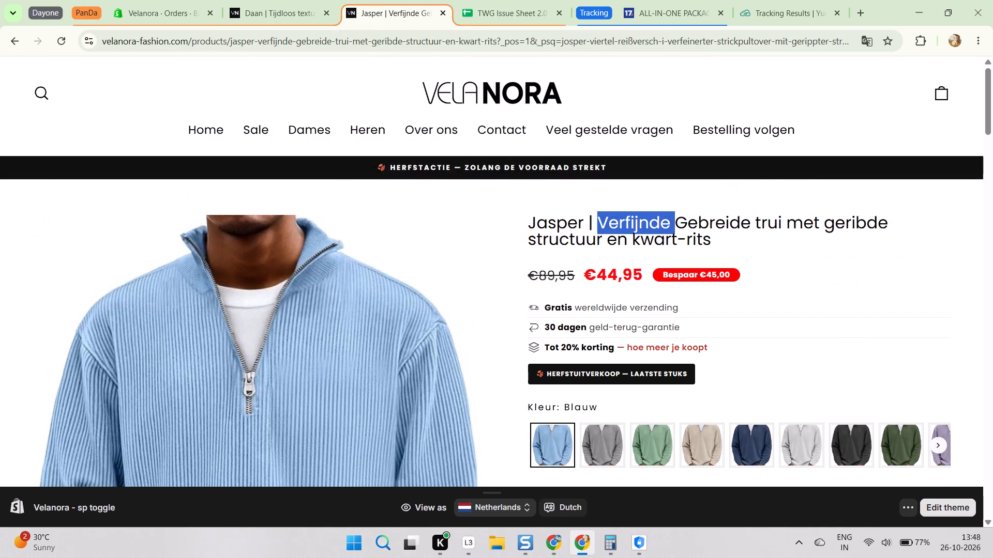
key("ctrl+c")
key("ctrl+c")
key("ctrl+c")
left_click(177, 0)
left_click(682, 154)
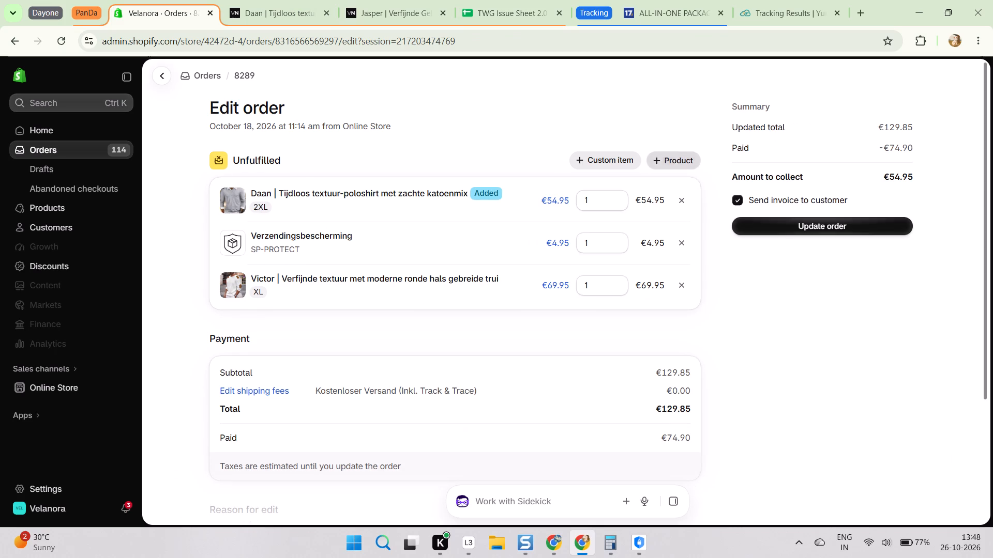
key("ctrl+v")
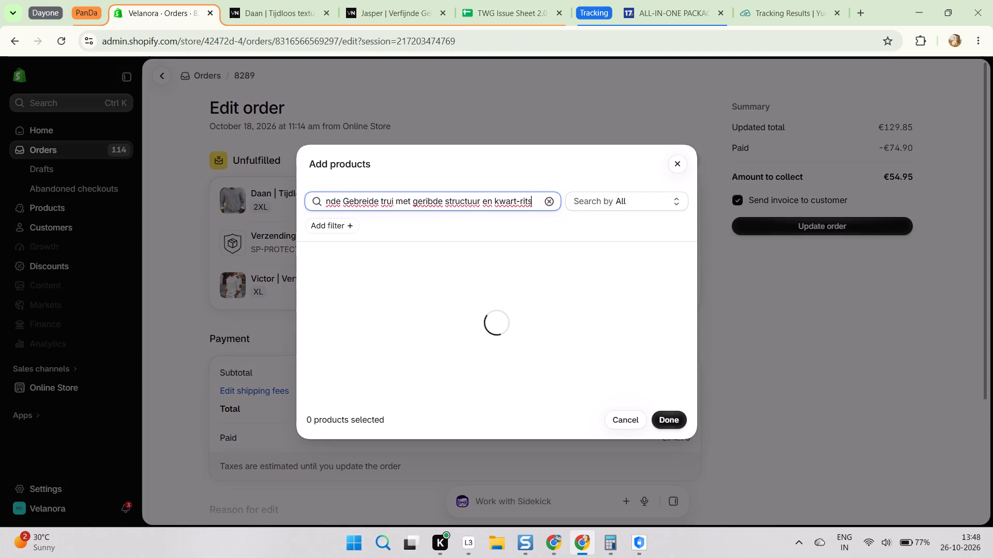
key("alt+Tab")
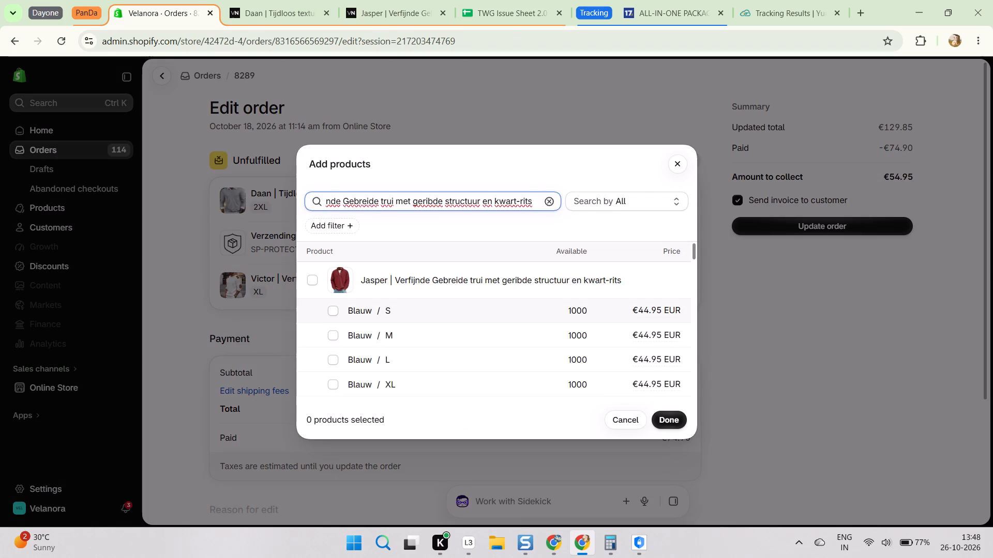
key("alt+Tab")
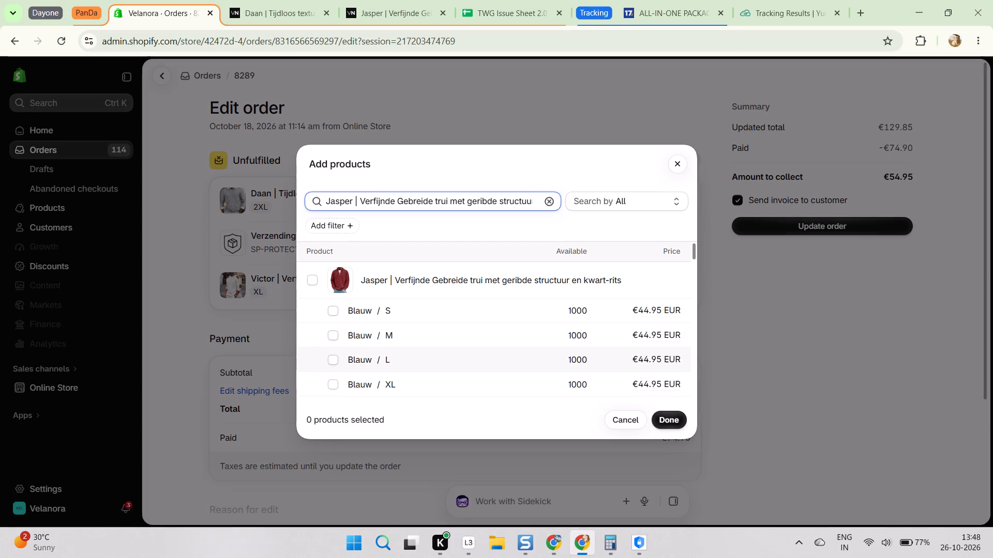
scroll(414, 346, "down", 8)
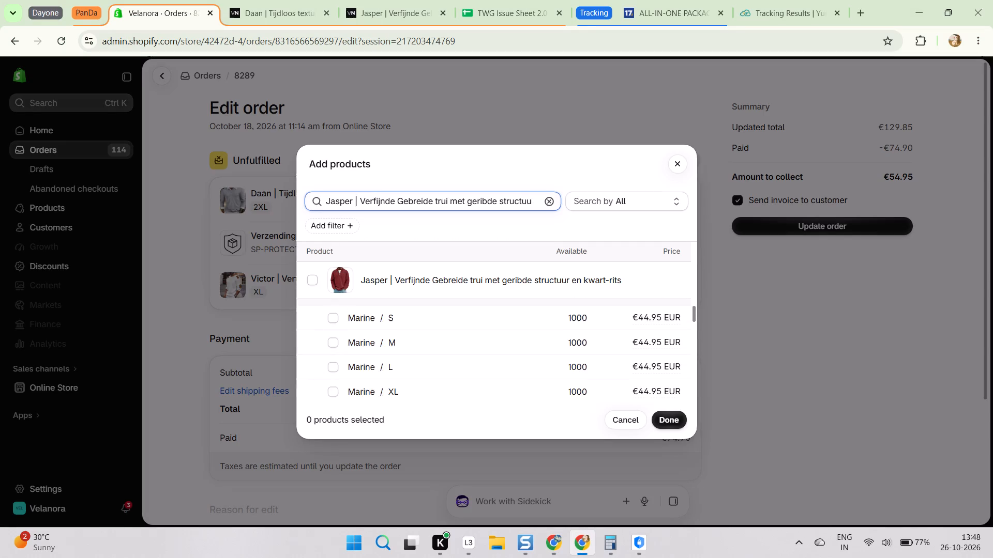
scroll(404, 350, "down", 10)
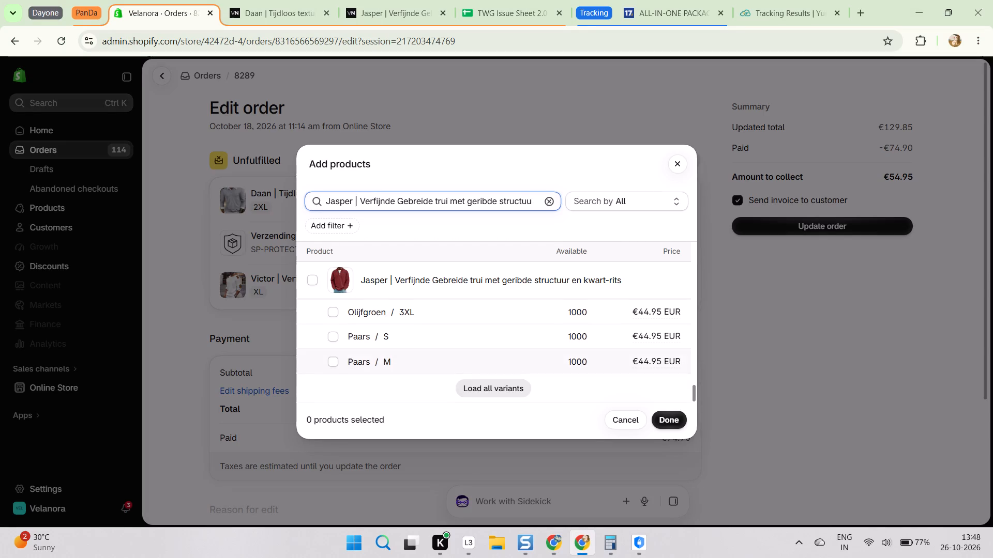
scroll(401, 367, "up", 10)
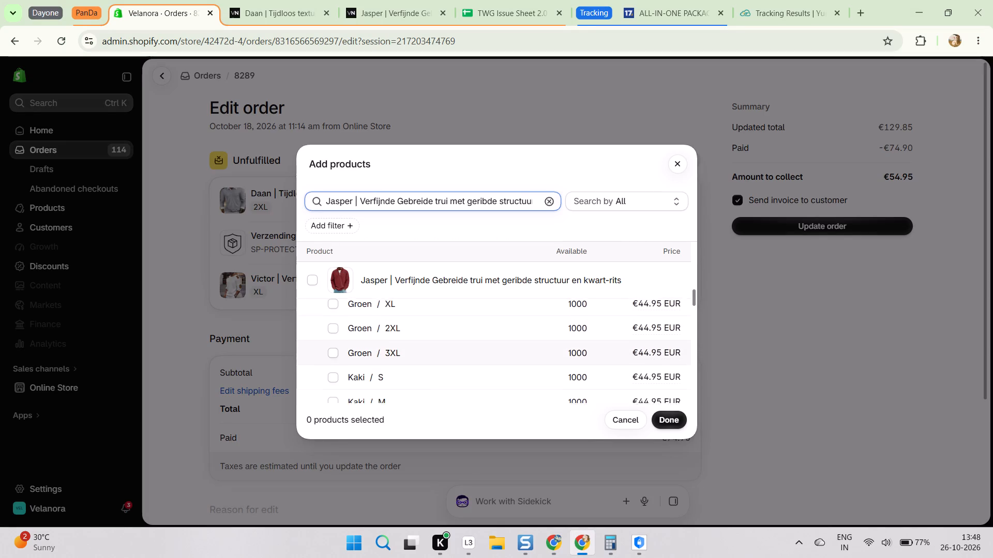
scroll(388, 344, "up", 3)
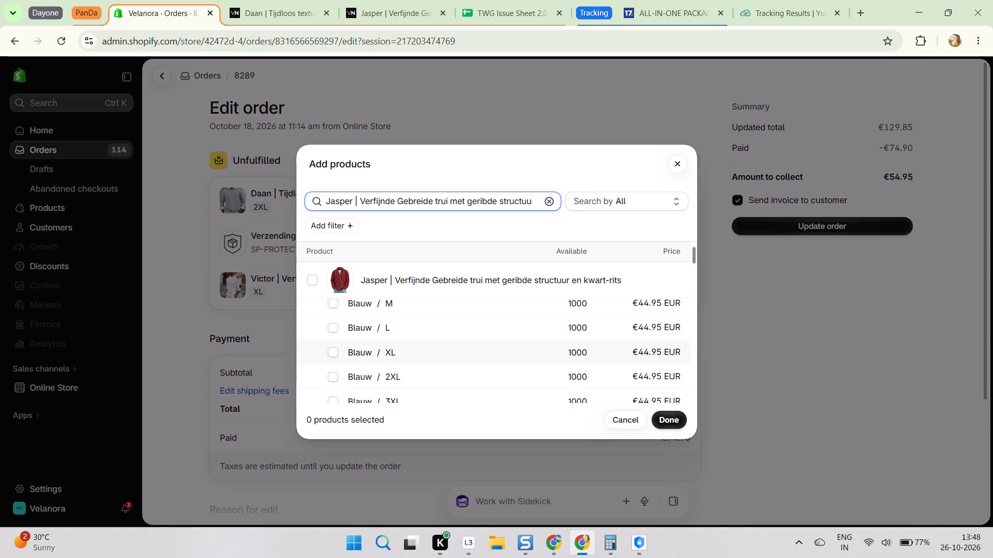
scroll(389, 343, "up", 3)
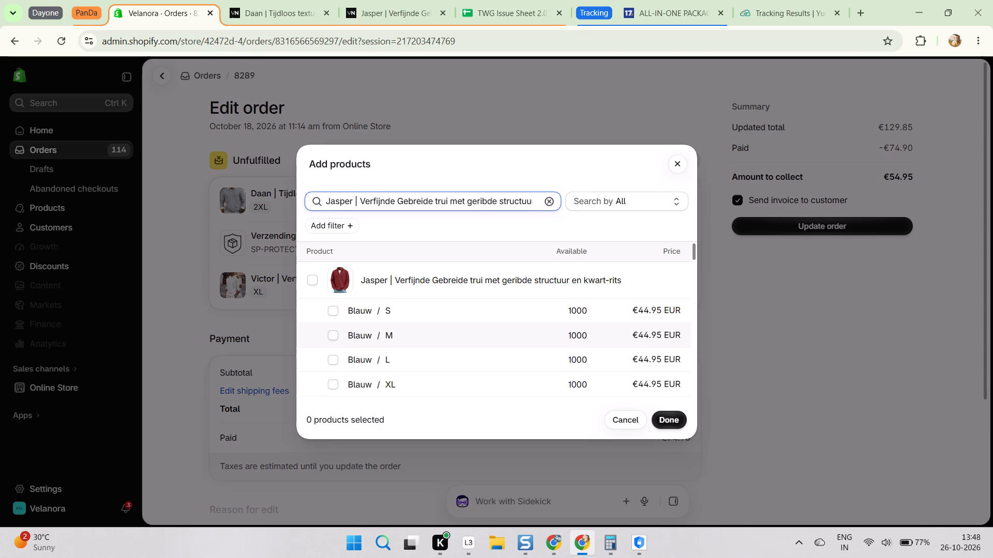
scroll(400, 343, "down", 3)
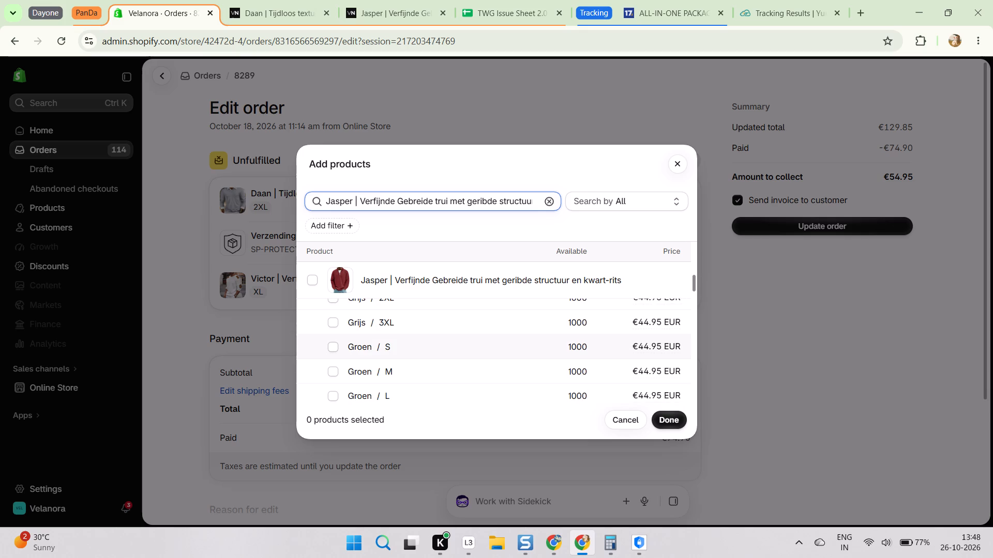
scroll(394, 357, "down", 6)
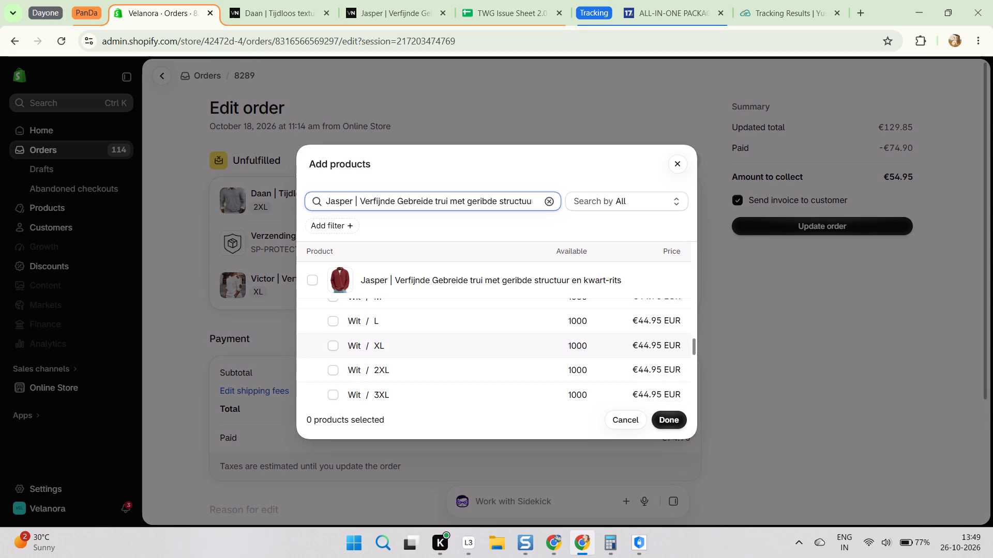
scroll(398, 354, "up", 2)
scroll(401, 348, "down", 7)
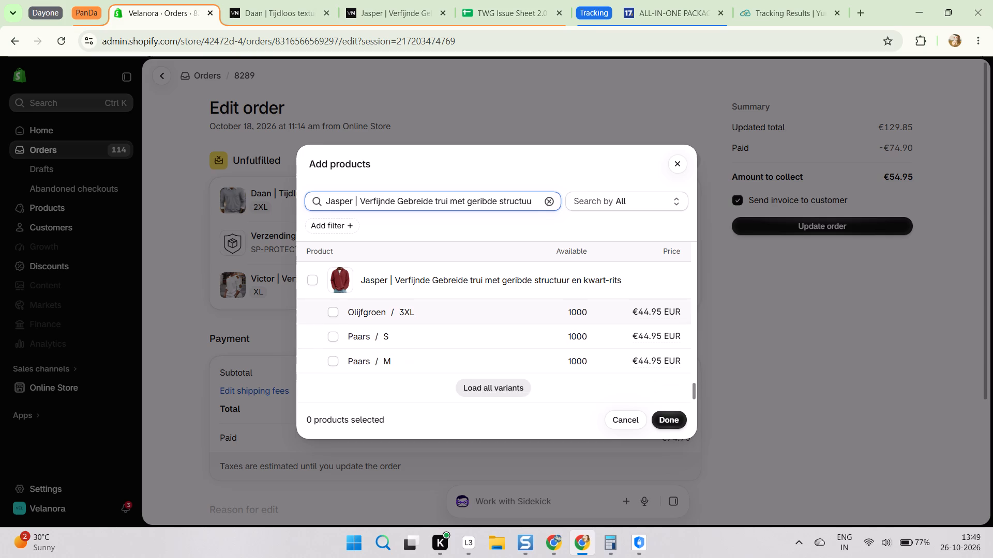
scroll(401, 347, "down", 1)
left_click(495, 386)
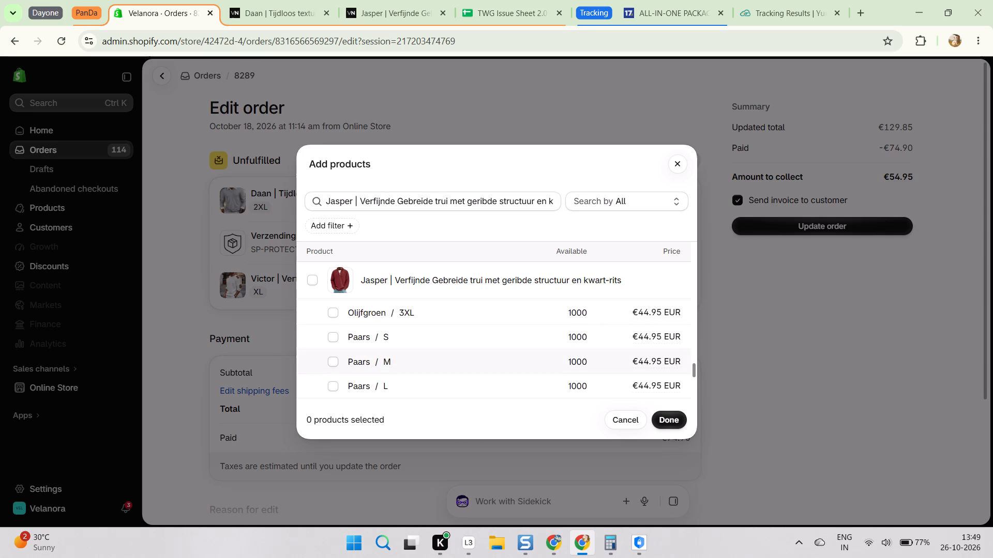
scroll(454, 335, "down", 6)
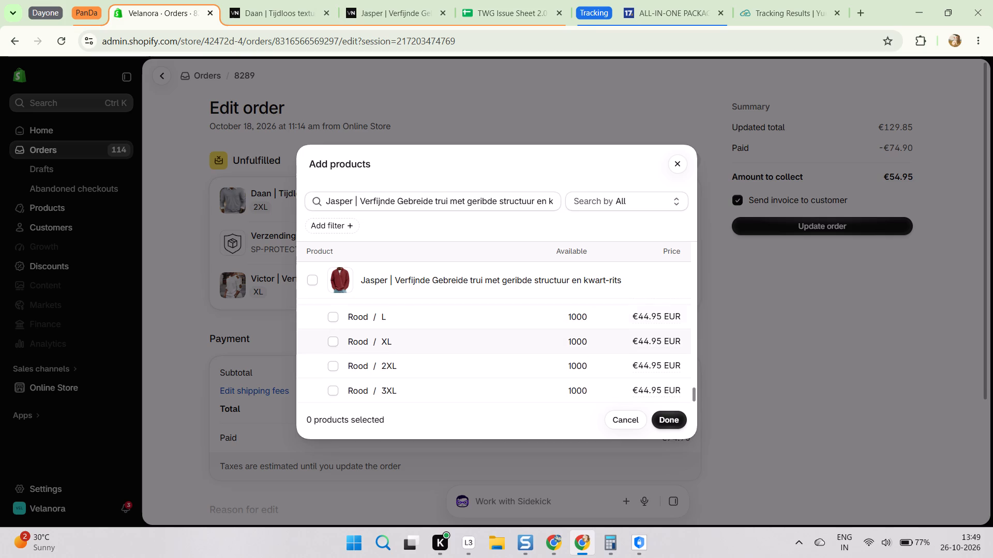
scroll(420, 342, "down", 1)
left_click(334, 365)
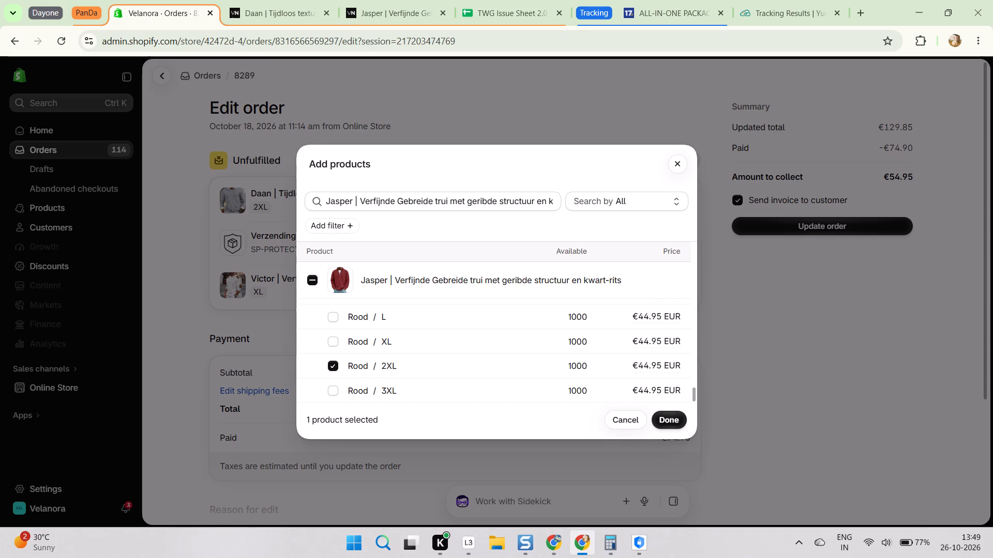
left_click(666, 419)
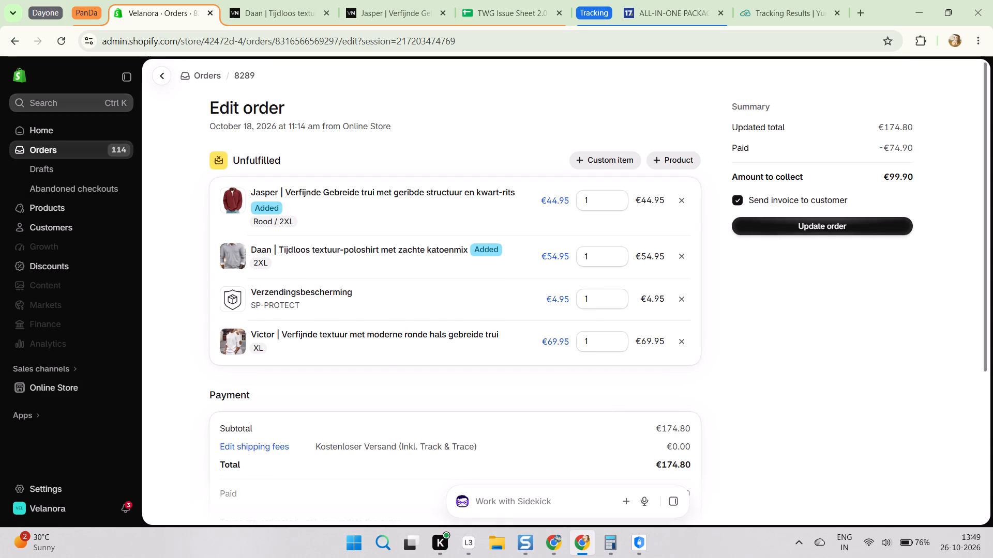
Set the quantity of the Victor knit sweater, size XL, to 0 in the order edit.
left_click(616, 346)
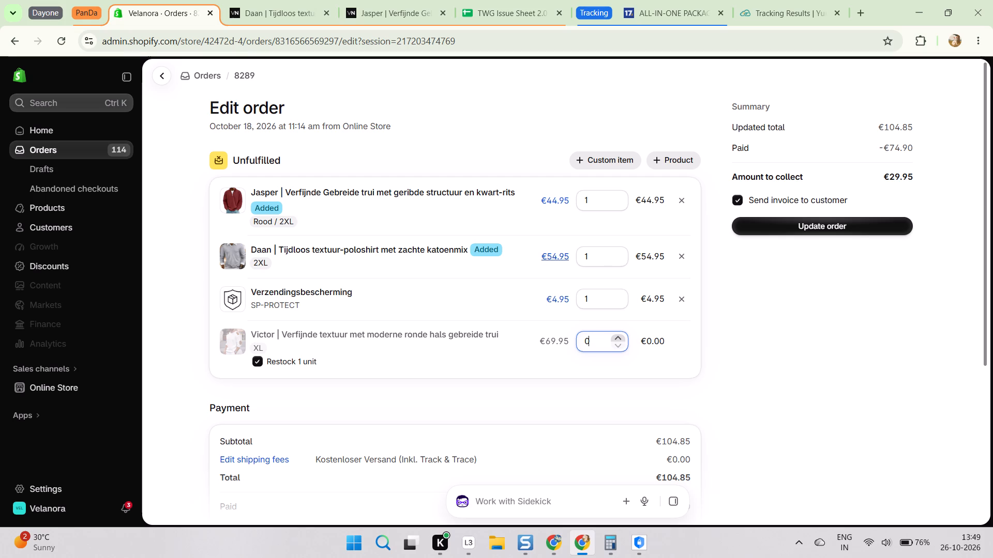
key("alt+Tab")
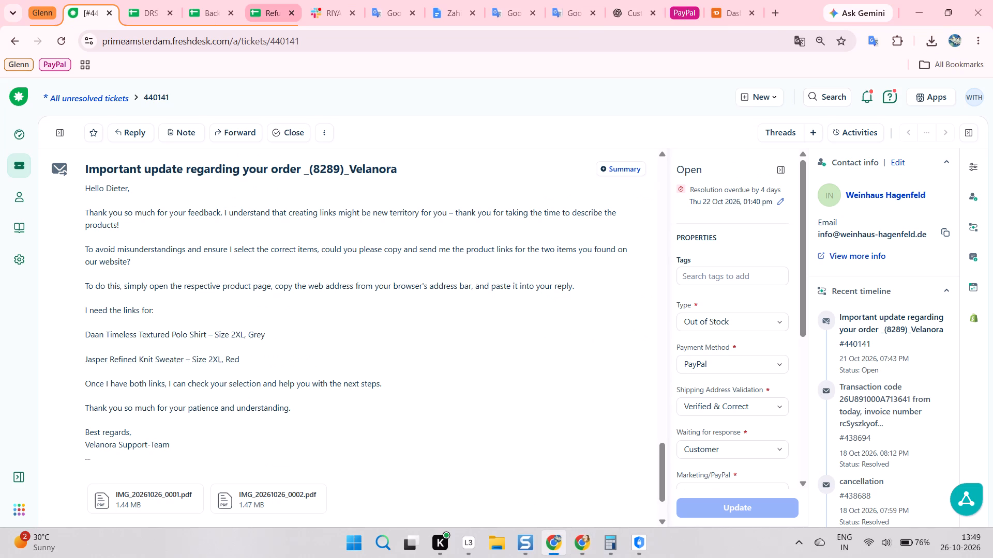
scroll(488, 248, "up", 4)
scroll(443, 252, "down", 2)
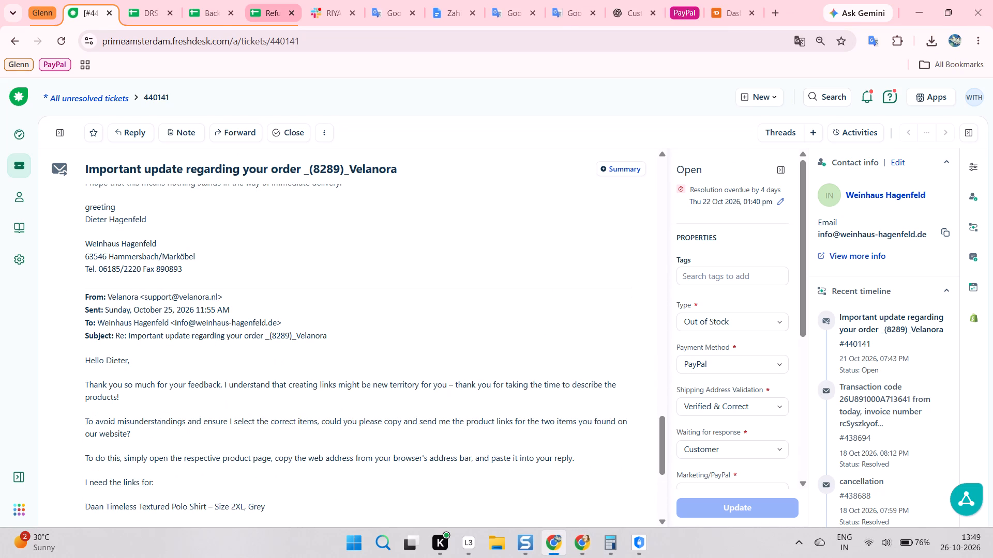
key("alt+Tab")
key("alt+Tab")
left_click(414, 260)
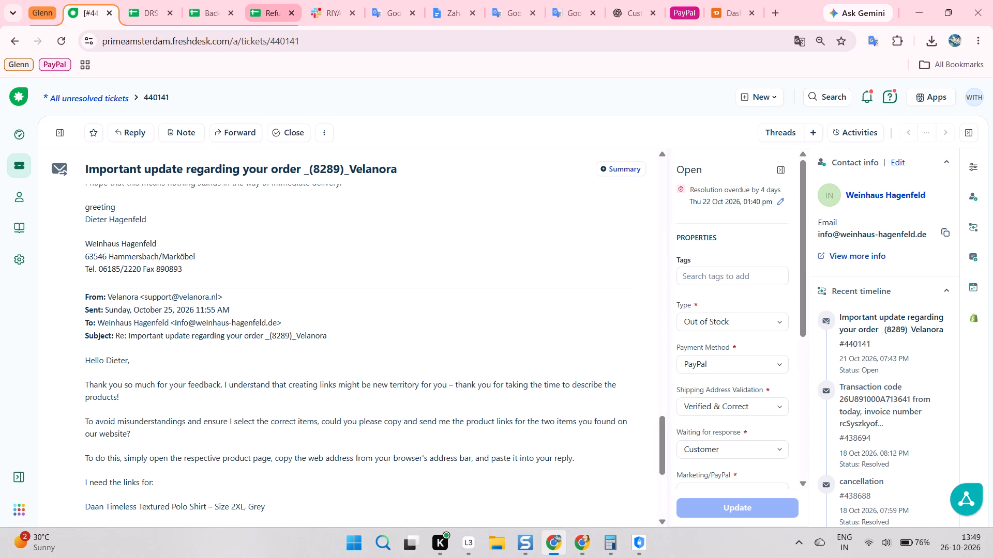
right_click(421, 218)
scroll(419, 340, "down", 3)
left_click_drag(487, 455, 486, 461)
scroll(702, 93, "up", 2)
double_click(699, 71)
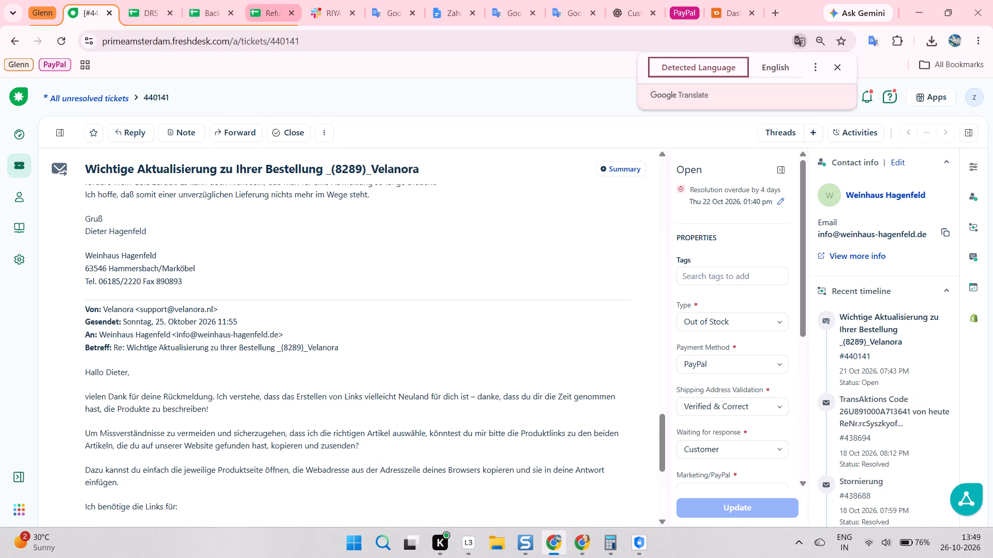
scroll(397, 260, "up", 4)
scroll(378, 280, "down", 3)
left_click(375, 276)
key("alt+Tab")
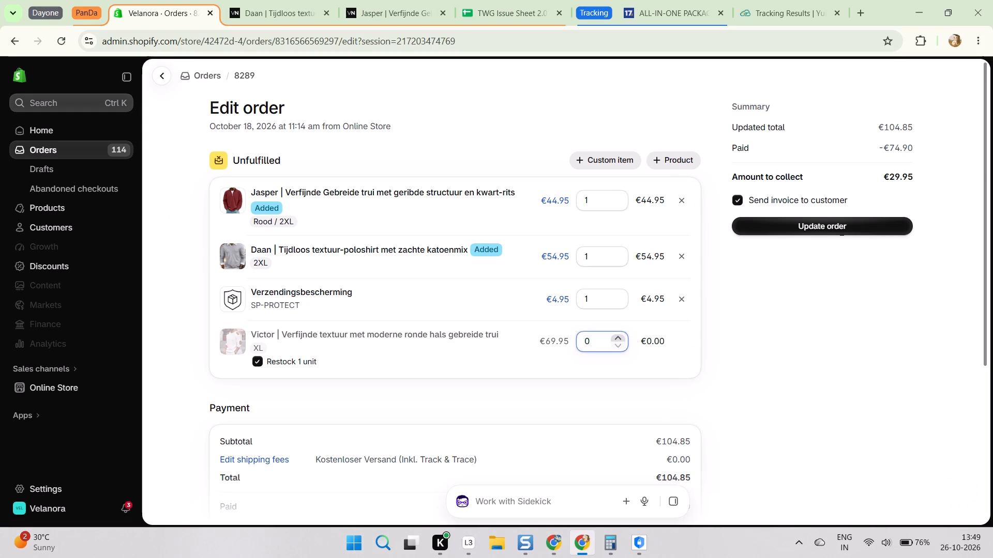
left_click(275, 0)
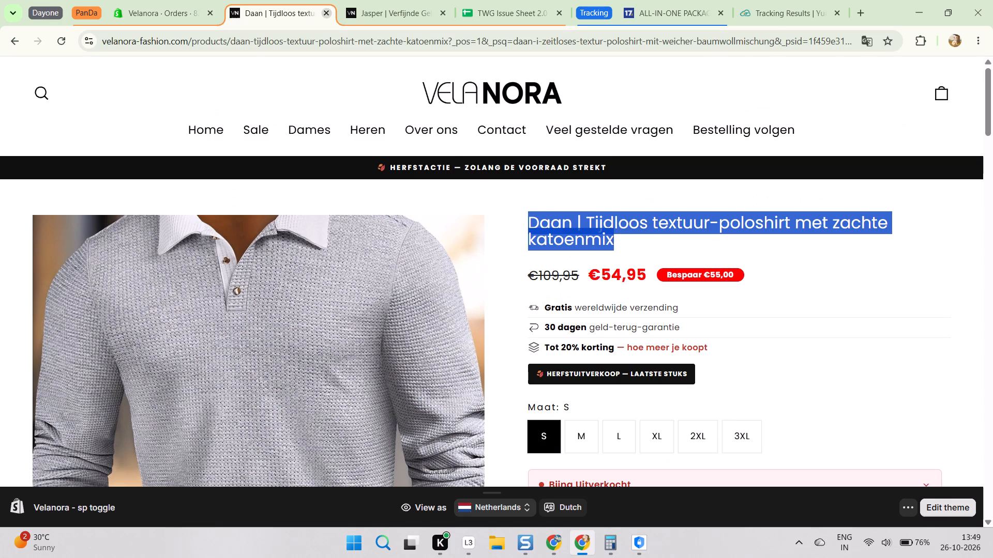
left_click(326, 16)
left_click(302, 4)
left_click(324, 12)
left_click(174, 2)
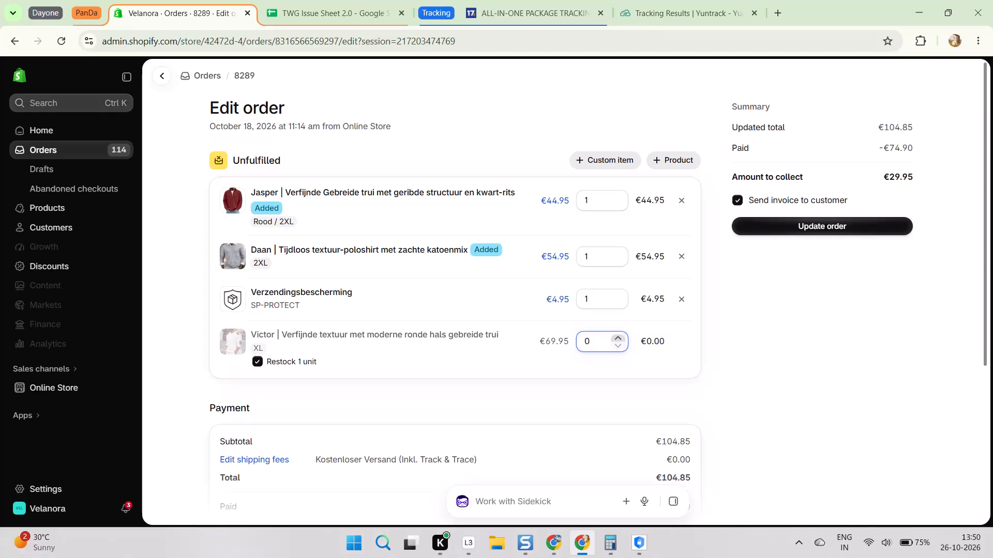
Apply a custom amount discount of €15 to the Daan polo shirt in the order edit.
left_click(550, 257)
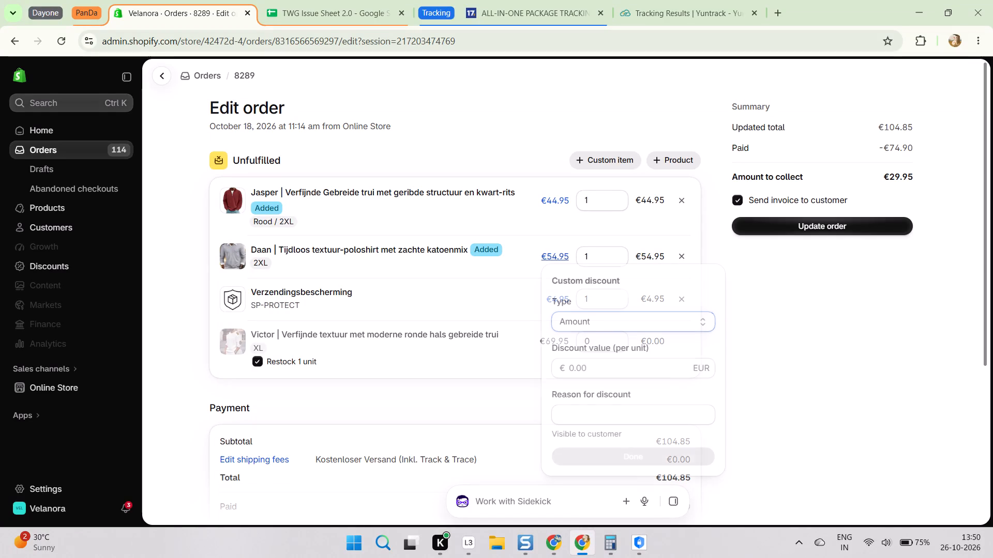
left_click(597, 323)
left_click(585, 354)
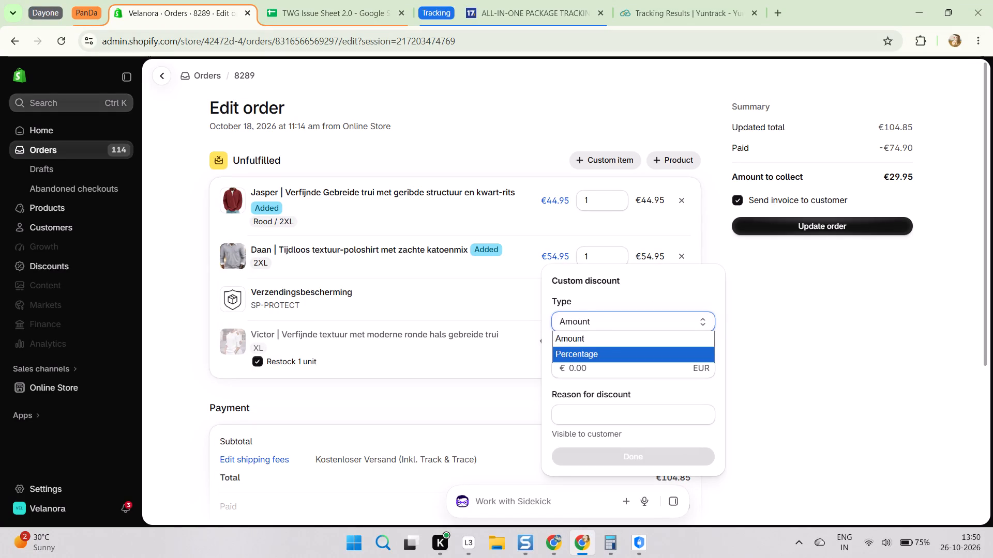
left_click(596, 328)
left_click(586, 339)
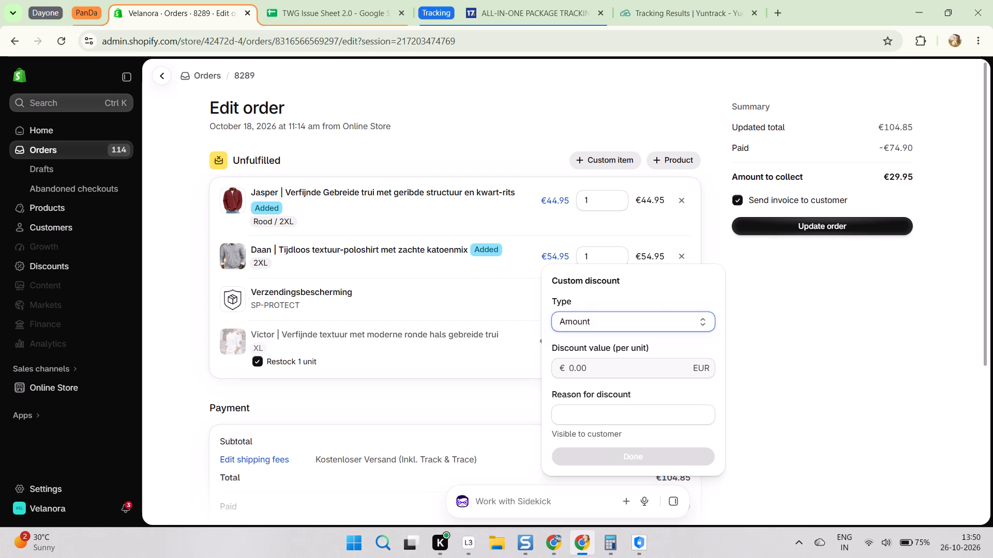
left_click(595, 367)
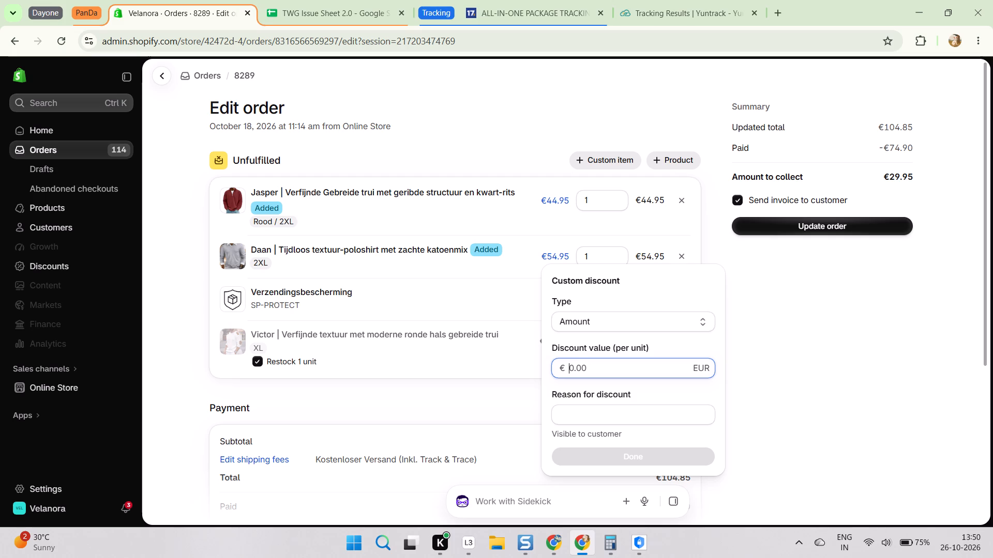
type("15")
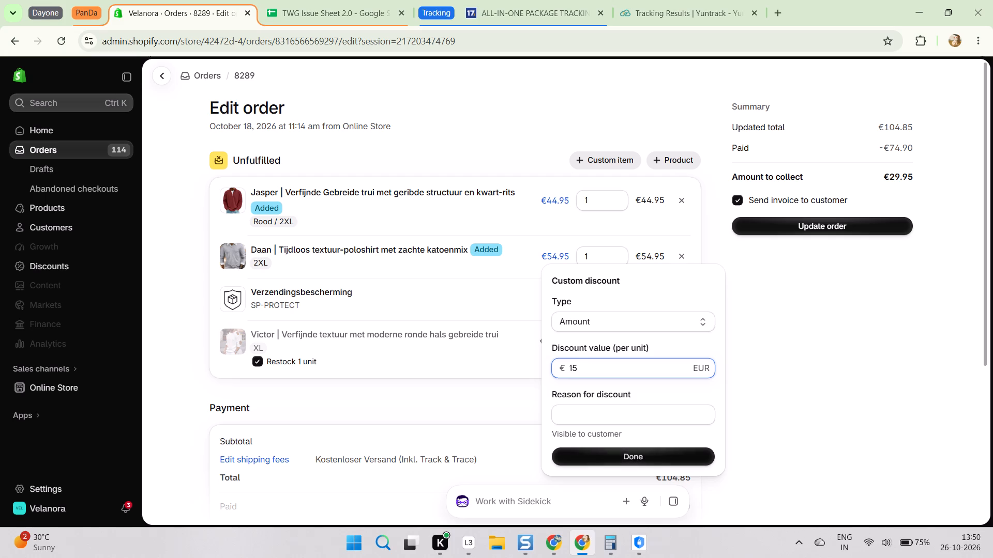
left_click(629, 460)
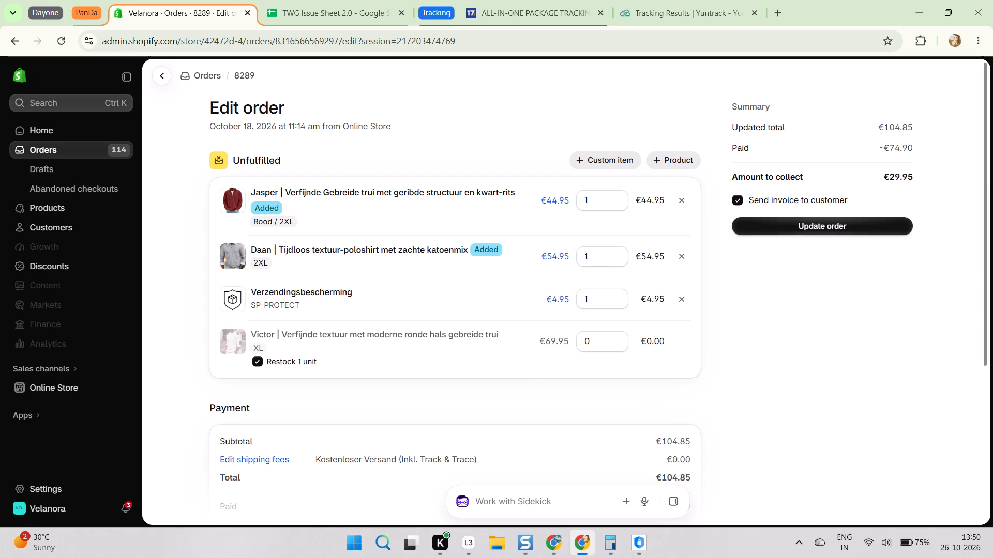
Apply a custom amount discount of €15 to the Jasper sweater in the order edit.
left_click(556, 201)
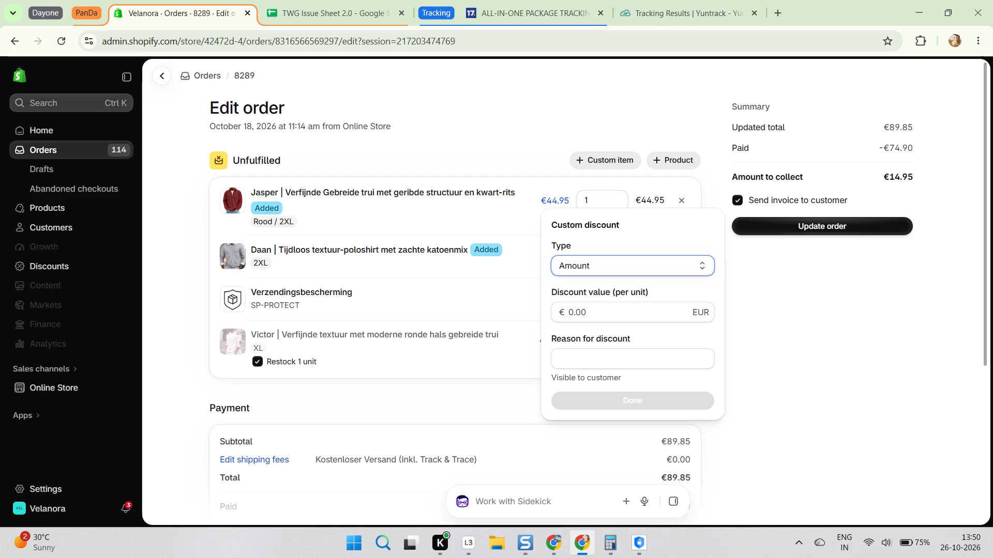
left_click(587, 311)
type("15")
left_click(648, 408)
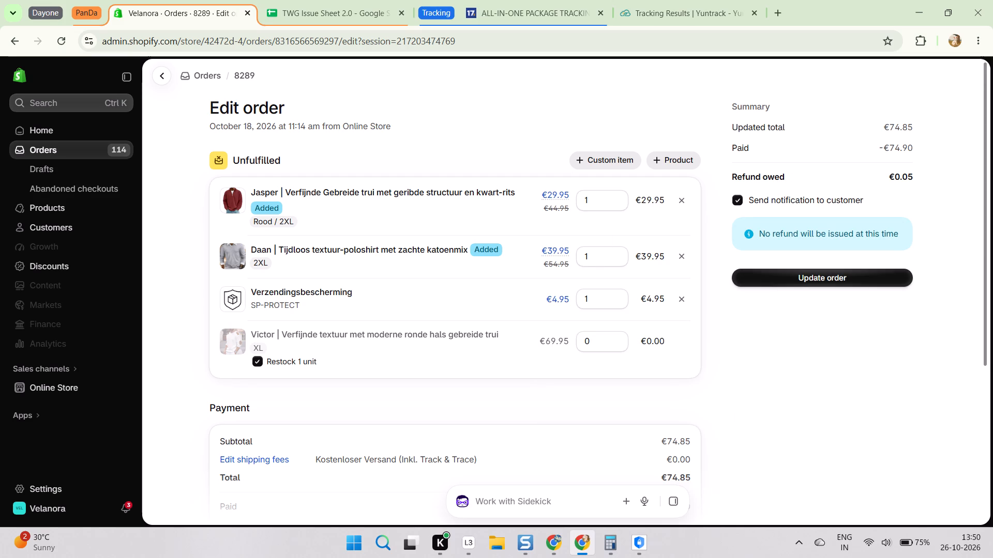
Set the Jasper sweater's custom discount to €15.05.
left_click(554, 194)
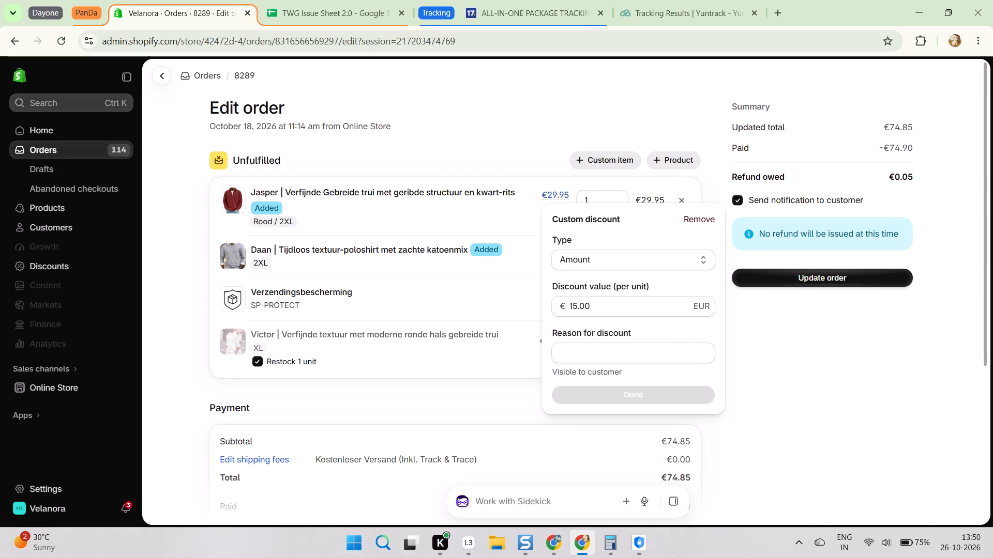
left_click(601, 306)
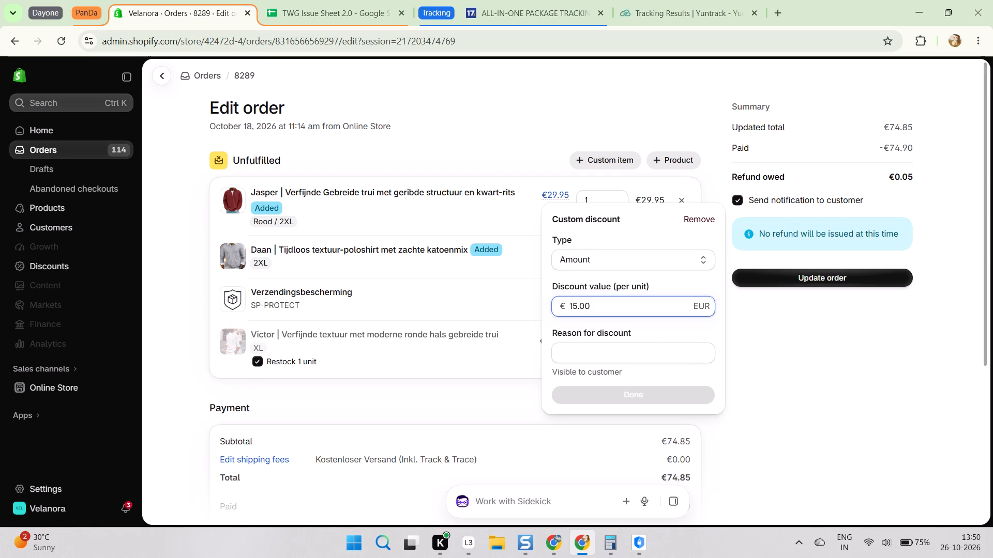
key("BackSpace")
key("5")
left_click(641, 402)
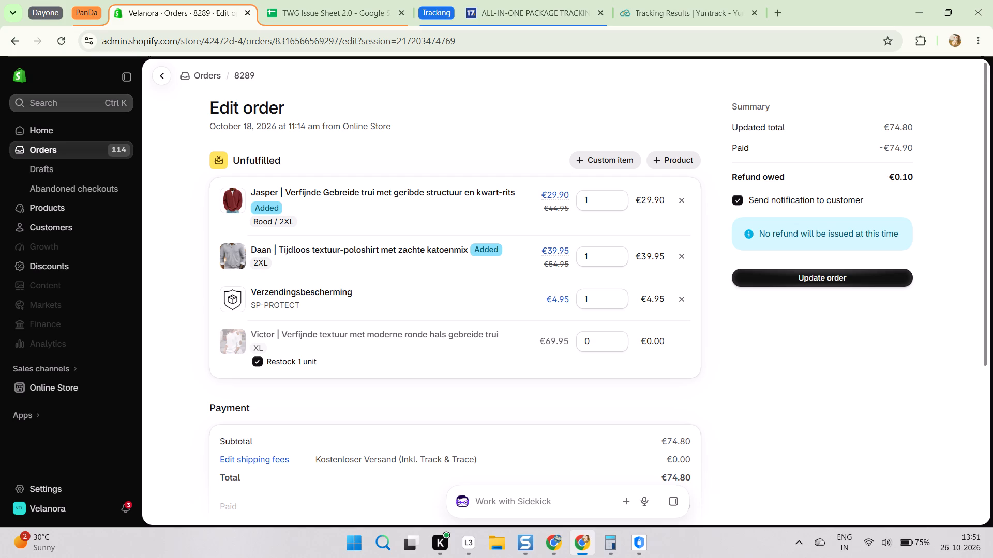
Set the Jasper sweater's custom discount to €14.95.
left_click(558, 193)
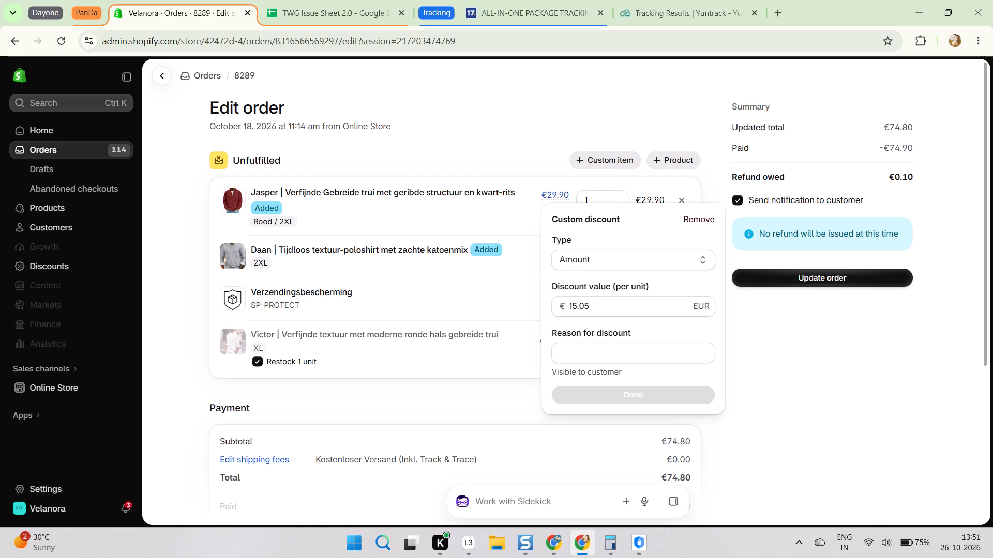
left_click(598, 307)
key("BackSpace")
key("BackSpace")
key("BackSpace")
key("BackSpace")
key("BackSpace")
key("BackSpace")
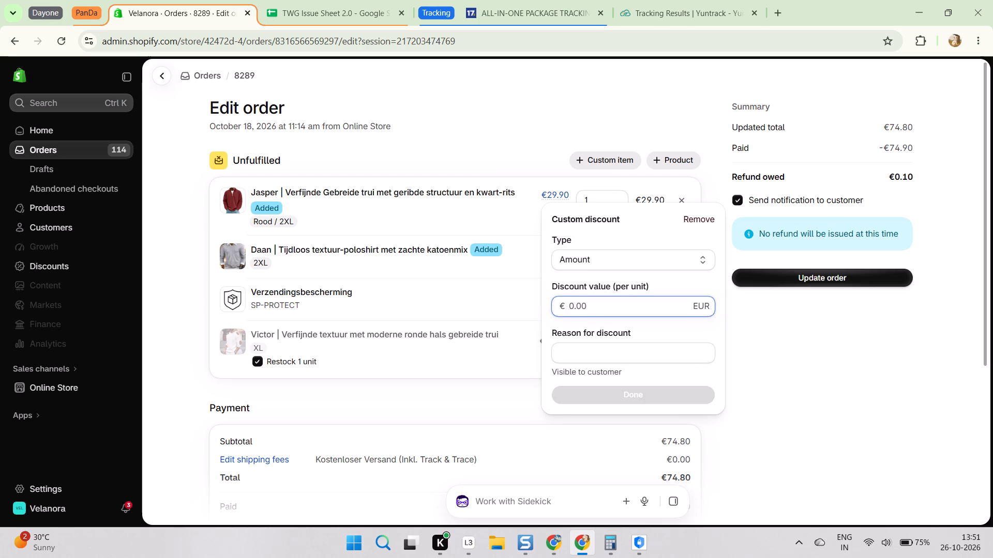
type("14.95")
left_click(652, 395)
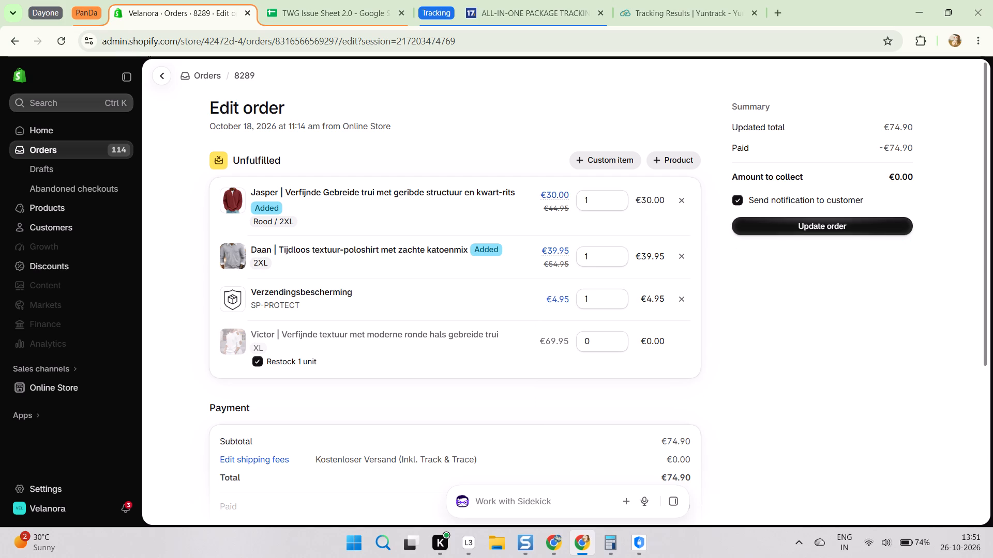
key("alt+Tab")
scroll(378, 265, "down", 9)
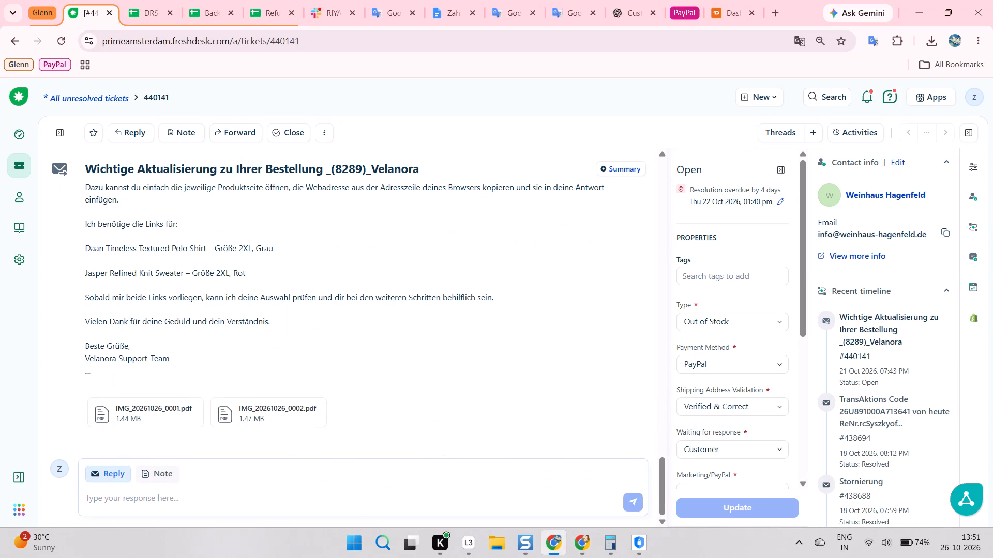
scroll(345, 284, "down", 1)
key("alt+Tab")
scroll(433, 314, "up", 2)
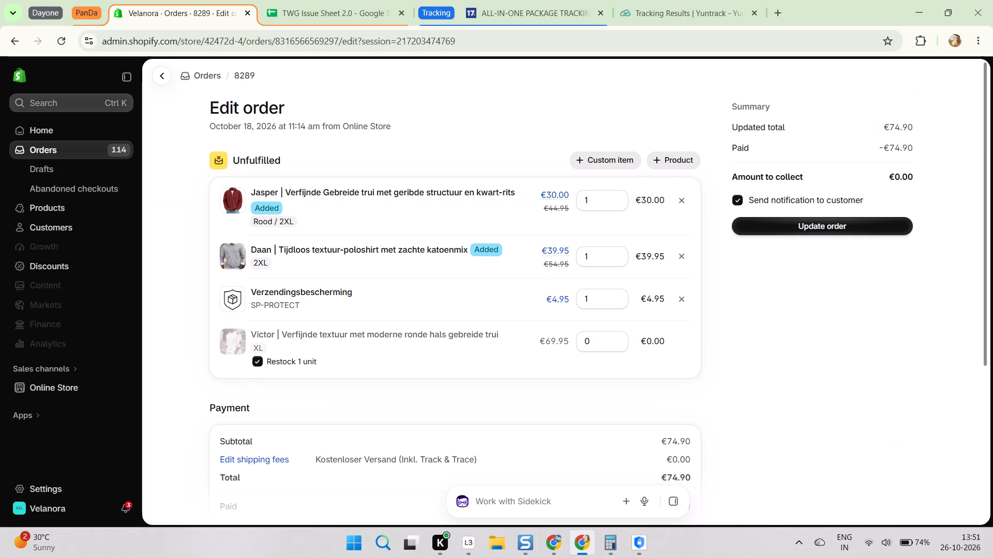
scroll(464, 328, "down", 10)
scroll(519, 327, "up", 10)
key("alt+Tab")
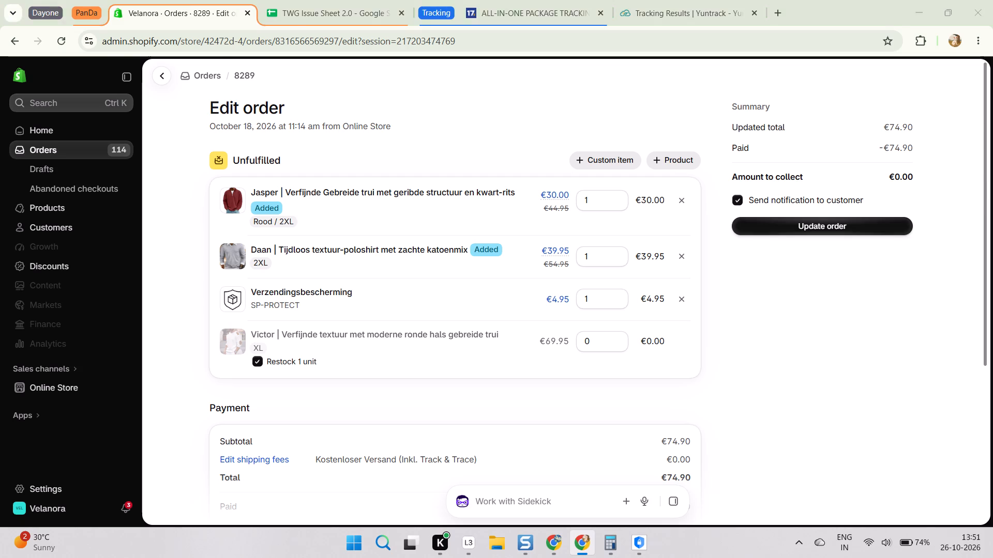
scroll(457, 304, "up", 2)
scroll(356, 287, "up", 4)
scroll(384, 295, "down", 2)
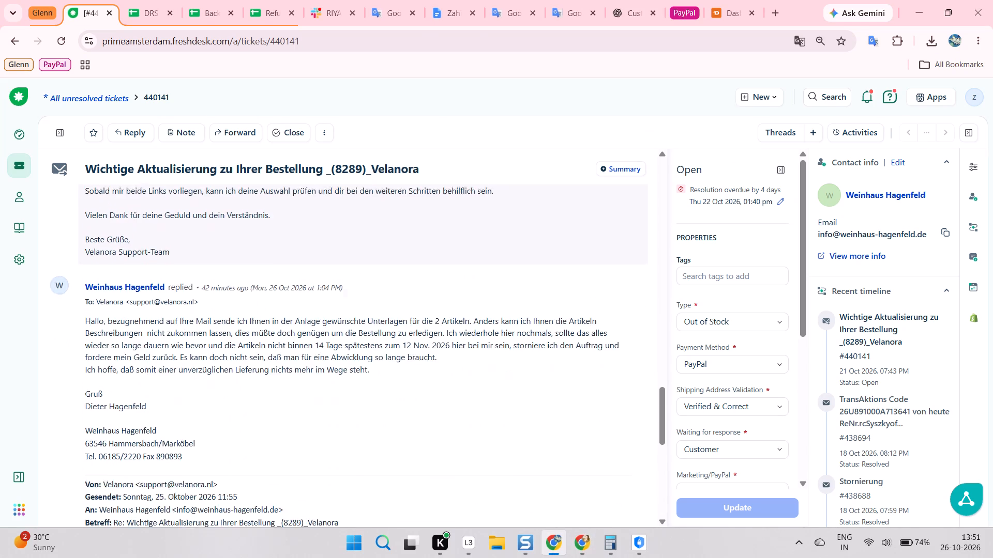
right_click(407, 242)
scroll(427, 349, "down", 1)
left_click(474, 469)
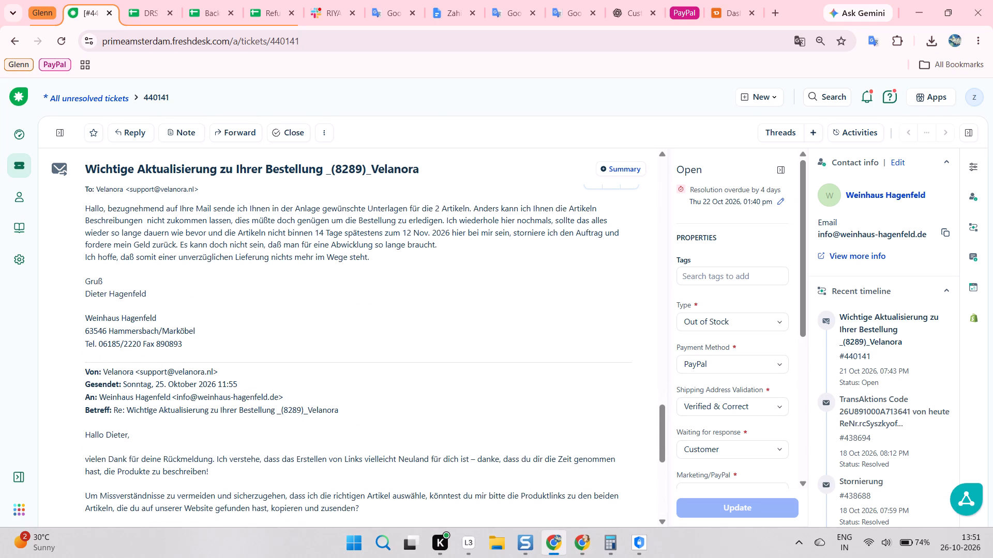
scroll(414, 335, "up", 1)
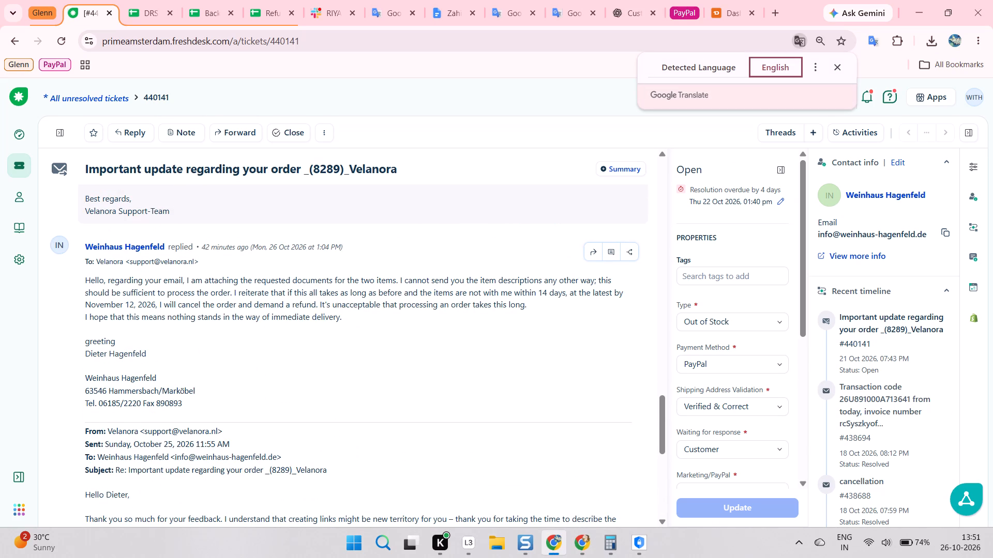
left_click(697, 64)
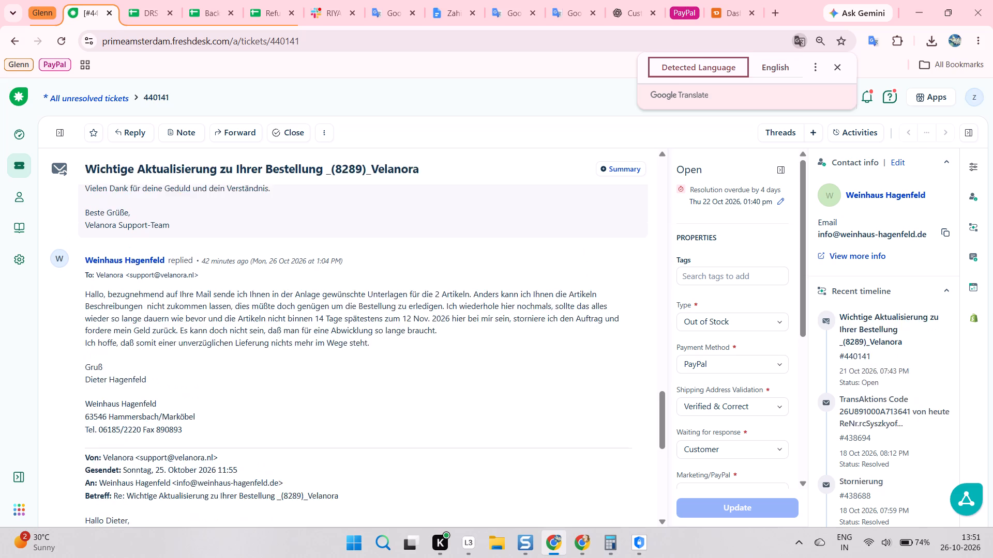
key("alt+Tab")
scroll(447, 220, "up", 2)
left_click(793, 227)
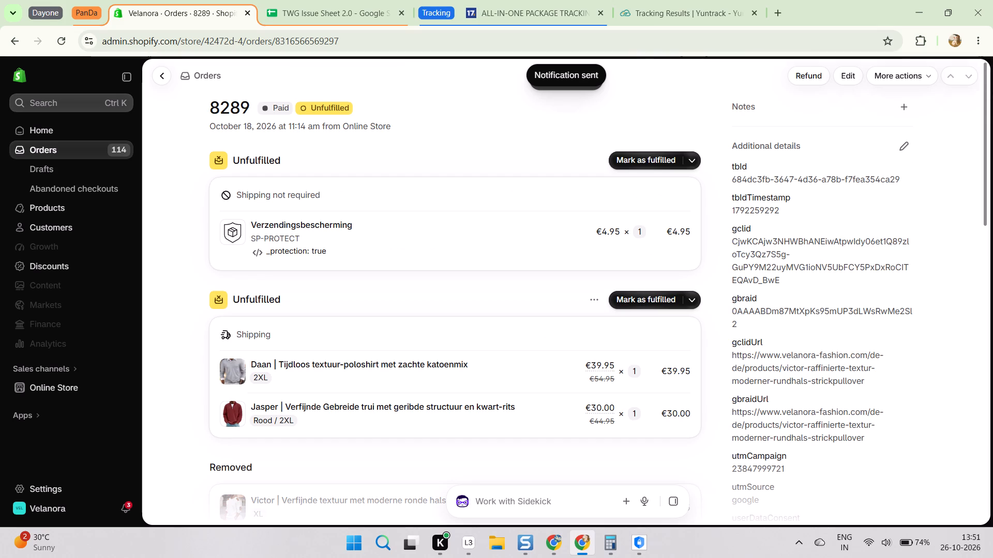
double_click(229, 103)
key("ctrl+c")
key("ctrl+c")
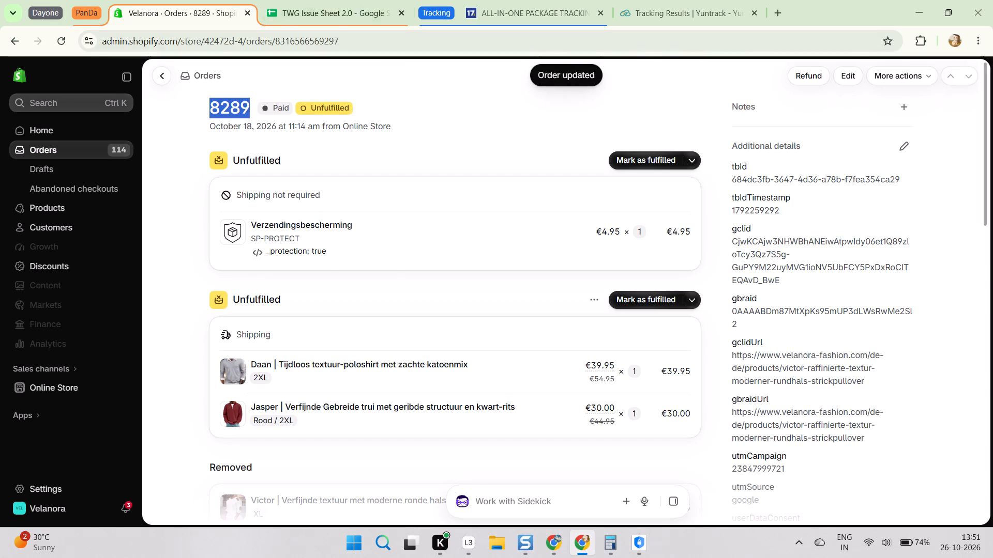
left_click(344, 9)
key("ctrl+f")
key("ctrl+v")
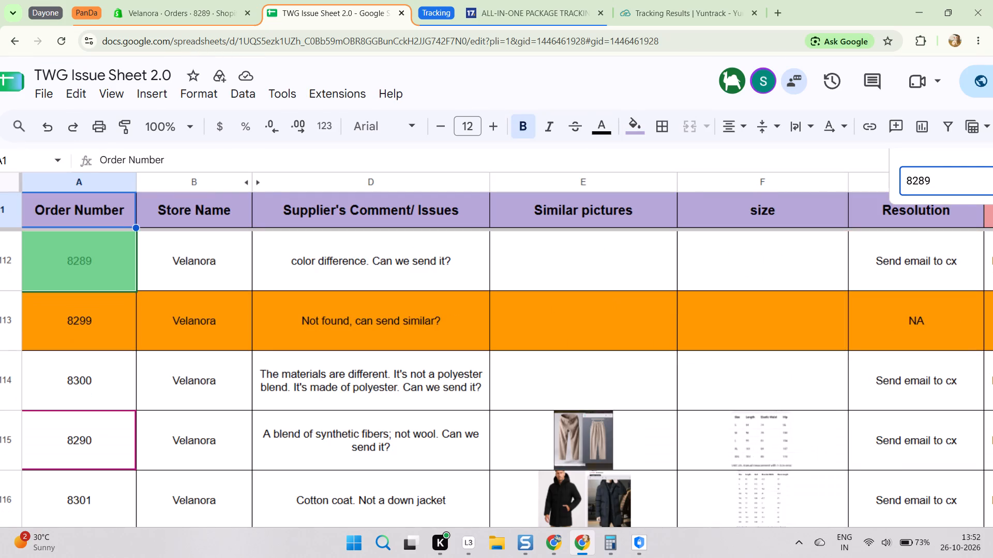
left_click(859, 152)
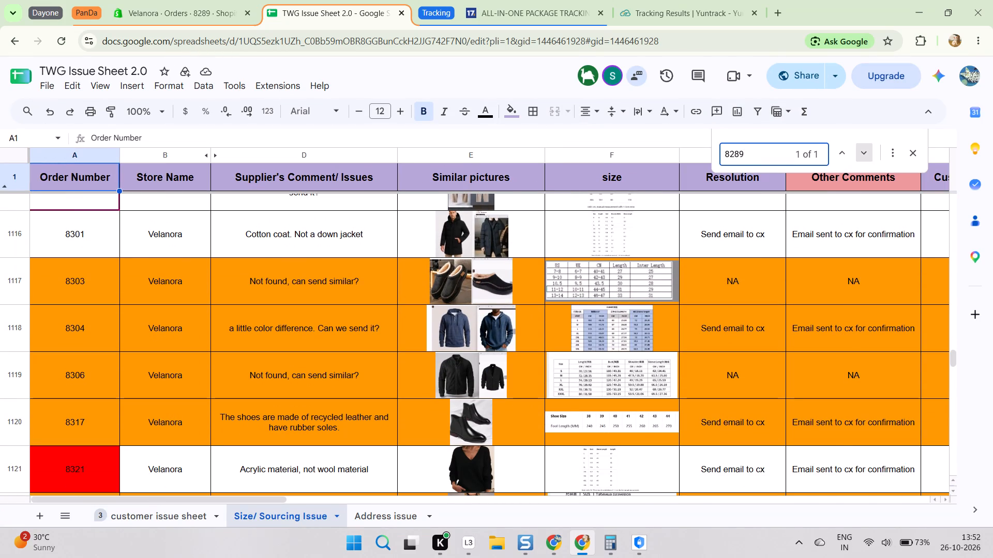
Fill the whole row of order 8289 with orange in the Size/ Sourcing Issue sheet.
left_click(862, 151)
left_click(862, 151)
scroll(558, 309, "up", 1)
scroll(547, 303, "left", 6)
scroll(603, 287, "right", 6)
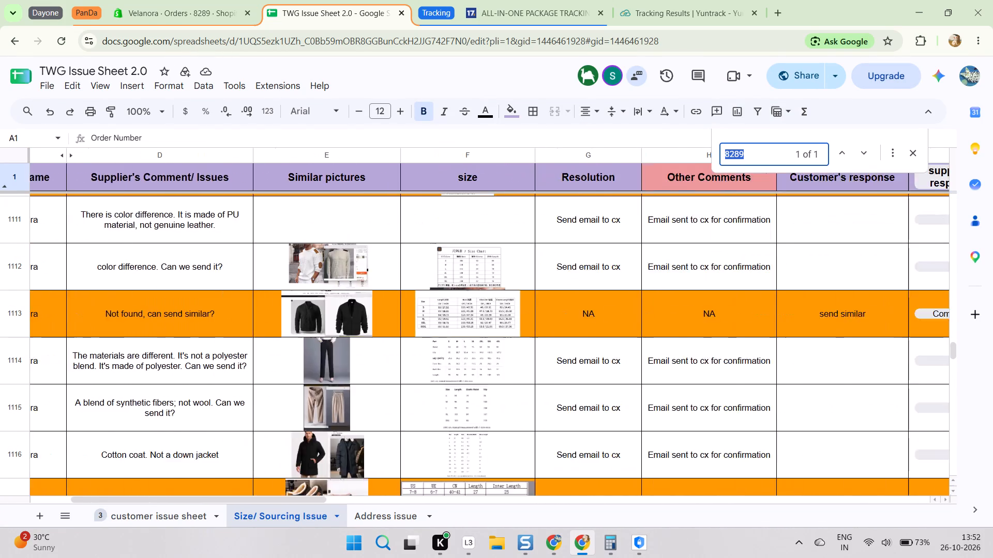
scroll(498, 281, "right", 1)
left_click(7, 268)
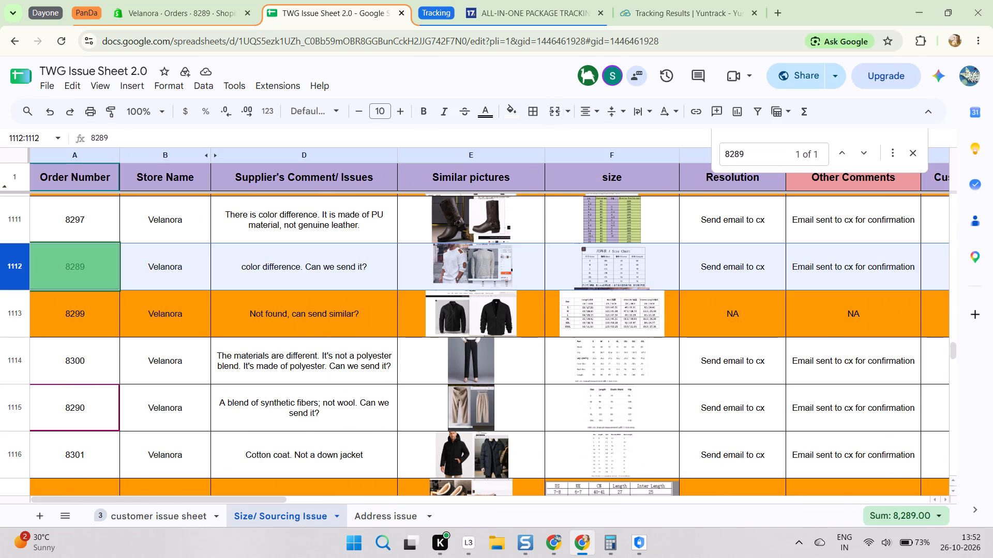
left_click(516, 110)
left_click(545, 171)
scroll(408, 301, "left", 2)
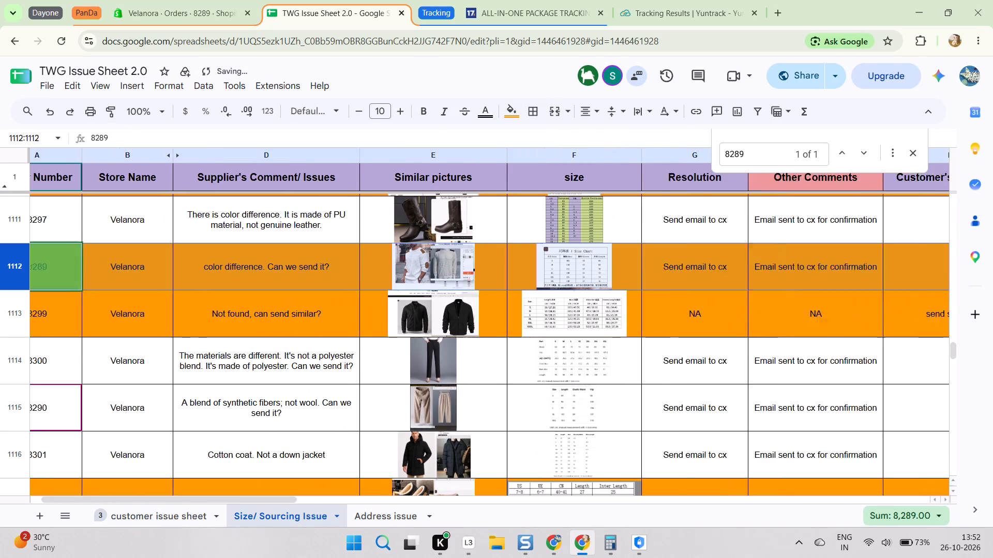
scroll(409, 299, "left", 2)
scroll(539, 297, "left", 1)
left_click(520, 265)
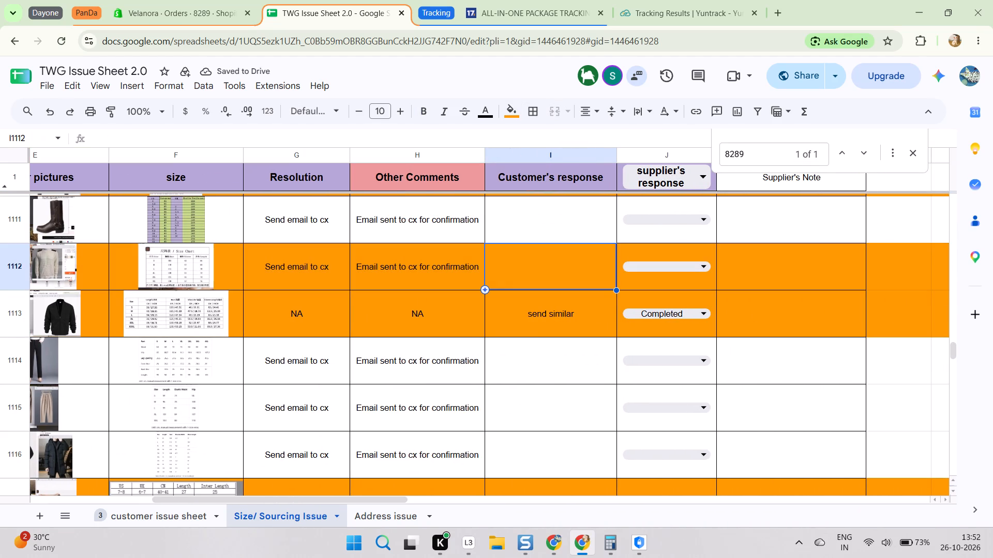
left_click(531, 319)
double_click(530, 275)
left_click(528, 332)
left_click(534, 282)
key("alt+Tab")
key("alt+Tab")
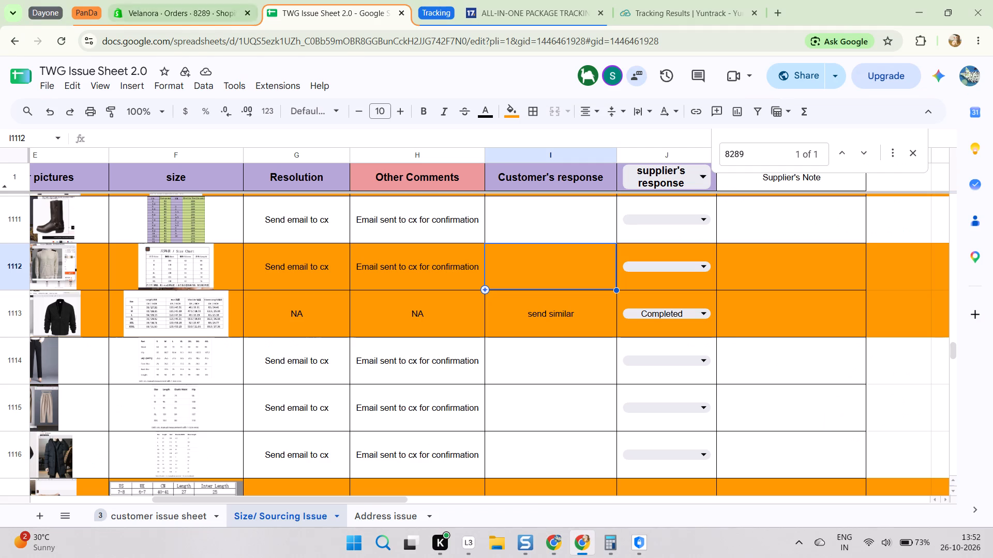
left_click(210, 0)
scroll(359, 219, "up", 2)
left_click(405, 219)
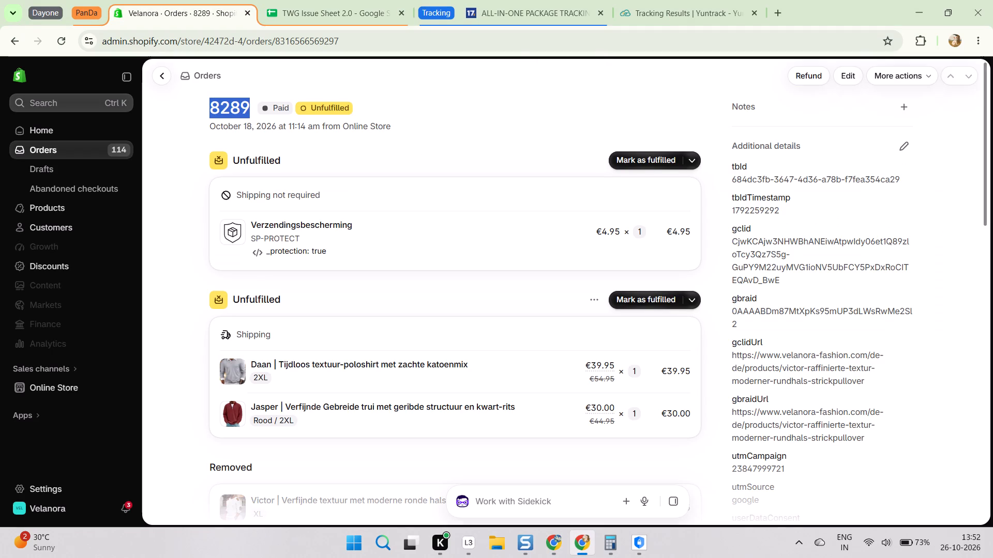
scroll(330, 280, "down", 1)
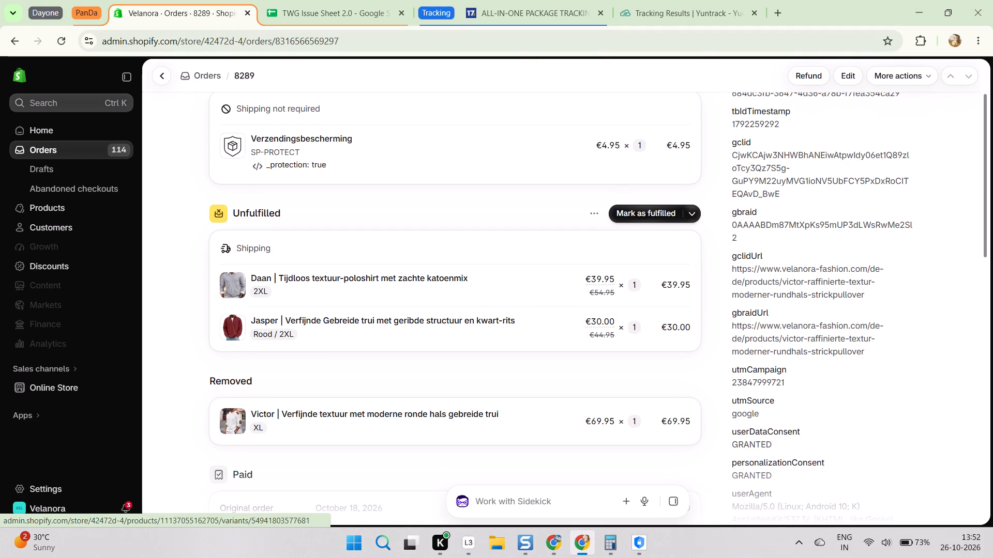
key("alt+Tab")
key("alt+Tab")
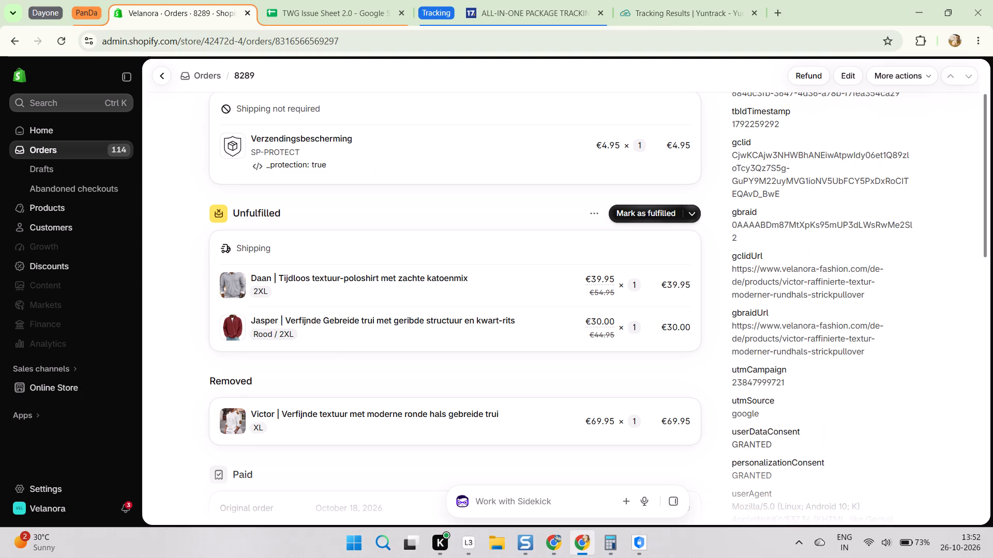
Reopen the recently closed Velanora product pages for the Daan polo shirt and the Jasper sweater.
left_click(13, 13)
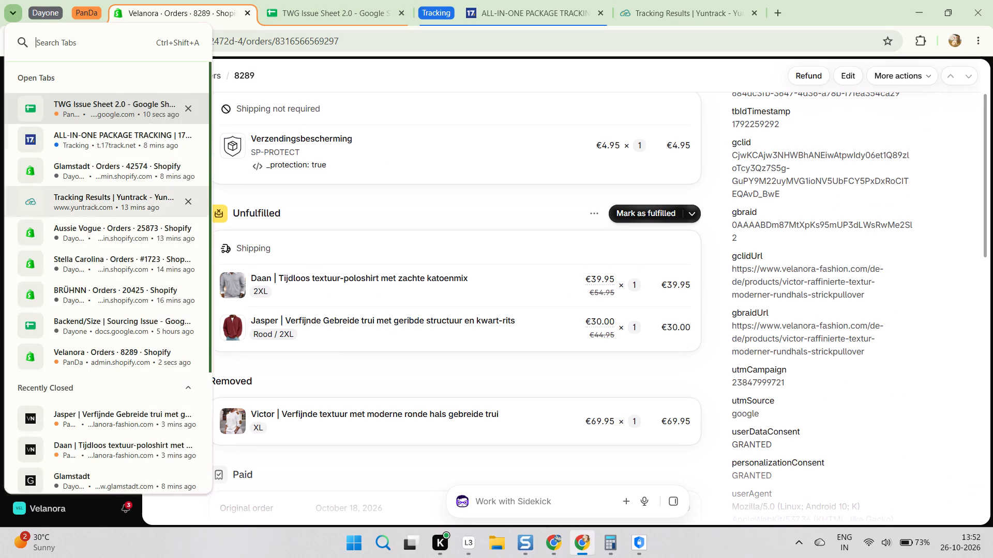
scroll(132, 299, "down", 2)
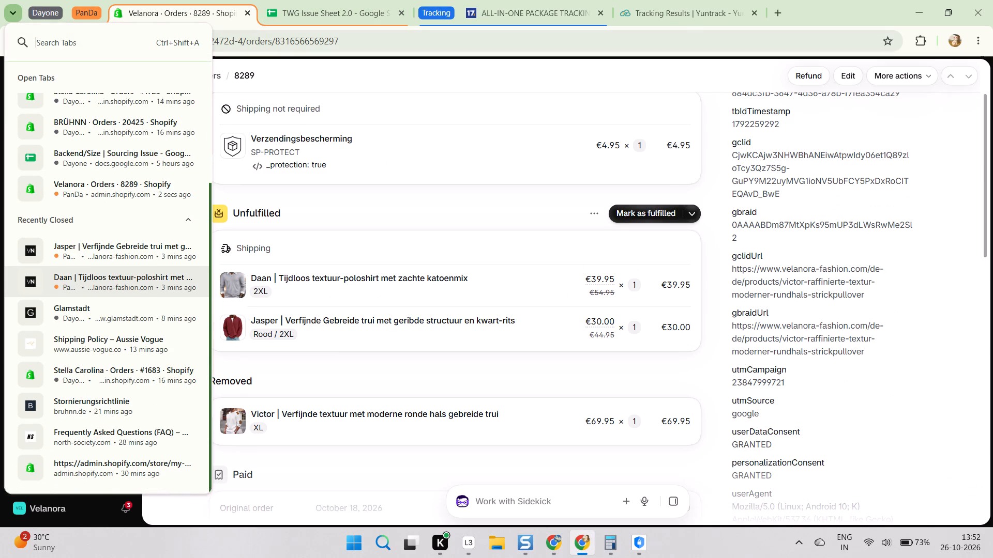
left_click(108, 284)
left_click(16, 6)
scroll(129, 285, "down", 1)
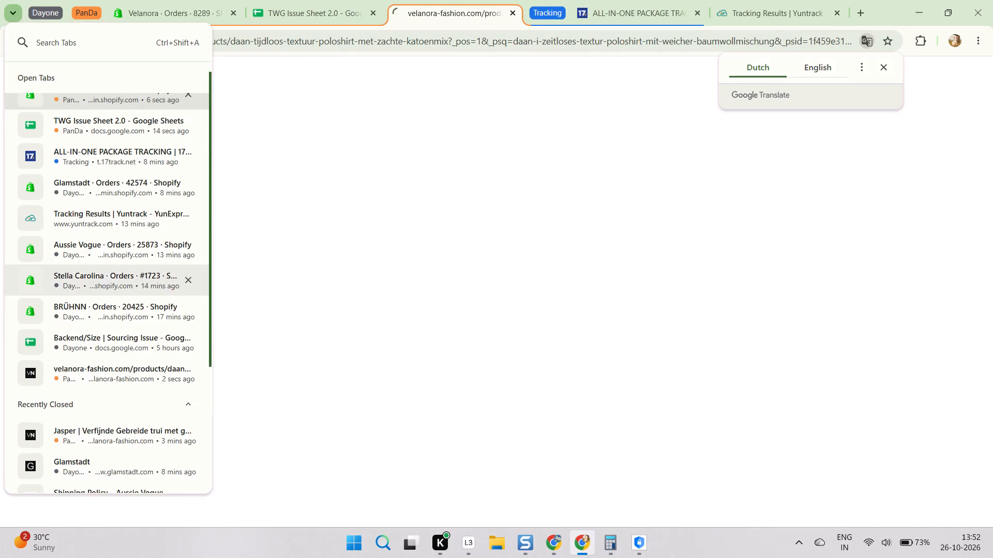
left_click(103, 358)
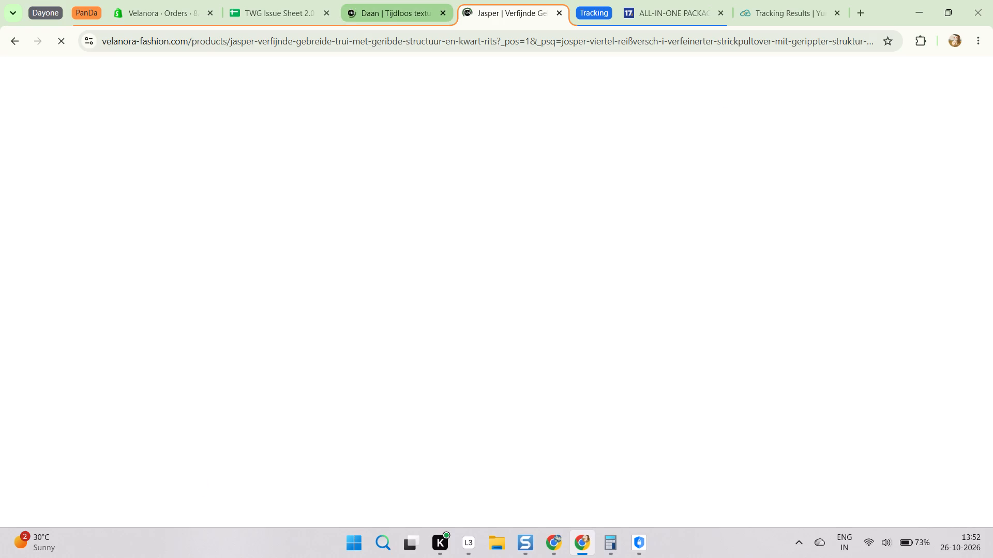
left_click(398, 4)
left_click(444, 1)
left_click(492, 0)
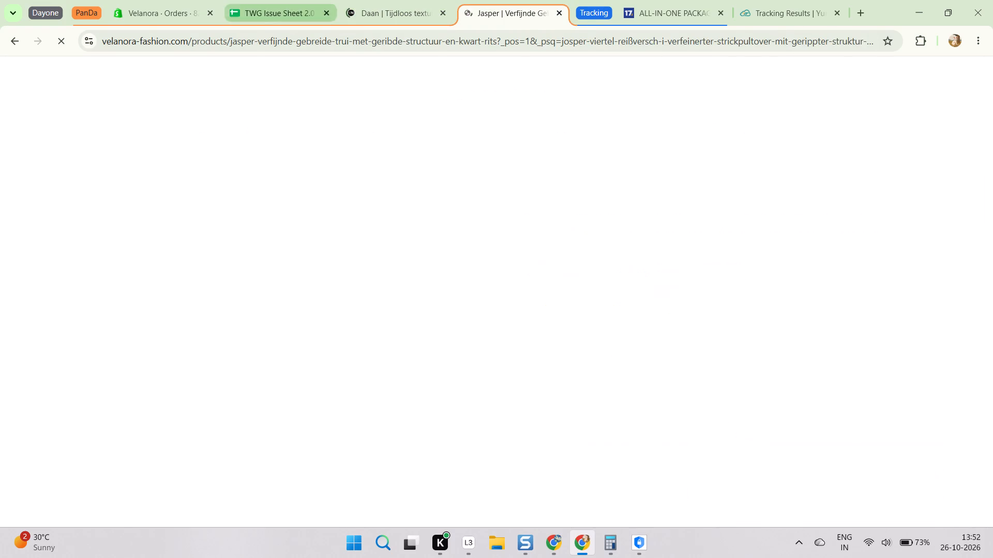
left_click(167, 0)
scroll(289, 197, "up", 8)
left_click(401, 0)
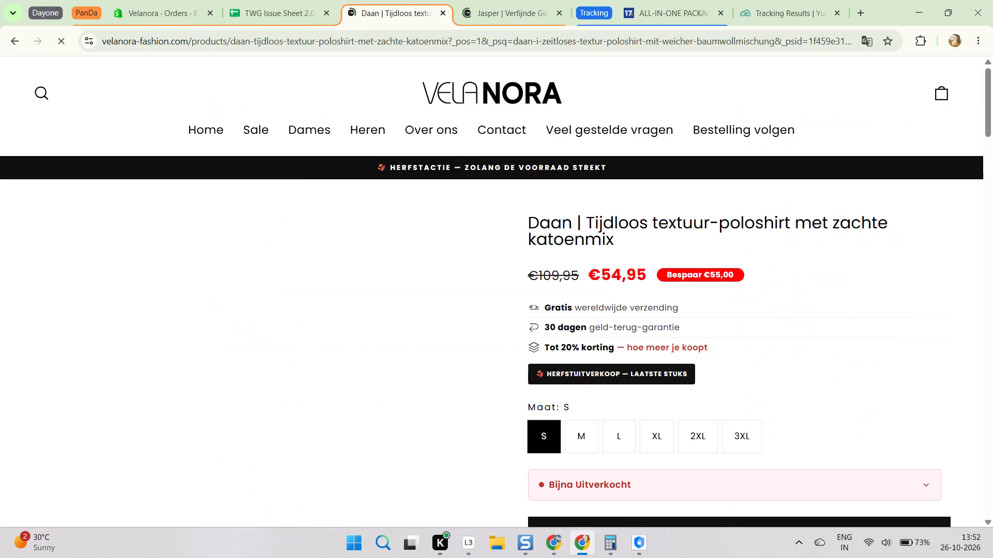
left_click(269, 0)
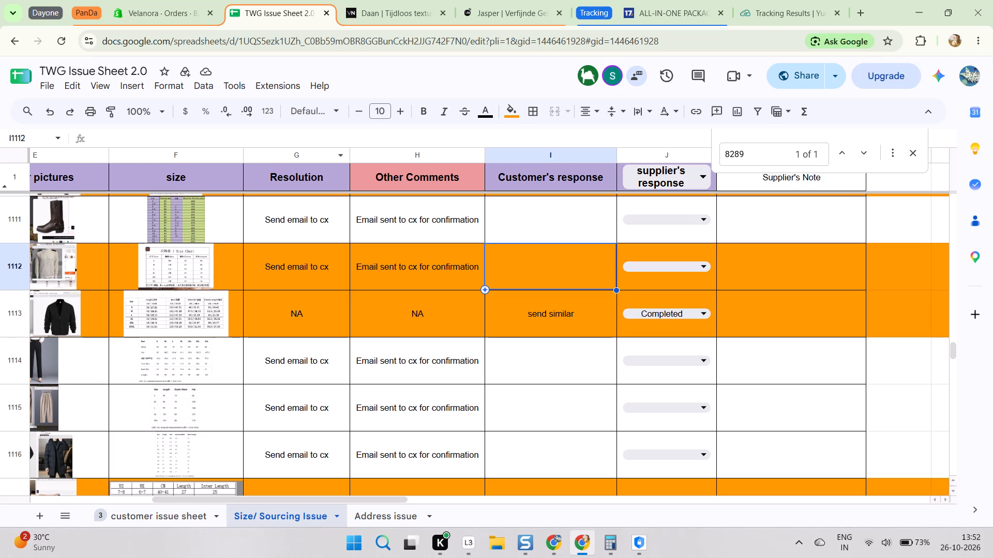
left_click(533, 321)
double_click(534, 280)
left_click(544, 320)
double_click(548, 267)
type("cx want to")
key("space")
type("swap")
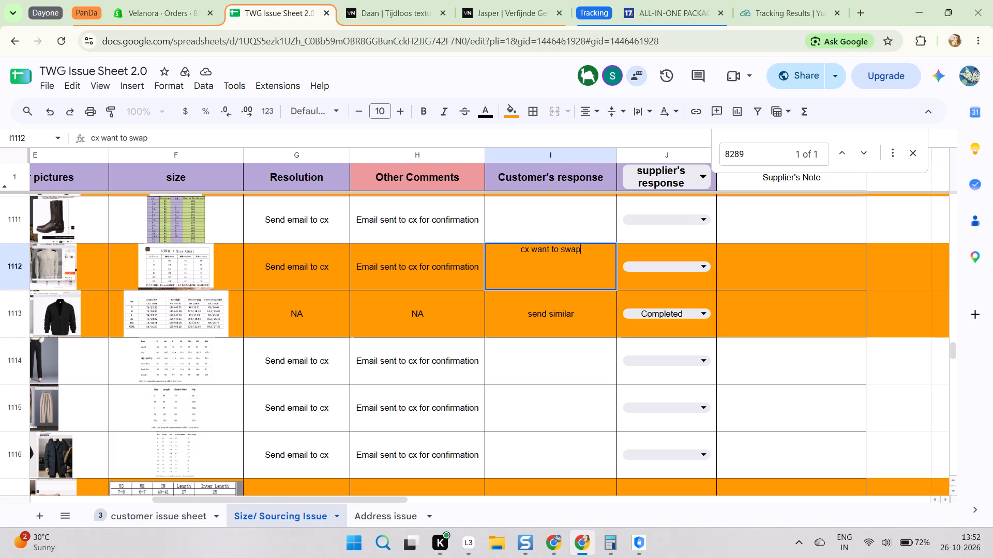
key("space")
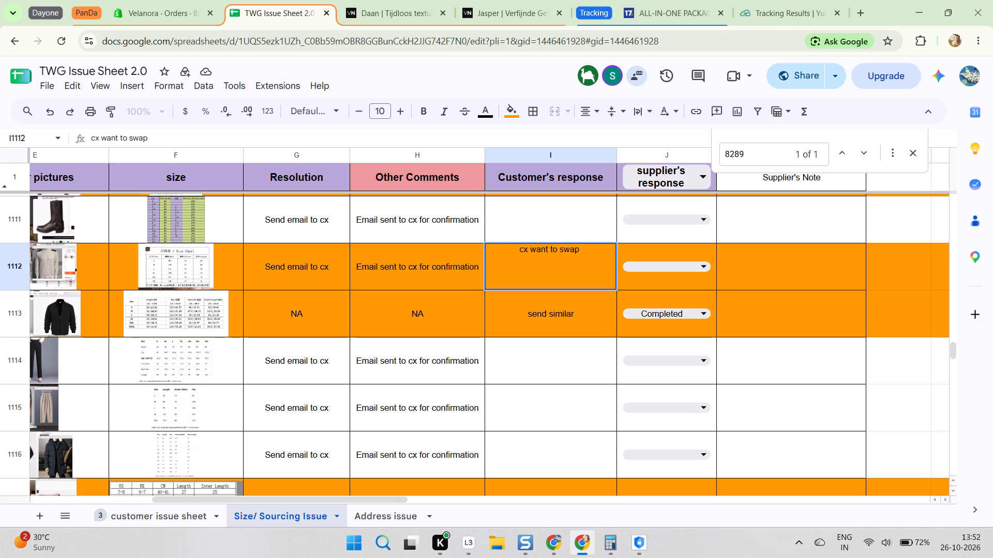
type("with 2 product")
key("space")
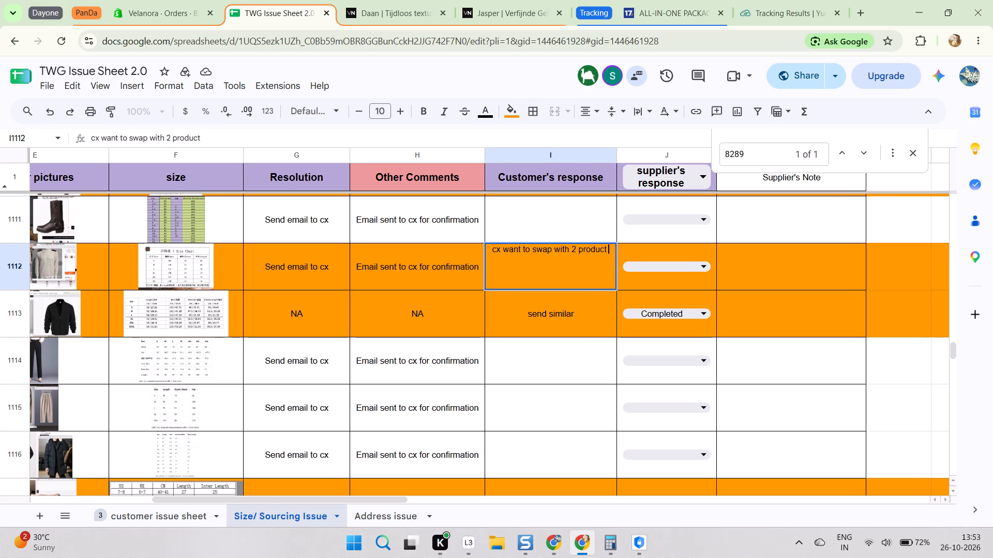
type("pls ship this")
key("space")
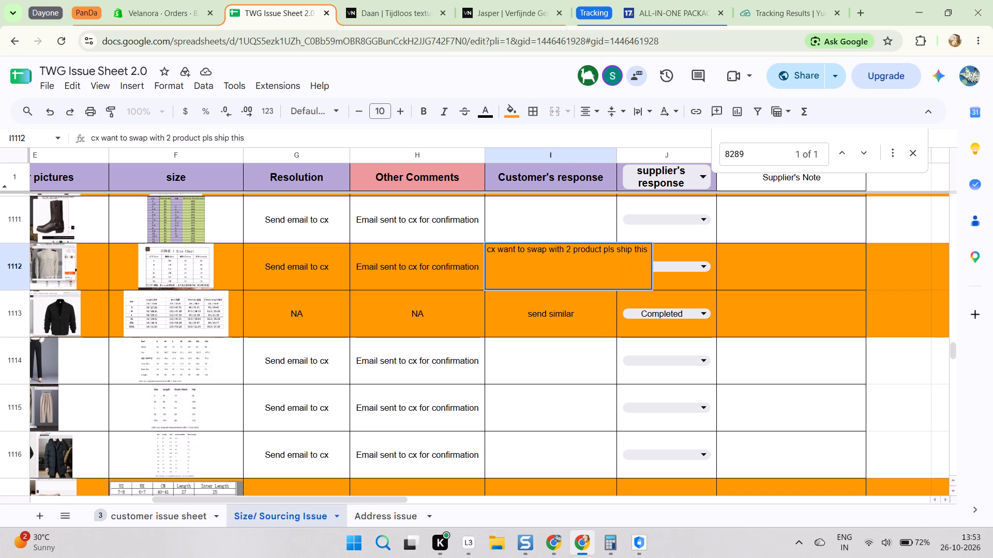
type("2 product and charges")
key("space")
type("us")
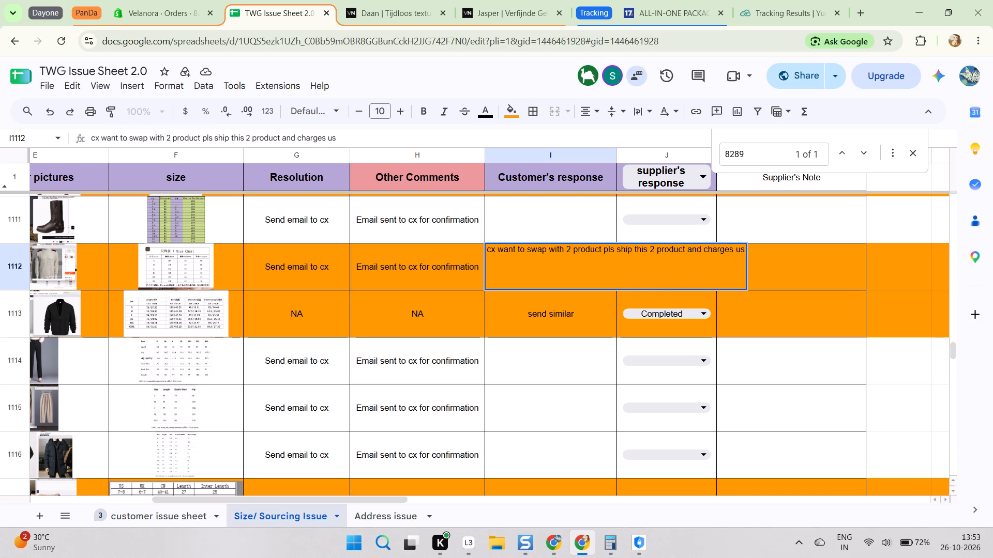
key("BackSpace")
key("BackSpace")
key("BackSpace")
key("BackSpace")
key("BackSpace")
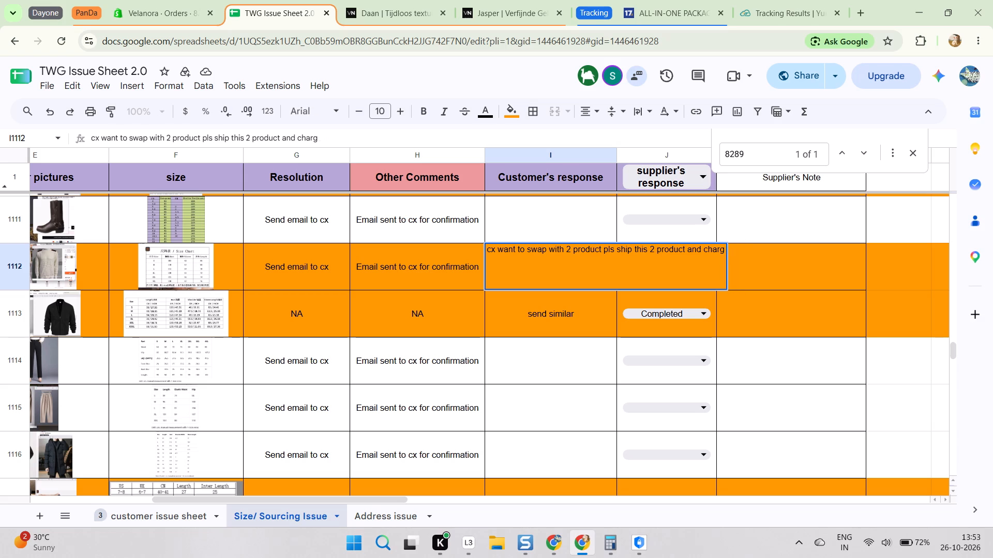
type("e us")
key("space")
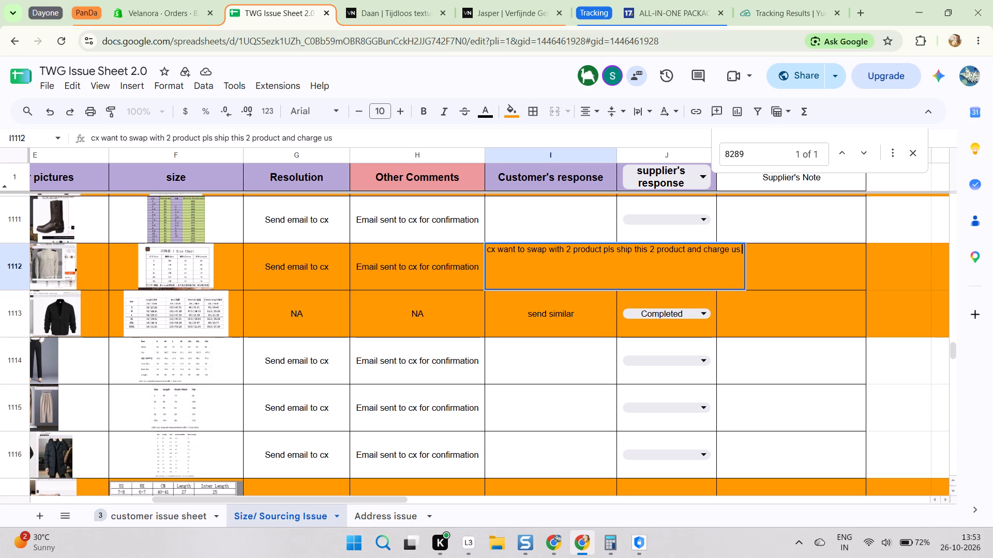
left_click(565, 322)
double_click(562, 262)
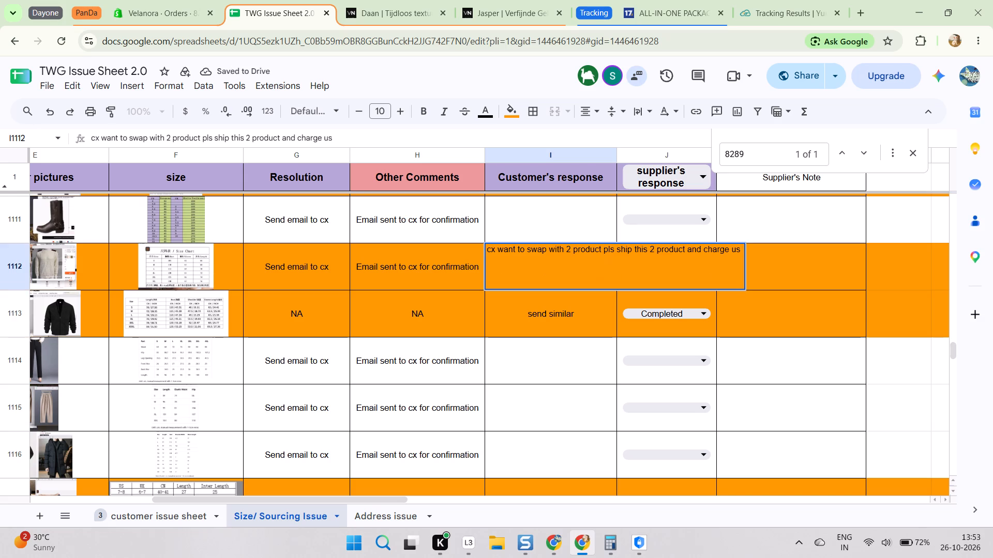
type("for this")
key("space")
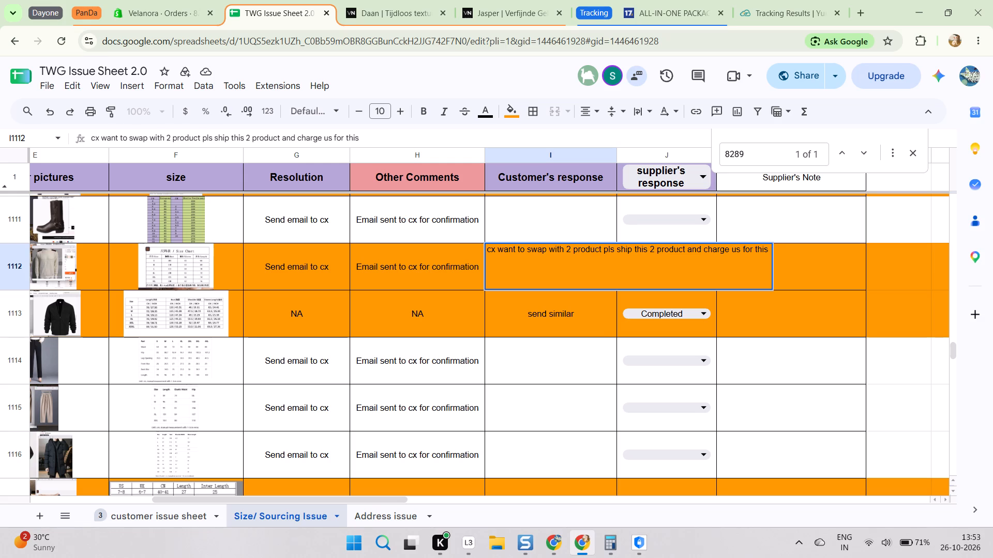
key("BackSpace")
key("BackSpace")
key("BackSpace")
key("BackSpace")
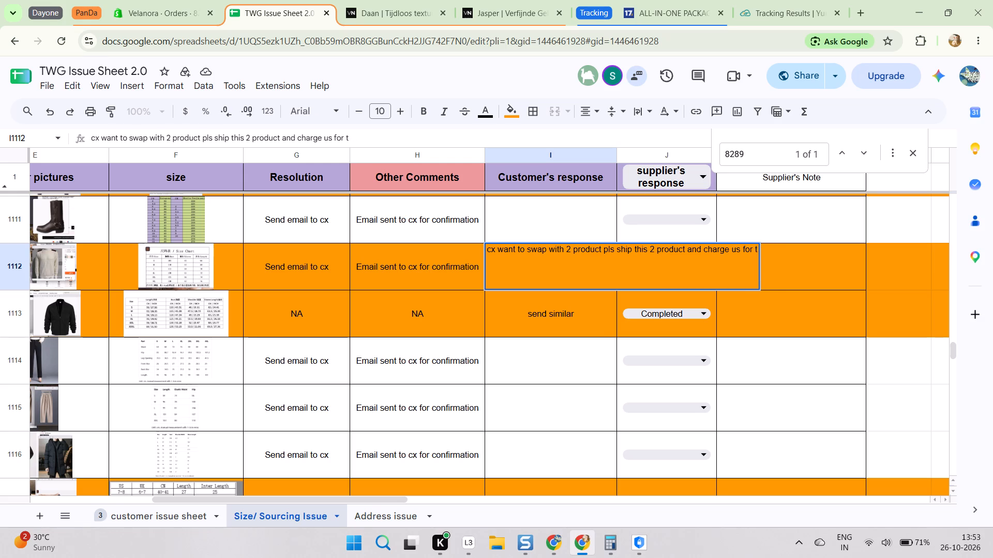
type("hese 2 product")
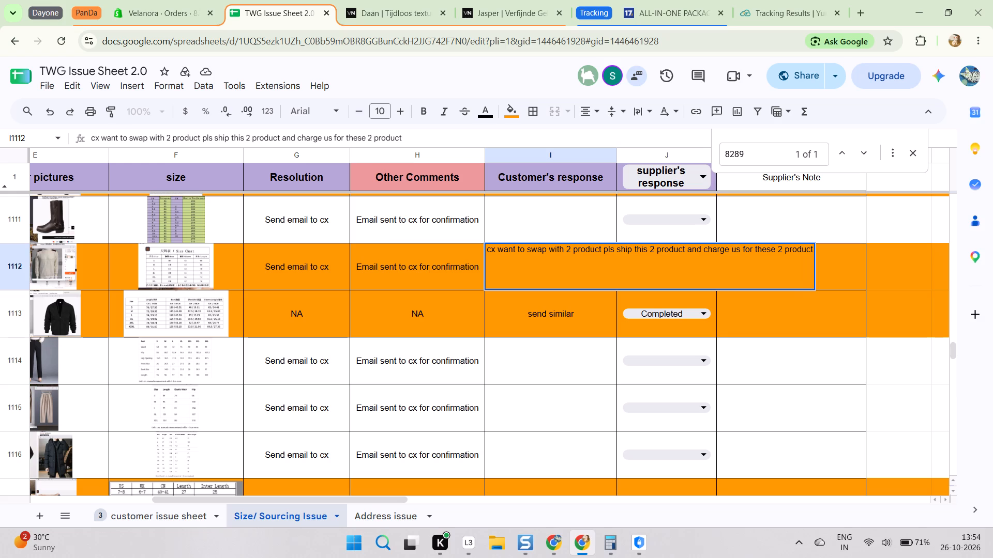
left_click(566, 303)
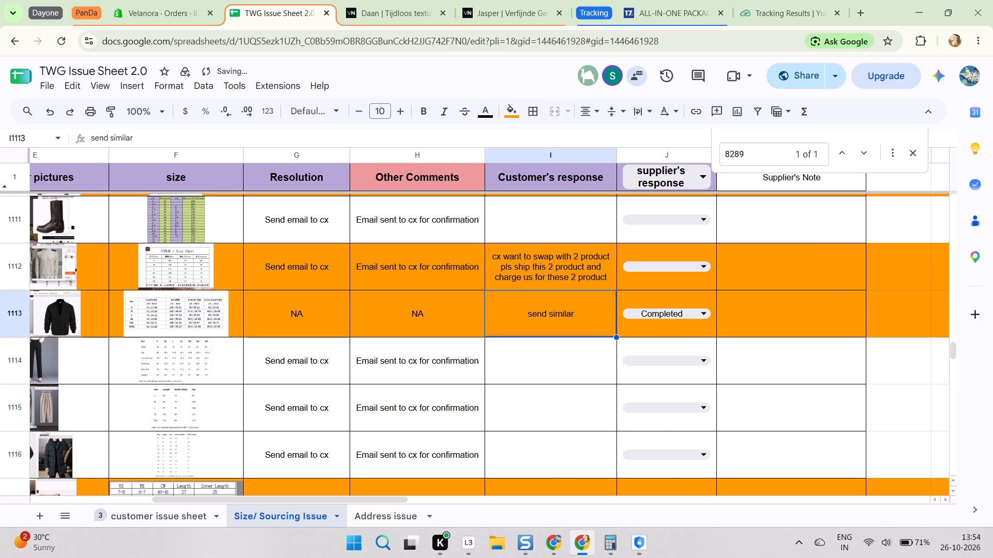
scroll(565, 301, "left", 1)
double_click(498, 268)
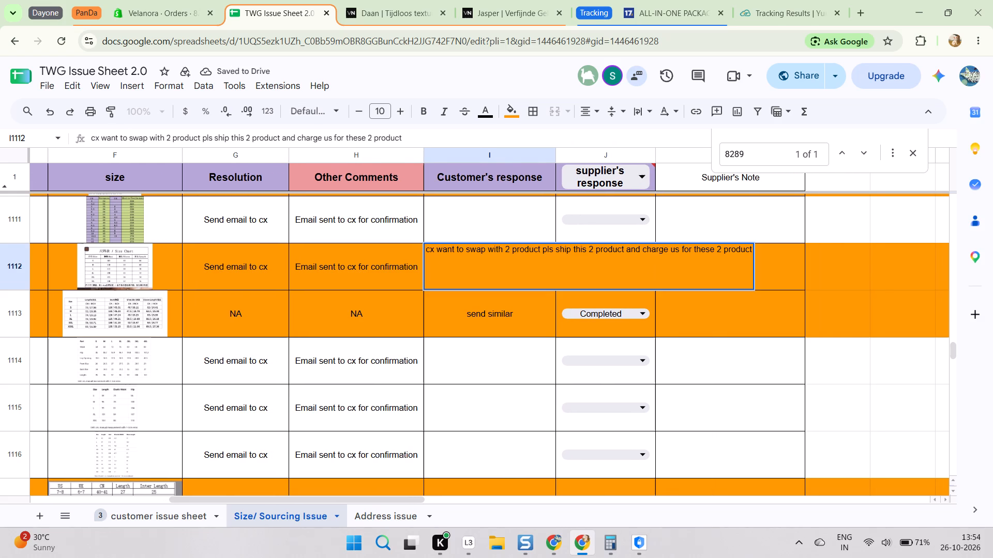
left_click(495, 315)
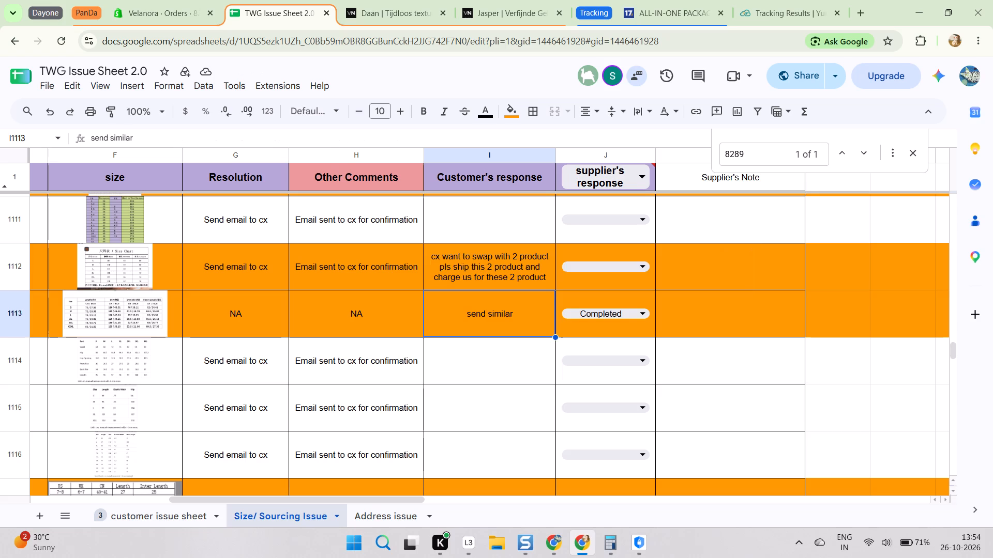
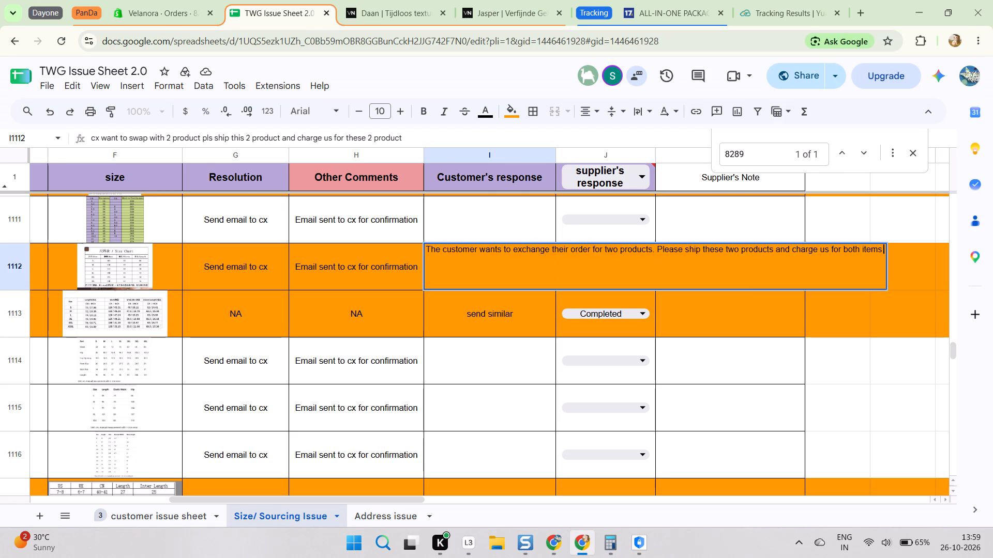
left_click(502, 305)
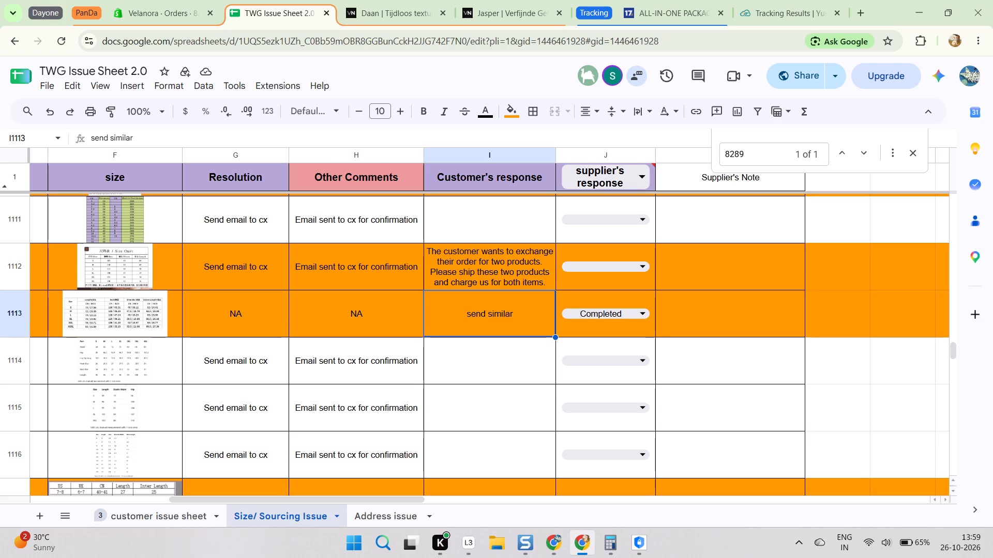
double_click(483, 277)
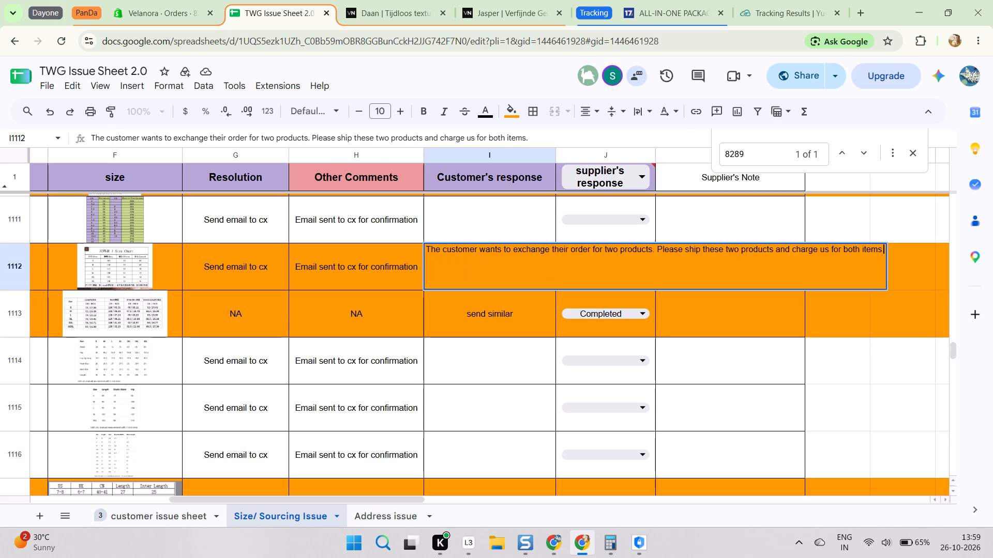
key("shift+Return")
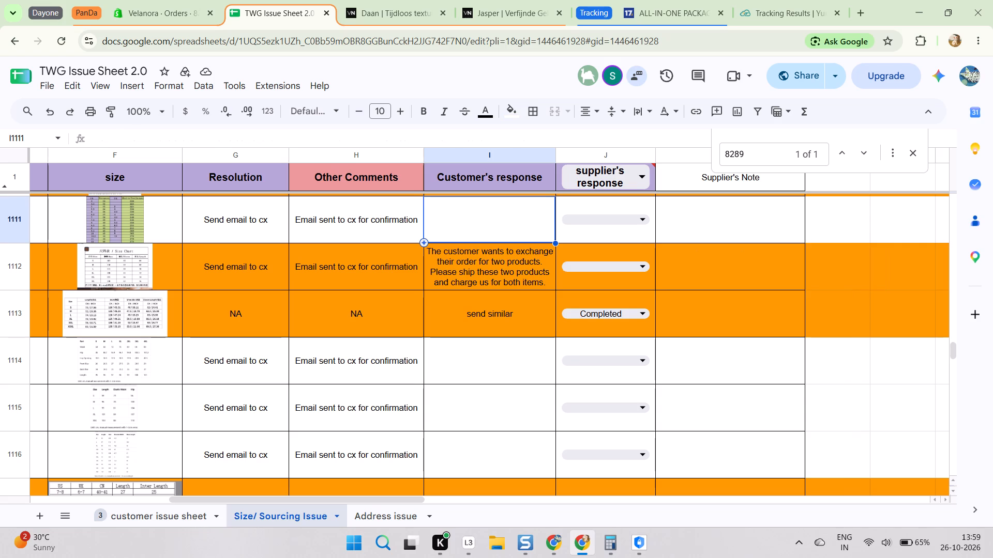
double_click(504, 260)
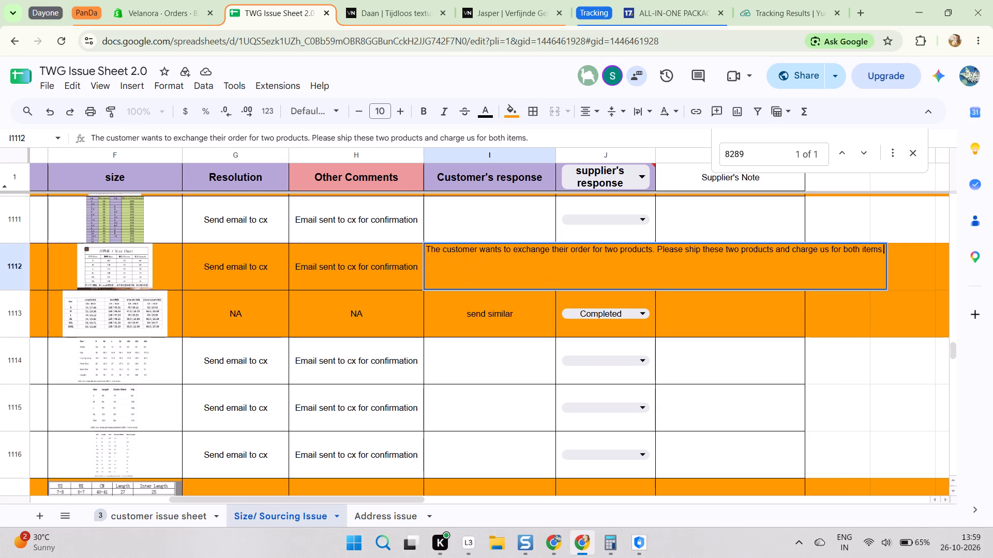
key("ctrl+Return")
key("ctrl+Return")
Copy the product title "Jasper | Verfijnde Gebreide trui met geribde structuur en kwart-rits" from its Velanora page.
left_click(465, 0)
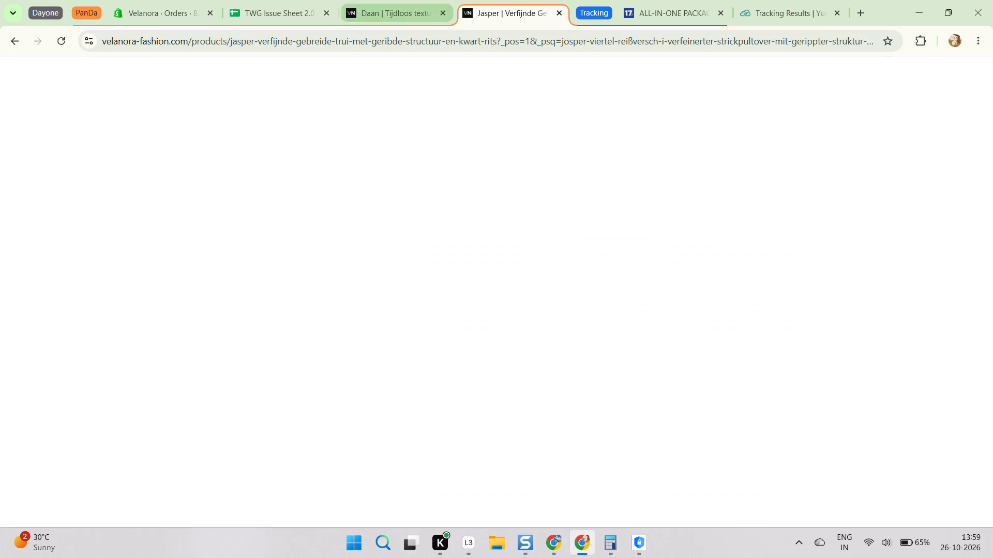
left_click(575, 223)
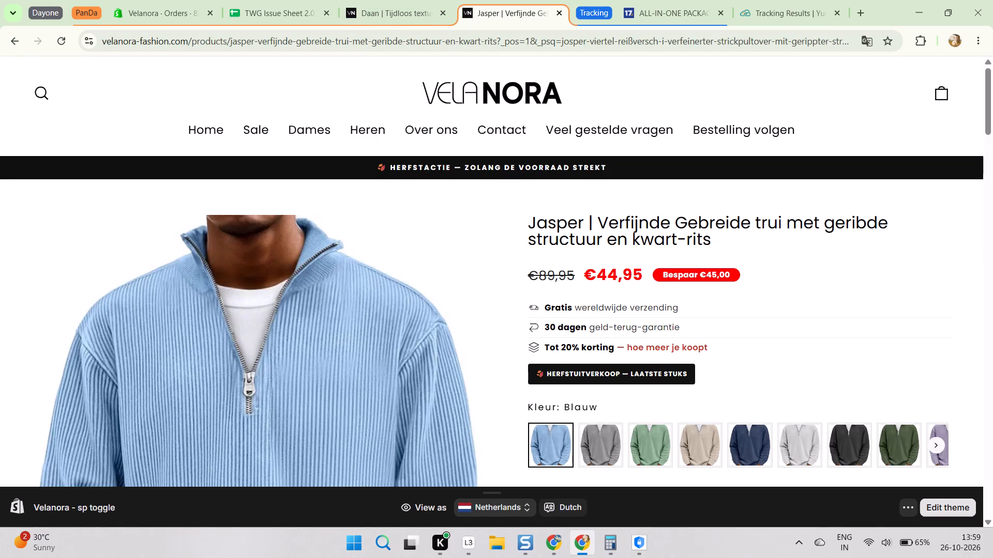
triple_click(580, 225)
key("ctrl+c")
key("ctrl+c")
key("ctrl+c")
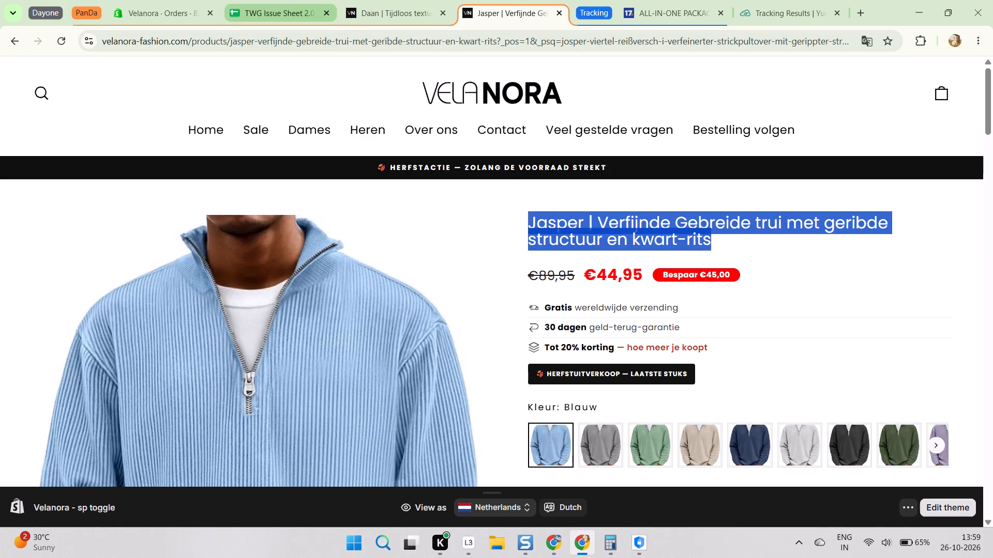
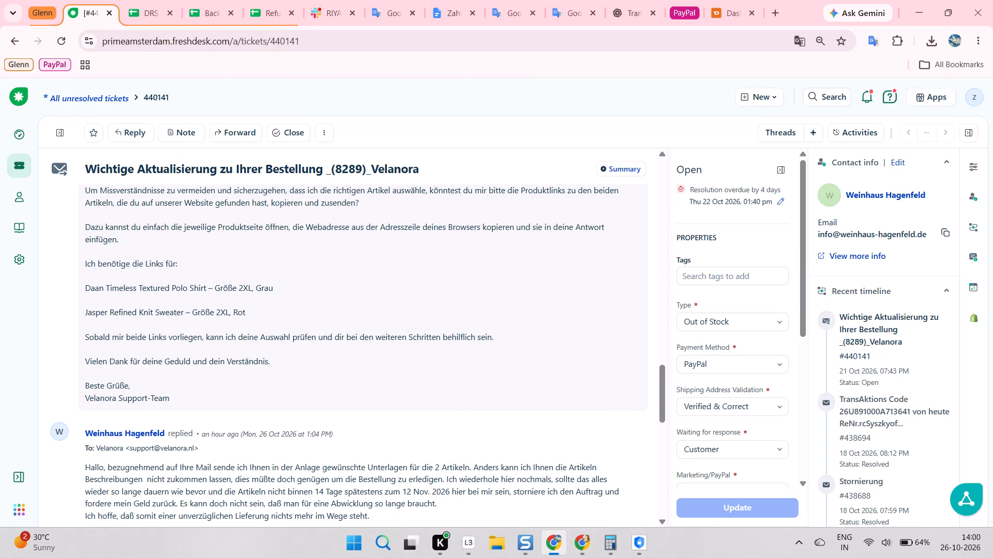
scroll(320, 352, "down", 3)
left_click(387, 460)
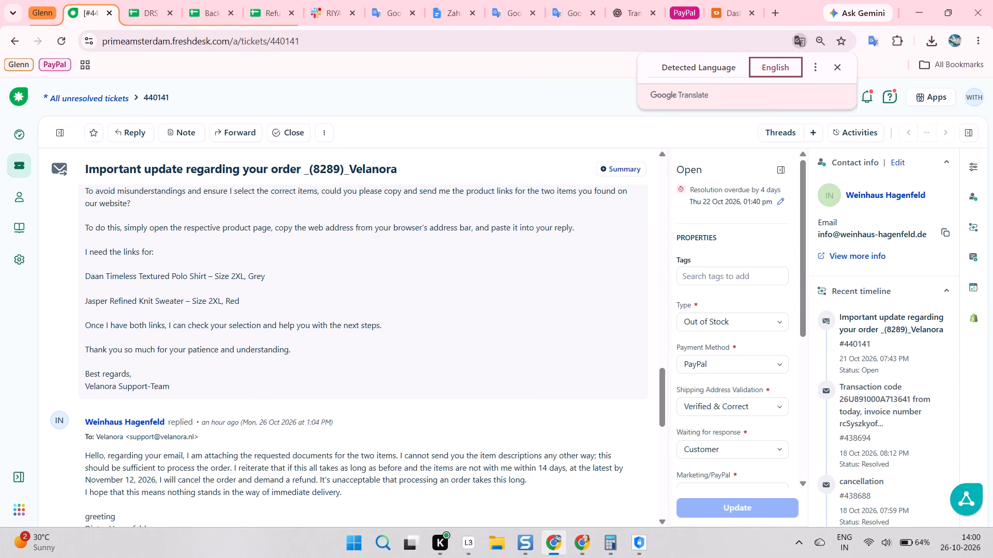
left_click_drag(193, 300, 240, 301)
key("ctrl+c")
key("ctrl+c")
key("alt+Tab")
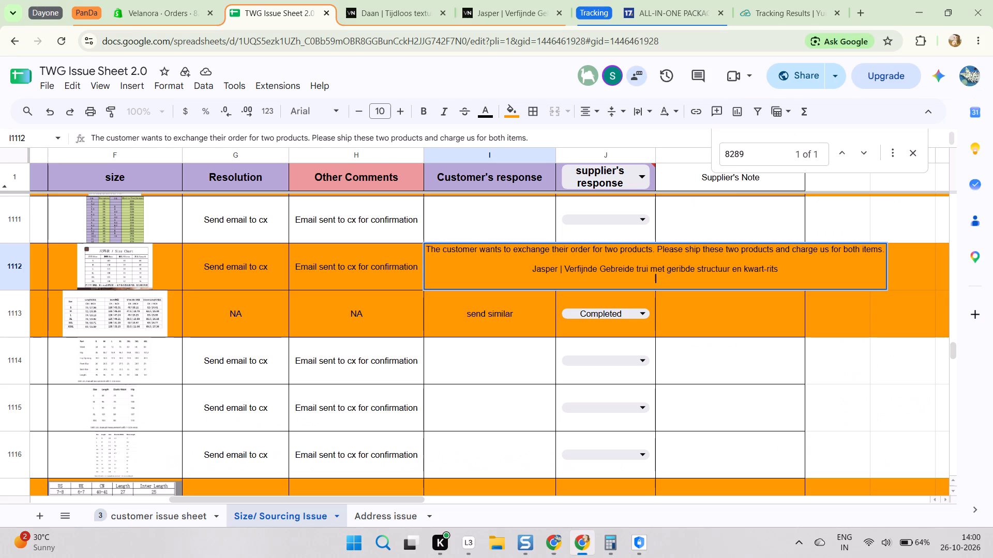
key("ctrl+v")
key("ctrl+Return")
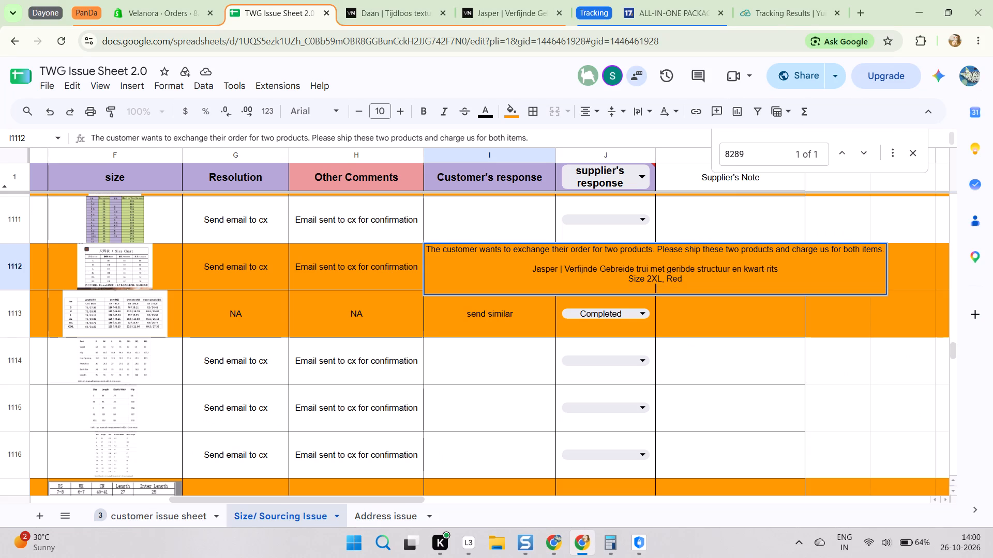
Copy the title "Daan | Tijdloos textuur-poloshirt met zachte katoenmix" from its Velanora page into the same customer response, below the Jasper size line.
left_click(490, 0)
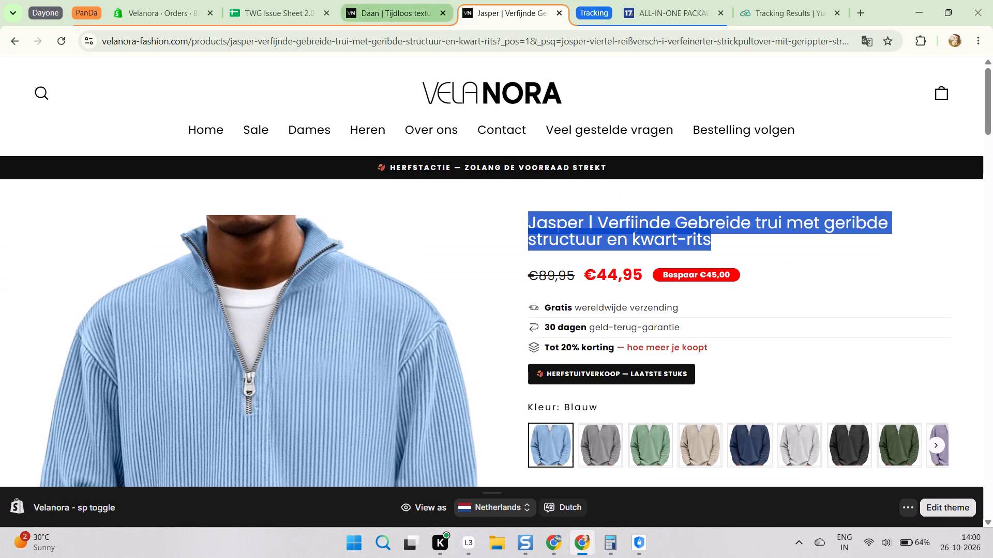
left_click(403, 0)
double_click(593, 227)
key("ctrl+c")
left_click(593, 227, "ctrl")
key("ctrl+c")
key("ctrl+c")
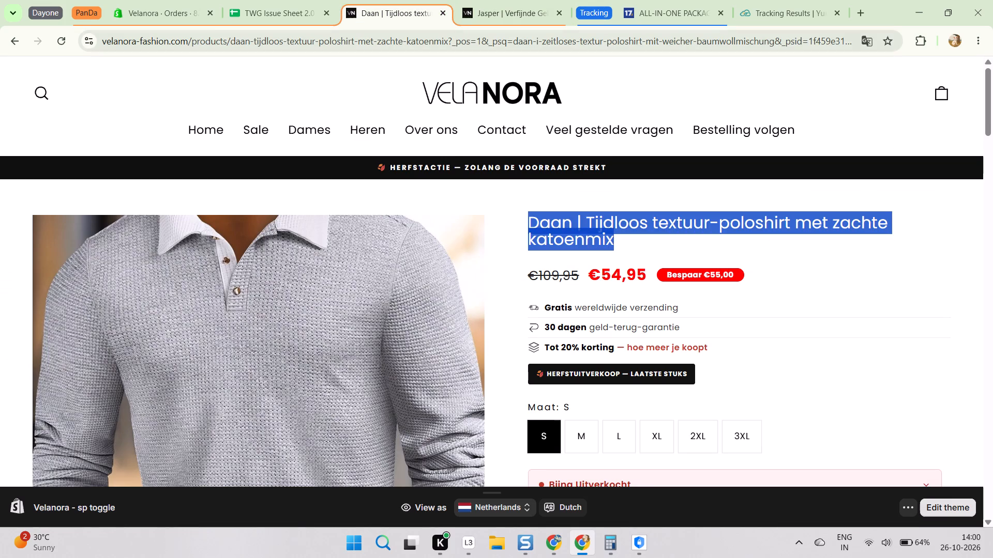
left_click(284, 0)
key("ctrl+v")
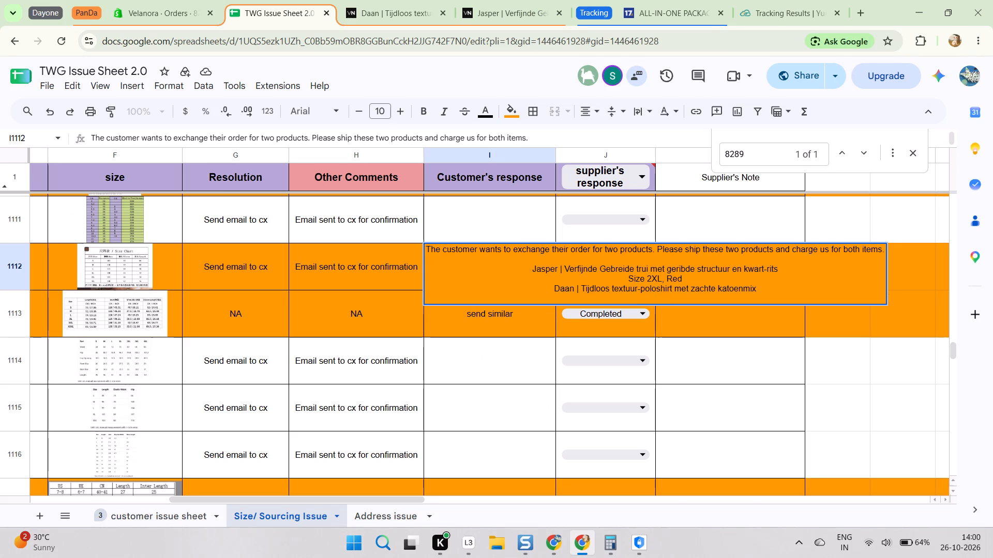
Copy "Size 2XL, Grey" from the ticket below the Daan title in the customer response, save the cell and recheck its full text.
left_click(550, 537)
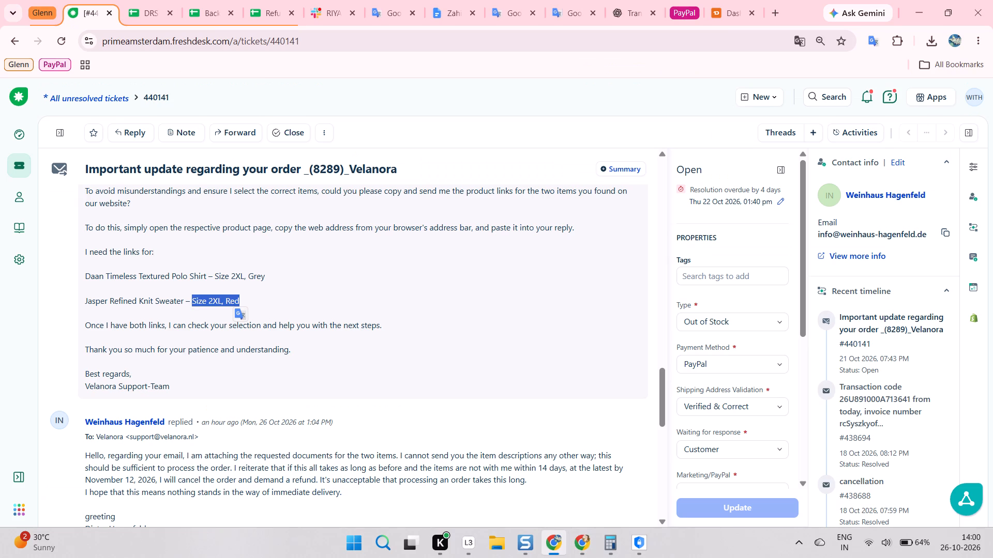
left_click_drag(214, 274, 284, 276)
key("ctrl+c")
key("ctrl+c")
key("alt+Tab")
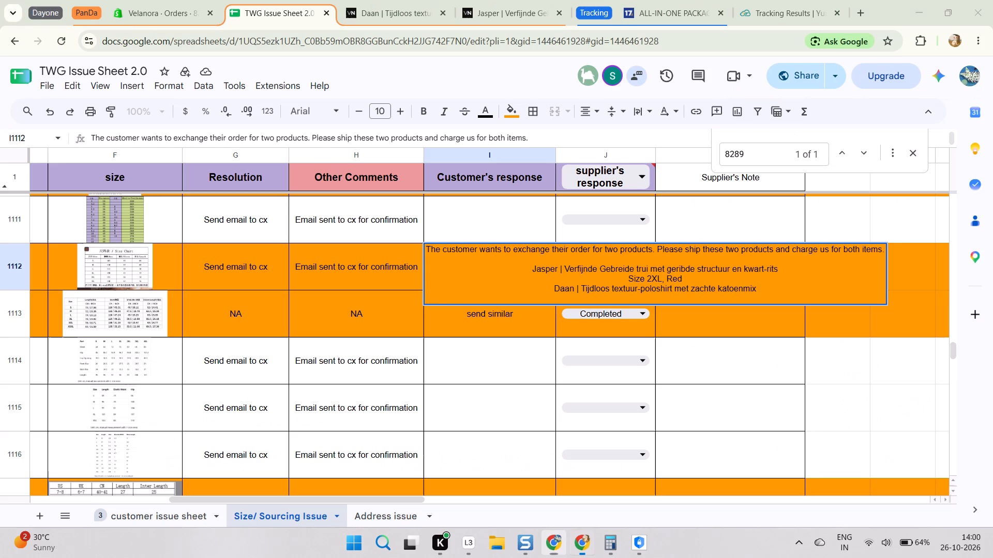
key("ctrl+v")
left_click(485, 367)
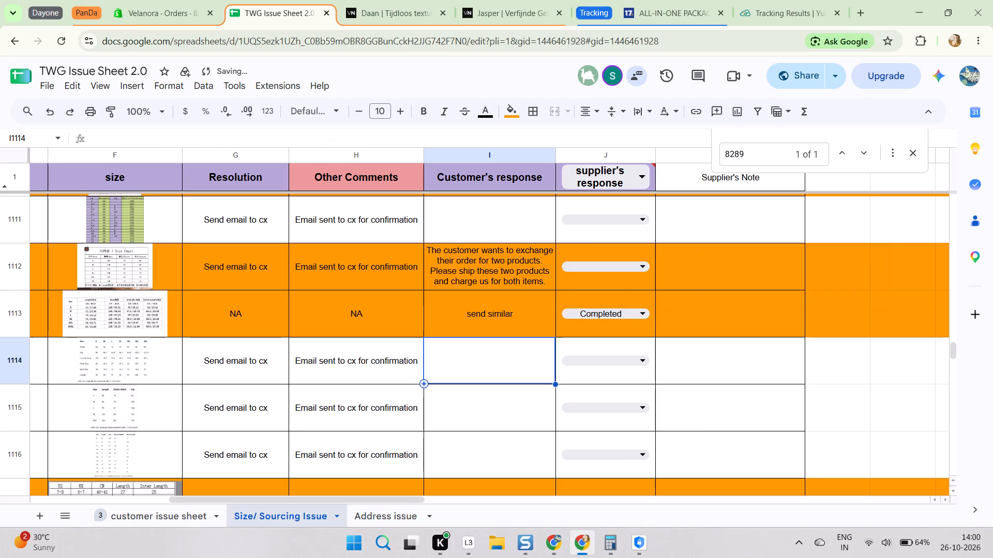
left_click(492, 265)
double_click(488, 263)
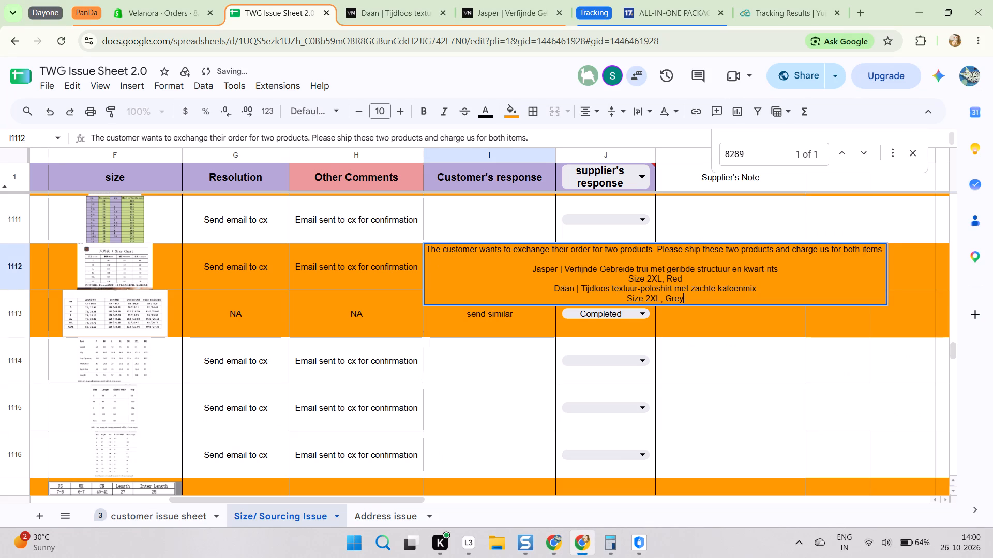
left_click(499, 389)
Set the supplier's response for order 8289 in row 1112 to Completed.
left_click(610, 270)
left_click(598, 303)
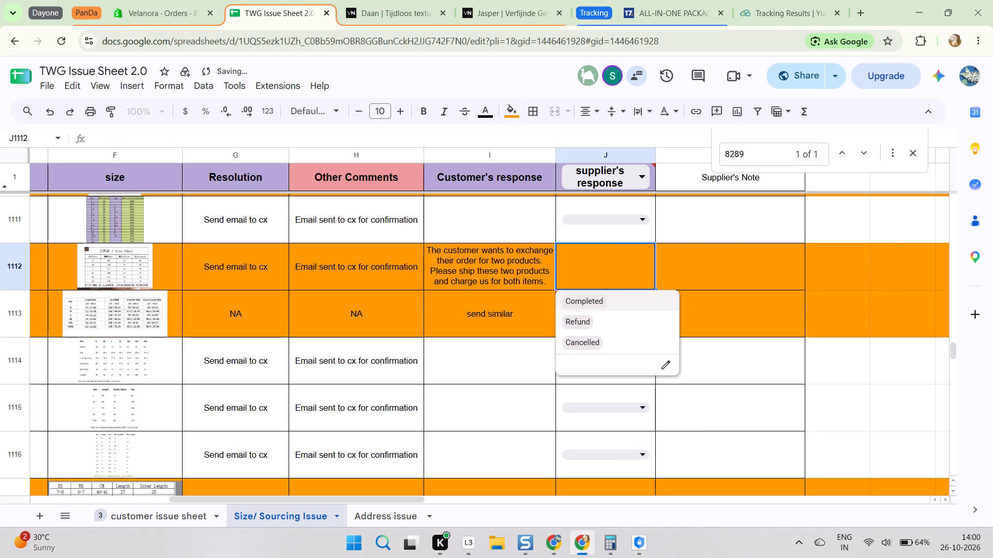
left_click(447, 359)
Switch to the Velanora orders page in Shopify.
left_click(173, 0)
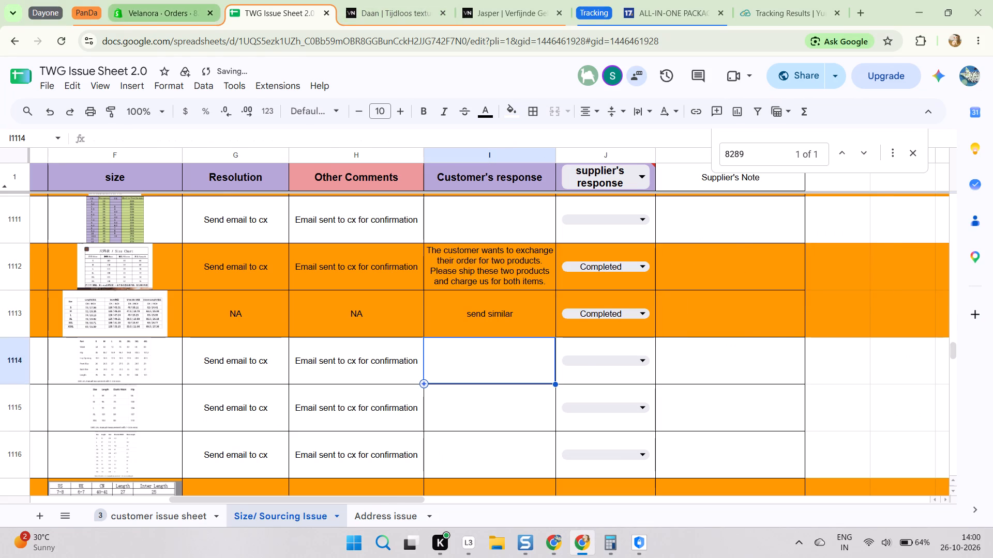
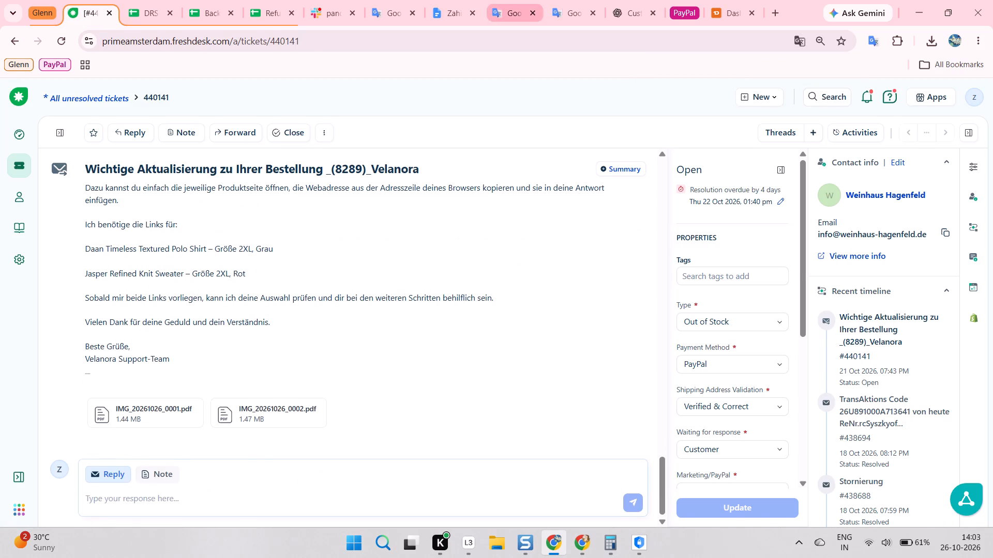
Translate the copied English reply into German in Google Translate and copy the German text.
left_click(514, 4)
left_click(573, 0)
scroll(398, 136, "up", 7)
left_click(474, 193)
key("ctrl+v")
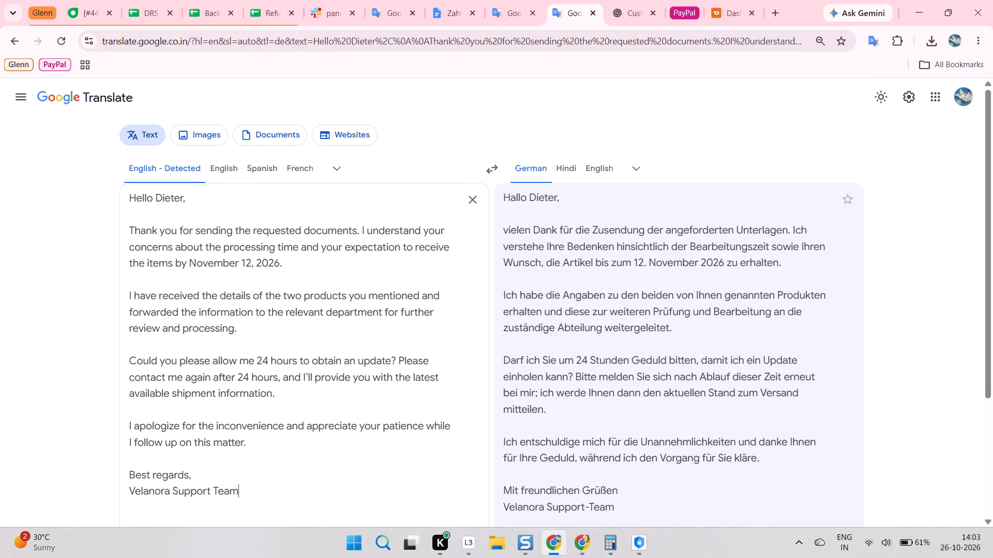
scroll(344, 286, "down", 1)
scroll(608, 227, "down", 7)
left_click(766, 375)
scroll(508, 246, "up", 5)
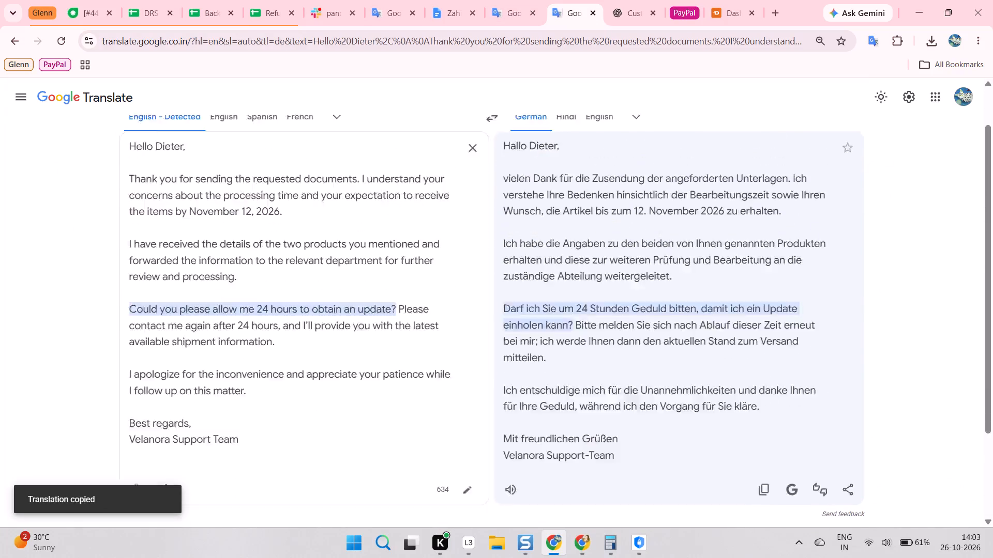
Start a reply on ticket 440141, replace the default greeting with the copied German text and send it.
left_click(119, 0)
left_click(340, 284)
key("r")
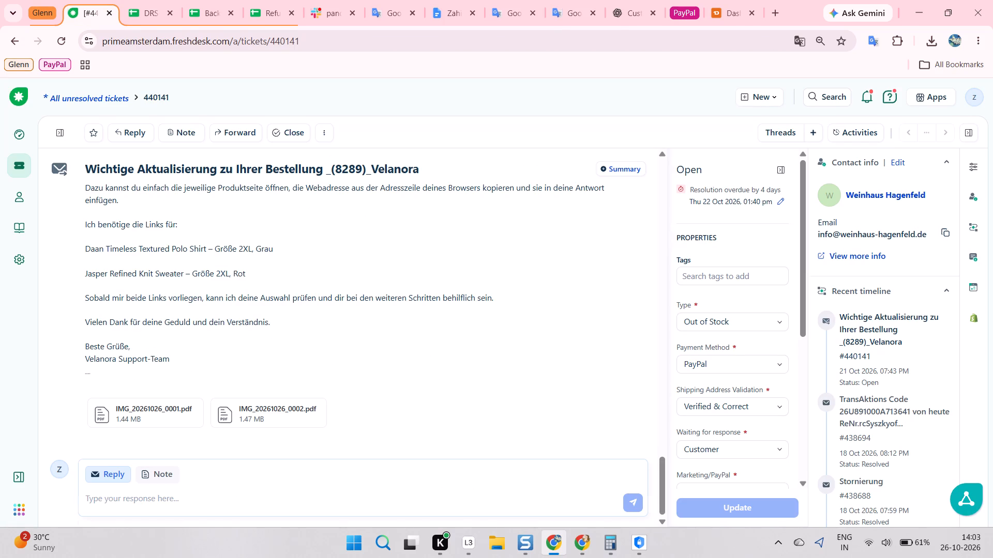
scroll(209, 283, "down", 9)
left_click(110, 445)
left_click(115, 442, "ctrl")
key("ctrl+a")
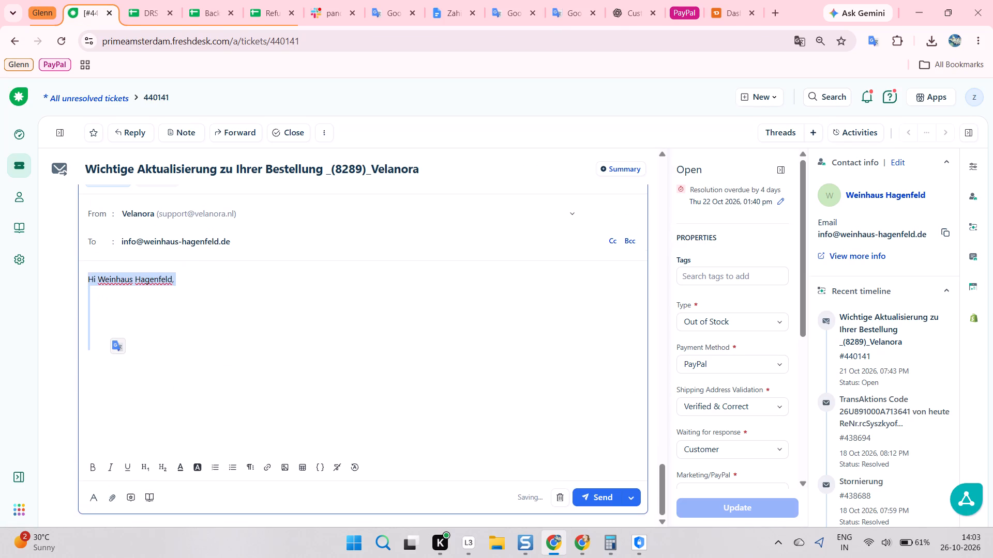
key("BackSpace")
key("BackSpace")
key("BackSpace")
key("BackSpace")
key("ctrl+BackSpace")
key("ctrl+v")
scroll(171, 383, "down", 8)
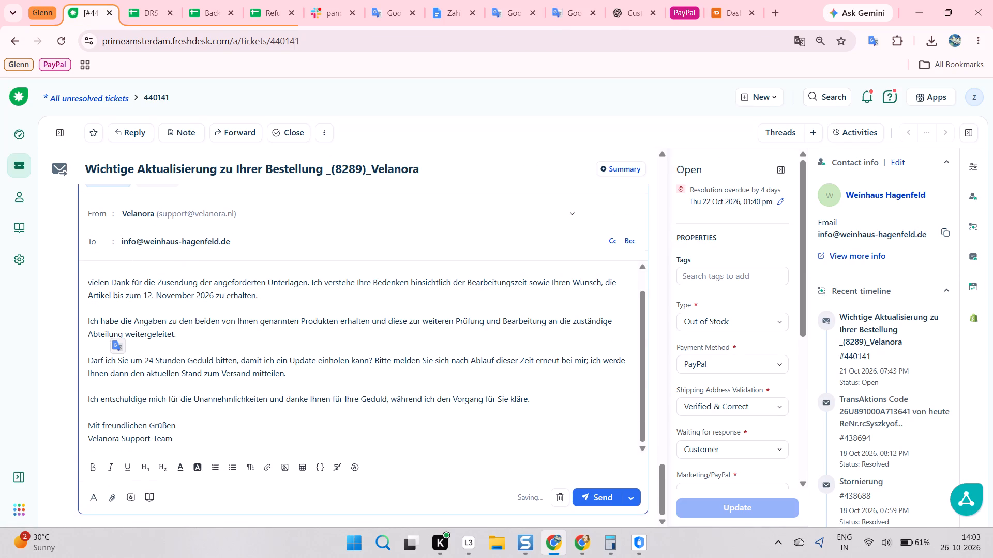
left_click(124, 446)
scroll(320, 438, "down", 4)
left_click(586, 498)
Set the ticket's status to Resolved and update its properties.
scroll(706, 289, "down", 6)
left_click(718, 267)
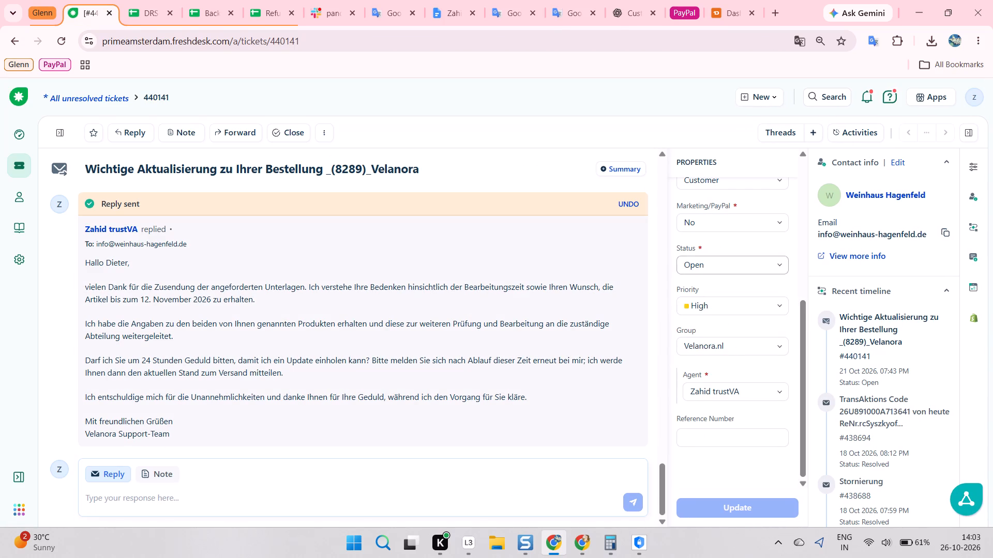
left_click(715, 330)
key("Tab")
key("Tab")
key("Tab")
scroll(715, 383, "down", 5)
left_click_drag(739, 490, 738, 498)
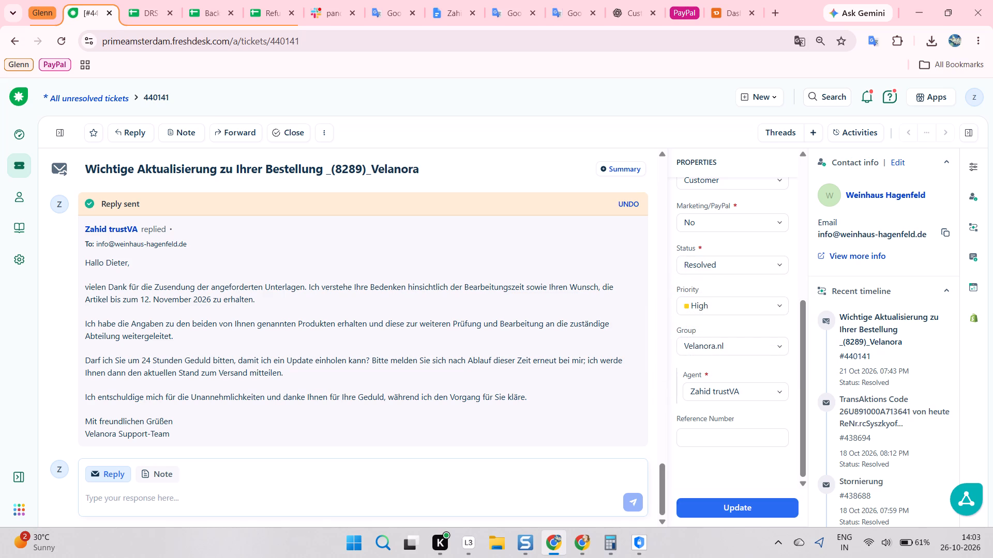
left_click(738, 506)
scroll(554, 416, "down", 4)
double_click(153, 98)
key("ctrl+c")
key("ctrl+c")
left_click(137, 0)
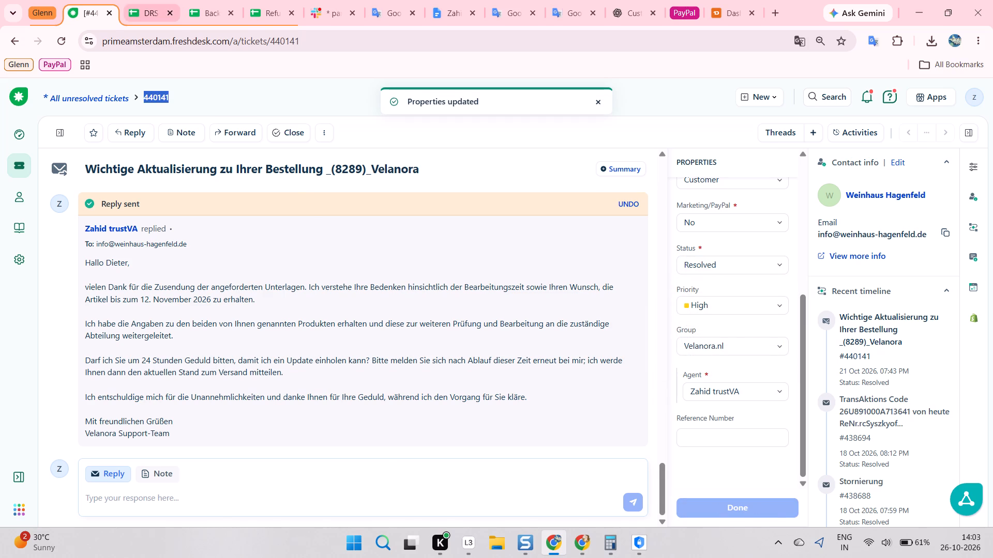
key("ctrl+v")
left_click(298, 270)
scroll(298, 270, "down", 1)
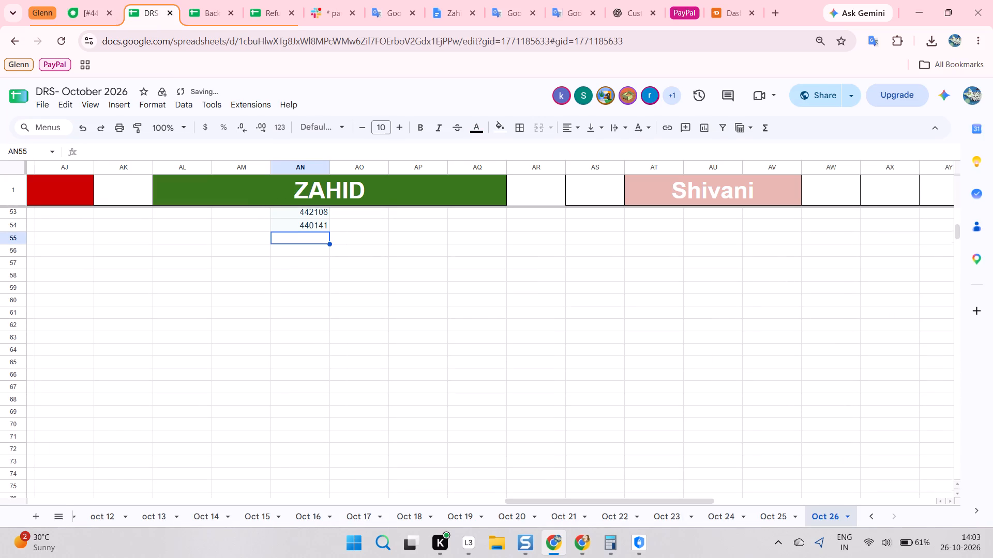
Return to Freshdesk and open ticket 442110 from the unresolved tickets list.
scroll(302, 268, "up", 1)
left_click(74, 2)
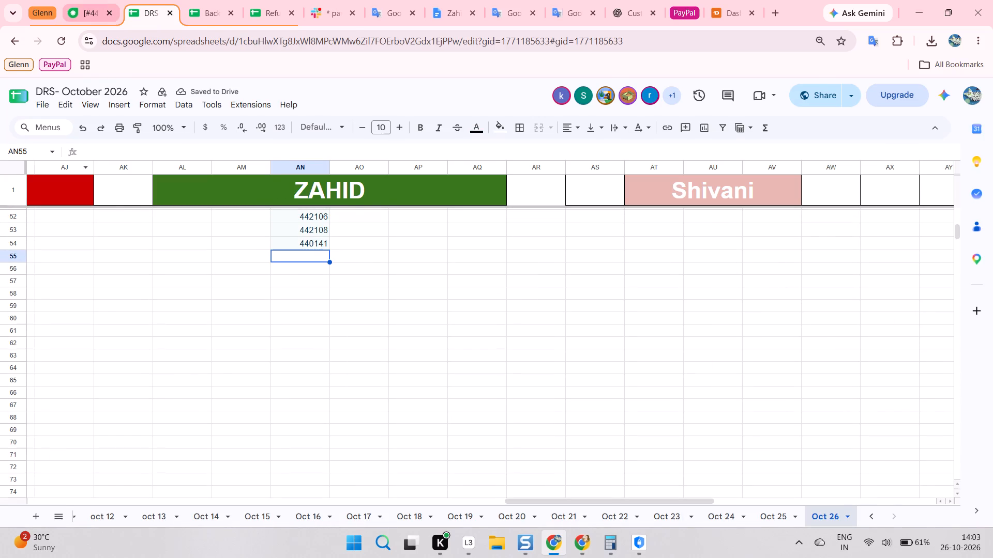
left_click(326, 267)
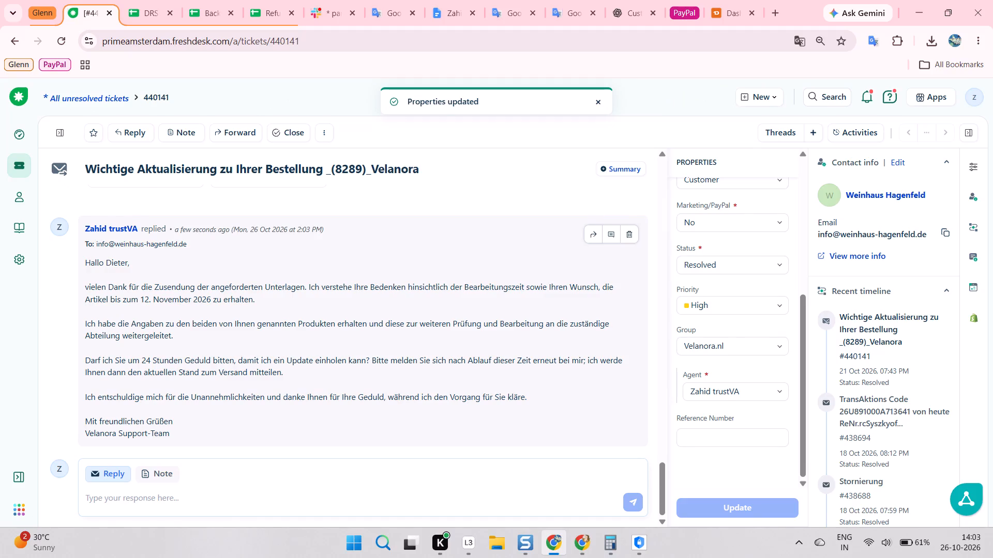
left_click(20, 172)
scroll(332, 261, "up", 1)
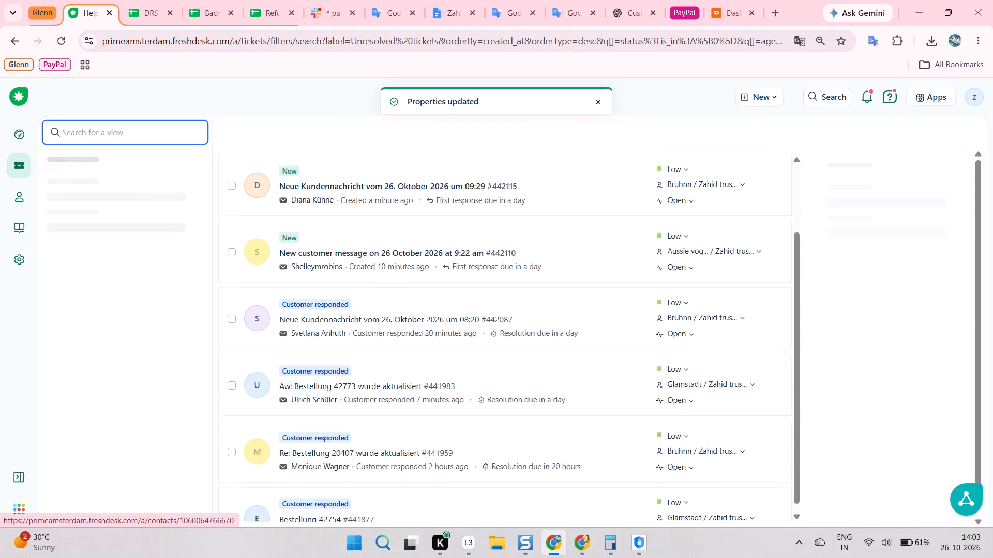
scroll(328, 258, "up", 5)
left_click(374, 254)
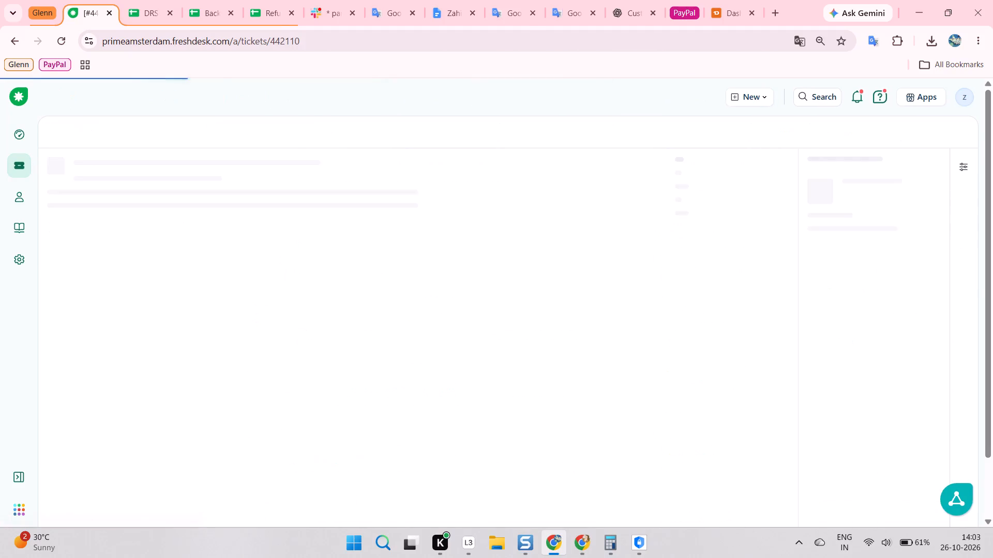
Read the customer's sizing question in ticket 442110, keeping the page in its original language.
scroll(362, 258, "down", 11)
right_click(398, 250)
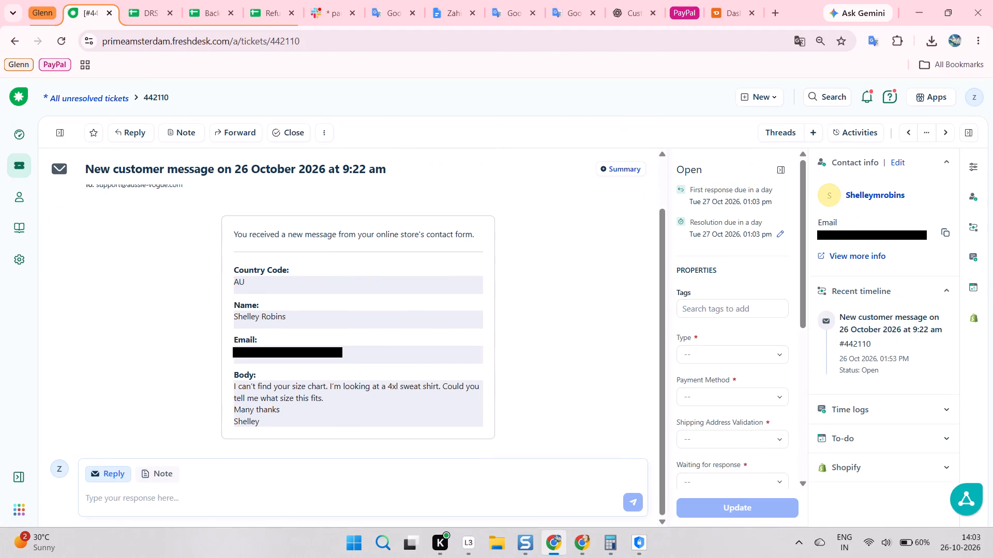
scroll(388, 382, "down", 2)
left_click(326, 337)
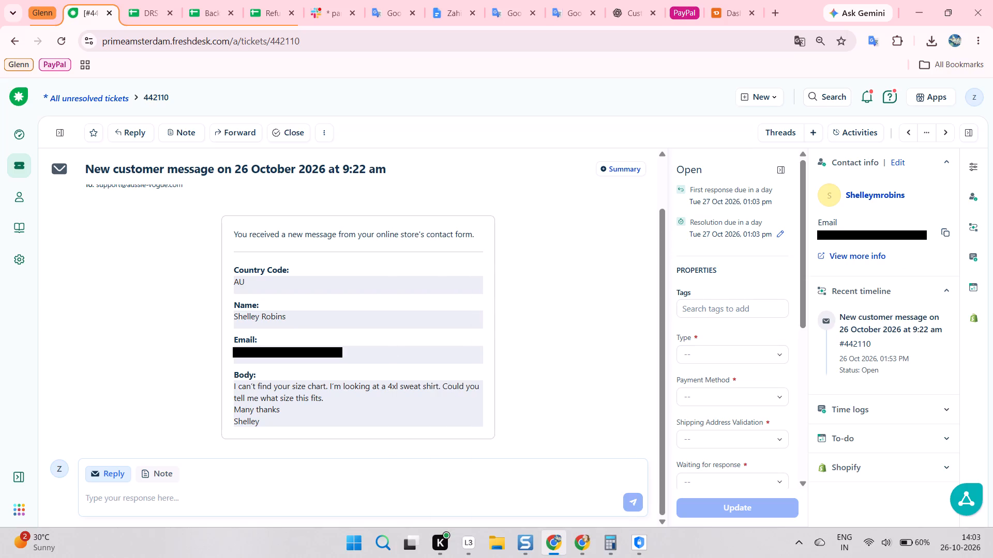
left_click(365, 316)
right_click(381, 241)
scroll(393, 380, "down", 3)
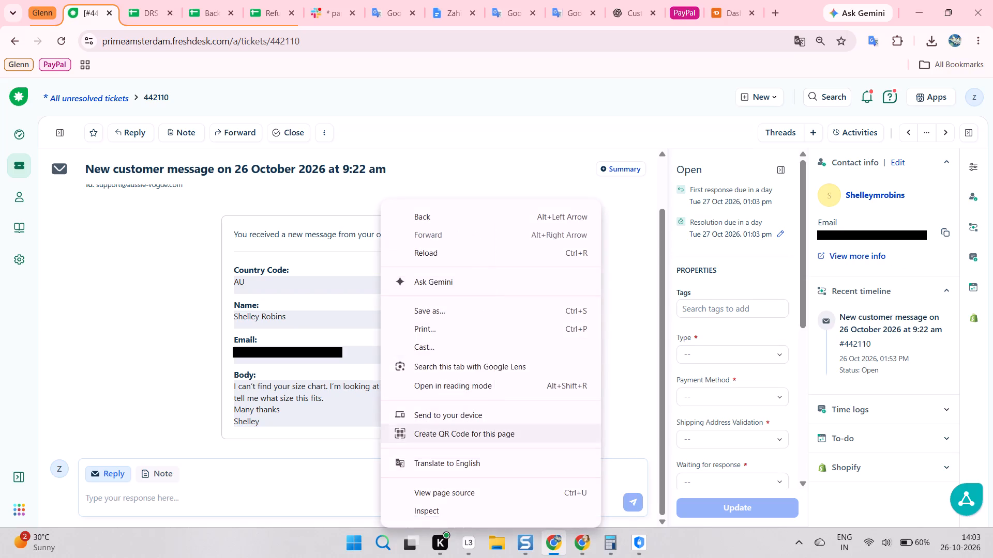
scroll(436, 429, "down", 3)
left_click(475, 464)
triple_click(717, 66)
left_click(369, 305)
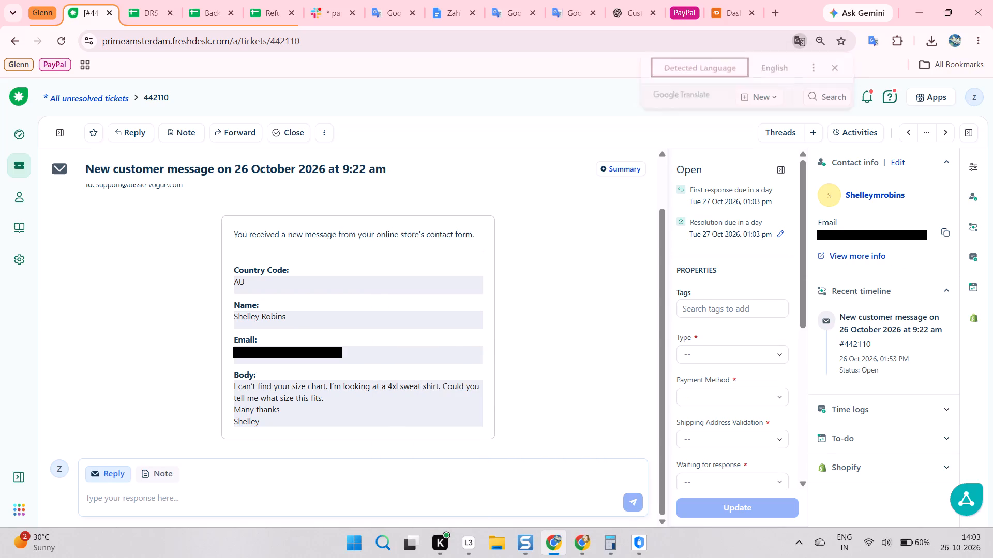
Reply to ticket 442110, replacing the default greeting with the canned response inq, and send it.
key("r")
scroll(231, 261, "down", 9)
left_click(111, 445)
left_click(117, 437, "ctrl")
key("ctrl+a")
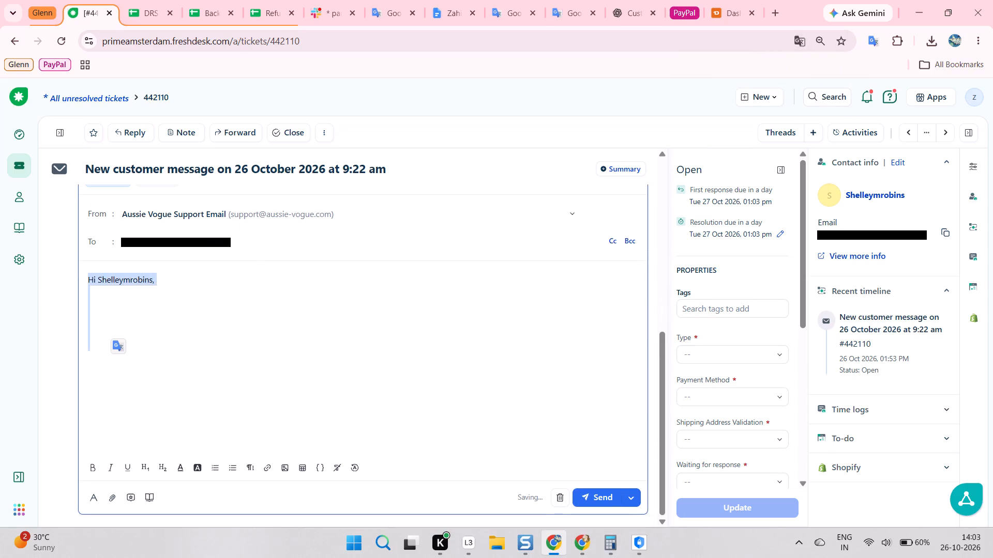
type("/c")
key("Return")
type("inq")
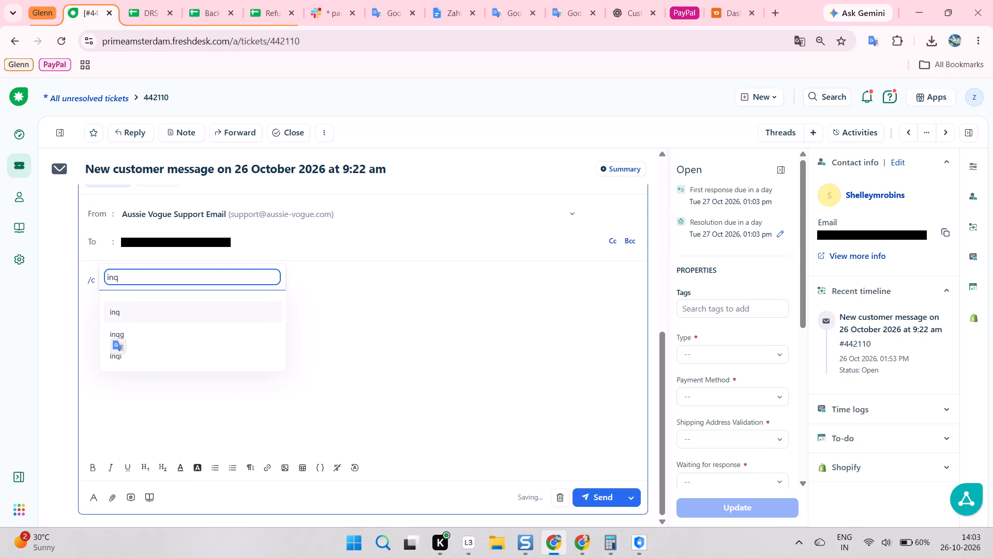
left_click(140, 317)
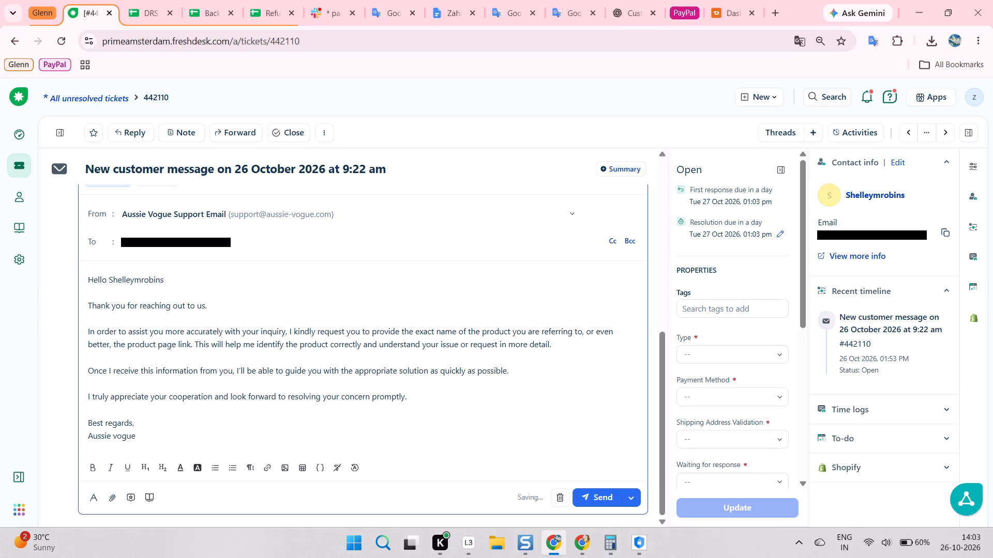
scroll(190, 338, "down", 2)
scroll(321, 410, "down", 4)
left_click(586, 494)
Update the ticket's properties: Type Inquiry, Payment Method and Shipping Address Validation NA, Waiting for response N/A, Marketing/PayPal No, Status Resolved.
left_click(719, 354)
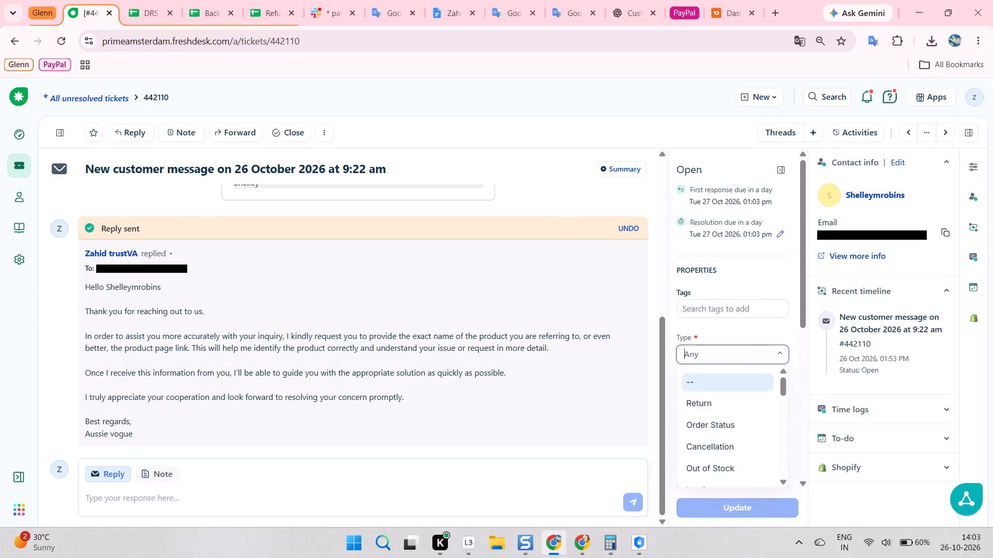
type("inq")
left_click(714, 384)
key("Tab")
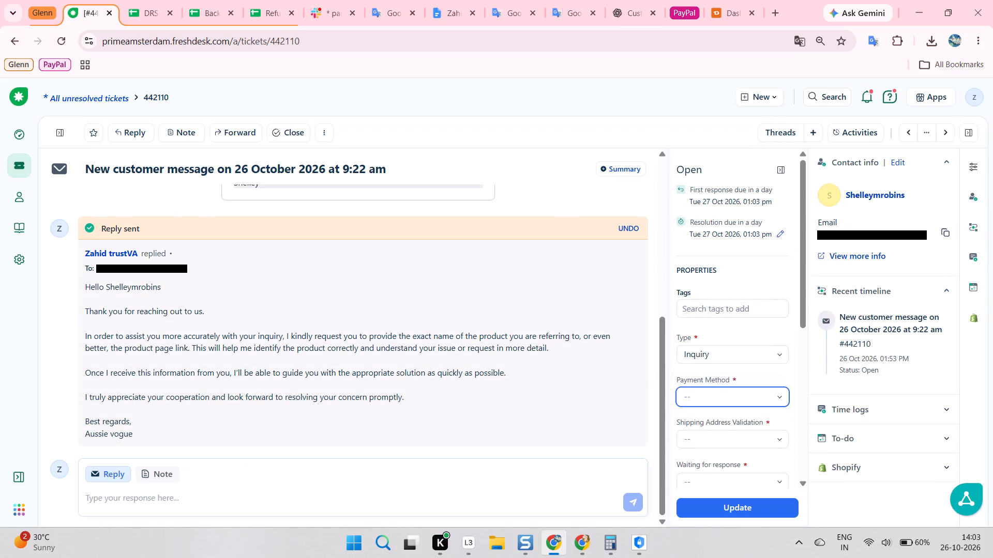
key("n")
key("Tab")
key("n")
key("Tab")
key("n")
key("Tab")
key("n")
key("Tab")
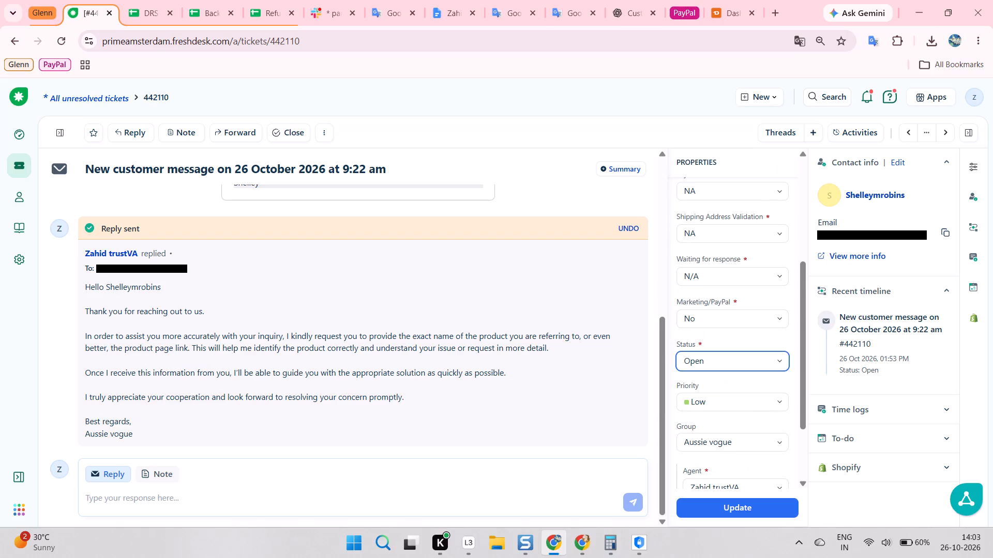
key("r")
key("Tab")
key("Tab")
key("Tab")
scroll(717, 441, "down", 3)
left_click(732, 509)
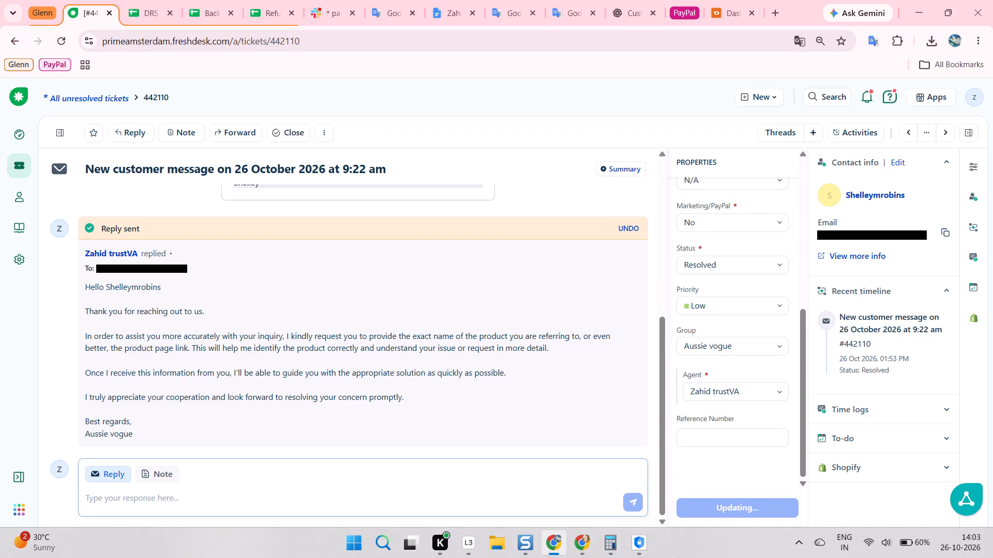
Copy ticket number 442110 into cell AN55 under ZAHID on the Oct 26 sheet of the DRS- October 2026 spreadsheet.
double_click(156, 93)
key("ctrl+c")
key("ctrl+c")
left_click(135, 0)
key("ctrl+v")
left_click(303, 278)
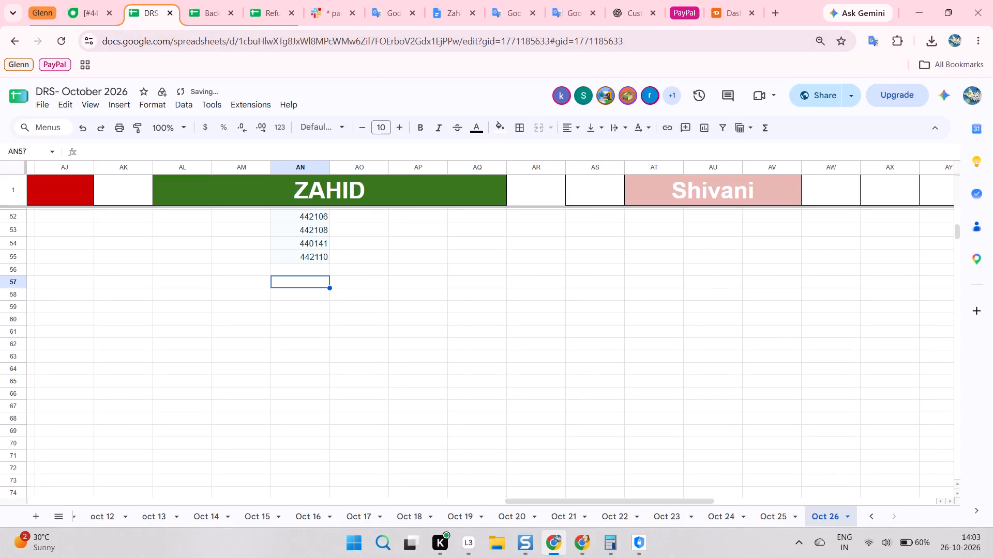
scroll(307, 275, "down", 1)
left_click(310, 270)
scroll(310, 270, "down", 1)
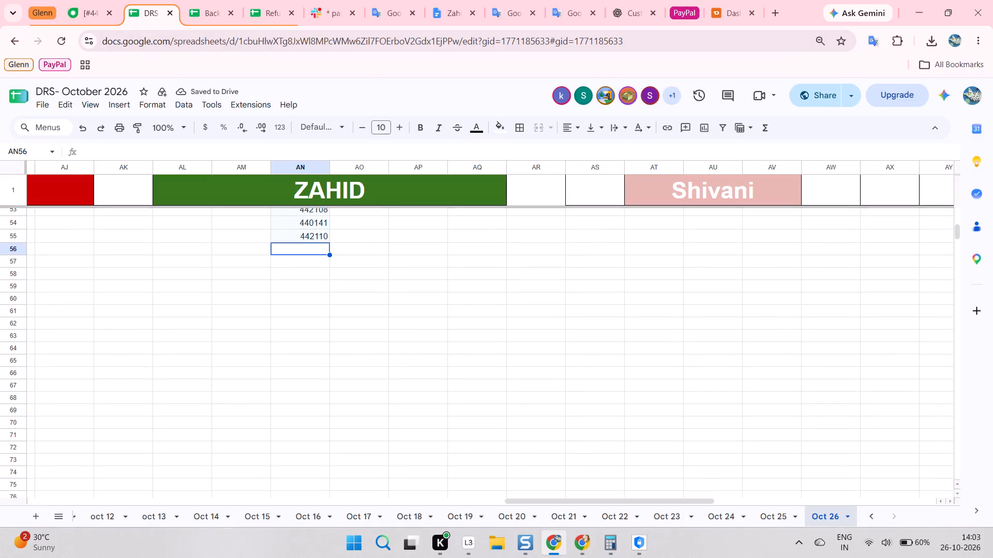
Return to Freshdesk and open the adjacent newer ticket, 442115.
left_click(80, 2)
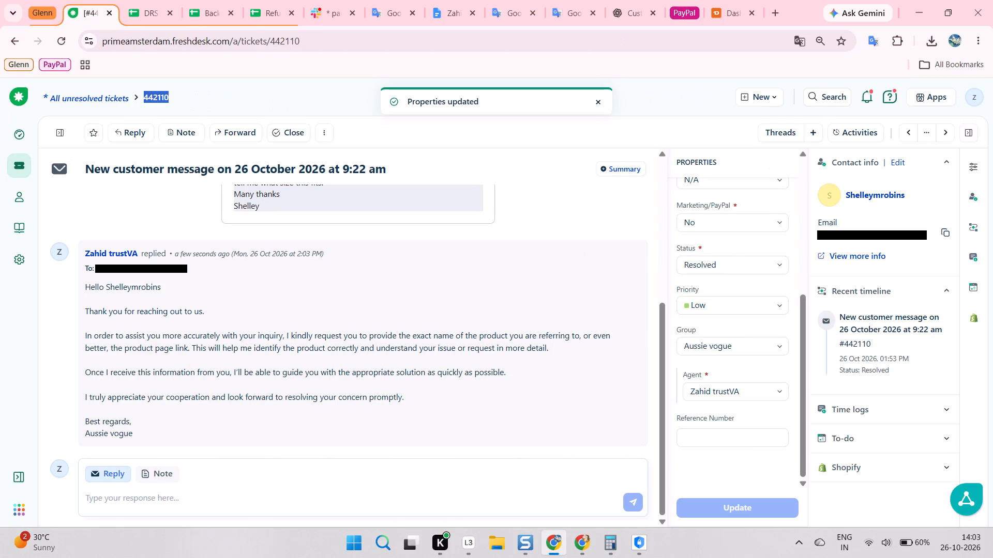
left_click(359, 330)
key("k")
scroll(351, 323, "down", 2)
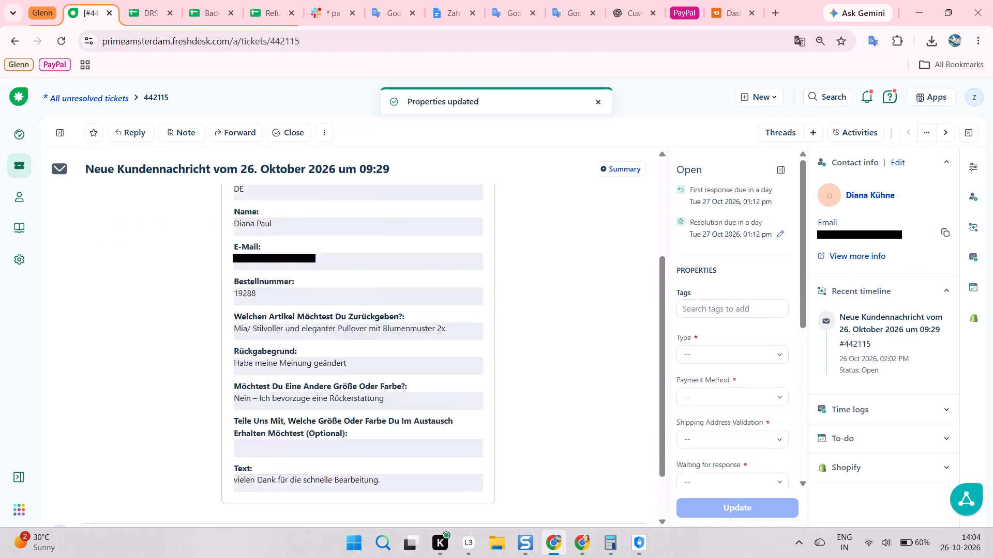
scroll(368, 319, "down", 3)
right_click(418, 241)
scroll(427, 362, "down", 5)
left_click(503, 461)
scroll(395, 349, "up", 1)
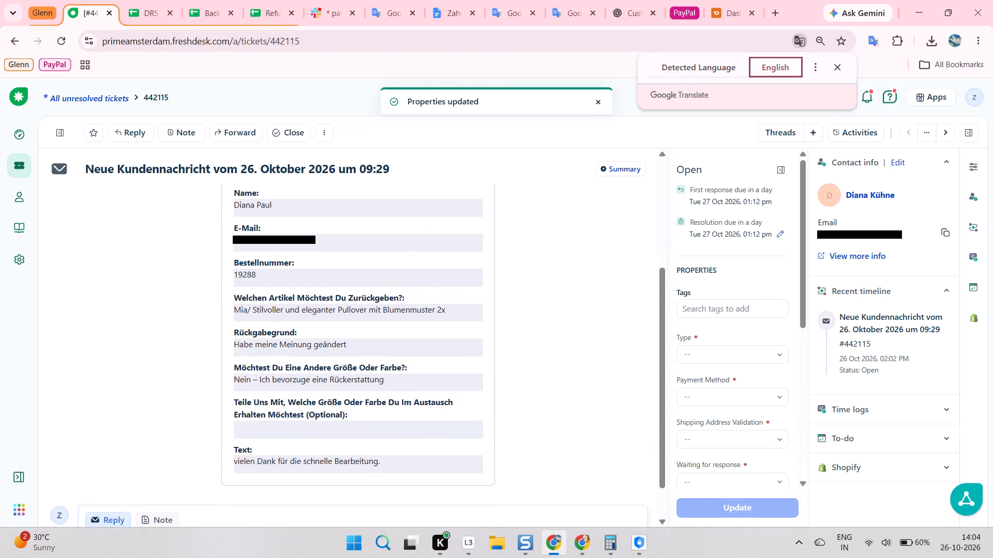
scroll(375, 340, "down", 1)
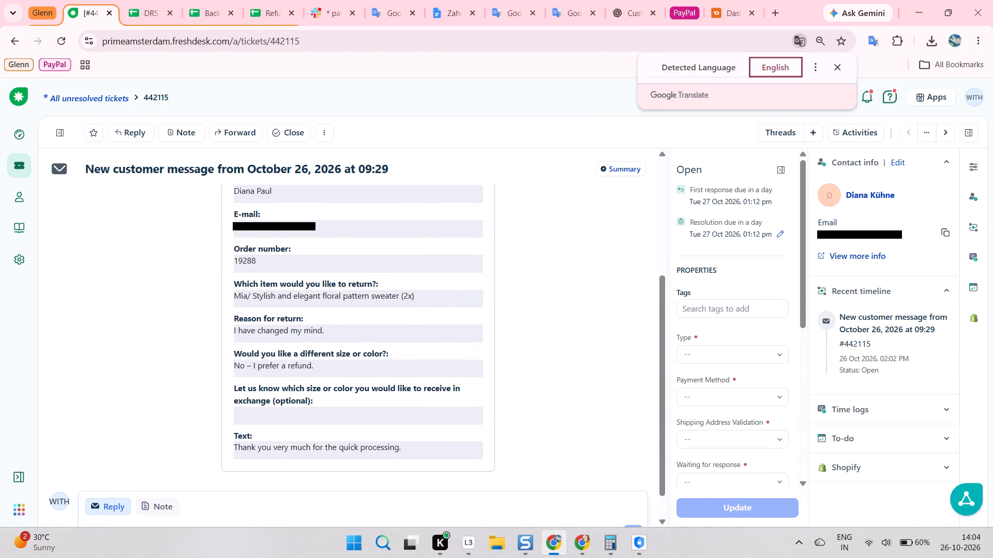
scroll(289, 316, "up", 2)
scroll(289, 316, "down", 3)
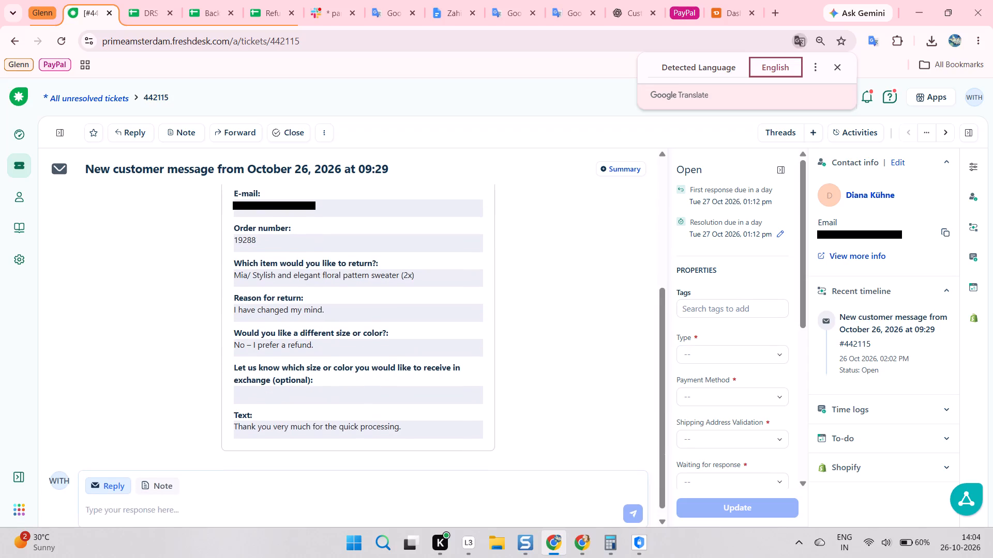
left_click(369, 318)
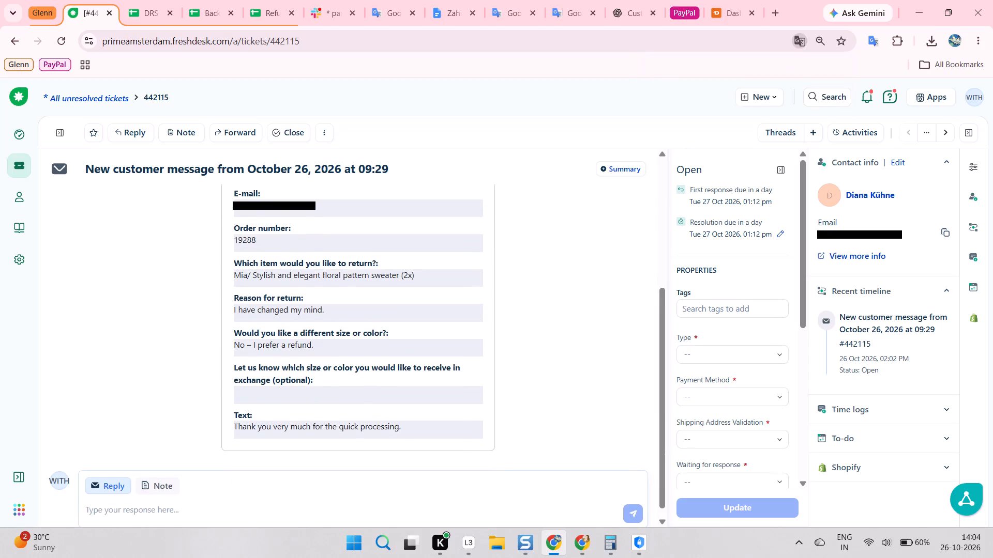
scroll(362, 311, "down", 3)
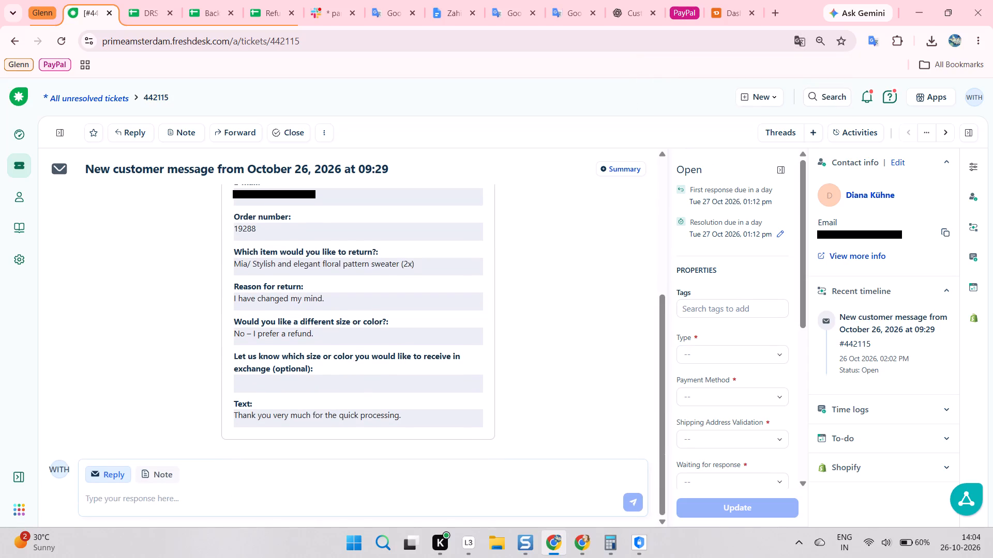
Switch the translated page of ticket 442115 back to its original German text.
left_click(419, 295)
right_click(441, 258)
scroll(507, 388, "down", 2)
left_click(514, 472)
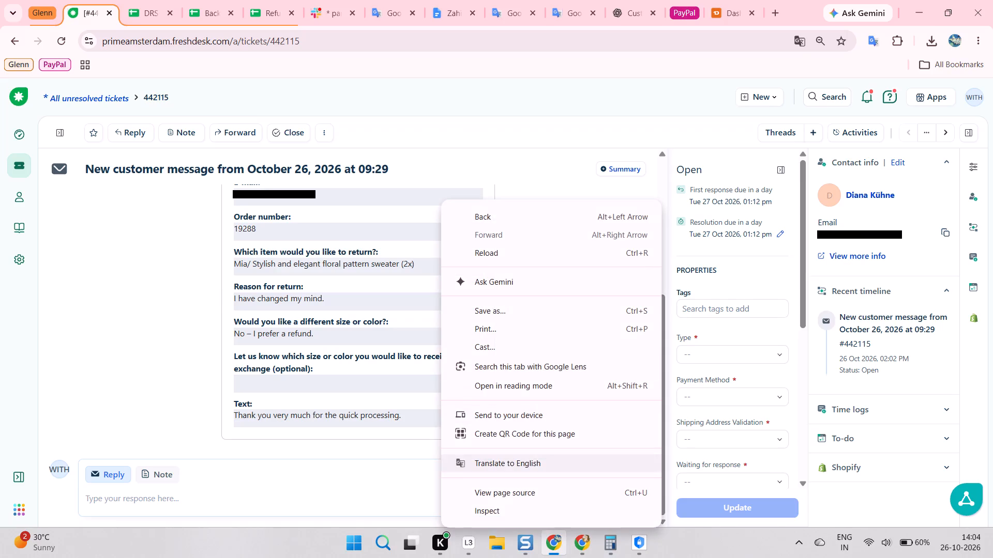
left_click(534, 459)
double_click(701, 69)
scroll(833, 240, "up", 3)
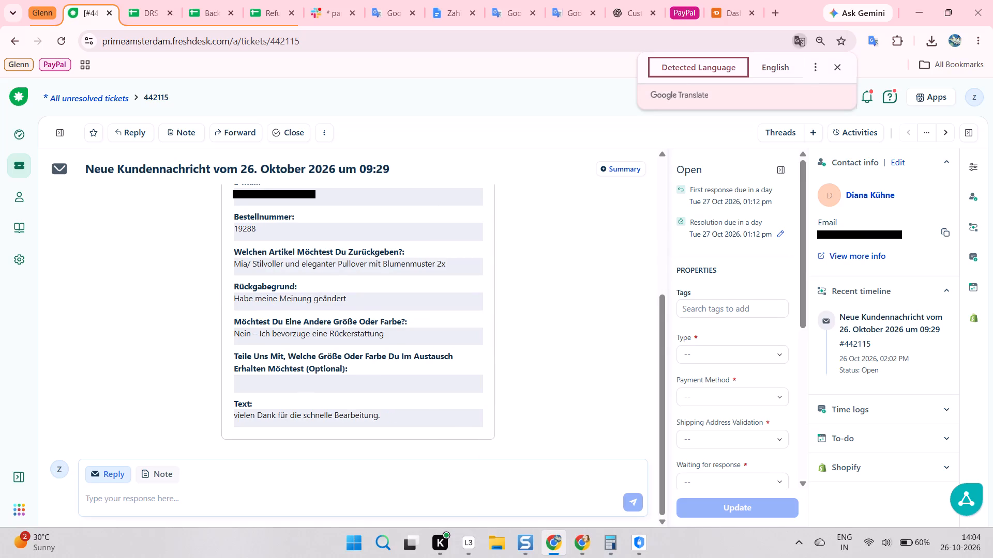
Copy the customer's e-mail address from the contact info of ticket 442115.
left_click(952, 234)
left_click(948, 235)
scroll(646, 275, "up", 8)
In the other browser window, close the Daan and Jasper product pages in the PanDa tab group.
key("alt+Tab")
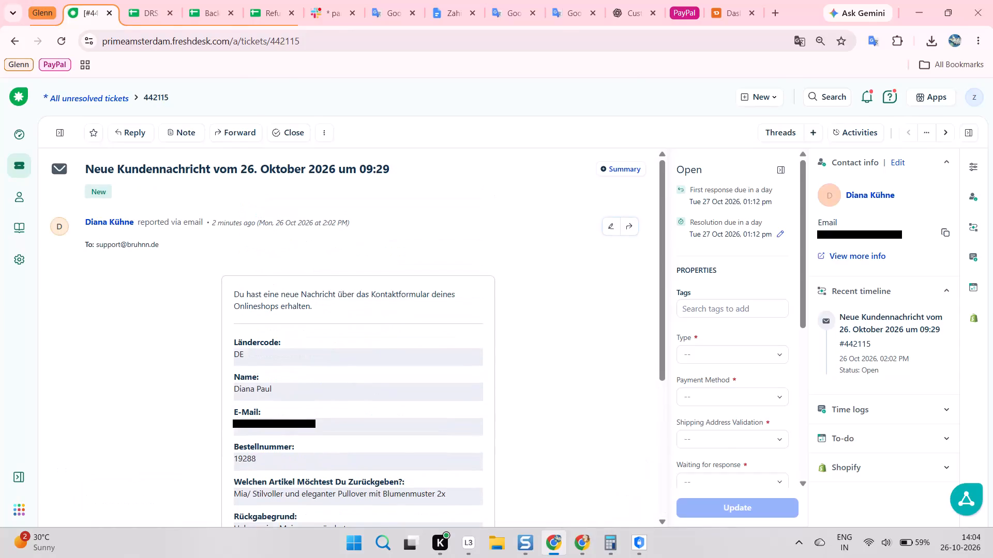
left_click(148, 0)
left_click(87, 11)
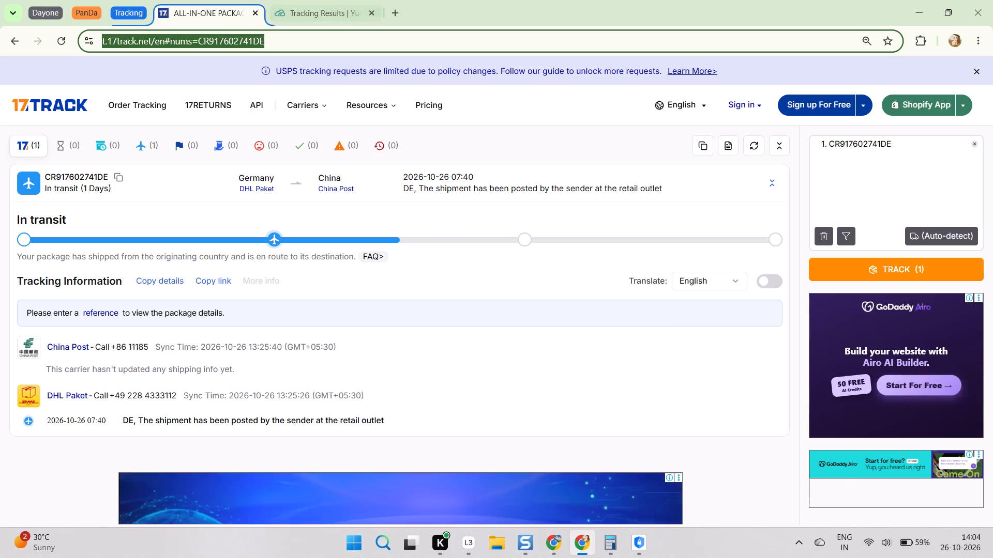
left_click(78, 10)
left_click(288, 0)
left_click(382, 1)
left_click(439, 10)
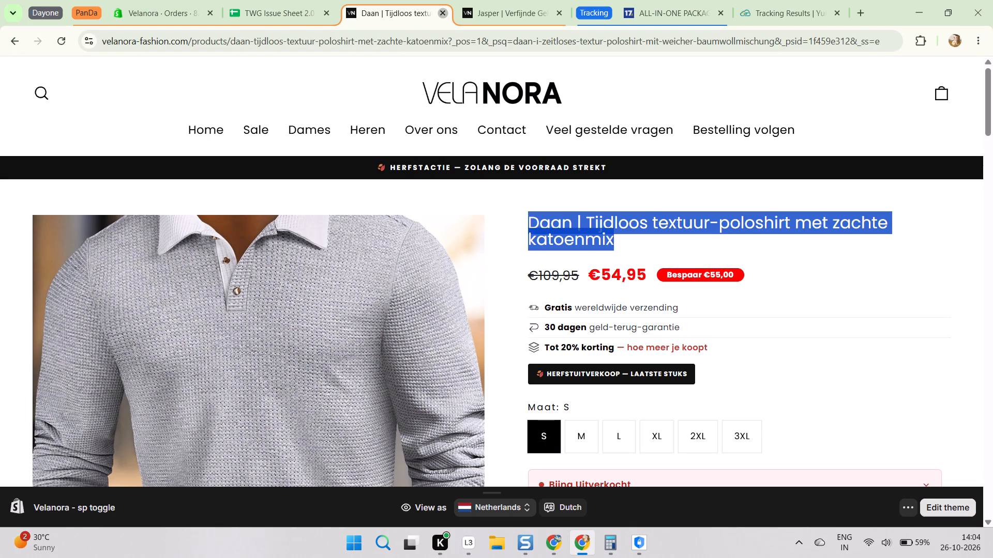
left_click(412, 5)
left_click(444, 12)
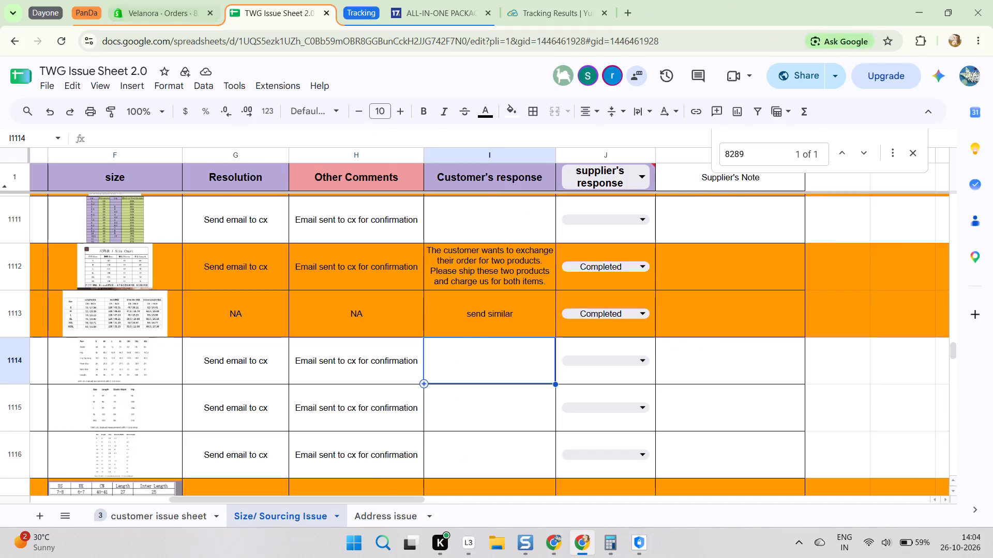
double_click(83, 10)
left_click(38, 7)
left_click(128, 0)
left_click(27, 103)
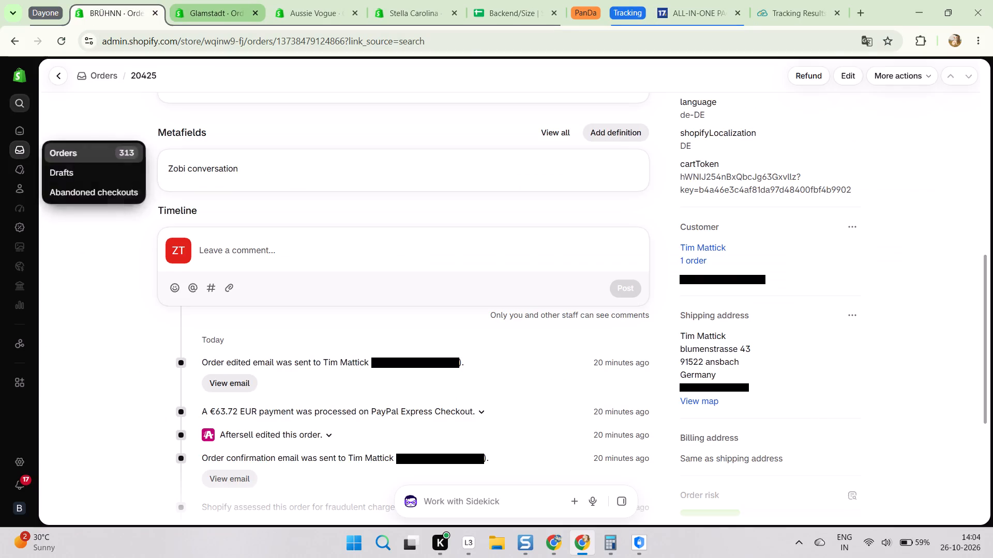
key("ctrl+v")
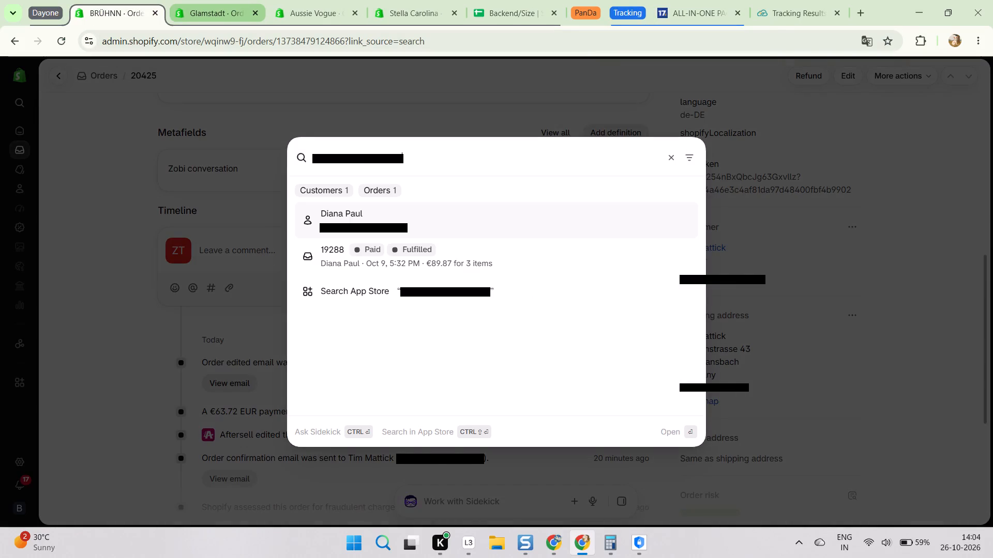
left_click(333, 253)
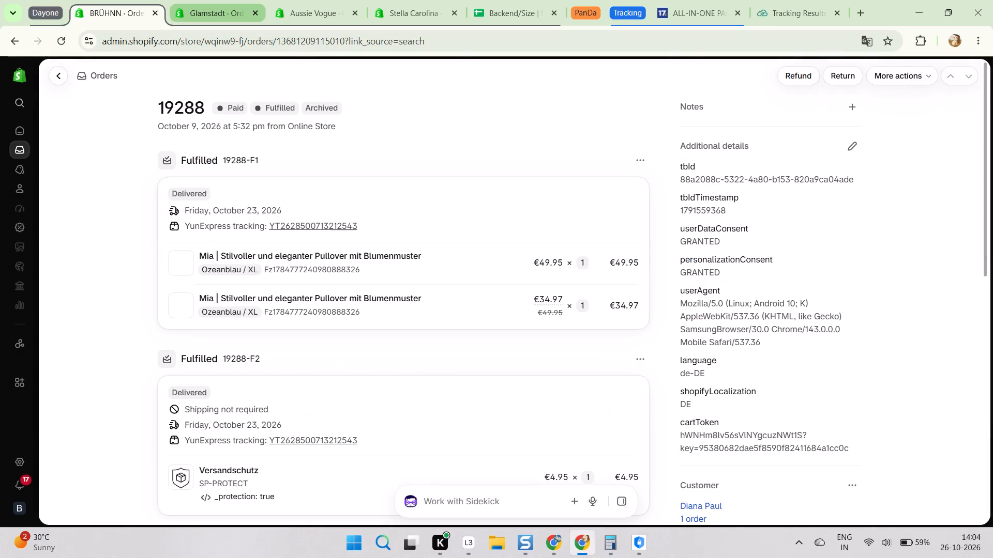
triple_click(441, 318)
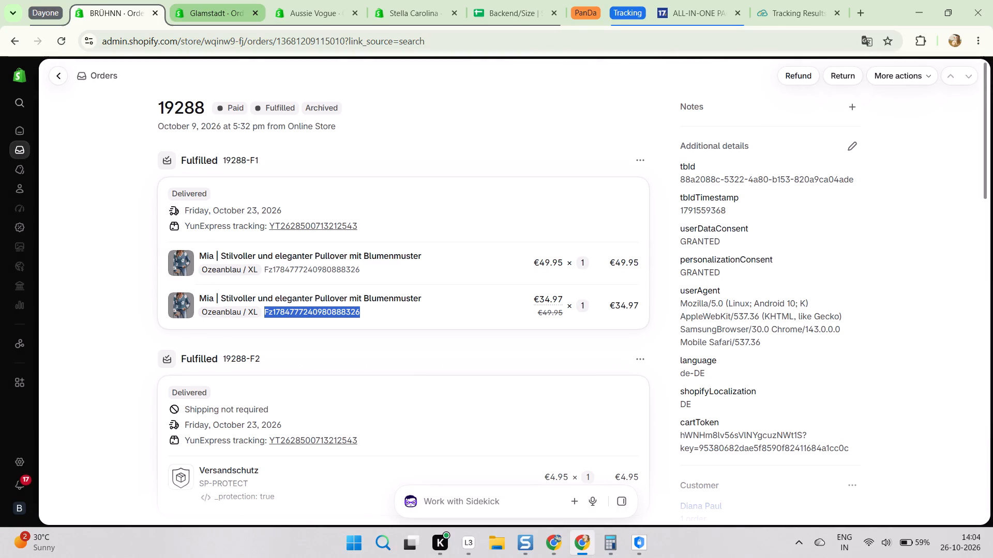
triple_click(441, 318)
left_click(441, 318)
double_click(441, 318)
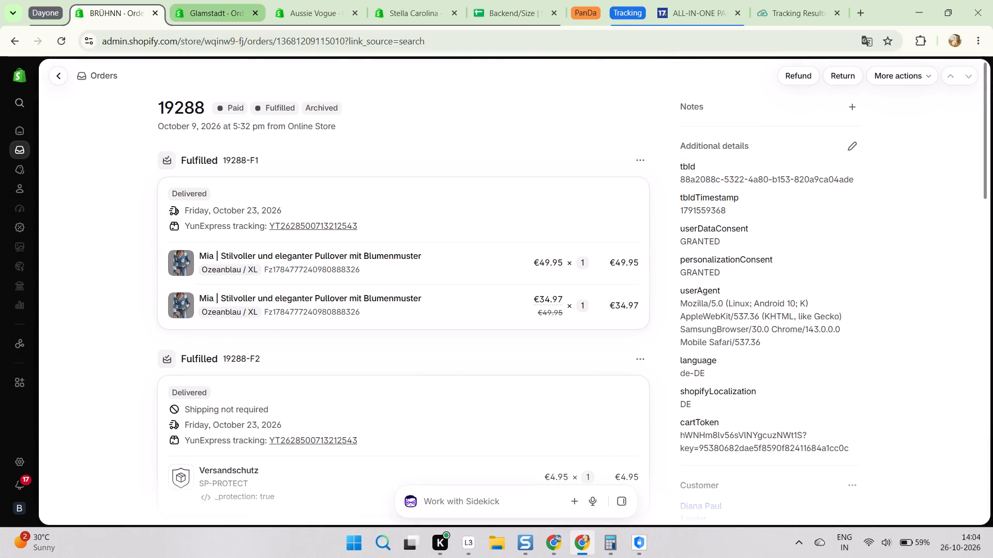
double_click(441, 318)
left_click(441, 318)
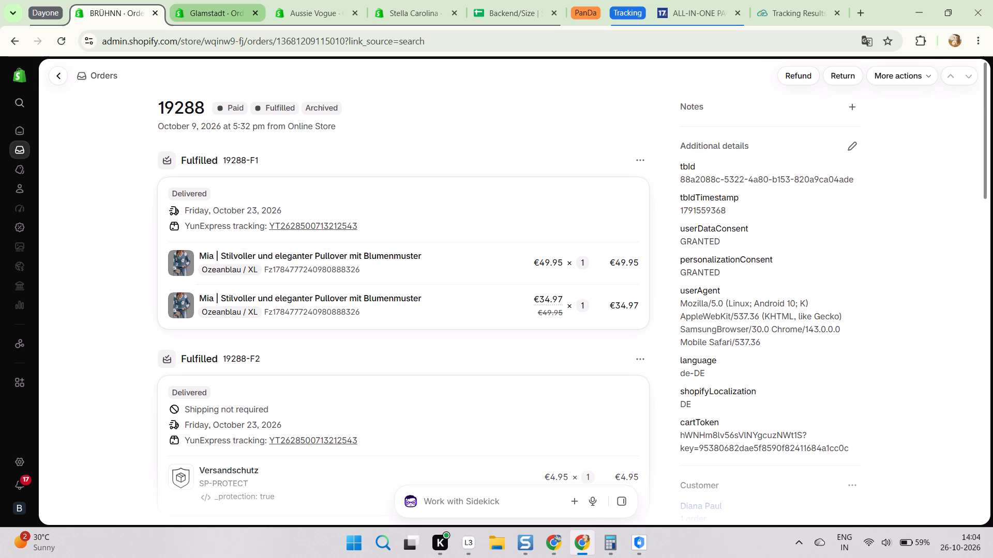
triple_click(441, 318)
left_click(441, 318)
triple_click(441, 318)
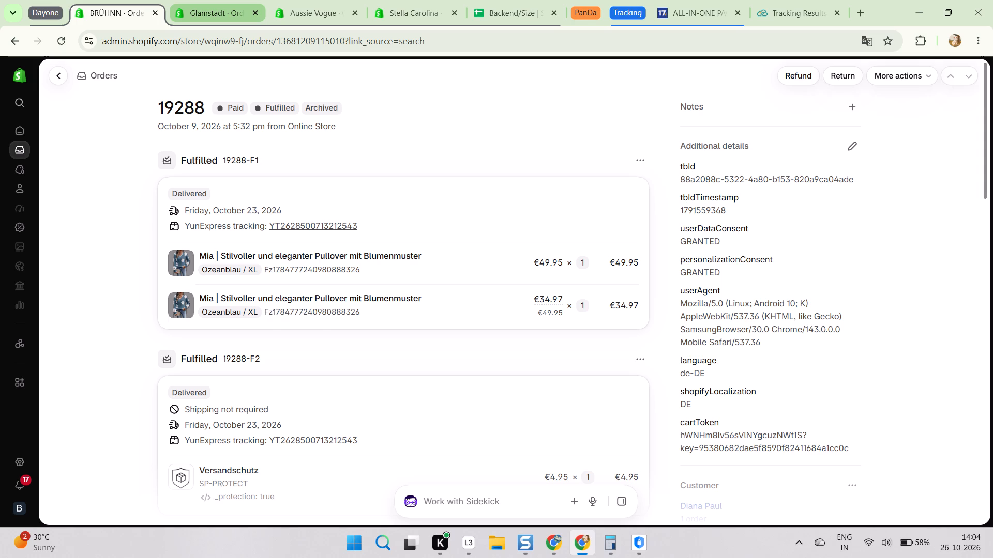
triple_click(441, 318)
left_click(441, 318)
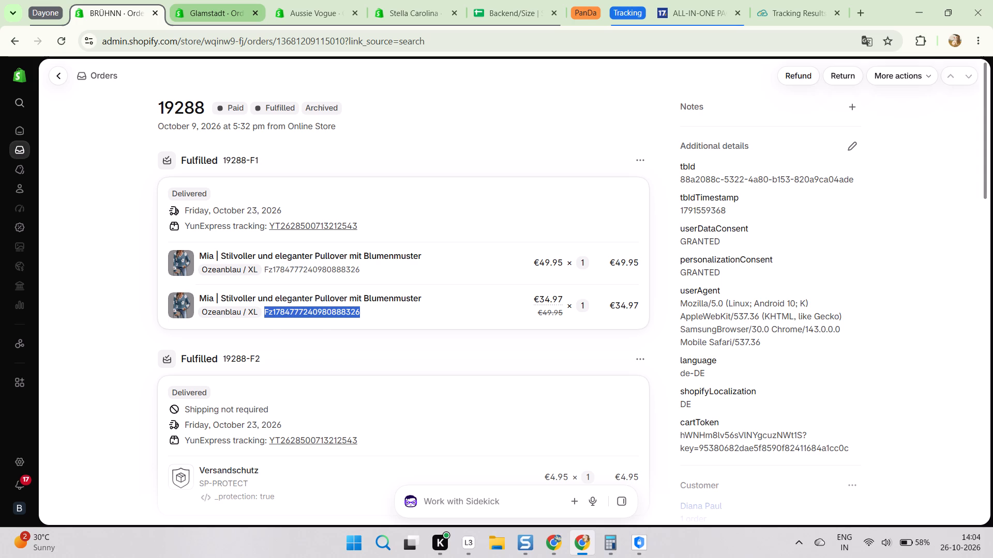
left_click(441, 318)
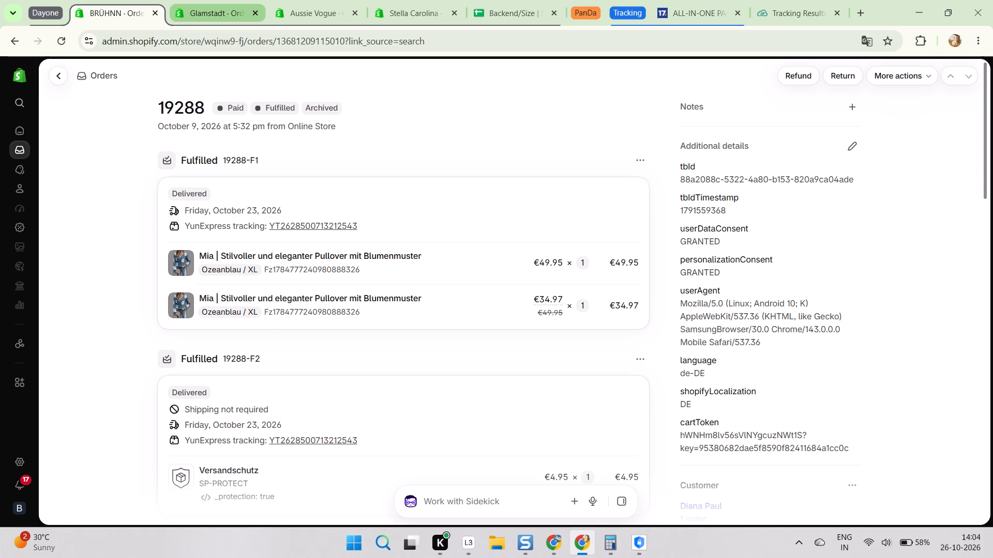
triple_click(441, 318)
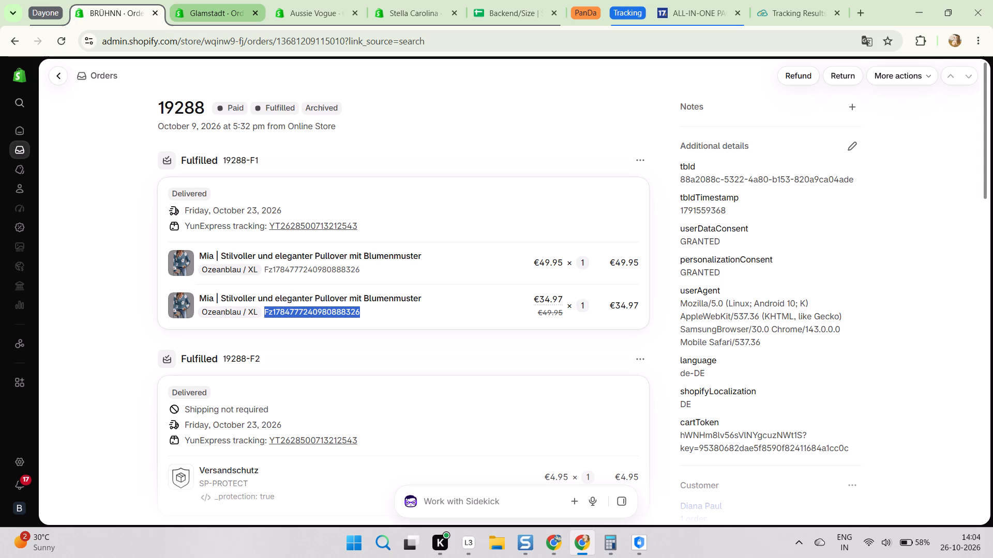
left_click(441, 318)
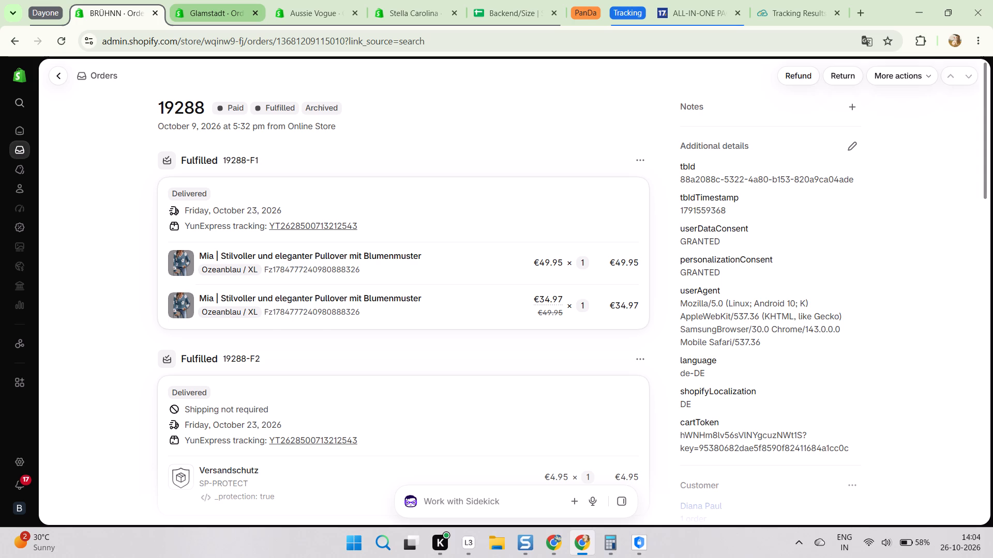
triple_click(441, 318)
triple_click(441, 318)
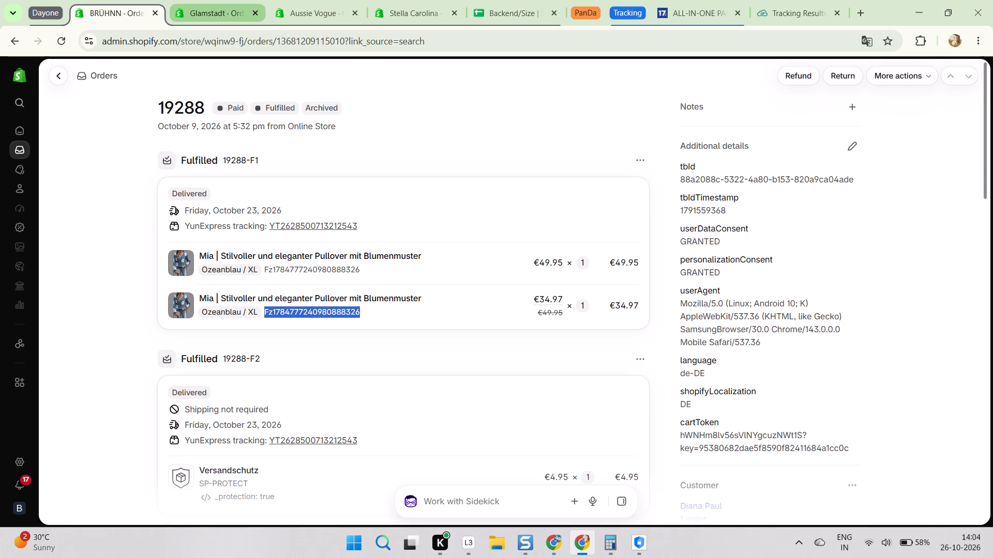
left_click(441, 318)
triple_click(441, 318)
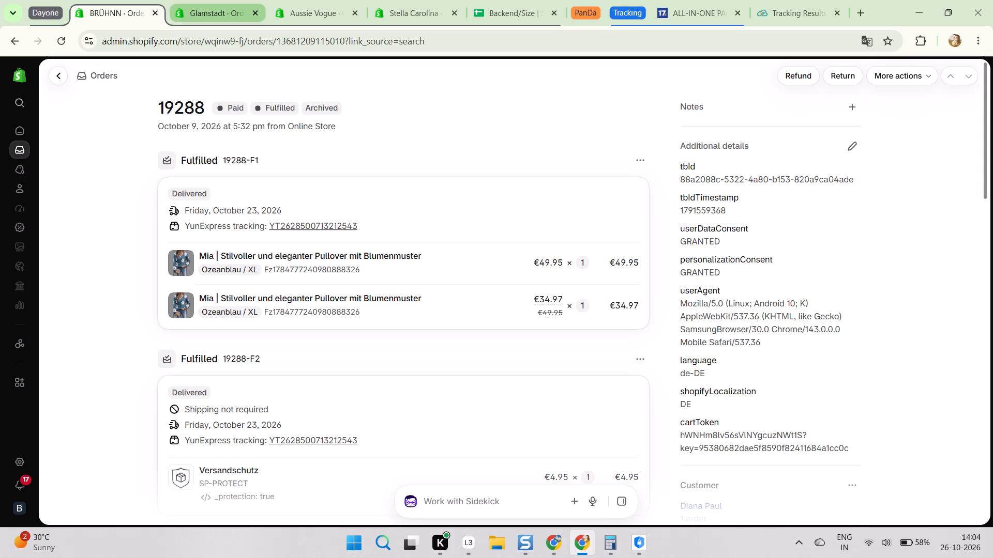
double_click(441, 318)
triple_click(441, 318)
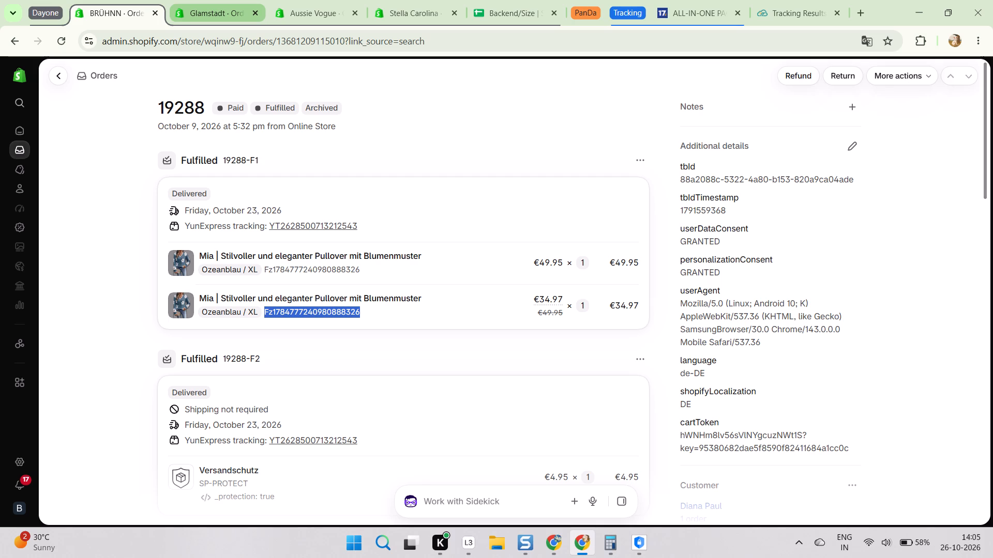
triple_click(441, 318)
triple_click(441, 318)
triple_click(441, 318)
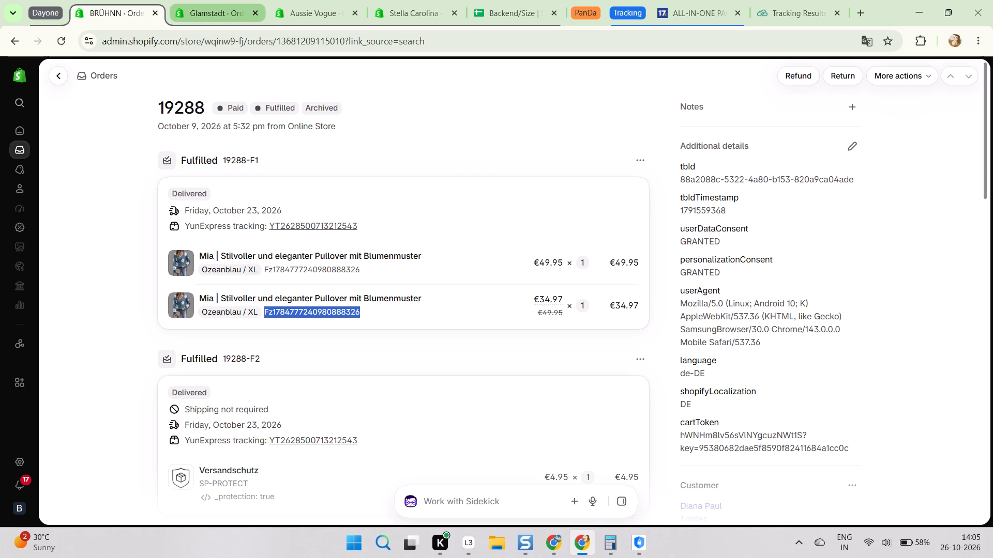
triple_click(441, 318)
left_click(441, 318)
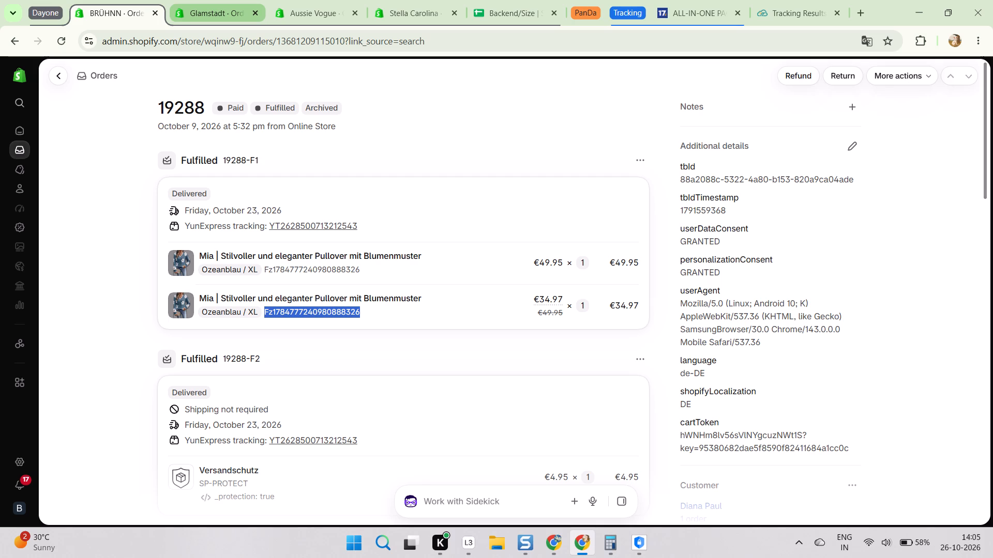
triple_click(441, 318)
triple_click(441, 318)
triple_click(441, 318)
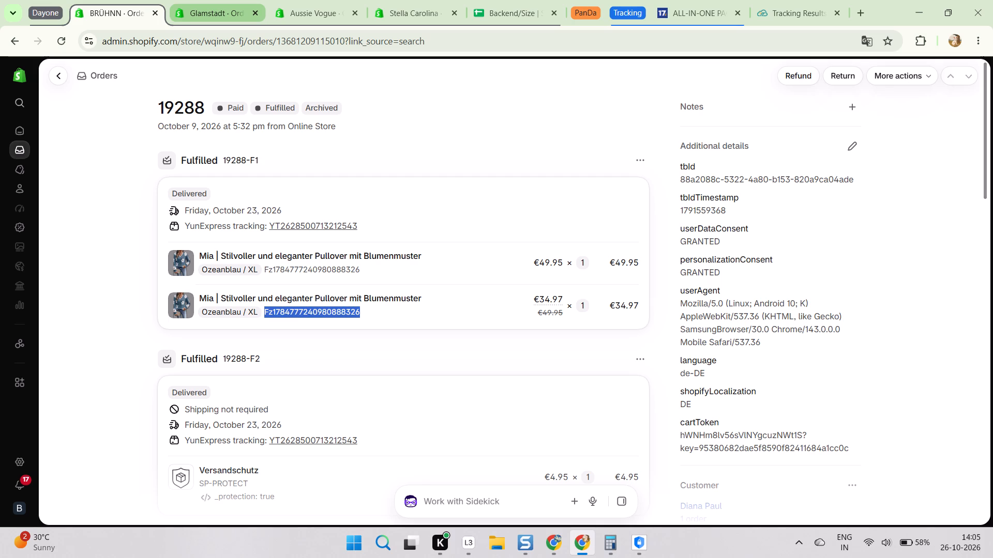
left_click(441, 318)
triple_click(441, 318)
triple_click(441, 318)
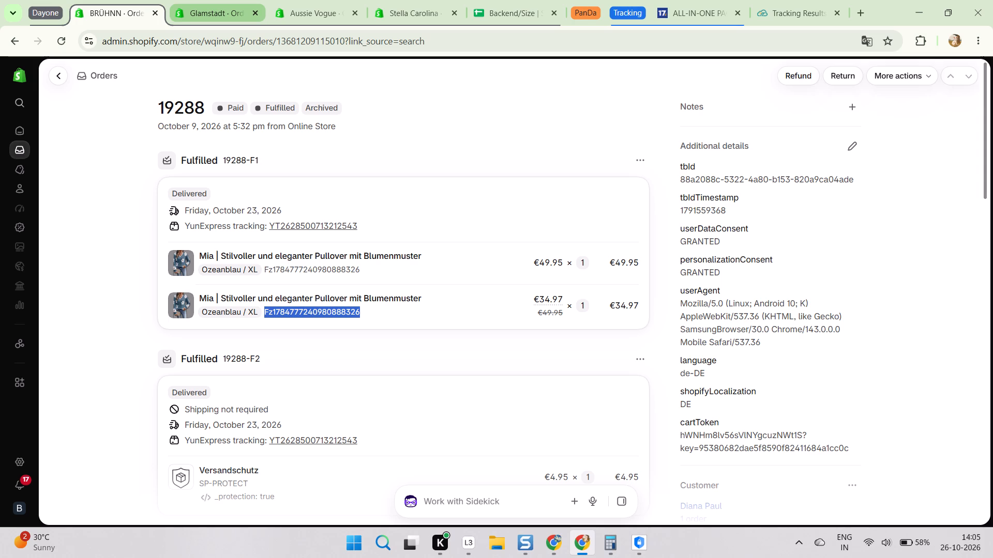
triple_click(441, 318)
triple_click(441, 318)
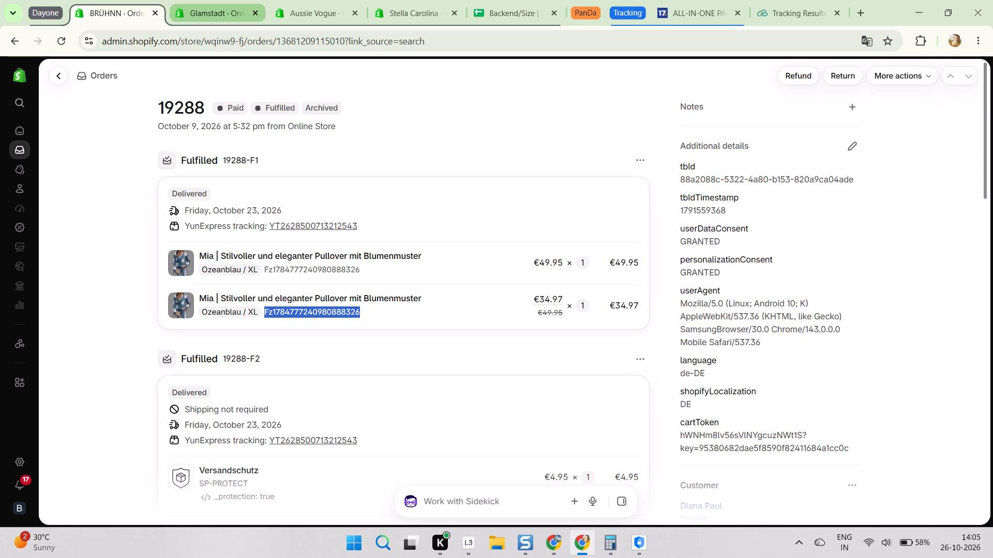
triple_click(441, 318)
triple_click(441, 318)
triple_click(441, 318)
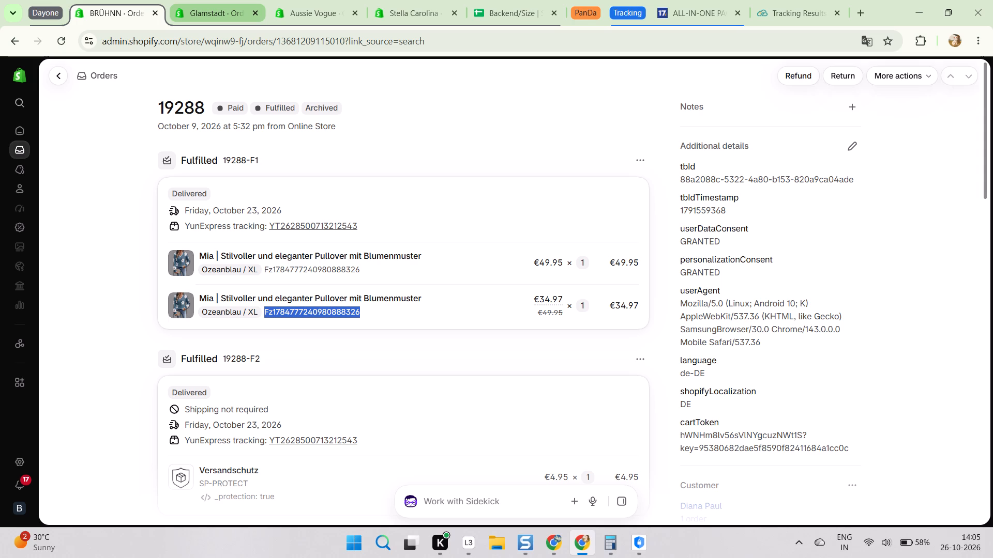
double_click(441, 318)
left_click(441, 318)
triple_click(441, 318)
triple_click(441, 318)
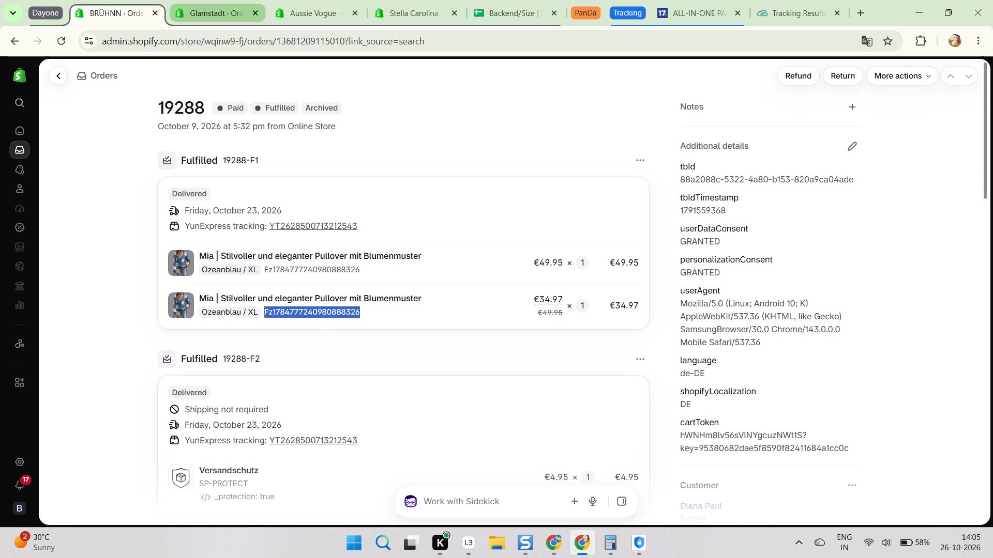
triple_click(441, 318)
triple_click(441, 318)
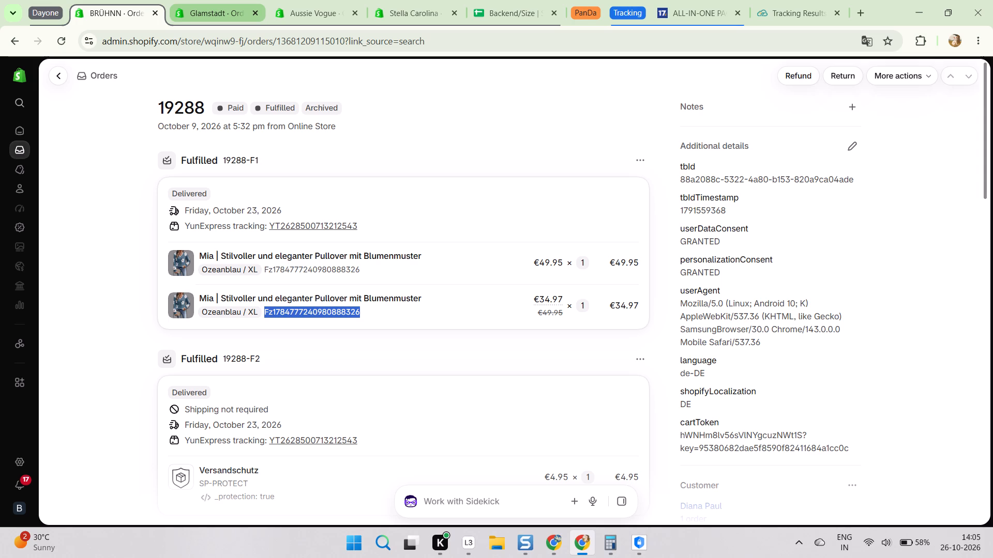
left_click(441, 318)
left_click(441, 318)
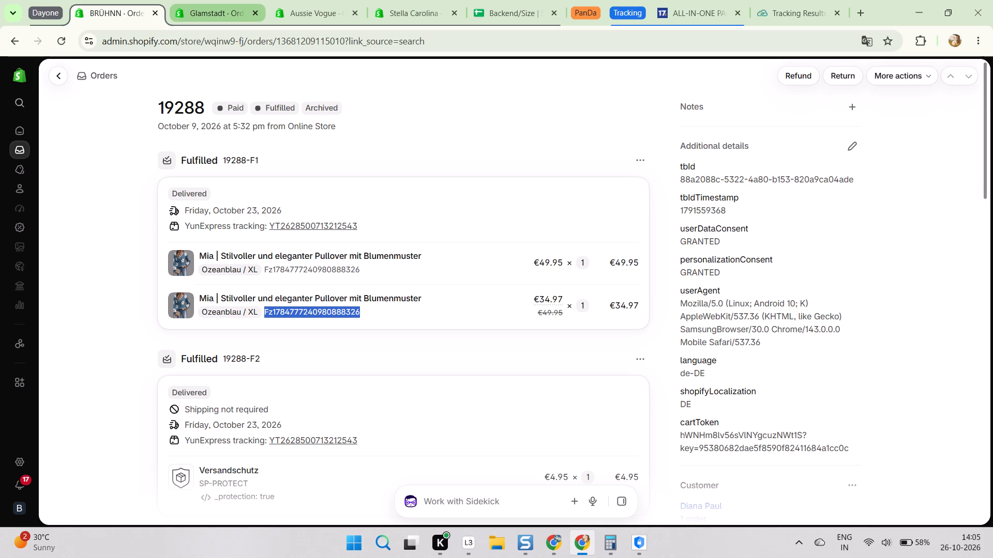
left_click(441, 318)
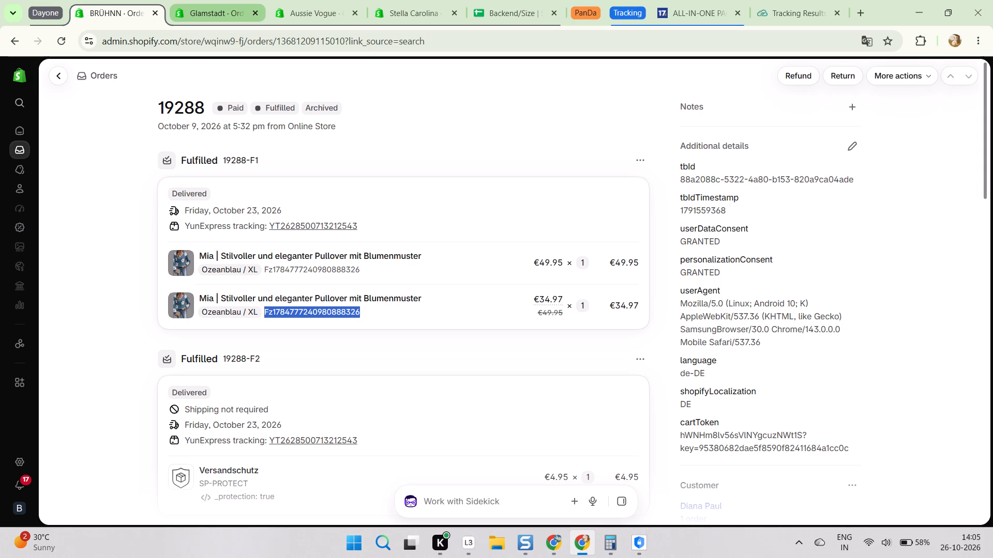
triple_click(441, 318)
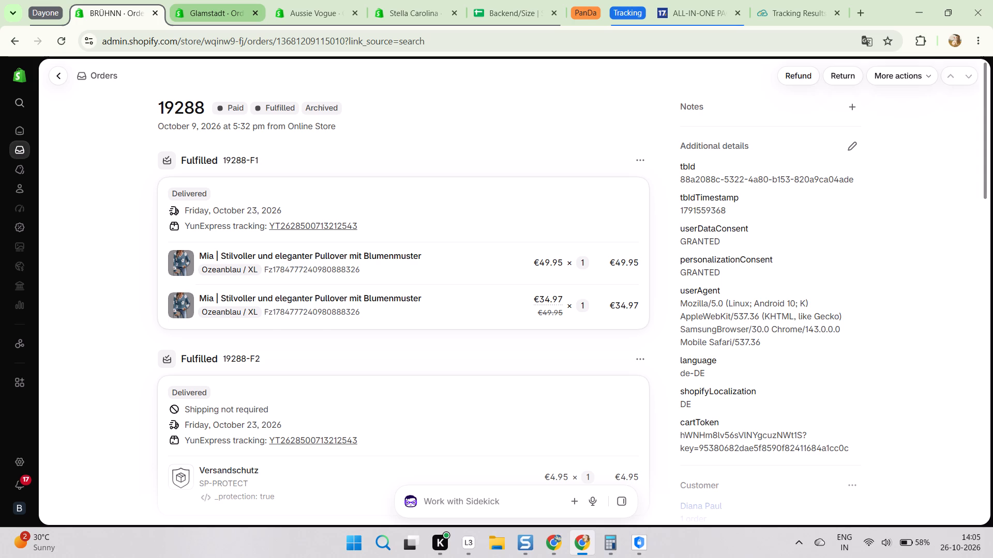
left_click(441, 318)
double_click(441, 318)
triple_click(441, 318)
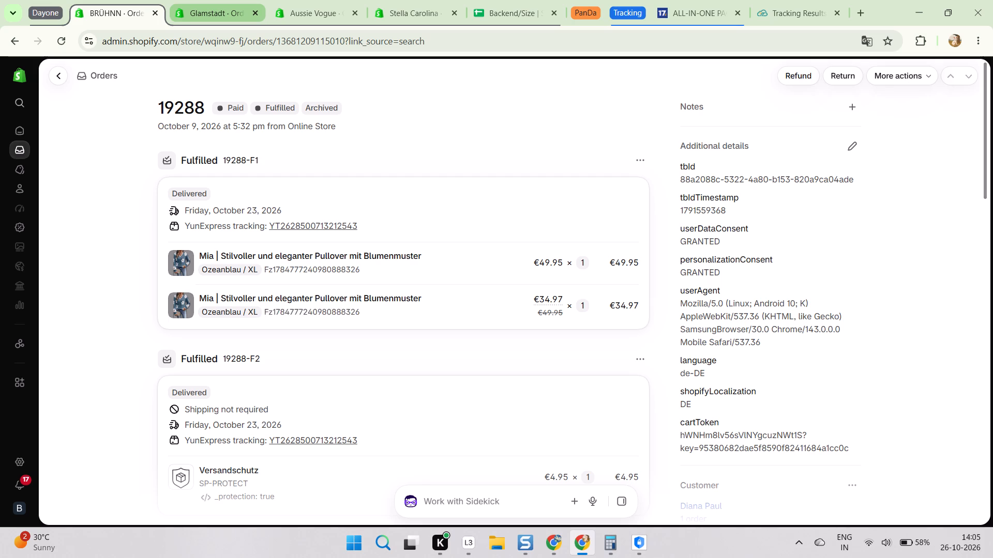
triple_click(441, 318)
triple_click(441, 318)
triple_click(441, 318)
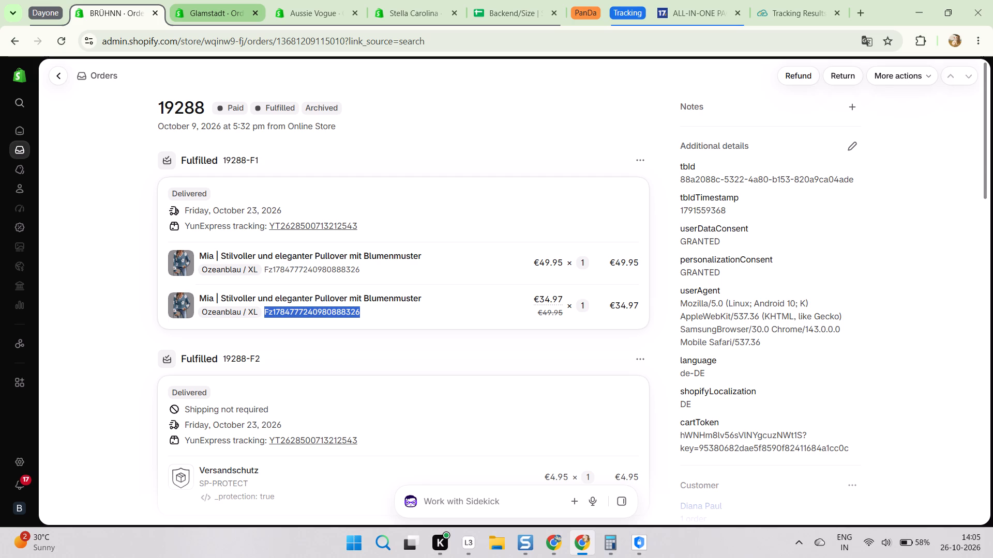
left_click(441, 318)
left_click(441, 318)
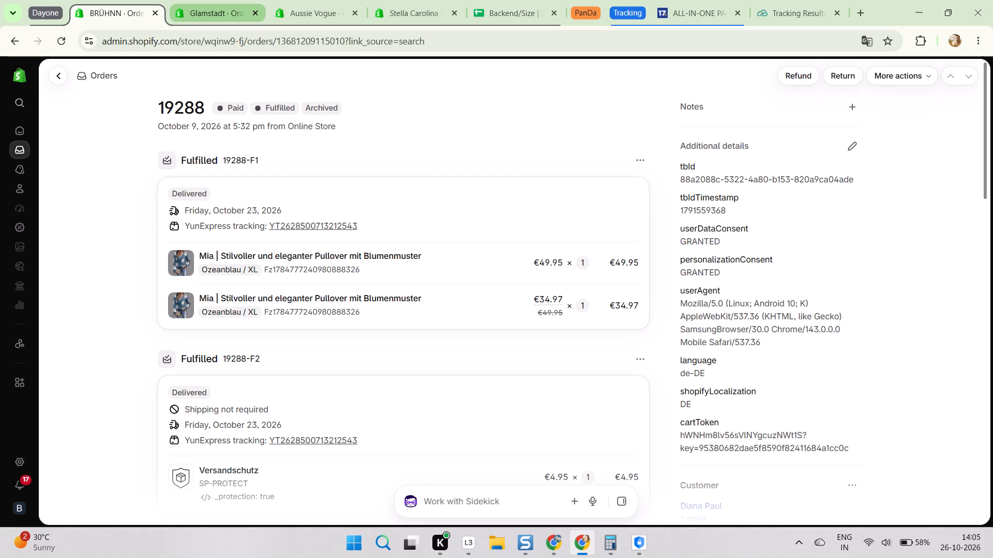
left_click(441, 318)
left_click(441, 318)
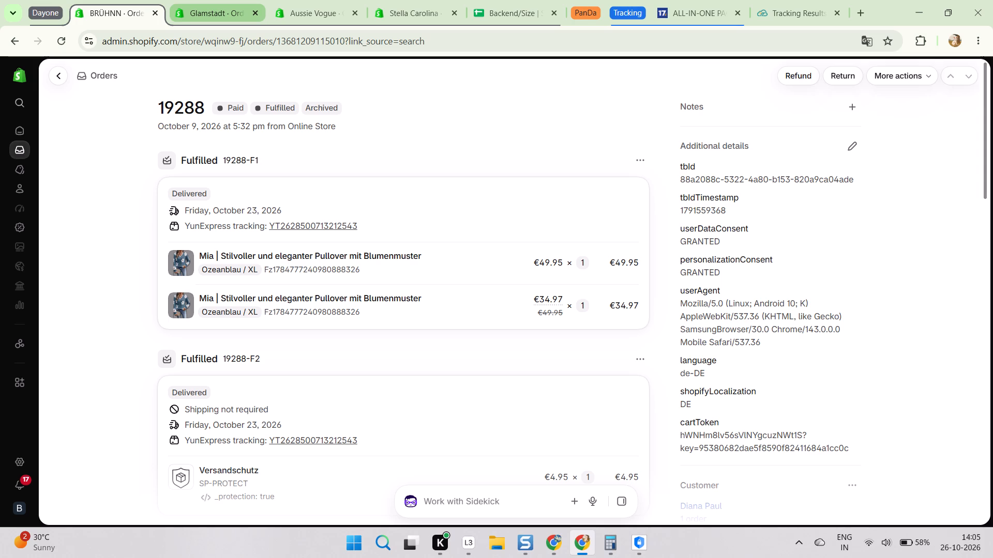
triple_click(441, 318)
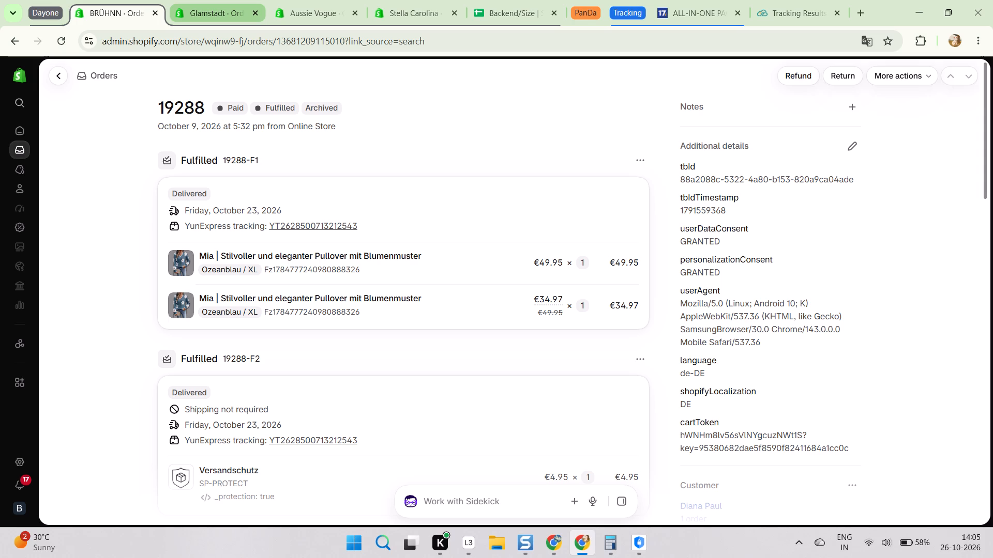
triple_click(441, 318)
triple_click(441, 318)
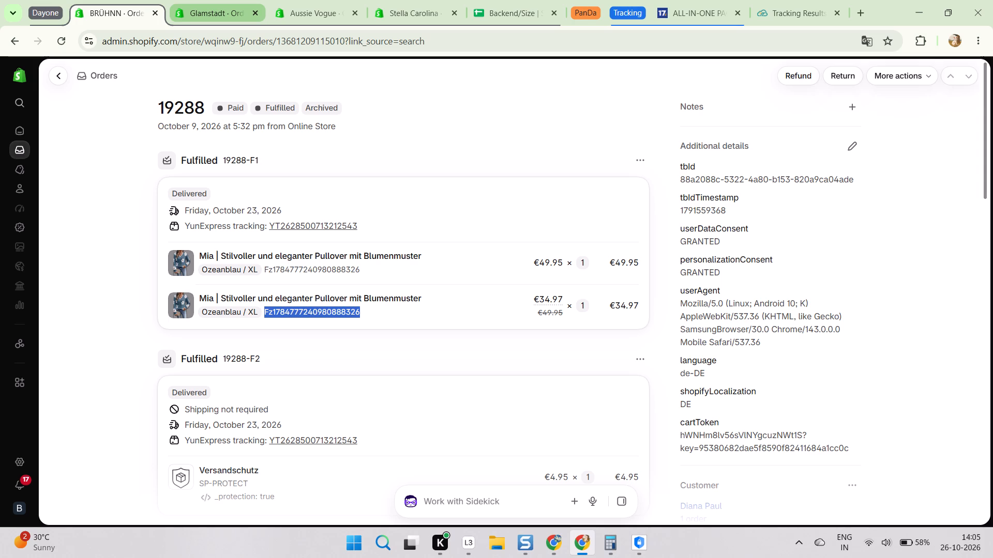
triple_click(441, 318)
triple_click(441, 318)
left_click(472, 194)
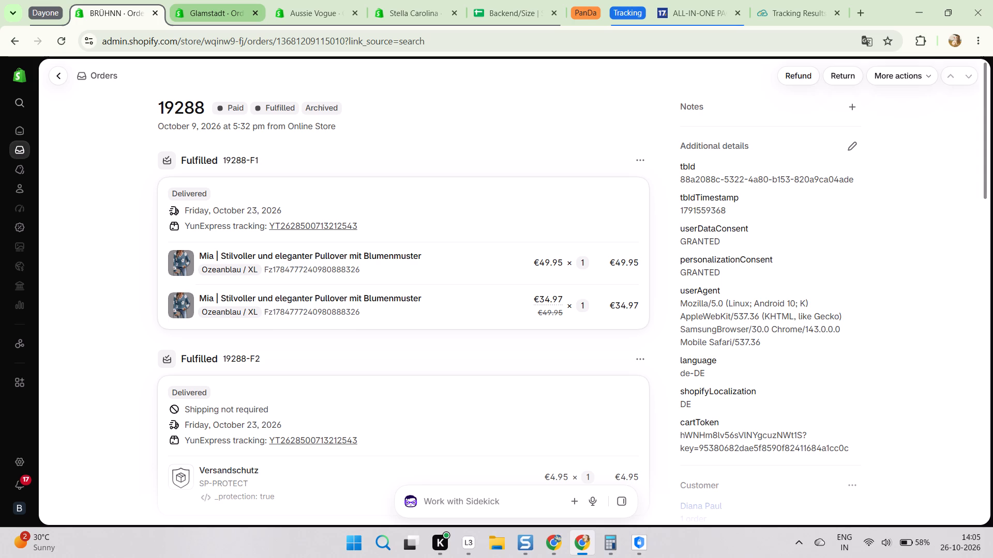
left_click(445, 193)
Switch to the Freshdesk browser window and translate the page of ticket 442115 to English.
key("alt+Tab")
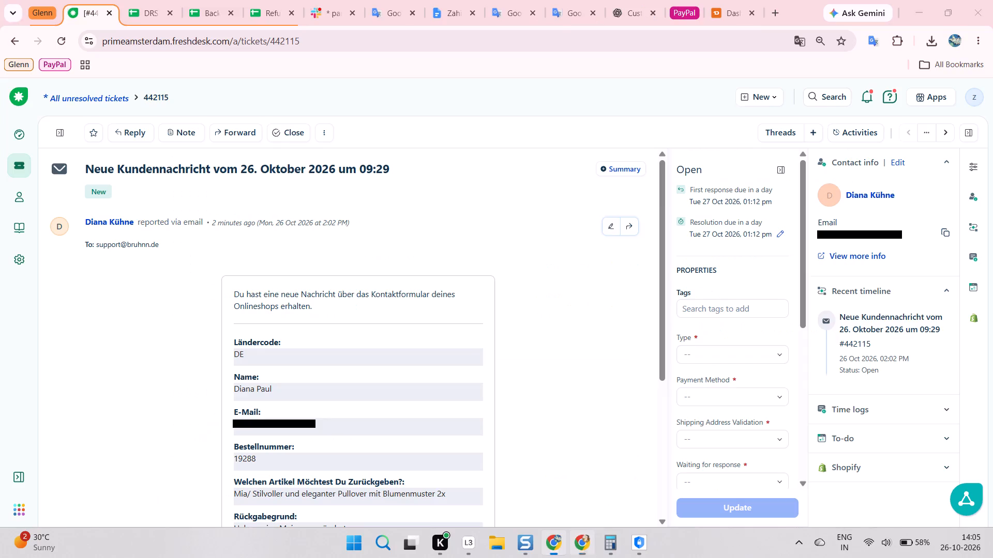
scroll(370, 359, "down", 1)
right_click(388, 218)
scroll(396, 352, "down", 2)
left_click(468, 463)
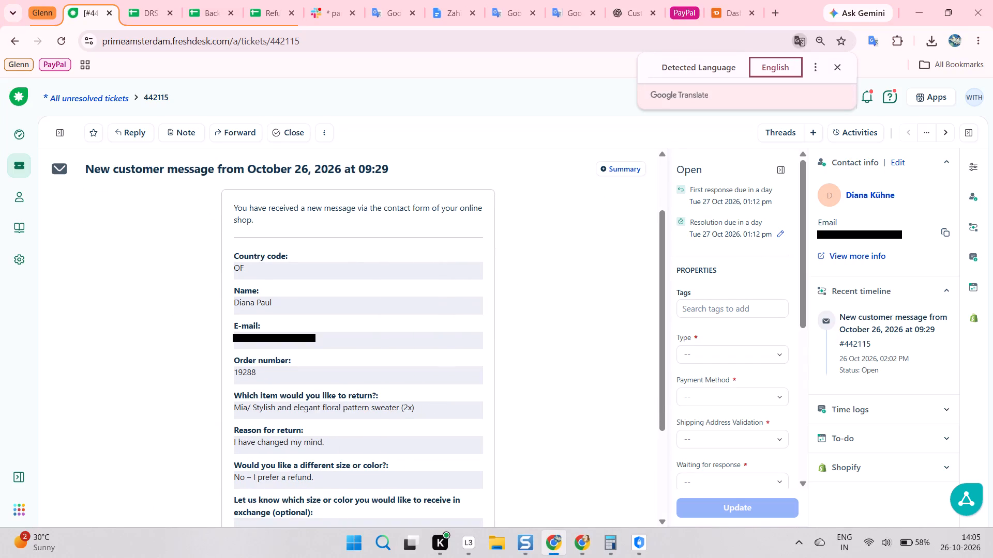
key("alt+Tab")
key("alt+Tab")
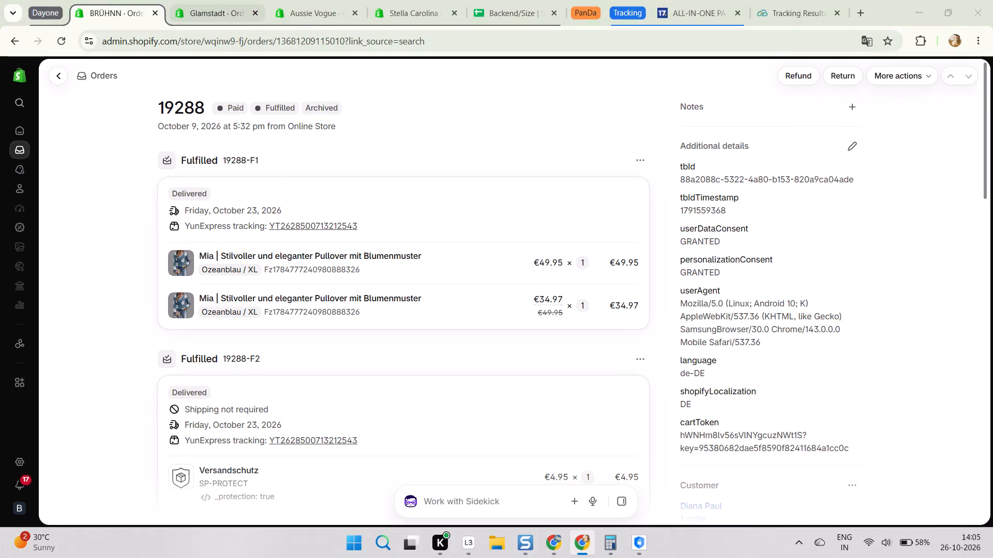
right_click(505, 168)
scroll(566, 361, "down", 3)
left_click(582, 432)
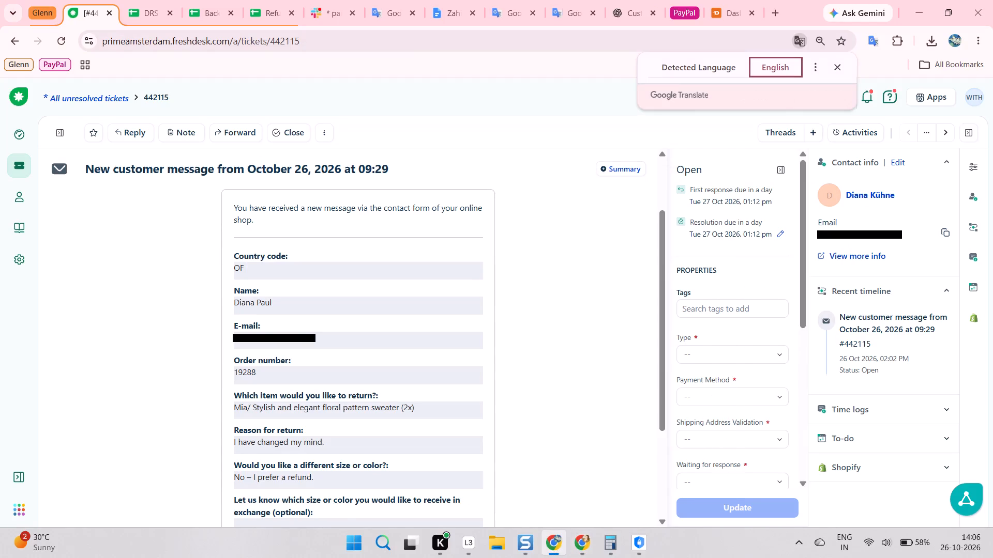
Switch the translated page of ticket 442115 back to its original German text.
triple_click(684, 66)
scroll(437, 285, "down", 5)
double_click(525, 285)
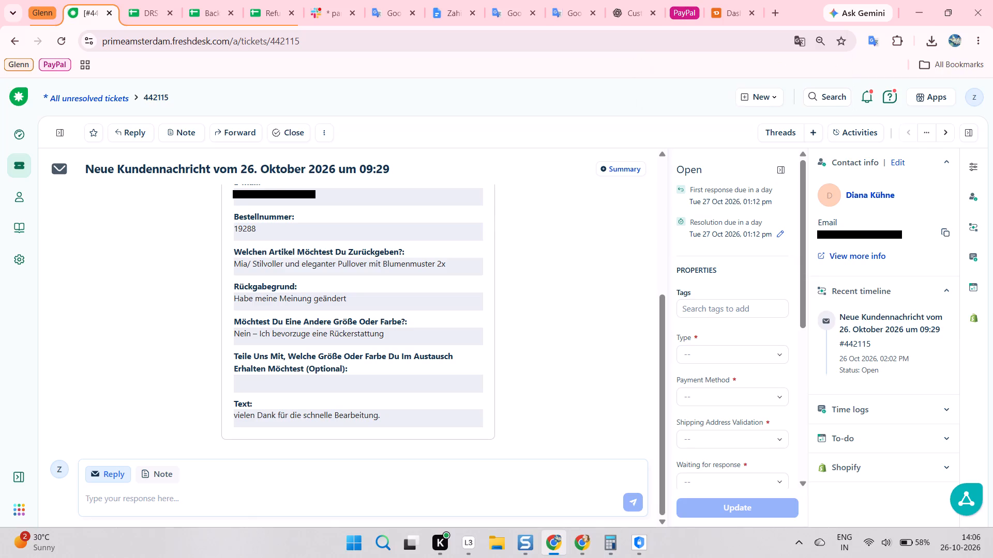
right_click(407, 241)
scroll(396, 286, "down", 4)
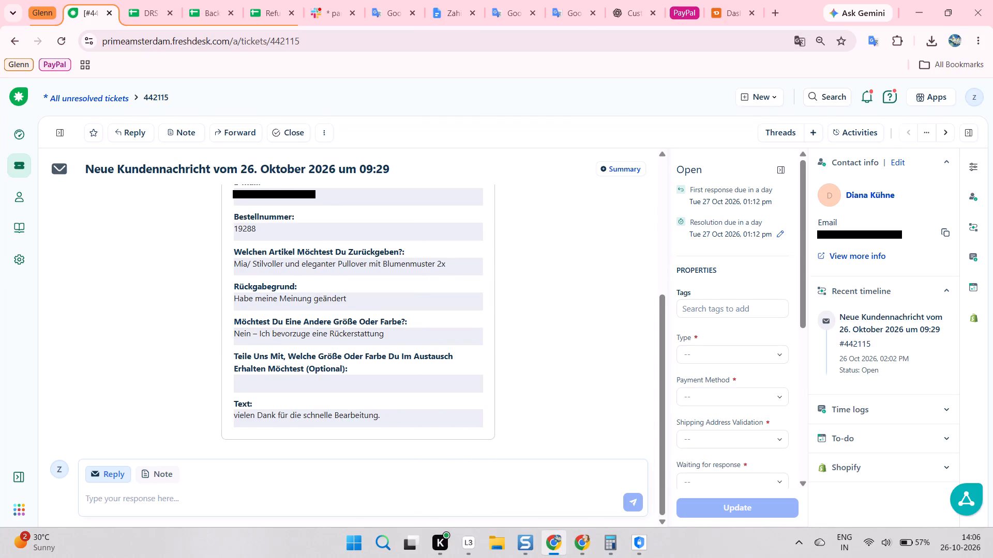
Replace the source text in Google Translate with the copied reply and copy its German translation.
left_click(568, 1)
scroll(477, 142, "up", 4)
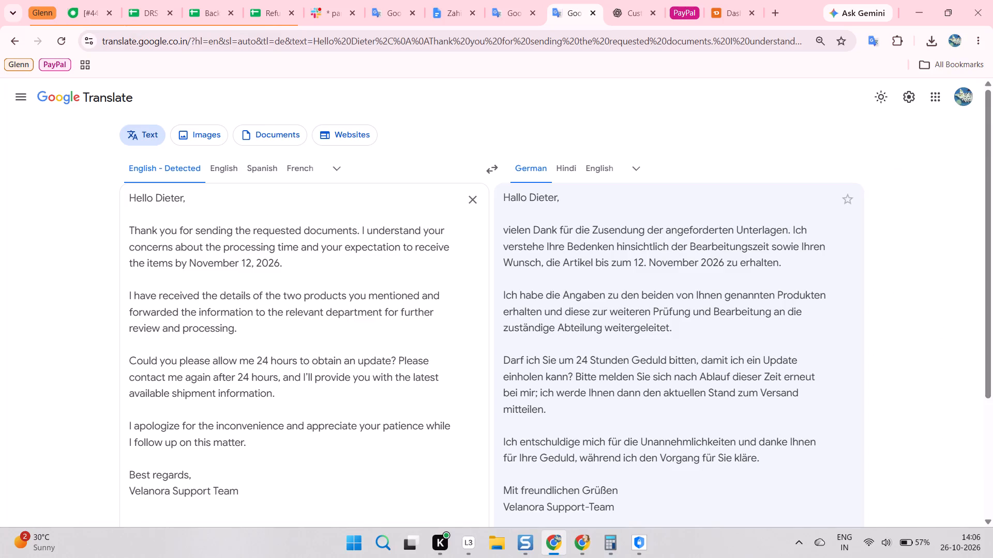
scroll(425, 199, "up", 3)
left_click(480, 201)
key("ctrl+v")
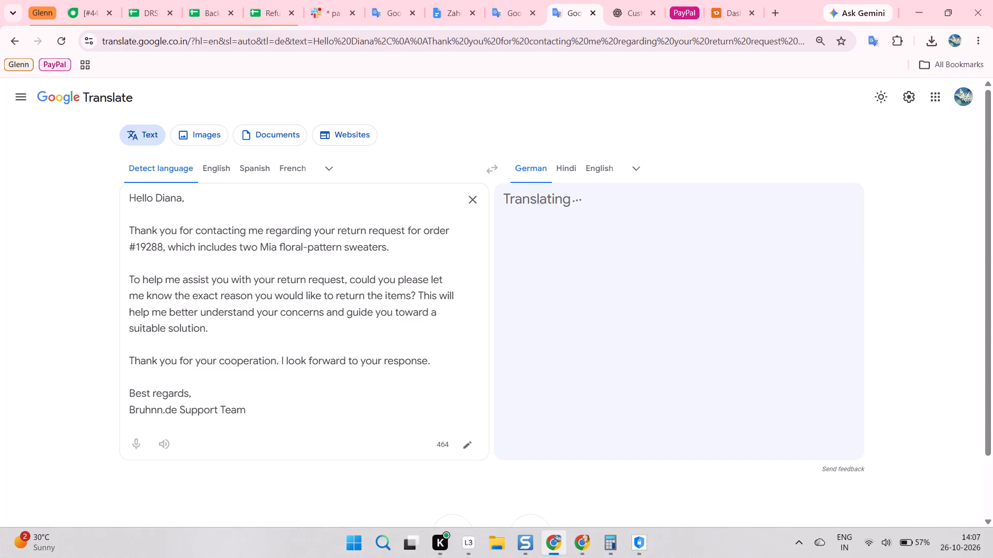
scroll(637, 261, "down", 6)
left_click(763, 374)
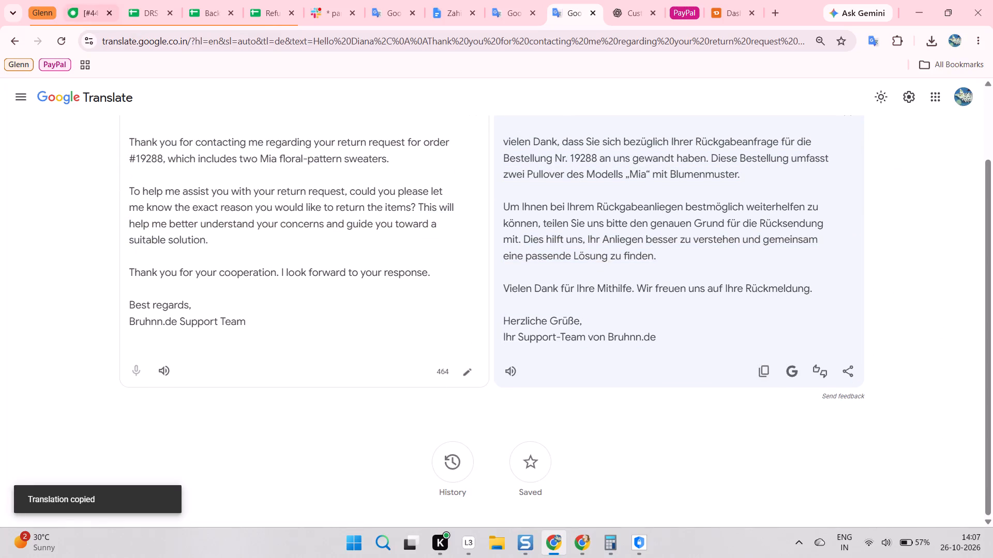
left_click(88, 2)
left_click(319, 286)
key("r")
scroll(191, 266, "down", 7)
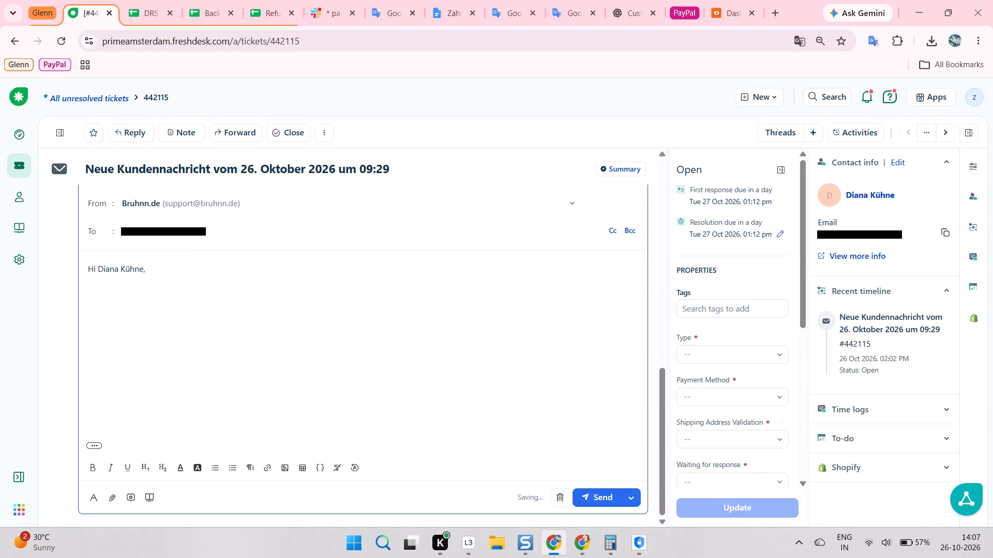
double_click(109, 443)
key("ctrl+a")
key("BackSpace")
key("BackSpace")
key("BackSpace")
key("ctrl+v")
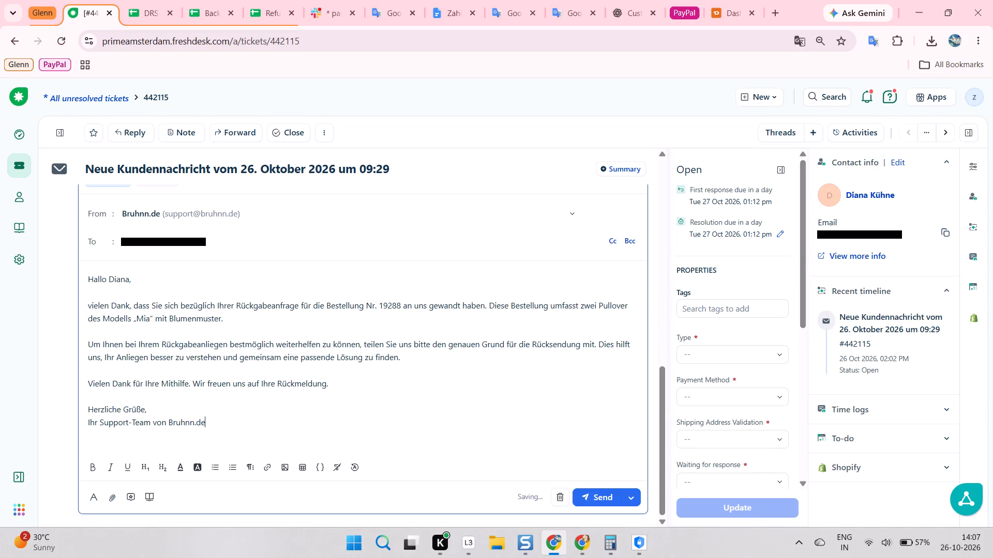
scroll(123, 434, "down", 5)
left_click(141, 437)
key("BackSpace")
scroll(218, 411, "down", 3)
key("alt+Tab")
scroll(310, 362, "down", 10)
key("alt+Tab")
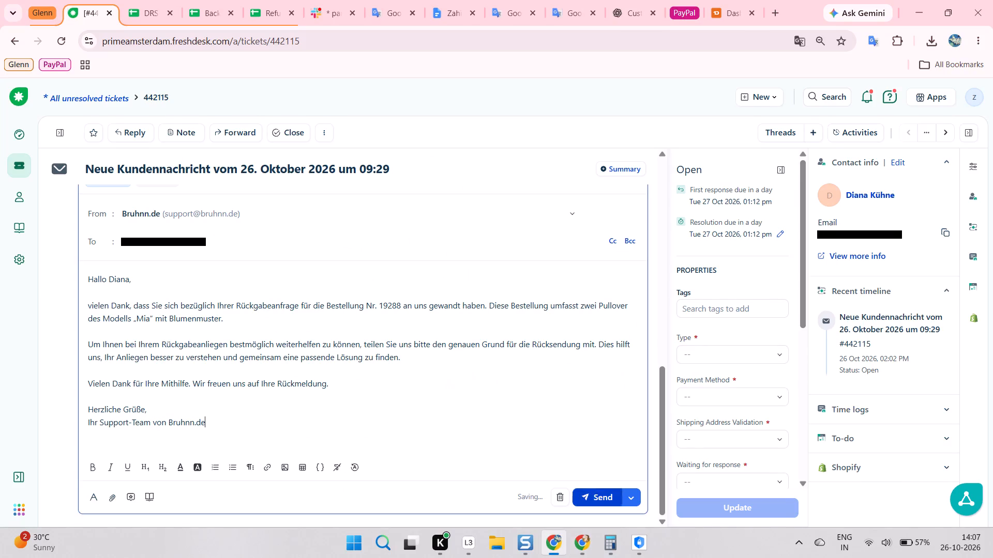
left_click(594, 502)
Set ticket 442115's type to Return, payment method to PayPal, address validation to Verified & Correct, waiting for response to N/A, and Marketing/PayPal to No.
left_click(716, 353)
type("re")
left_click(714, 377)
key("Tab")
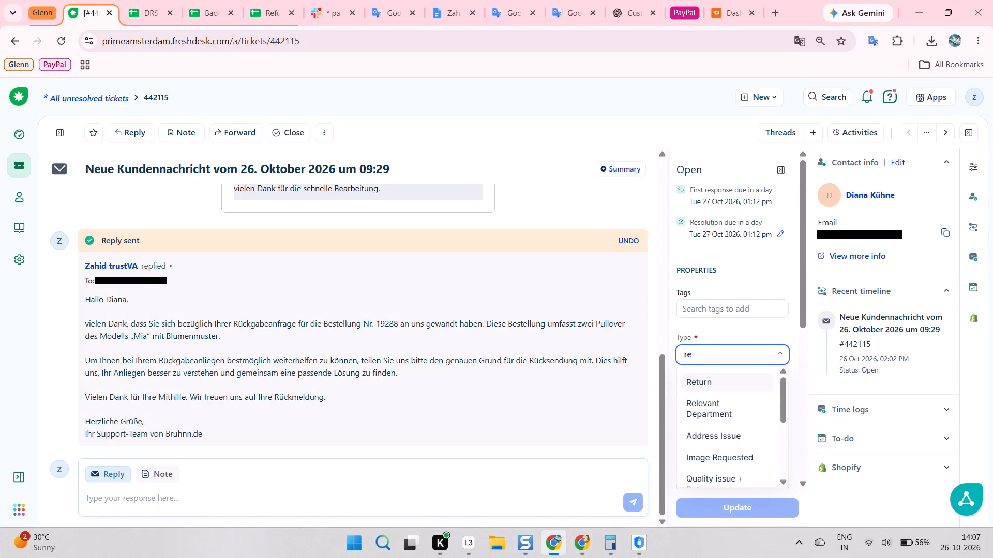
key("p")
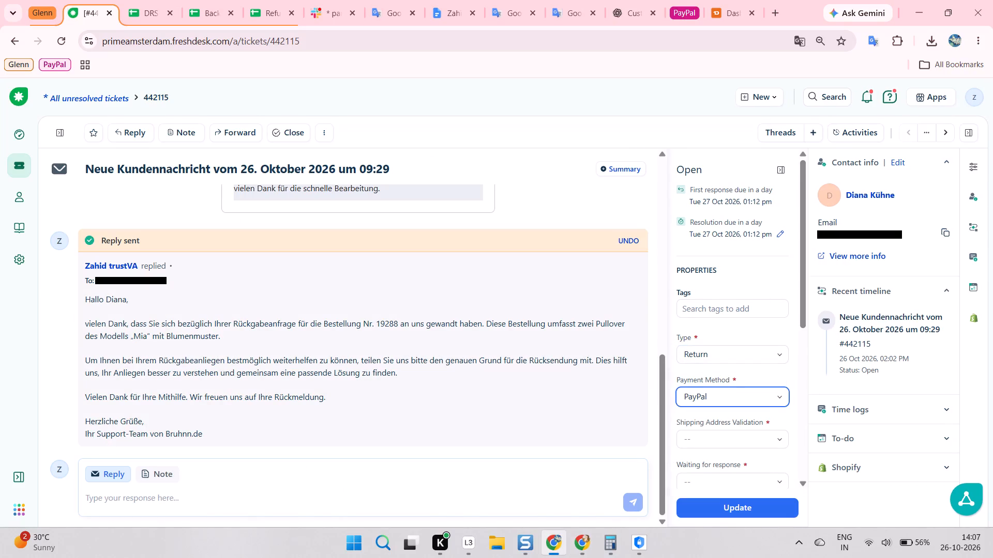
key("Tab")
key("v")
key("Tab")
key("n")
key("Tab")
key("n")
key("Tab")
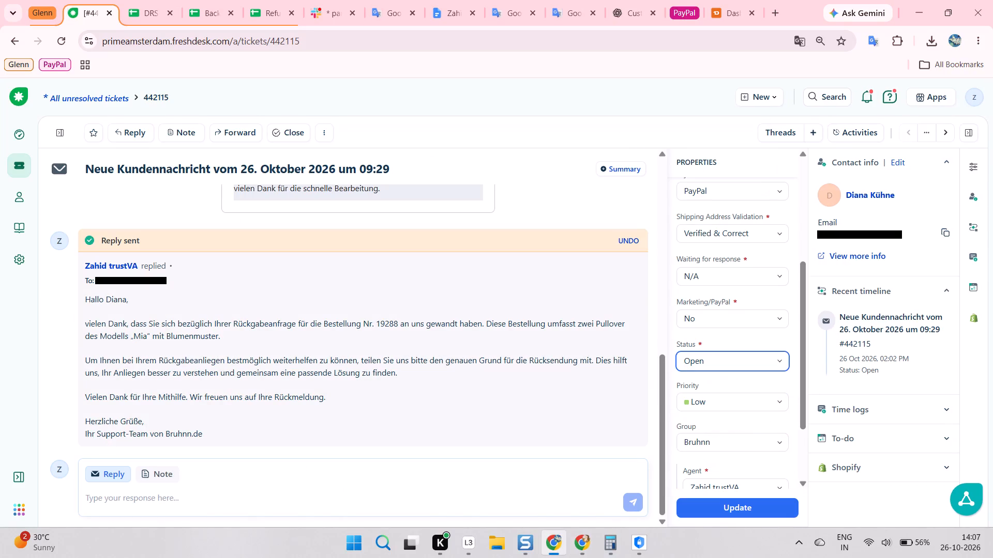
Set ticket 442115's status to Resolved, keep it assigned to your own agent, and update the ticket properties.
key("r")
key("Tab")
key("Tab")
key("Tab")
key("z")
scroll(717, 392, "down", 3)
left_click(743, 519)
left_click(744, 506)
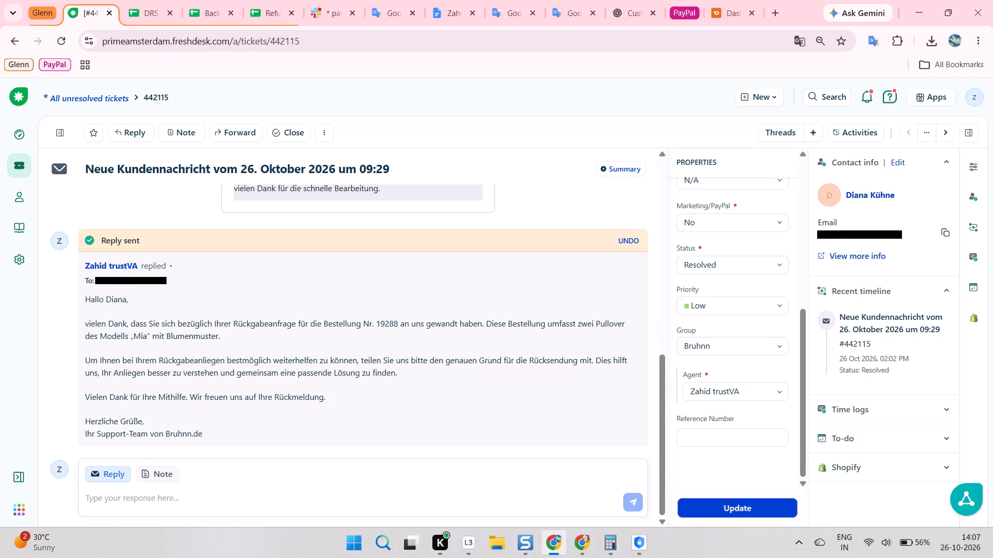
double_click(162, 96)
key("ctrl+c")
key("ctrl+c")
left_click(146, 0)
key("ctrl+v")
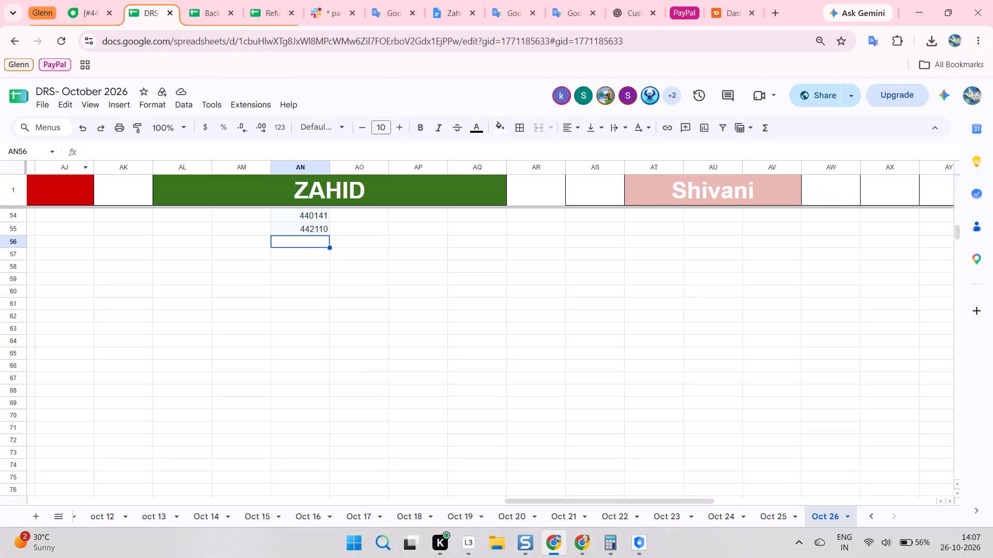
left_click(311, 253)
scroll(311, 253, "down", 1)
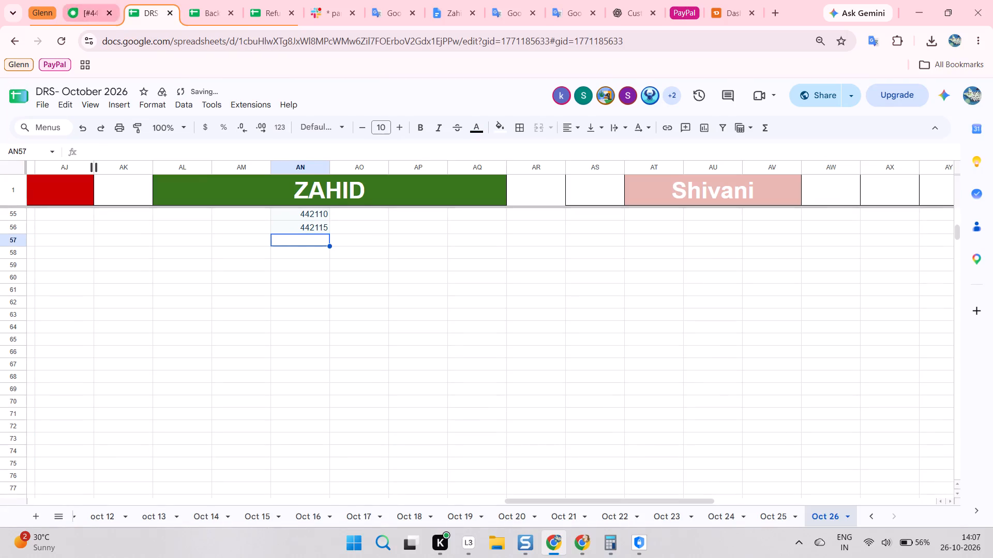
left_click(82, 0)
left_click(16, 171)
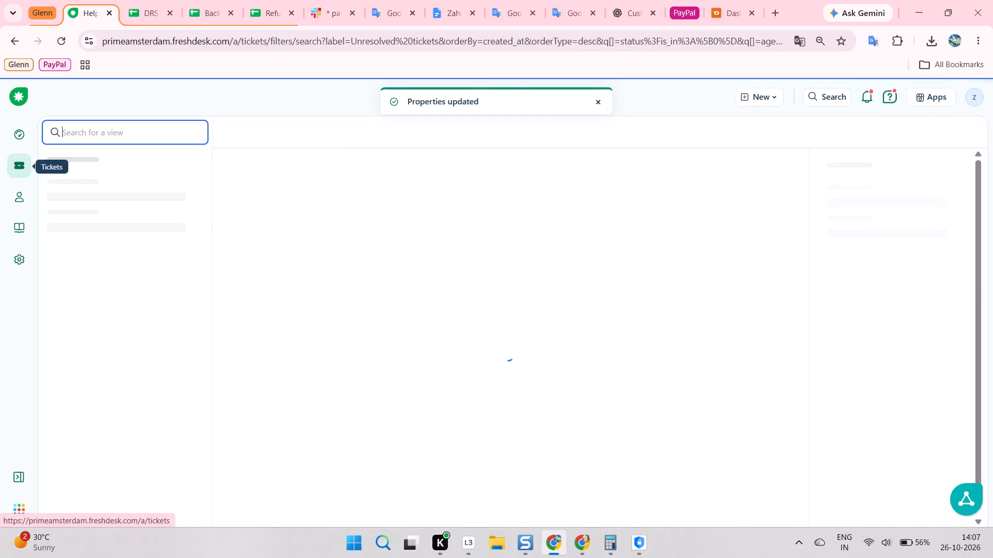
scroll(278, 230, "up", 1)
left_click(319, 258)
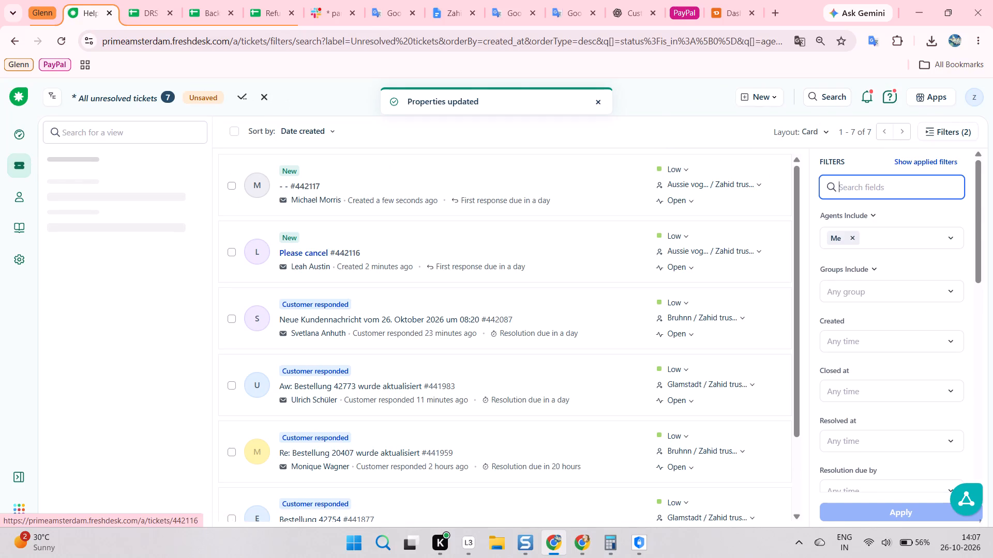
Read the customer's message in ticket 442116 about the additional pair of boots and the requested cancellation.
scroll(330, 261, "down", 7)
scroll(337, 287, "up", 2)
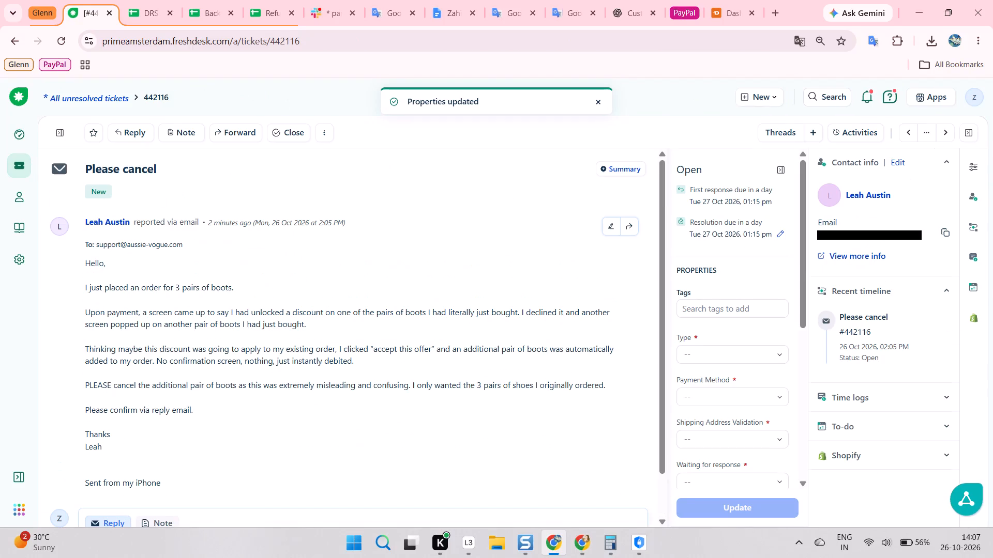
scroll(336, 286, "up", 1)
left_click(379, 275)
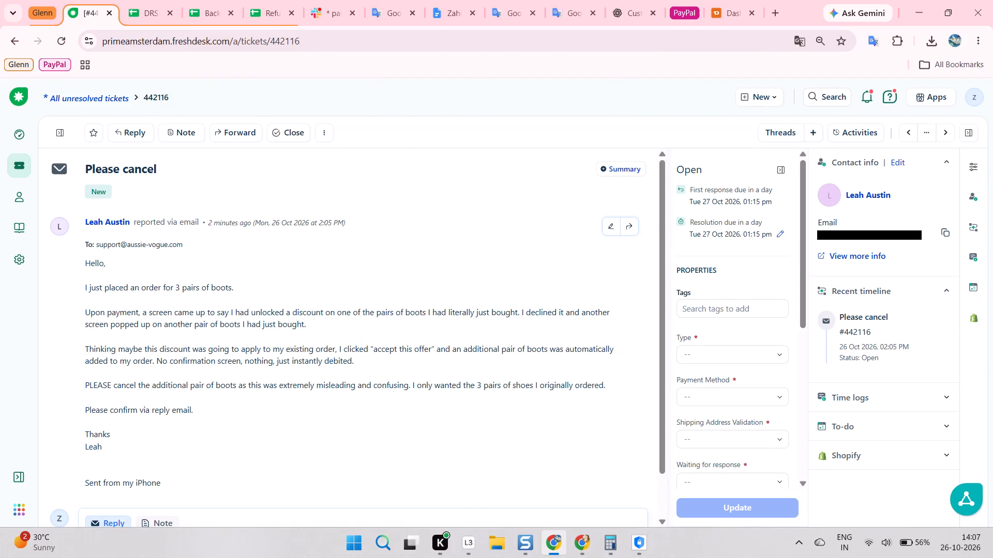
left_click(337, 295)
left_click(213, 323)
left_click(228, 321)
left_click(290, 318)
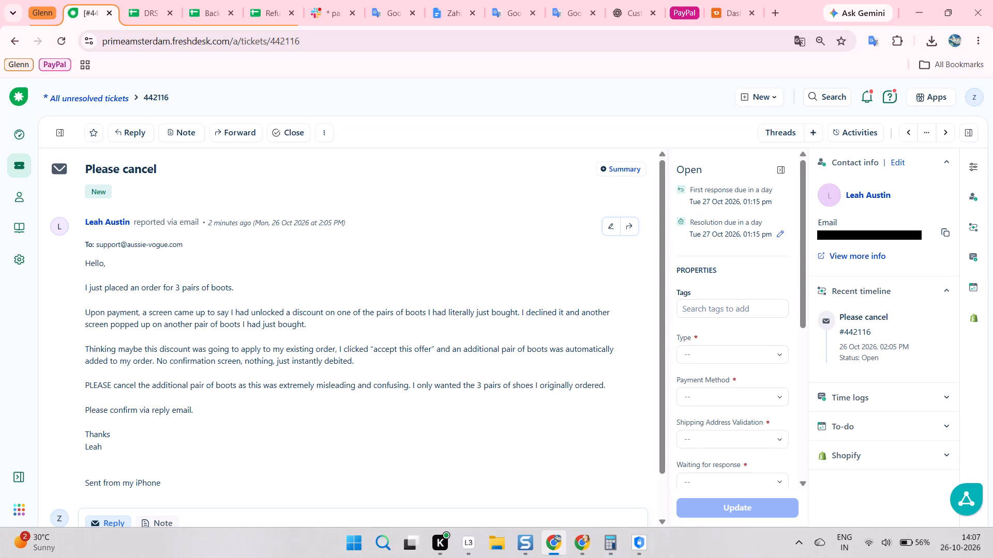
left_click(315, 314)
left_click(354, 314)
left_click(398, 314)
left_click(459, 312)
left_click(476, 312)
left_click(509, 307)
left_click(544, 308)
left_click(561, 308)
left_click(566, 308)
left_click(100, 330)
left_click(134, 330)
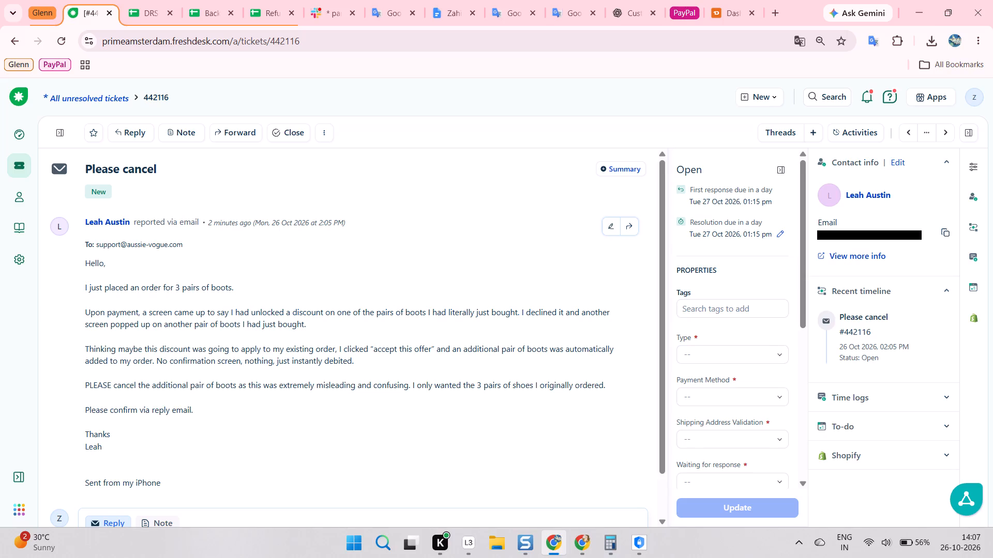
left_click(149, 330)
left_click(187, 329)
left_click(201, 329)
left_click(209, 330)
left_click(253, 329)
left_click(123, 369)
left_click(137, 359)
left_click_drag(145, 359, 152, 359)
left_click(176, 359)
left_click(188, 359)
left_click(204, 359)
left_click(210, 359)
left_click(226, 359)
left_click(263, 357)
left_click_drag(297, 357, 304, 357)
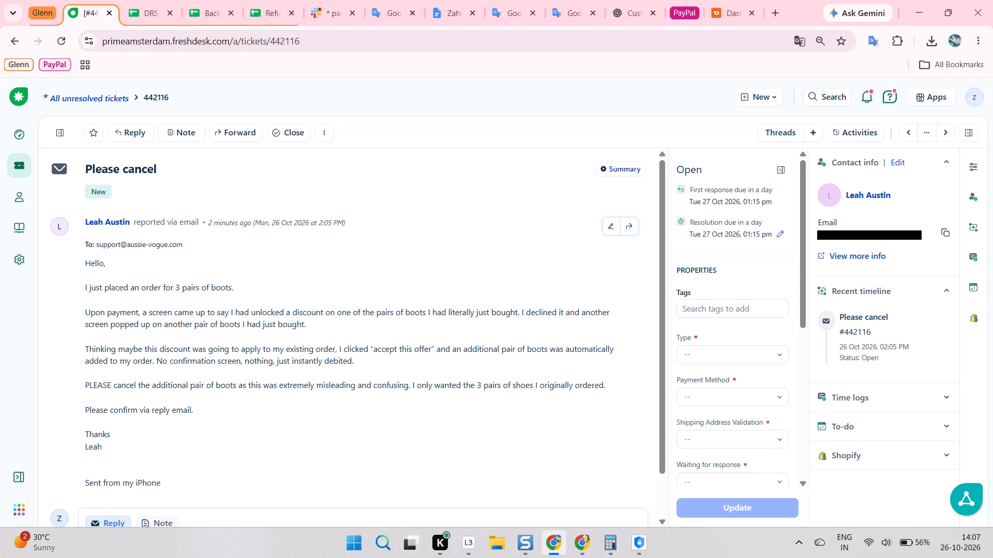
left_click(321, 357)
left_click(329, 357)
left_click(350, 357)
left_click(368, 356)
left_click(375, 355)
left_click(410, 354)
left_click_drag(437, 354, 445, 356)
left_click(459, 356)
left_click(485, 354)
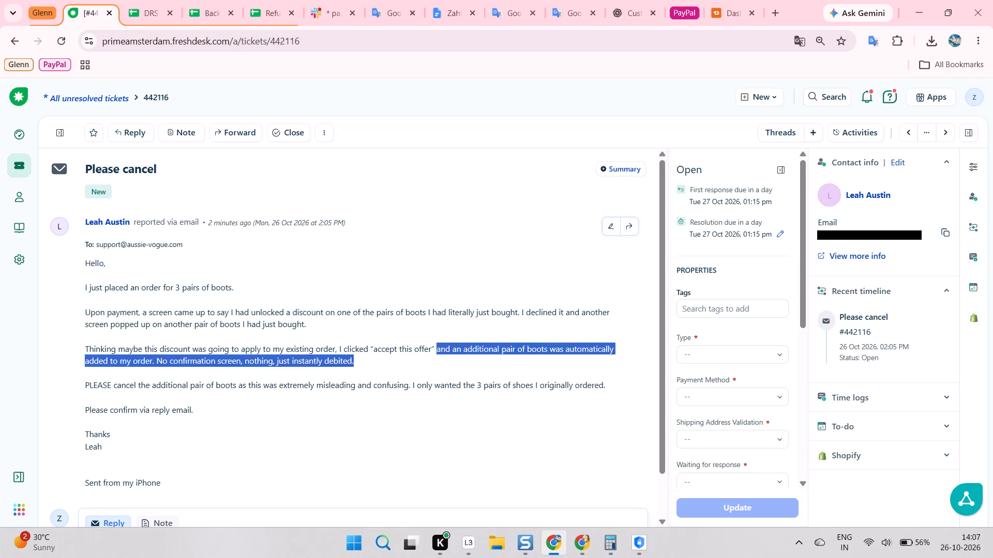
left_click(513, 320)
left_click(262, 342)
left_click(170, 376)
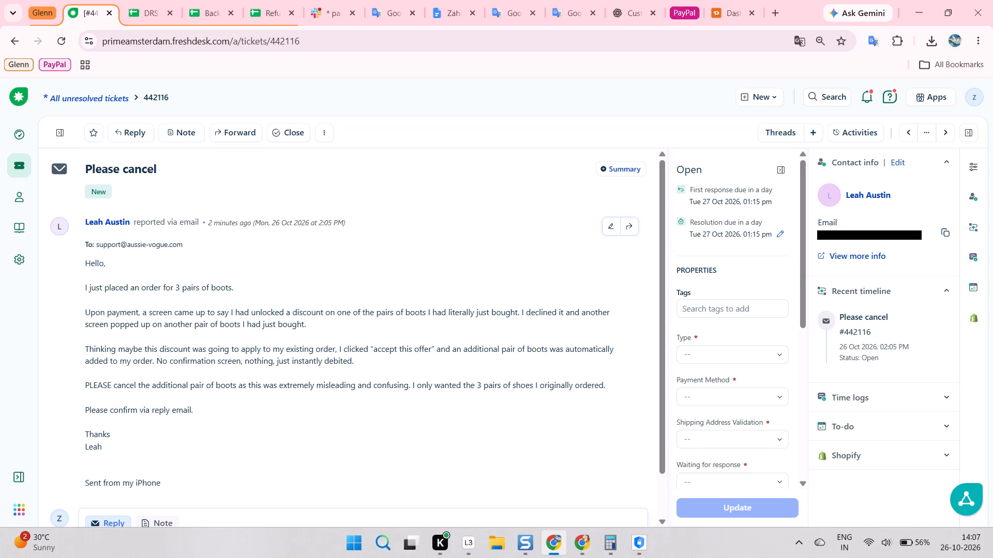
left_click(205, 370)
left_click_drag(290, 365, 312, 369)
left_click(117, 397)
left_click(151, 396)
left_click_drag(172, 397, 177, 396)
left_click_drag(202, 395, 211, 395)
left_click_drag(227, 395, 238, 394)
left_click_drag(261, 394, 268, 393)
left_click_drag(295, 391, 302, 391)
left_click_drag(323, 390, 328, 390)
left_click_drag(342, 389, 349, 389)
left_click_drag(359, 389, 370, 389)
left_click_drag(382, 390, 388, 390)
left_click_drag(407, 391, 413, 392)
left_click(426, 393)
left_click(457, 393)
left_click_drag(477, 391, 485, 389)
left_click(483, 338)
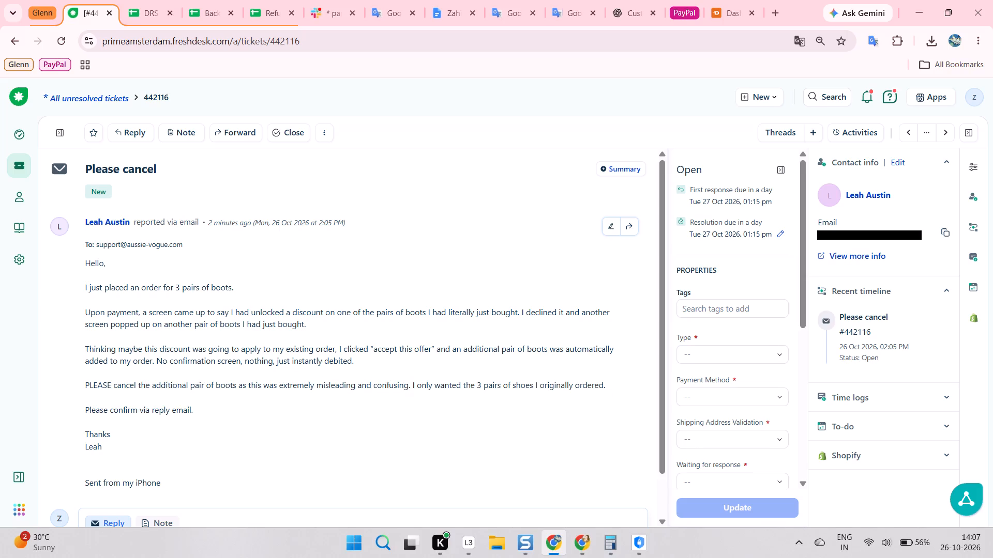
left_click(479, 334)
left_click(953, 235)
left_click(946, 235)
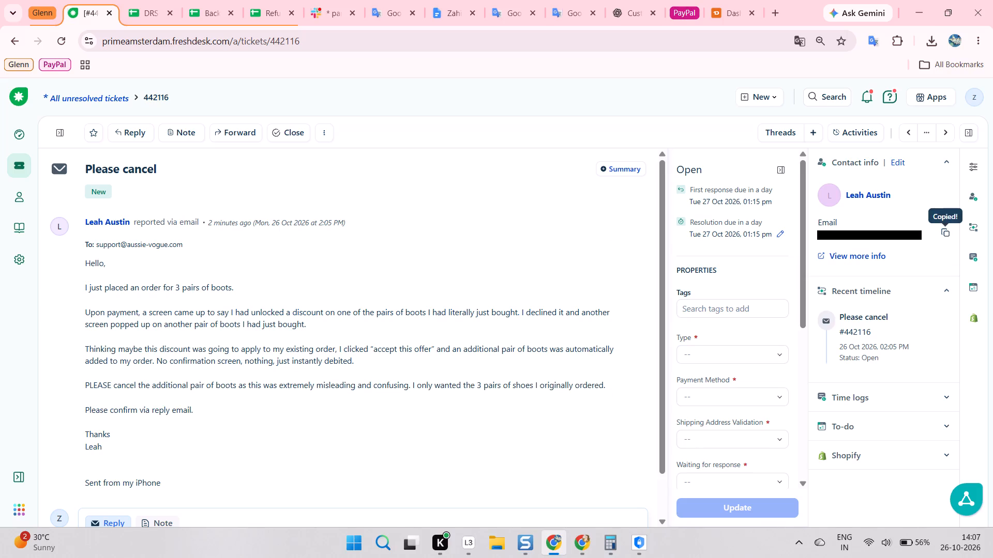
left_click(197, 236)
key("alt+Tab")
left_click(209, 0)
left_click(108, 0)
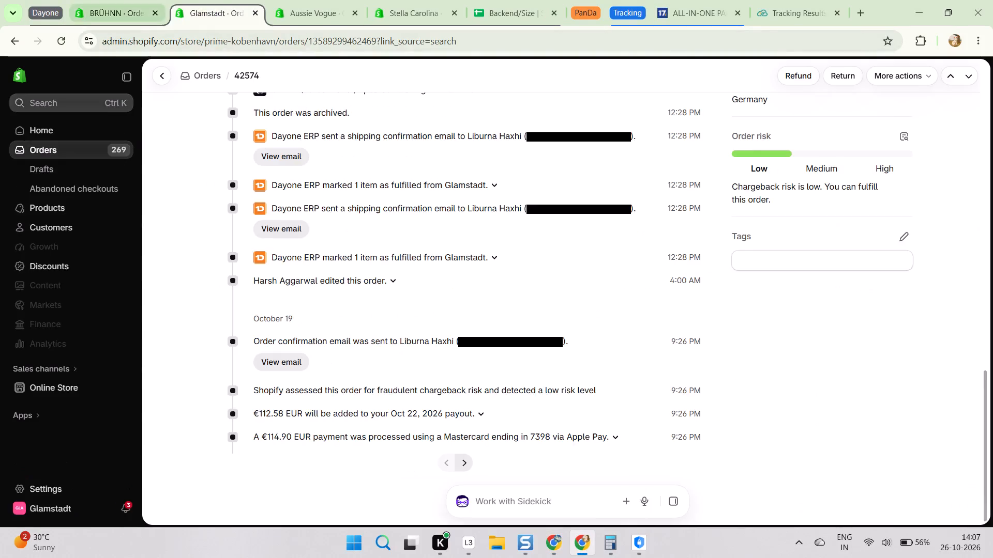
left_click(319, 0)
scroll(162, 99, "up", 6)
left_click(8, 108)
left_click(24, 103)
key("ctrl+v")
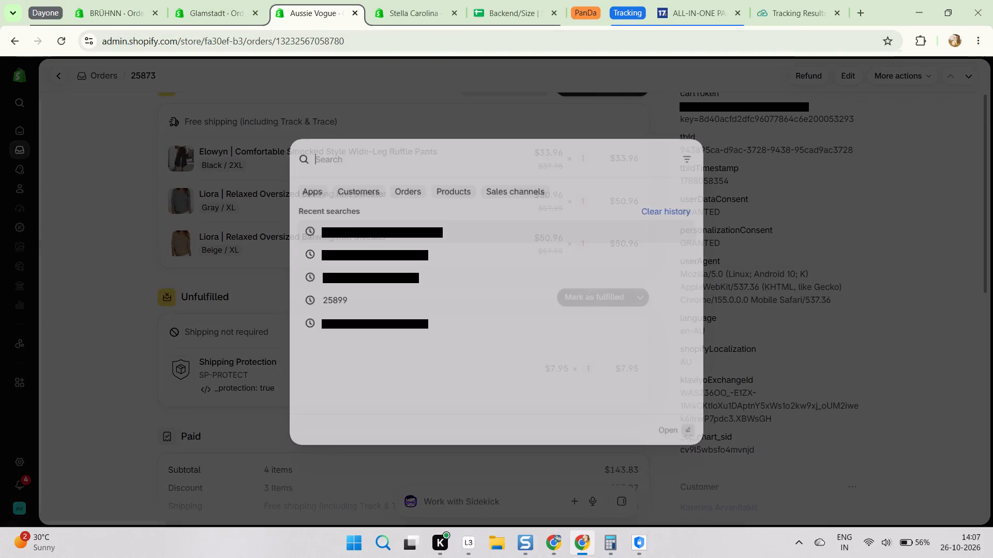
left_click(334, 250)
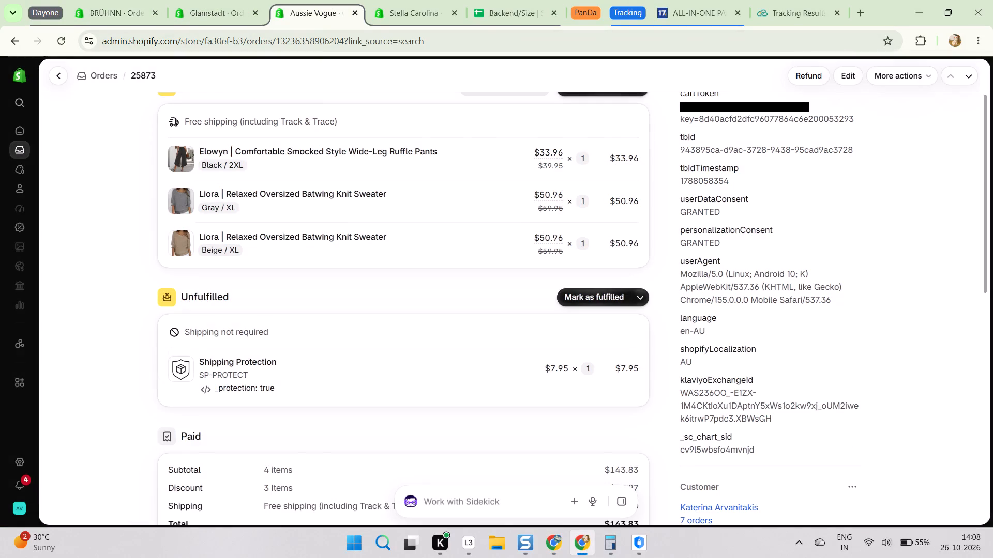
scroll(322, 242, "up", 3)
left_click(375, 155)
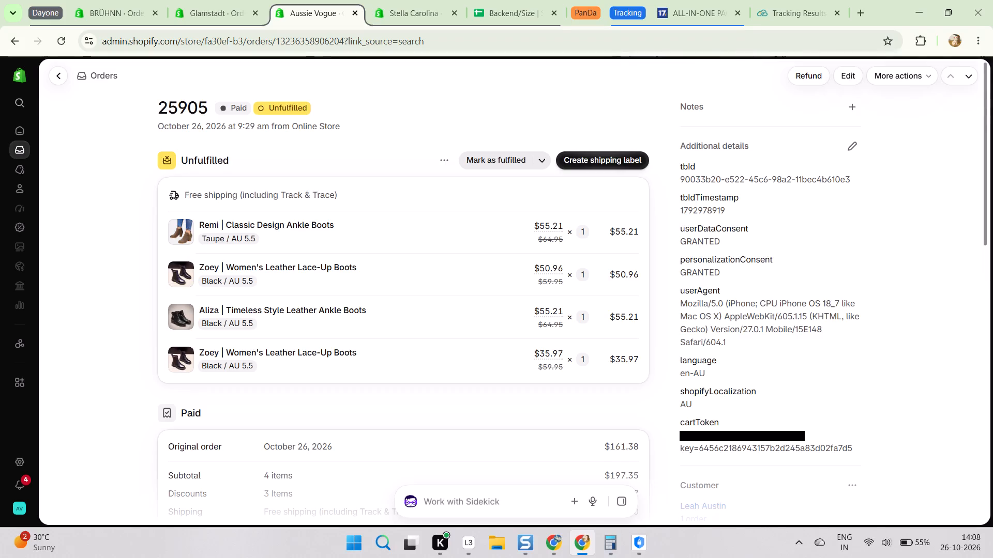
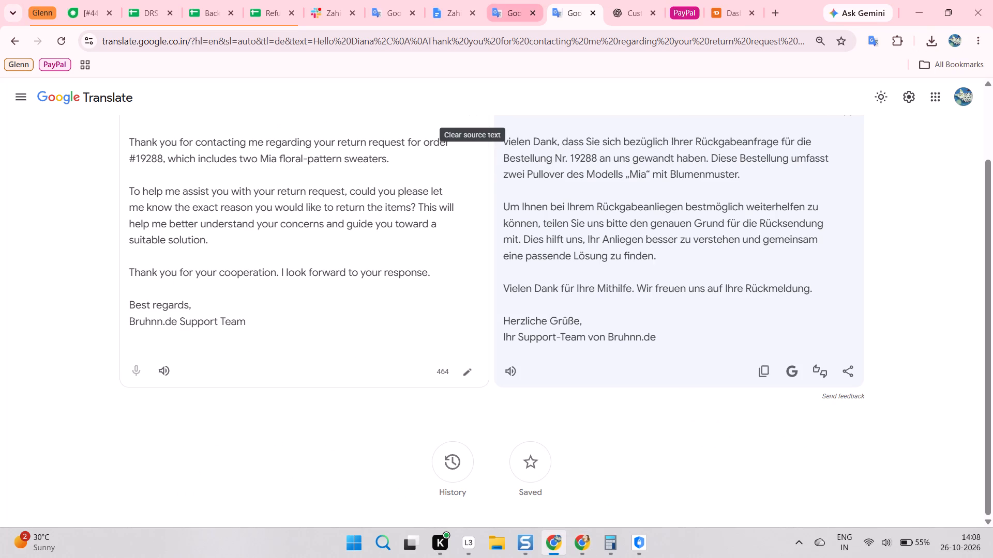
scroll(352, 170, "up", 6)
left_click(467, 205)
key("ctrl+v")
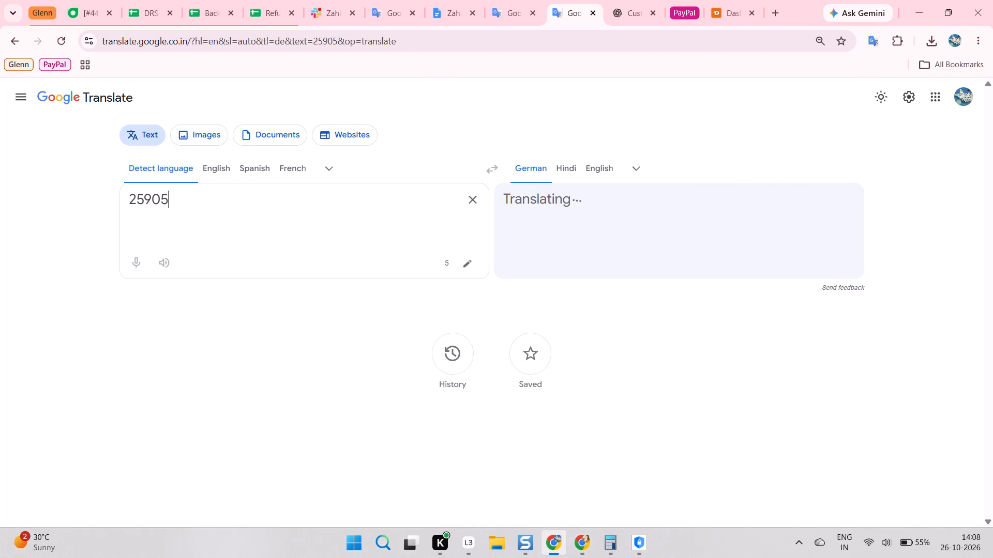
key("Return")
key("Return")
Copy the Remi Classic Design Ankle Boots item with Taupe / AU 5.5 from the Shopify order into the translator text.
key("alt+Tab")
left_click_drag(265, 243, 183, 225)
key("ctrl+c")
key("ctrl+c")
key("alt+Tab")
key("ctrl+v")
key("Return")
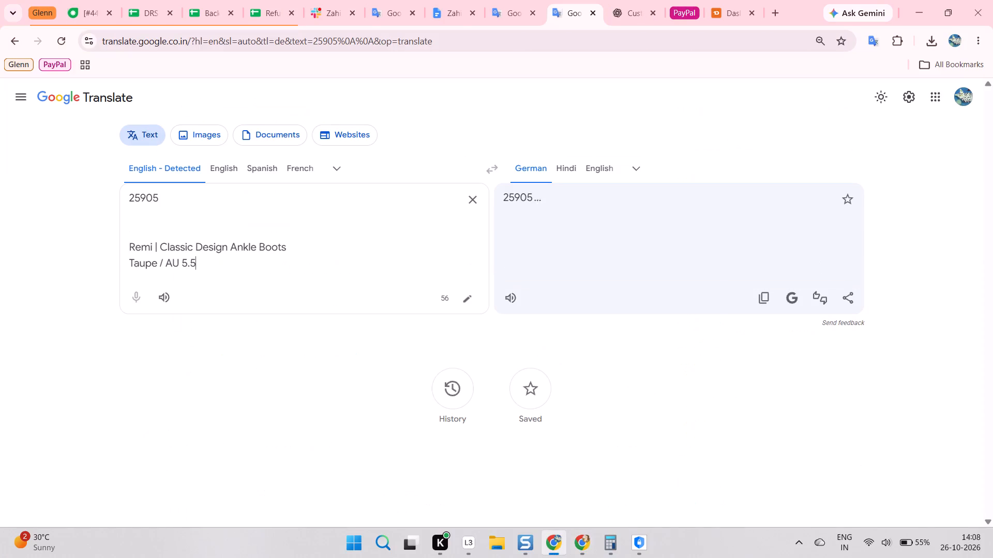
Copy the first Zoey Women's Leather Lace-Up Boots item, Black / AU 5.5, from the order into the translator text.
key("alt+Tab")
left_click_drag(262, 291, 193, 272)
key("ctrl+c")
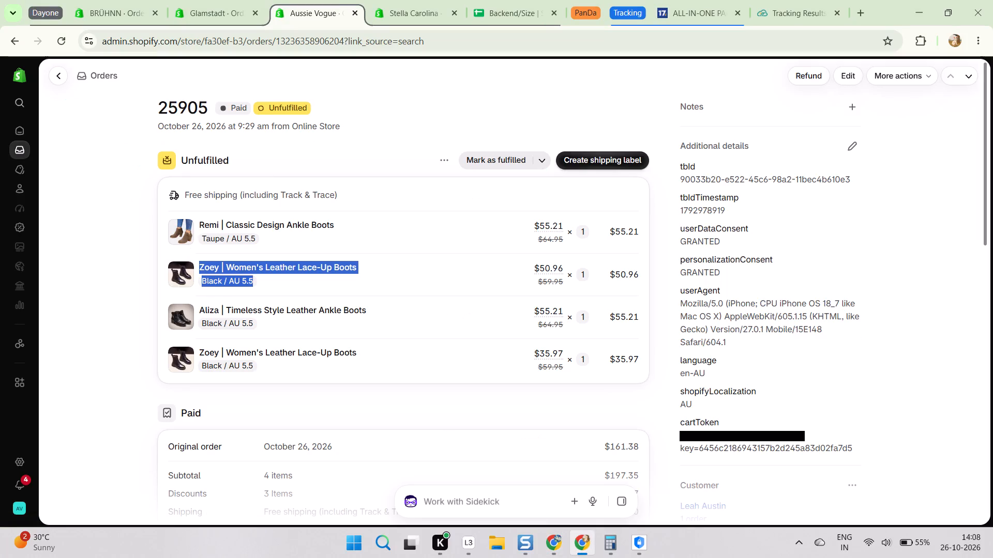
left_click_drag(193, 272, 192, 270)
key("ctrl+c")
key("ctrl+c")
key("alt+Tab")
key("ctrl+v")
key("Return")
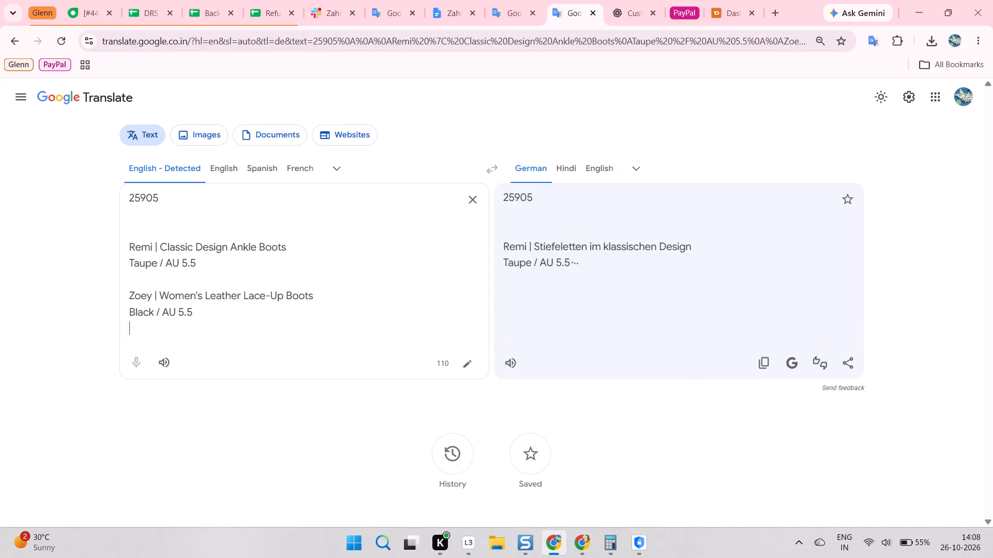
Copy the Aliza Timeless Style Leather Ankle Boots item, Black / AU 5.5, from the order into the translator text.
key("alt+Tab")
left_click_drag(273, 331, 192, 316)
key("ctrl+c")
key("ctrl+c")
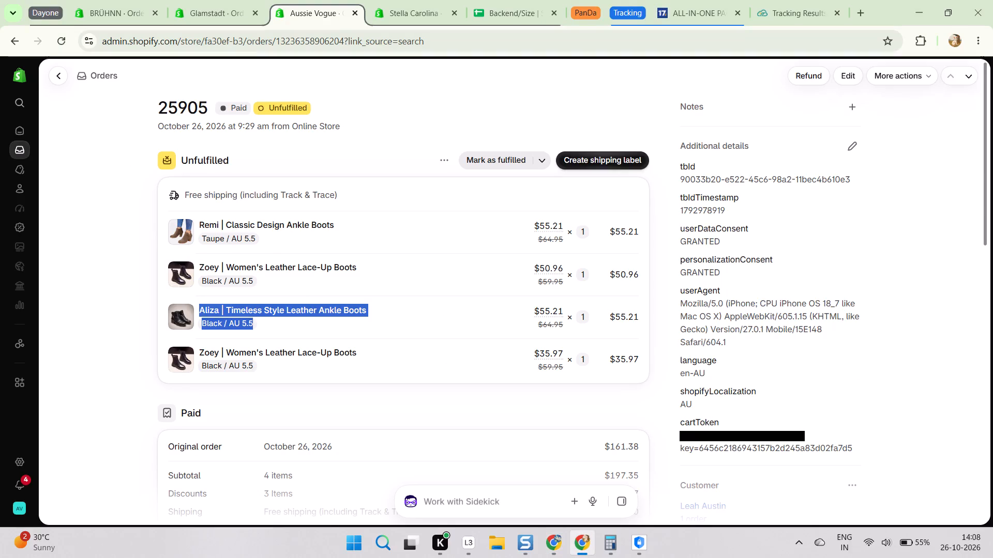
key("alt+Tab")
key("ctrl+v")
key("Return")
Copy the second Zoey Women's Leather Lace-Up Boots item into the translator text and leave a blank line below it.
key("alt+Tab")
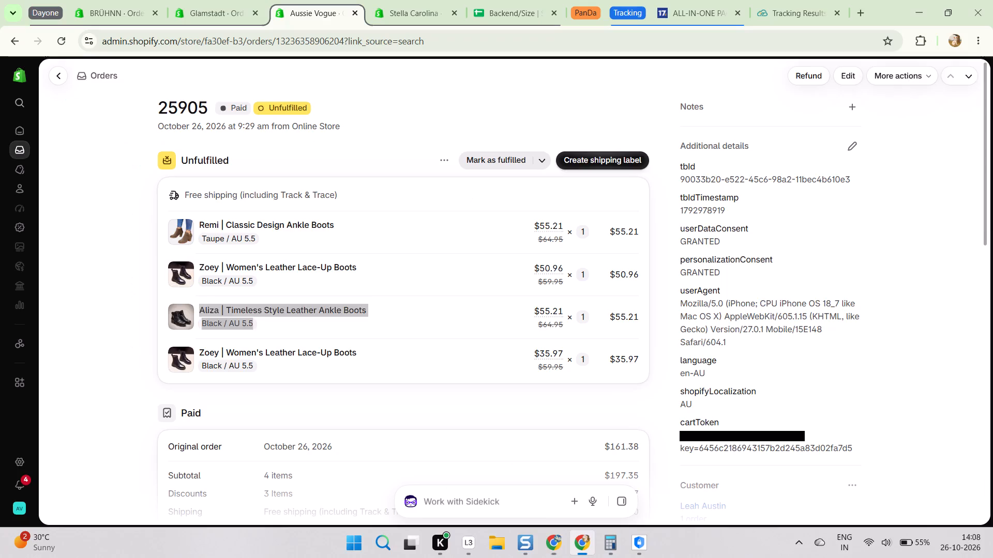
left_click_drag(277, 371, 180, 357)
key("ctrl+c")
key("ctrl+c")
key("alt+Tab")
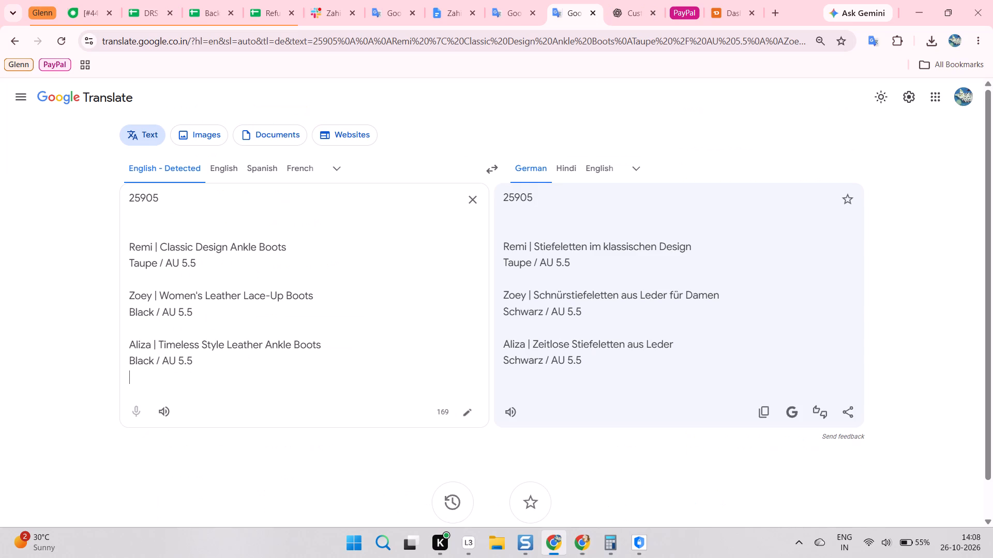
key("ctrl+v")
key("Return")
key("Return")
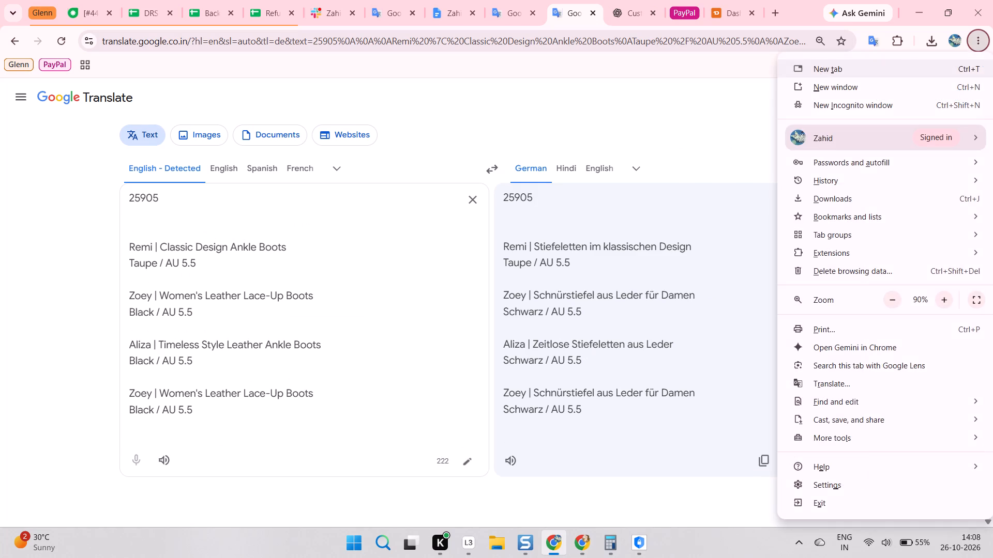
left_click(195, 416)
left_click(173, 423)
key("Return")
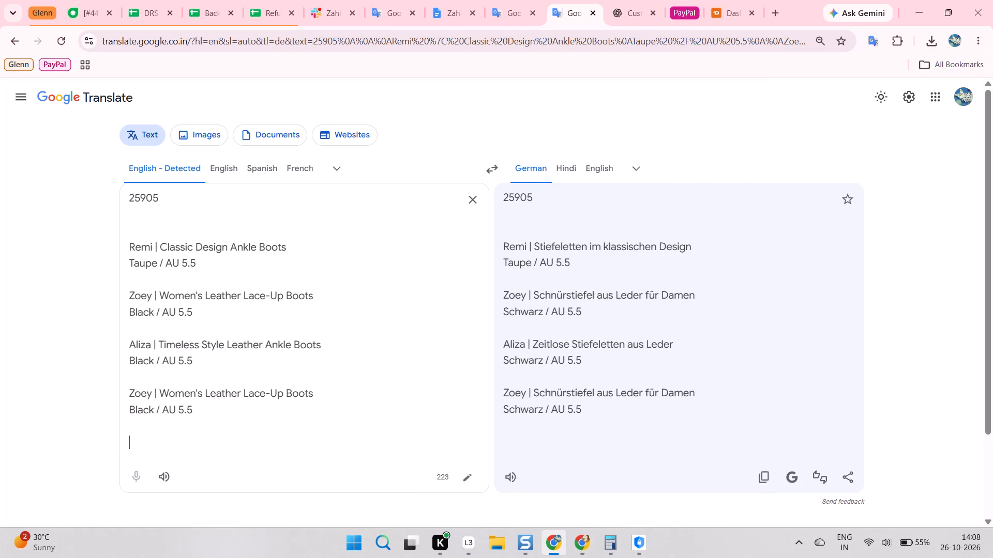
Copy the shipping address block, including its heading, from the Shopify order to the end of the translator text.
key("alt+Tab")
scroll(581, 323, "down", 7)
scroll(653, 228, "up", 2)
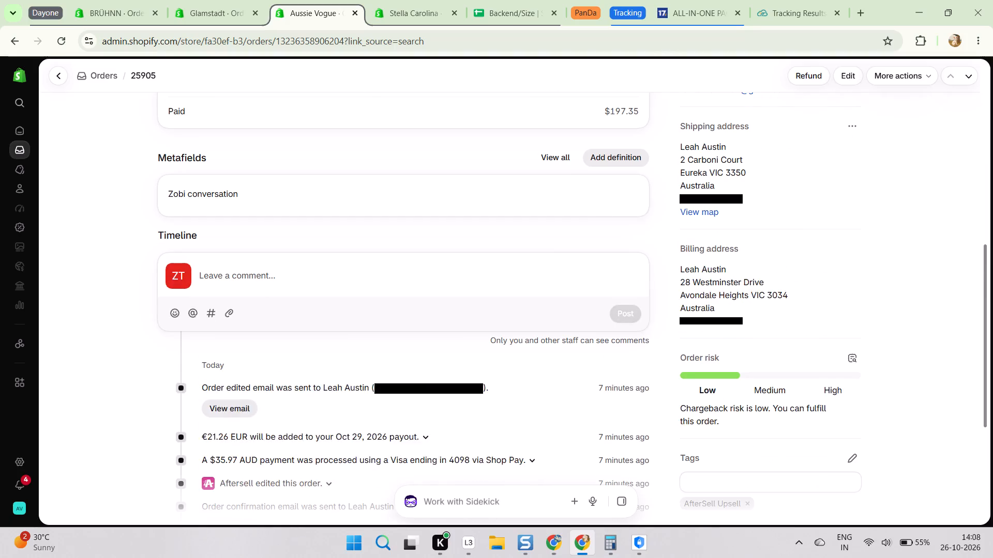
left_click_drag(675, 261, 713, 322)
left_click(656, 276)
left_click_drag(671, 284, 678, 287)
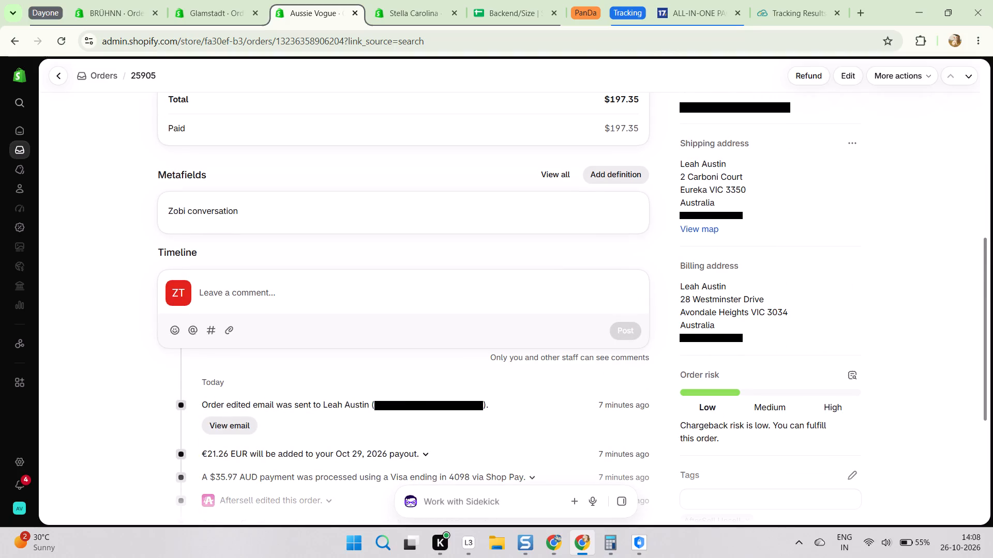
left_click_drag(678, 287, 705, 294)
left_click(664, 261)
left_click_drag(668, 139, 768, 221)
key("ctrl+c")
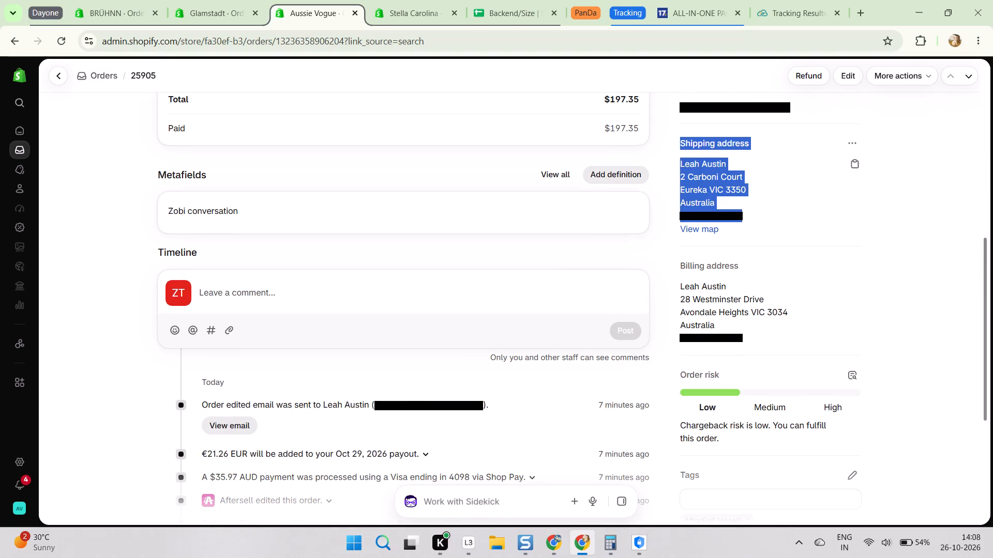
key("ctrl+c")
key("alt+Tab")
key("ctrl+v")
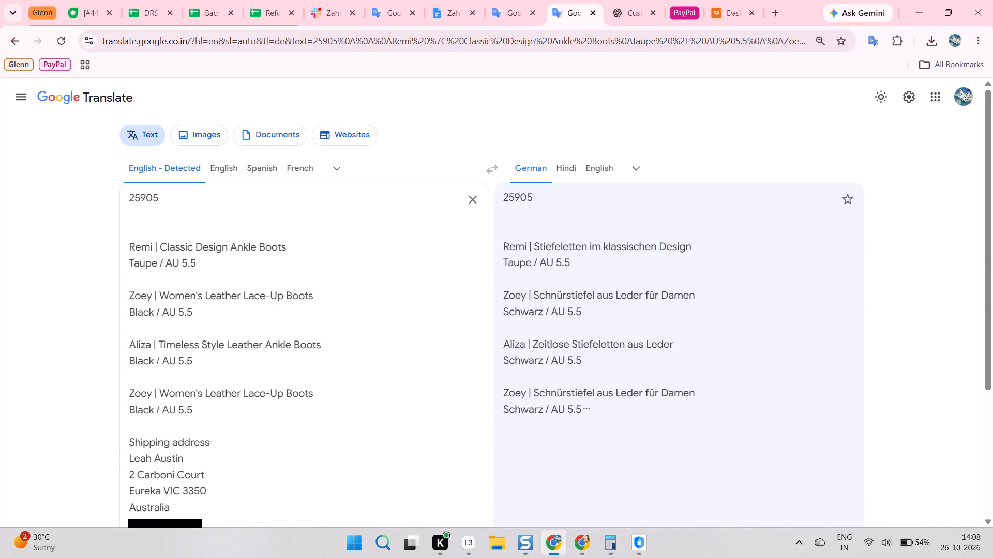
left_click(164, 226)
key("BackSpace")
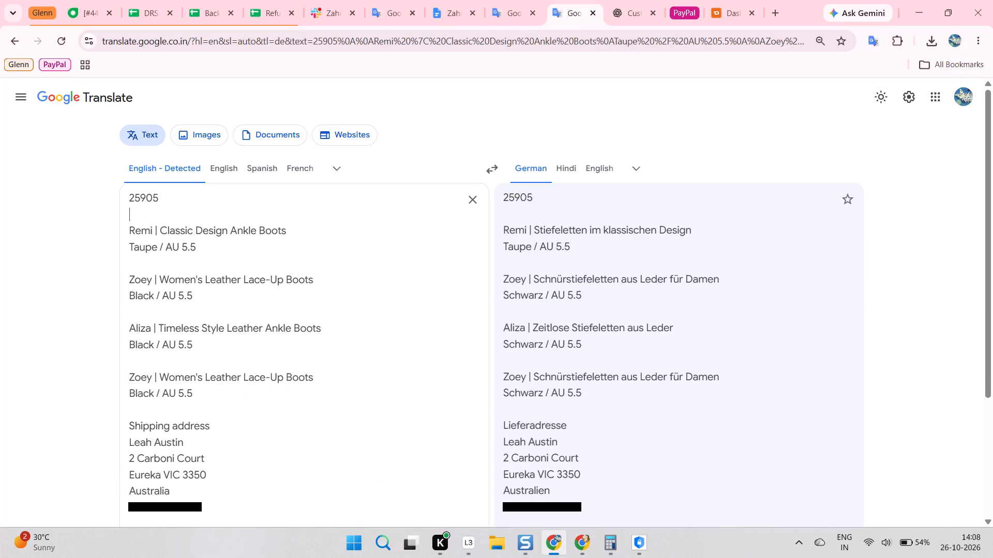
Join the Remi and first Zoey variant lines to their product names, separated by " - ".
left_click(132, 242)
left_click(130, 243)
key("BackSpace")
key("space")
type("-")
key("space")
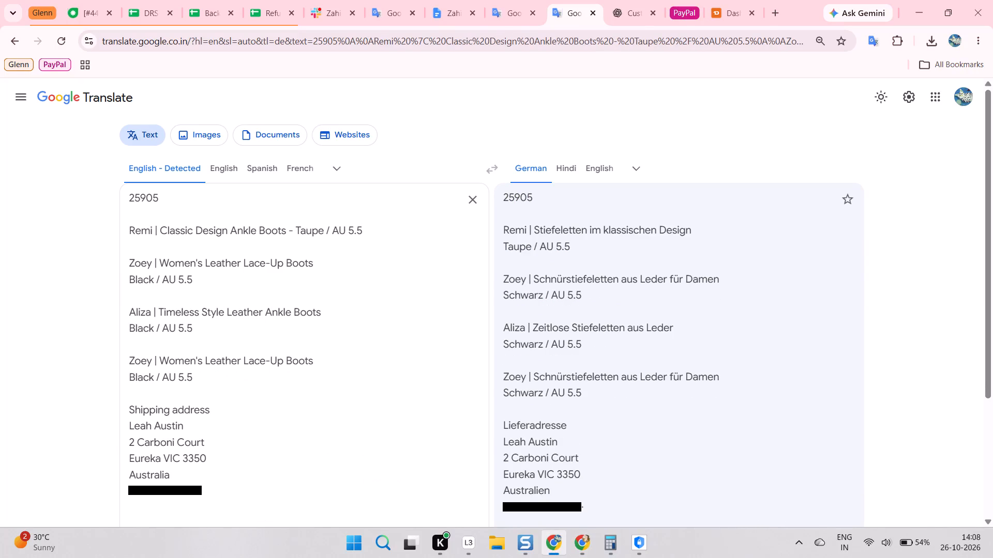
left_click(131, 282)
key("BackSpace")
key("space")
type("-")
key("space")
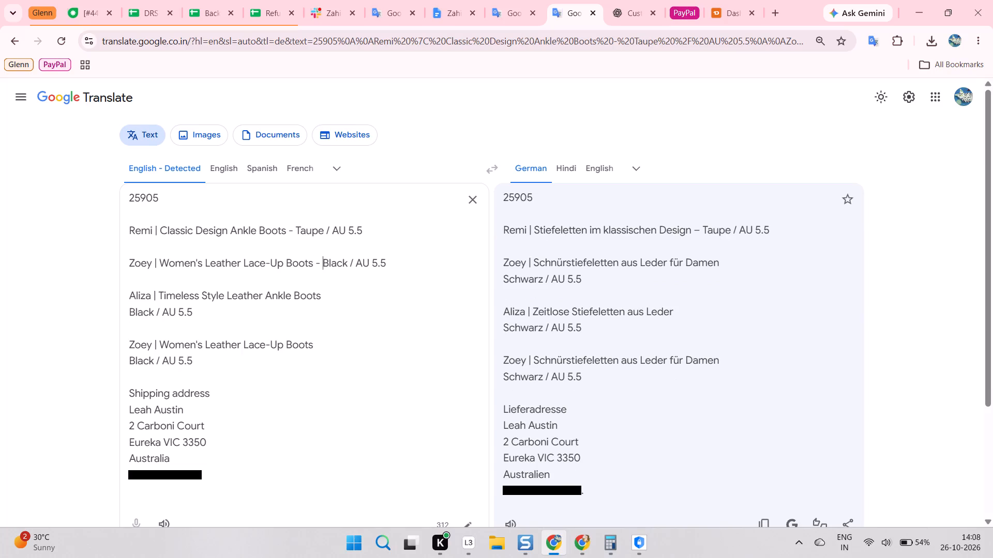
Join the Aliza and second Zoey variant lines to their product names, separated by " - ".
left_click(132, 315)
left_click(130, 315)
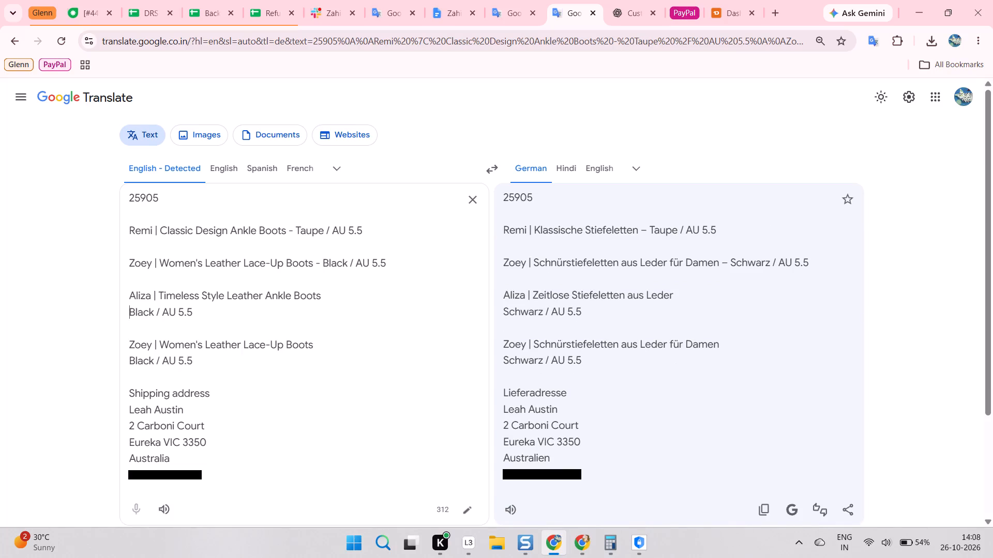
key("BackSpace")
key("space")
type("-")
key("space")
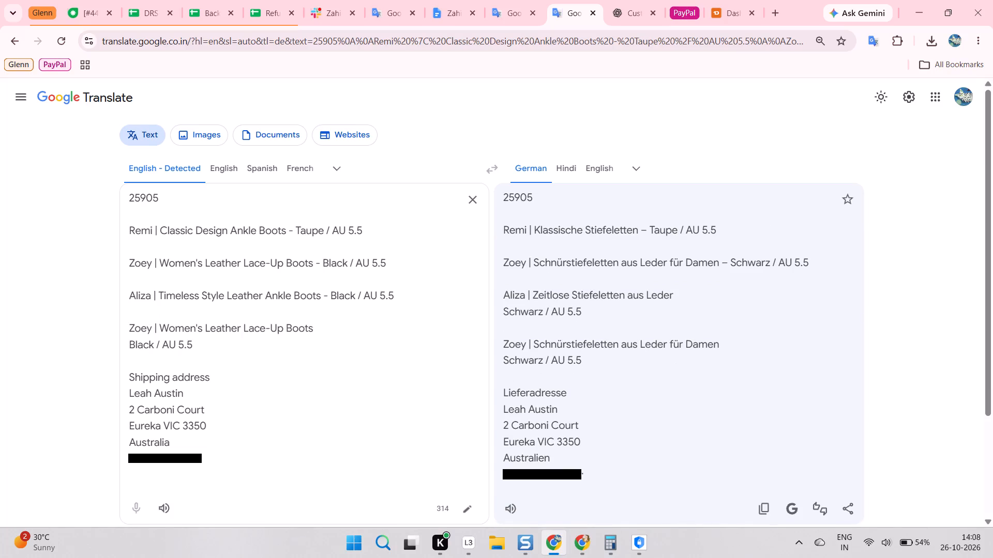
left_click(131, 344)
key("BackSpace")
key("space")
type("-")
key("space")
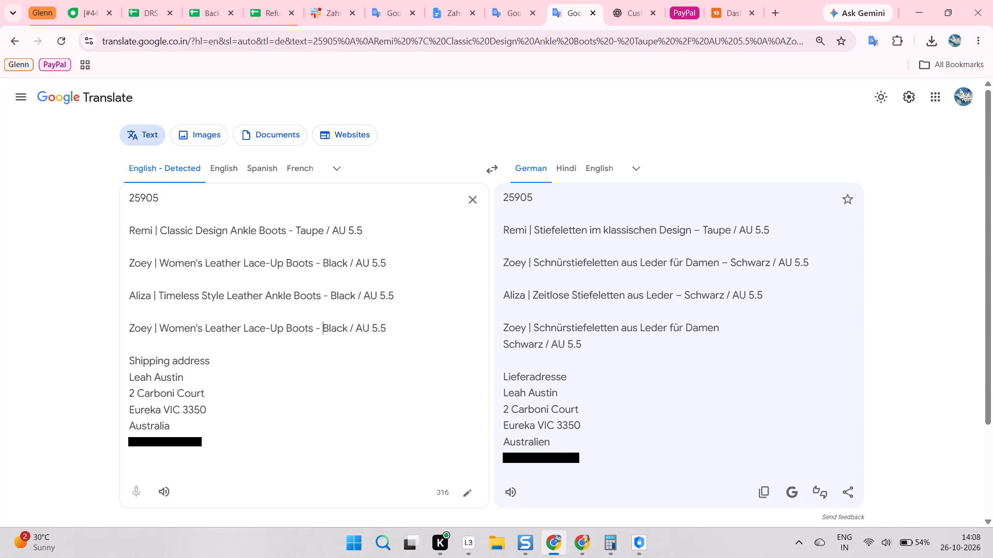
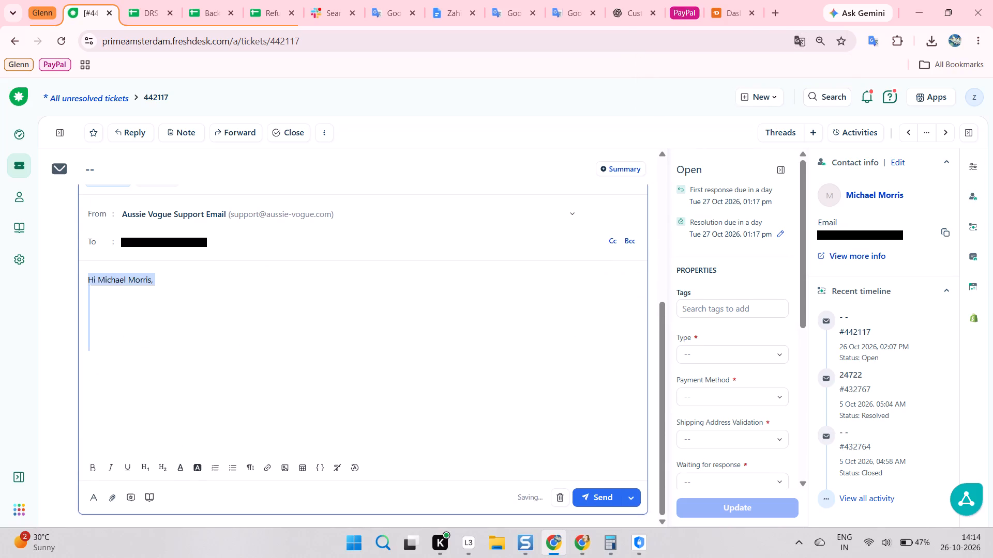
key("BackSpace")
key("BackSpace")
key("BackSpace")
key("BackSpace")
key("BackSpace")
key("ctrl+v")
scroll(189, 416, "down", 1)
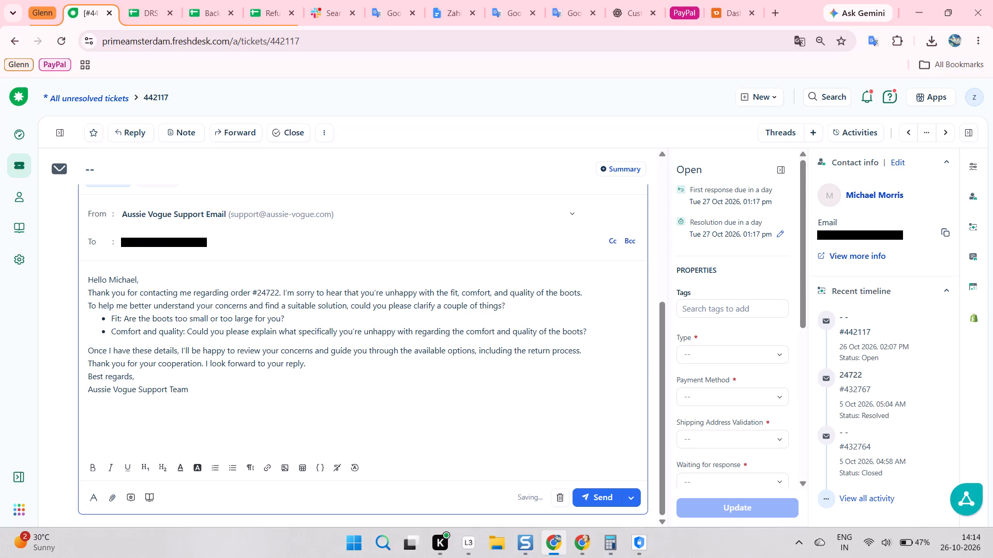
Separate the reply's paragraphs with blank lines after the greeting, the opening sentence, the "Once I have these details" sentence and the thank-you line.
left_click(156, 430)
scroll(157, 429, "down", 1)
key("BackSpace")
left_click(143, 415)
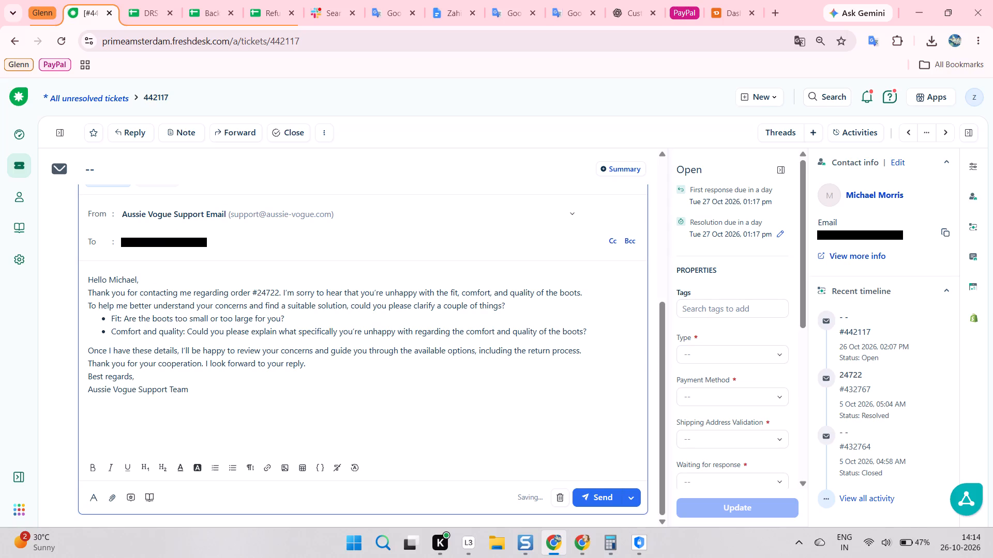
left_click(159, 278)
key("Return")
left_click(587, 304)
key("Return")
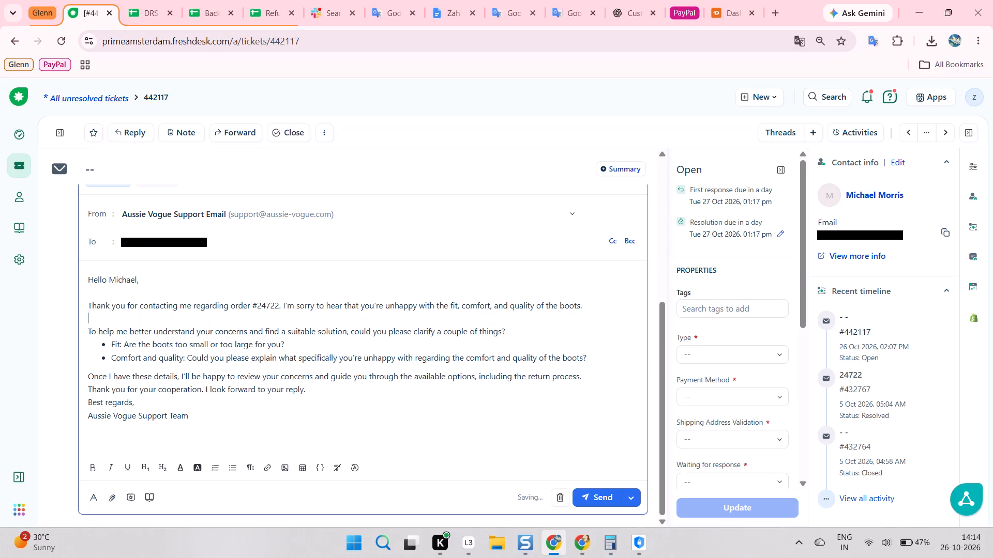
left_click(592, 375)
key("Return")
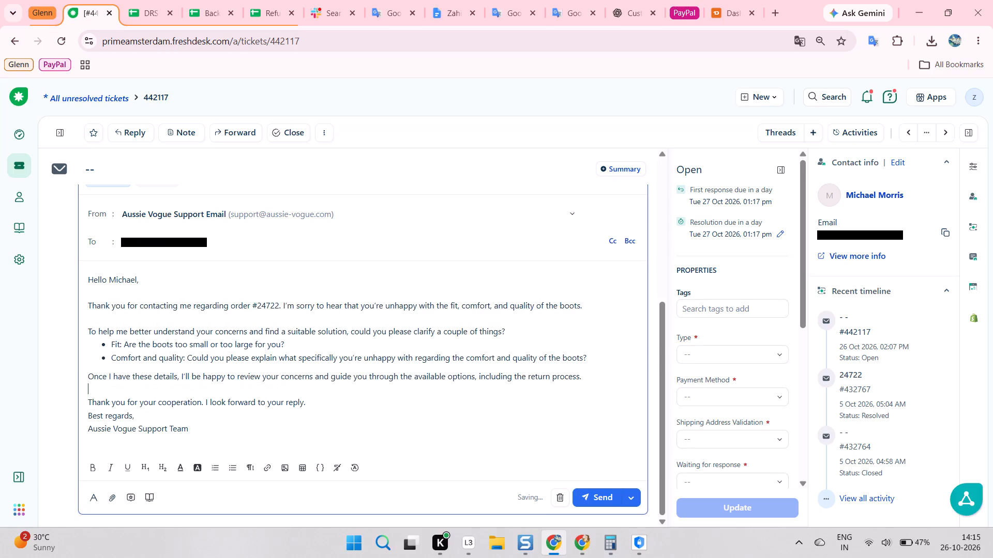
left_click(315, 401)
key("Return")
Send the reply to the customer on ticket 442117.
scroll(303, 397, "down", 13)
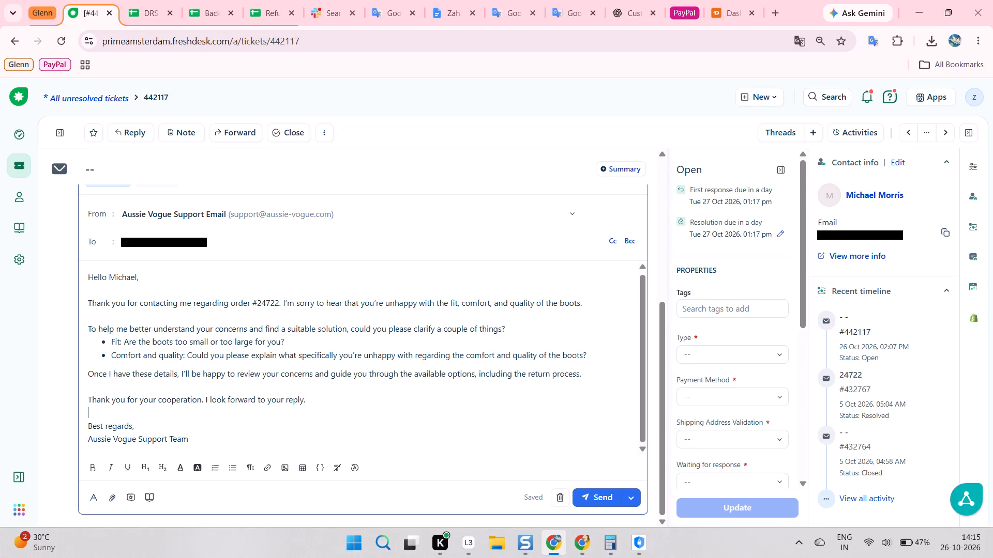
scroll(482, 427, "down", 3)
left_click(597, 499)
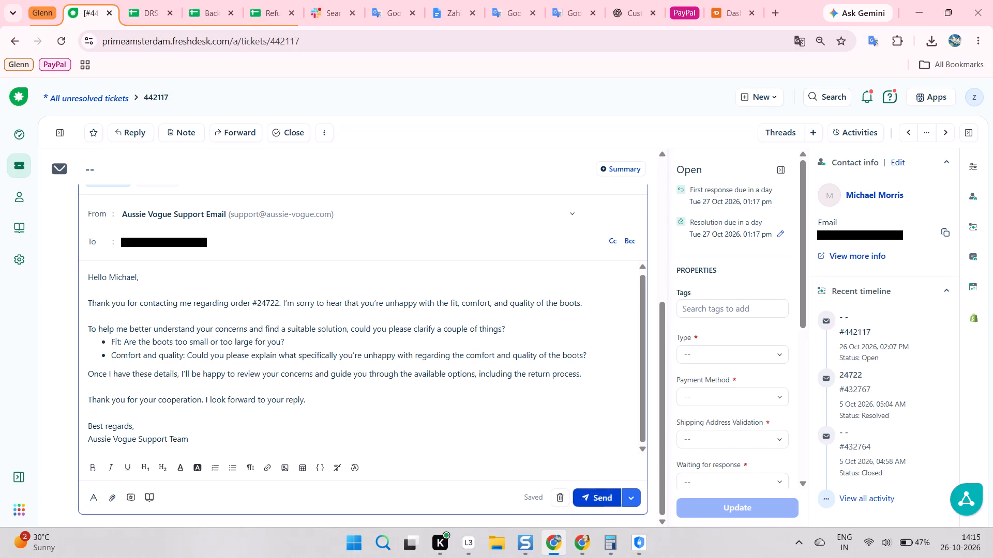
scroll(315, 385, "down", 1)
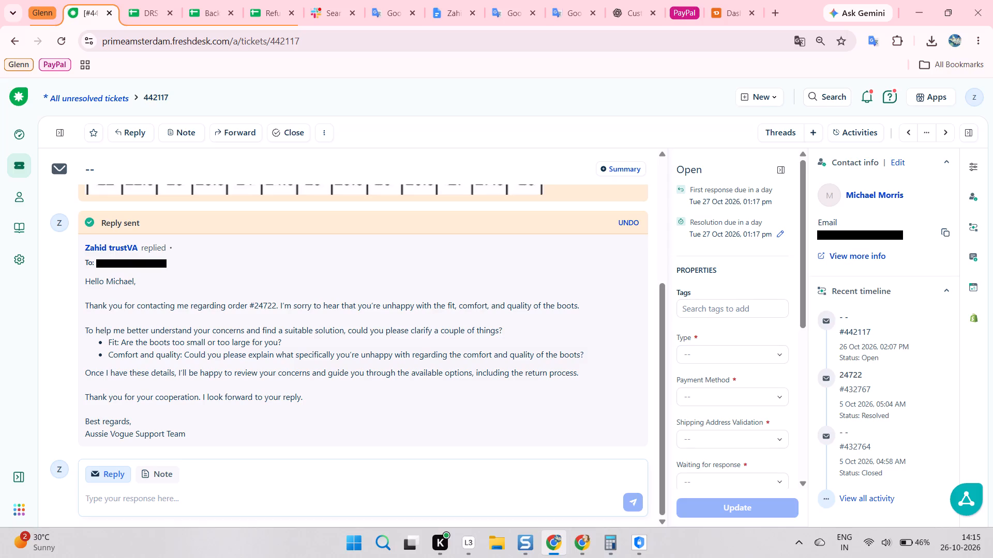
key("alt+Tab")
scroll(393, 320, "up", 3)
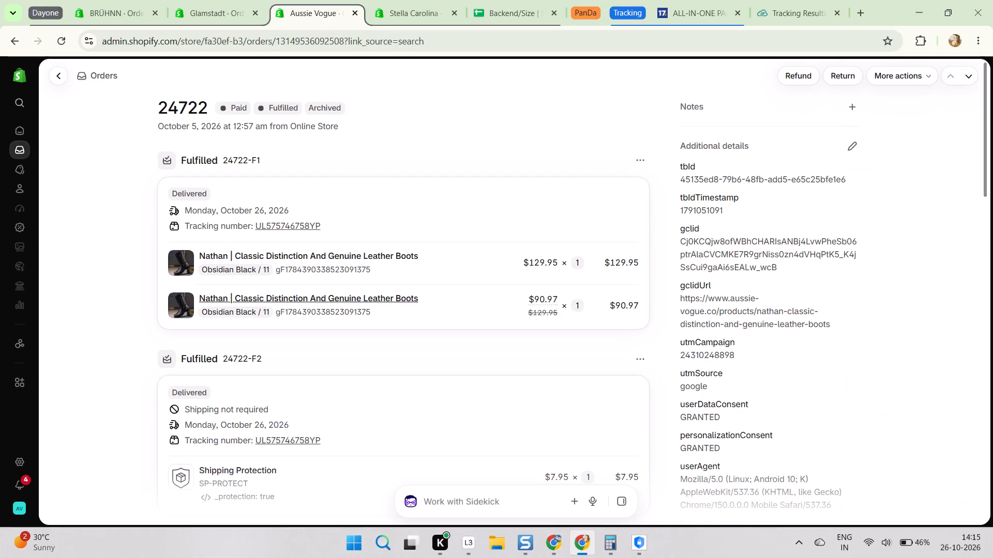
scroll(465, 256, "down", 8)
scroll(563, 299, "down", 2)
key("alt+Tab")
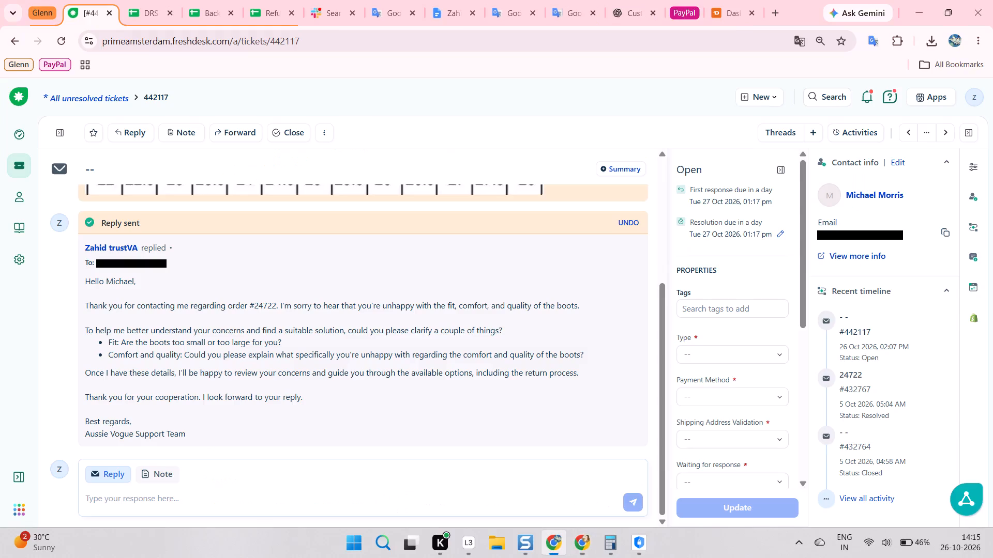
key("alt+Tab")
scroll(466, 310, "up", 13)
key("alt+Tab")
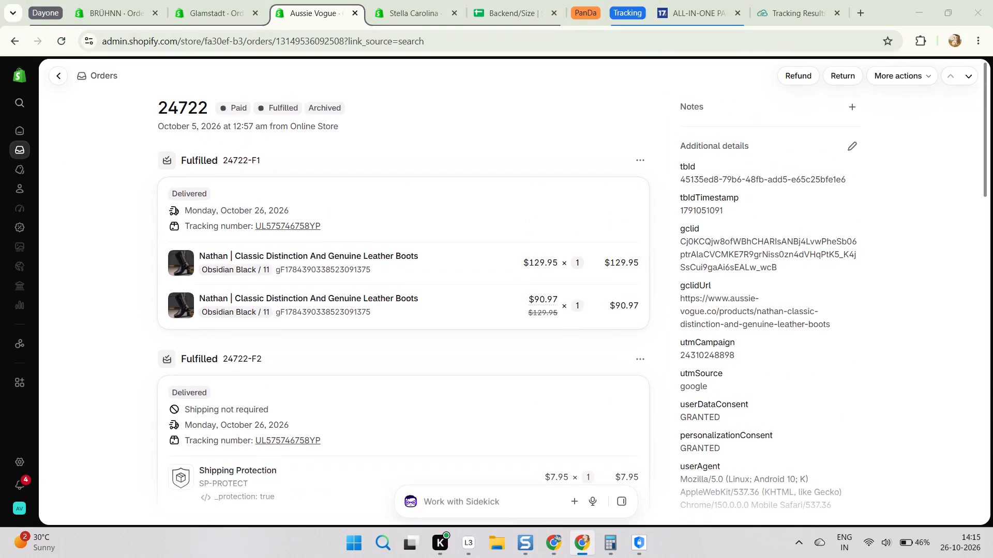
key("alt+Tab")
scroll(385, 278, "up", 4)
left_click(404, 219)
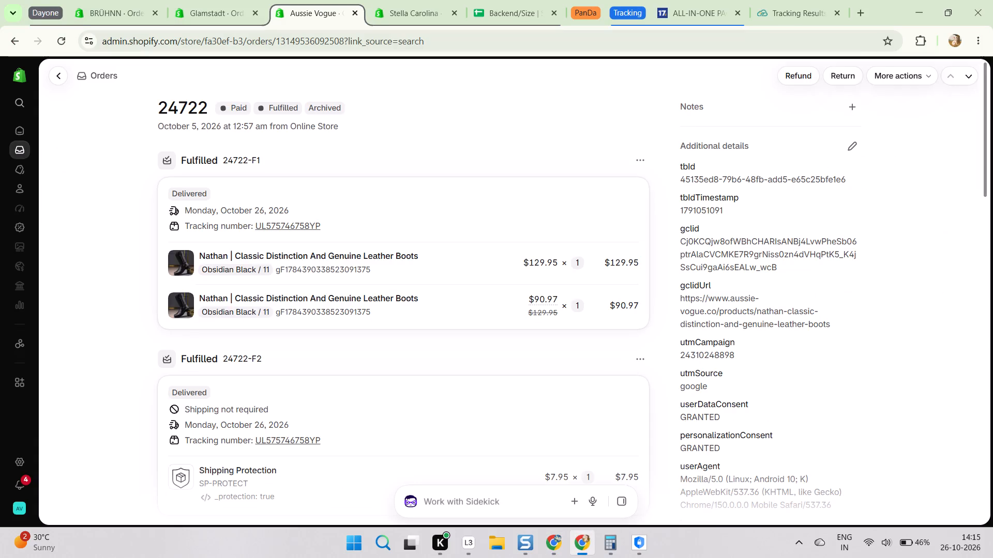
key("alt+Tab")
left_click(704, 348)
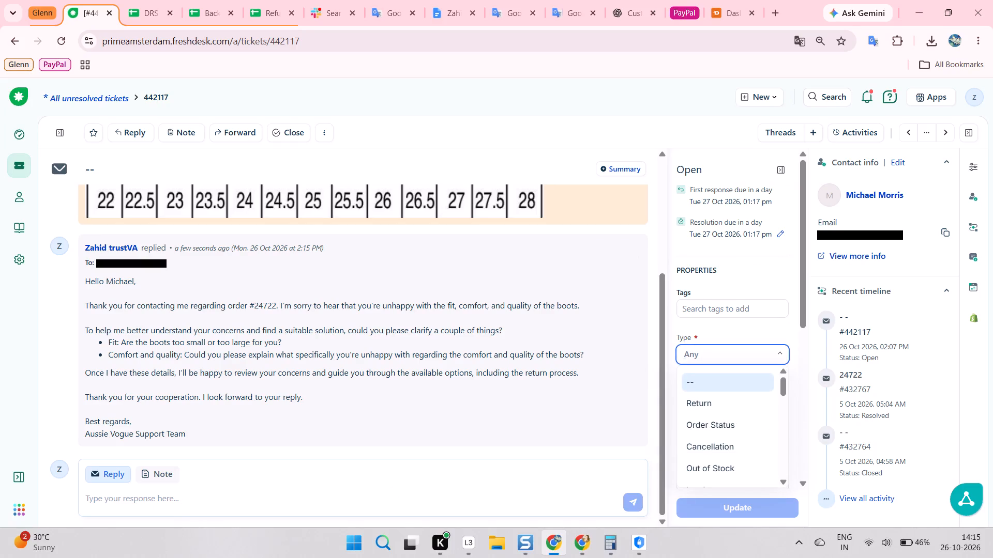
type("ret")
left_click(719, 432)
key("Tab")
key("alt+Tab")
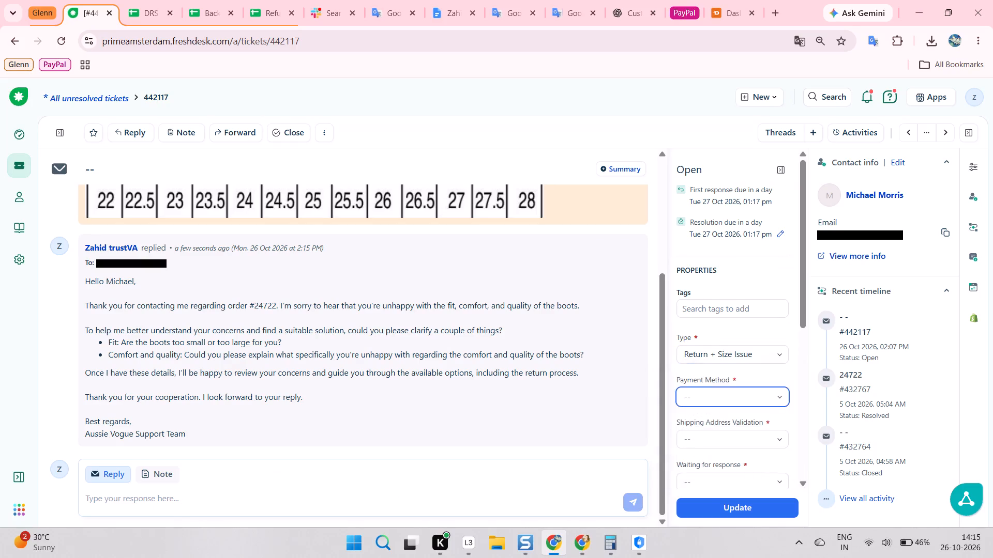
key("alt+Tab")
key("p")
key("Tab")
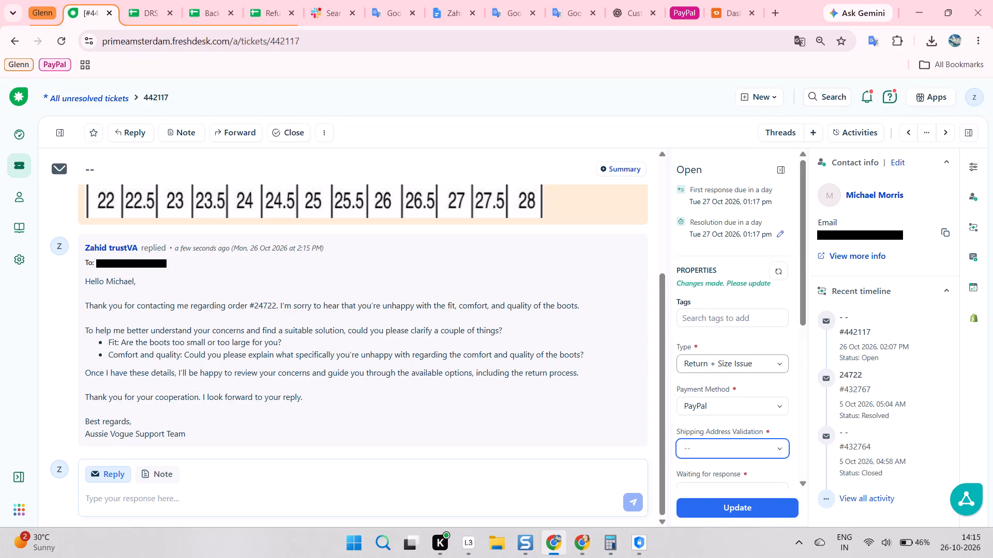
Set Shipping Address Validation to Verified & Correct, Waiting for response to N/A, Marketing/PayPal to No, Status to Resolved, assign yourself as agent, and update the ticket.
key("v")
key("Tab")
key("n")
key("Tab")
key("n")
key("Tab")
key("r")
key("Tab")
key("Tab")
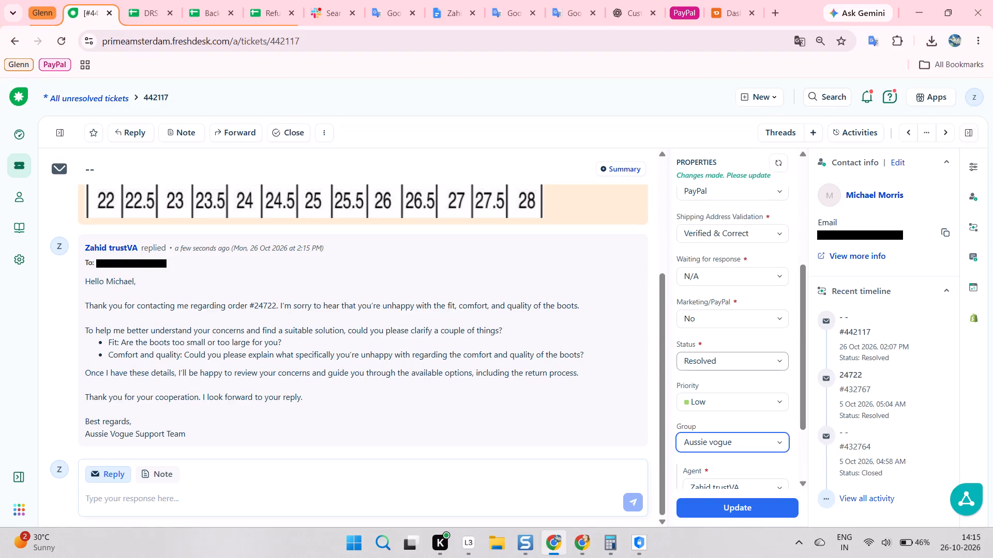
key("Tab")
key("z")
scroll(738, 522, "down", 2)
left_click(767, 507)
scroll(691, 462, "down", 4)
scroll(678, 417, "down", 3)
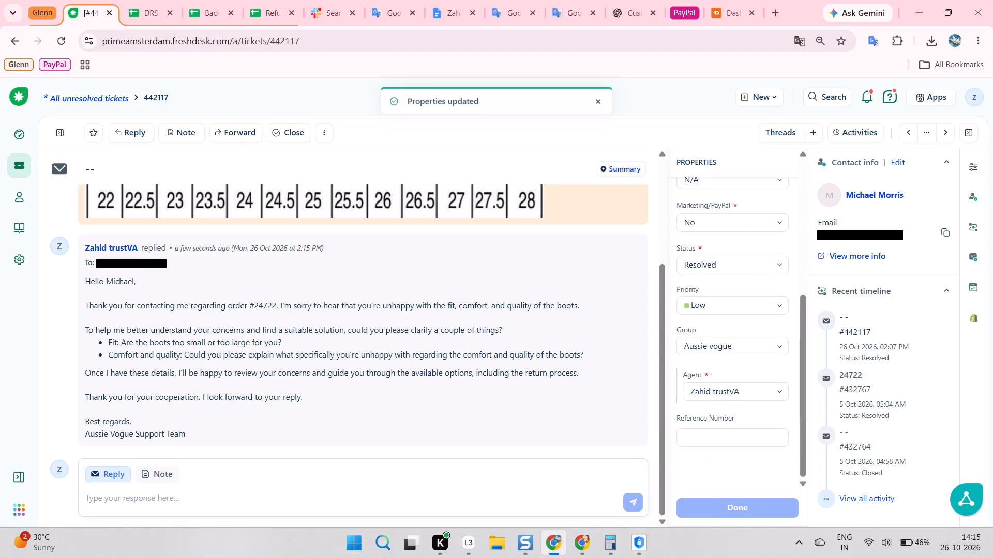
scroll(676, 393, "down", 2)
Copy ticket number 442117 into cell AN58 of the Oct 26 sheet in DRS- October 2026.
double_click(150, 95)
key("ctrl+c")
key("ctrl+c")
left_click(147, 0)
key("ctrl+v")
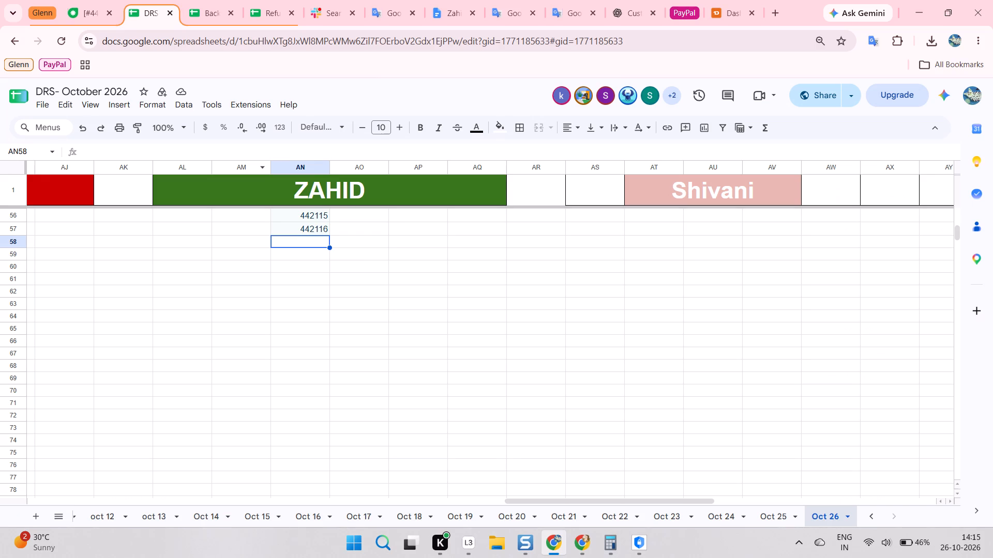
left_click(294, 258)
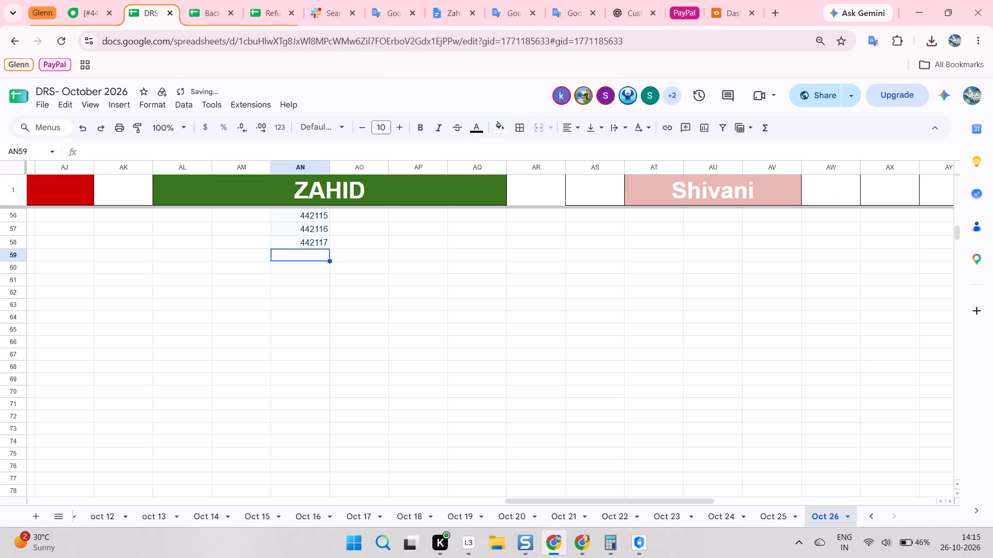
scroll(299, 253, "down", 1)
Open Trustpilot five-star review ticket 442118 from the unresolved tickets in Freshdesk and read its message.
left_click(93, 0)
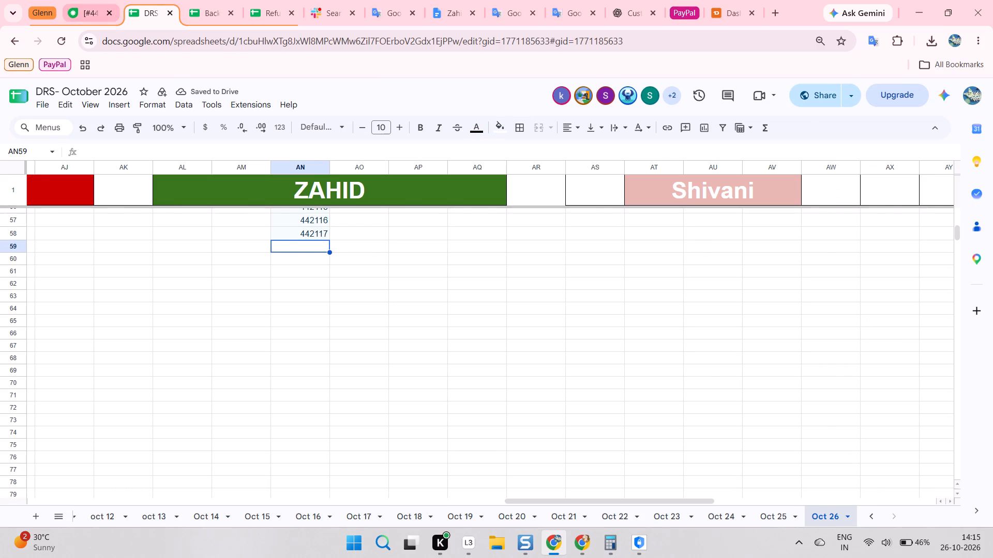
left_click(23, 166)
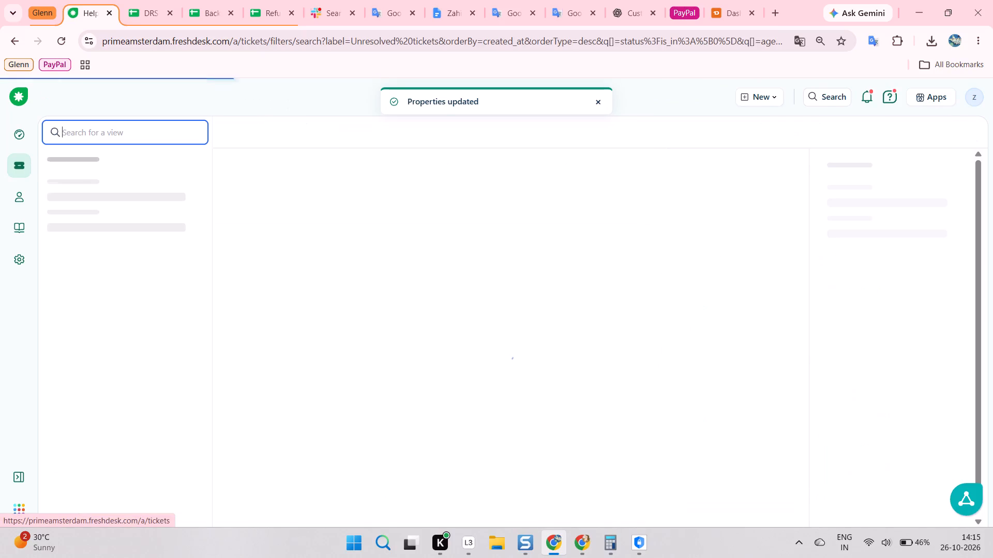
scroll(458, 311, "up", 5)
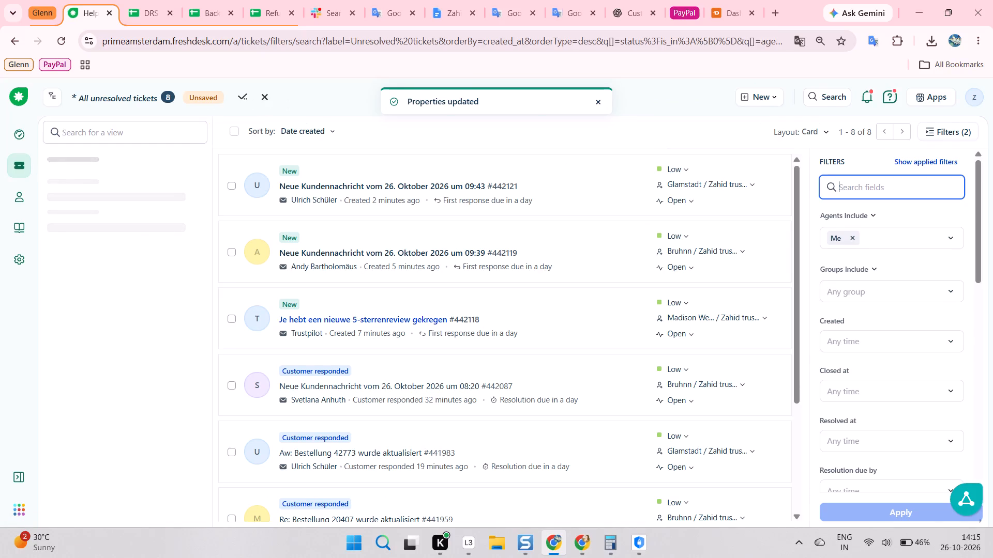
left_click(344, 317)
scroll(371, 297, "up", 1)
scroll(361, 297, "down", 2)
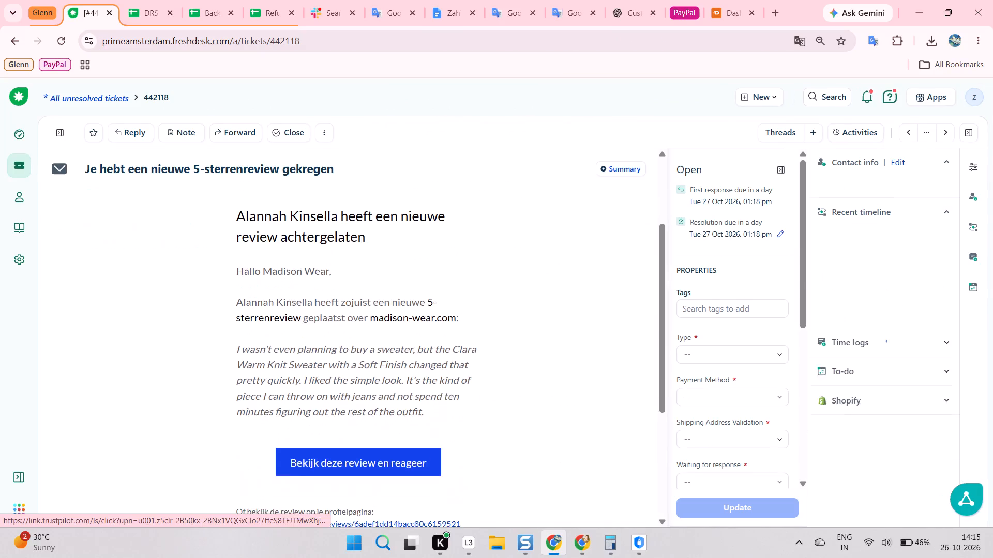
scroll(401, 301, "down", 2)
scroll(699, 368, "up", 7)
scroll(490, 351, "up", 8)
Set ticket 442118's Type, Payment Method and Shipping Address Validation to NA.
left_click(714, 357)
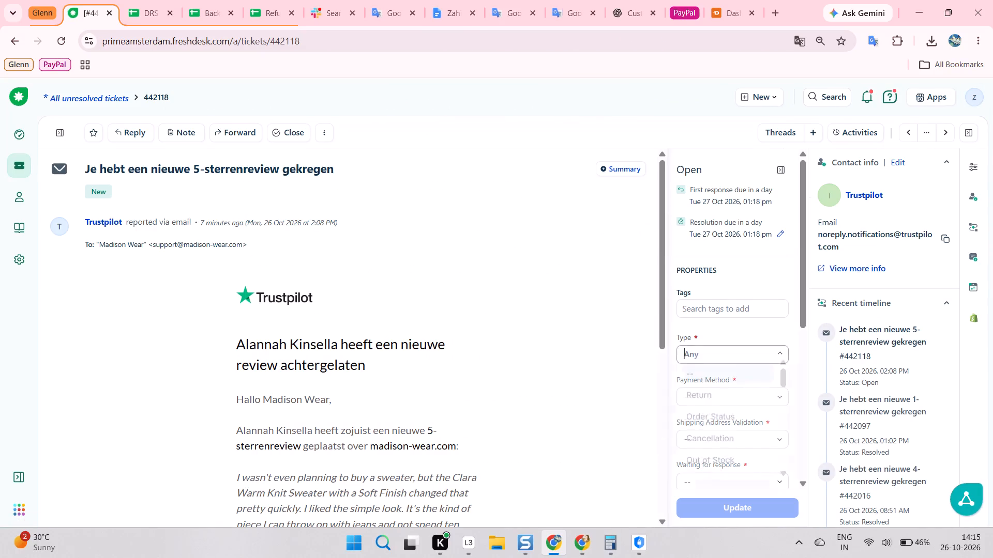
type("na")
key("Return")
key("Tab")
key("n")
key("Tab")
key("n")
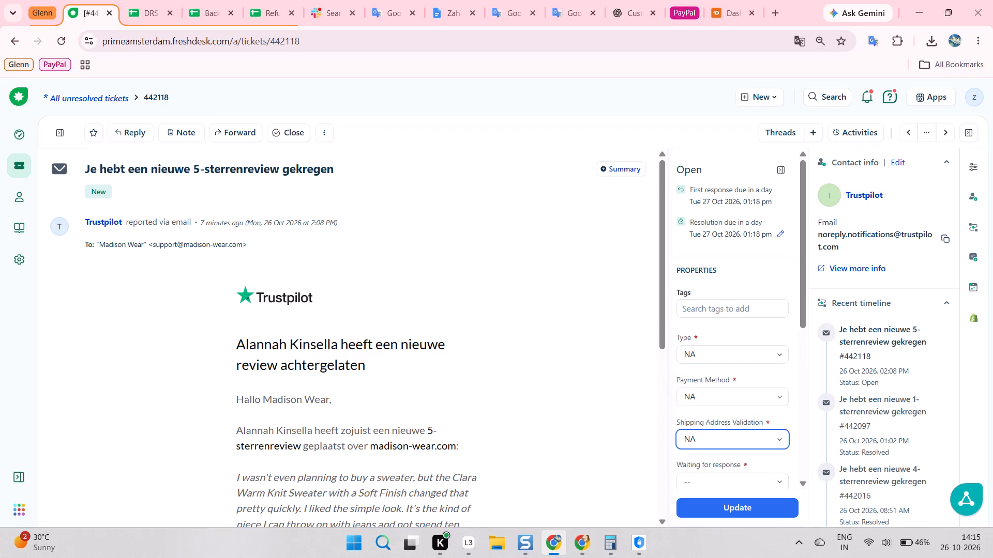
Set Waiting for response to N/A, Marketing/PayPal to No, Status to Resolved, assign yourself as agent, and update ticket 442118.
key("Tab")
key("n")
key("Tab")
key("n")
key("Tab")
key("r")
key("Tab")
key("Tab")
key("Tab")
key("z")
scroll(712, 438, "down", 3)
left_click(722, 513)
Go to the next ticket, 442119, and translate its German contact-form message to English.
scroll(577, 424, "up", 8)
left_click(447, 292)
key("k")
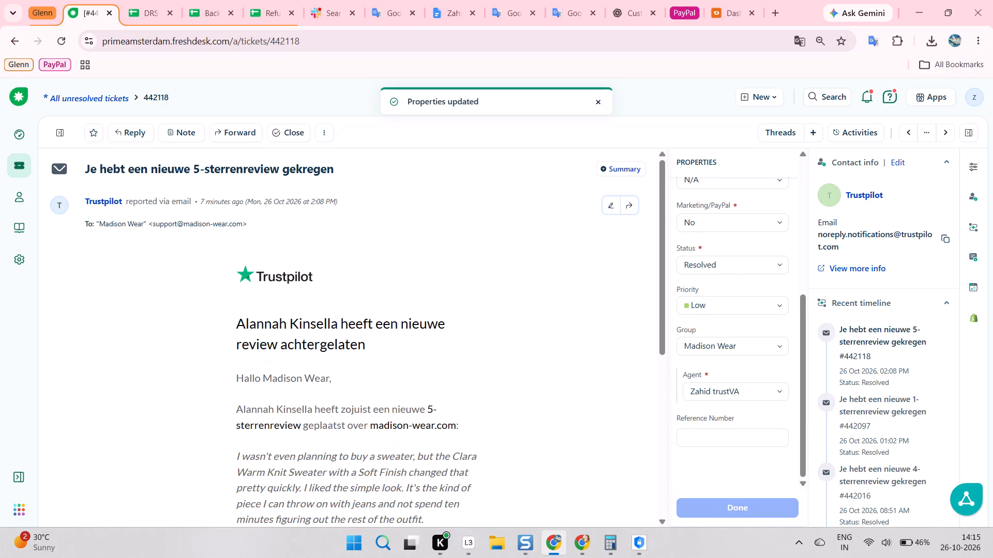
scroll(448, 293, "up", 4)
scroll(430, 292, "down", 5)
right_click(460, 261)
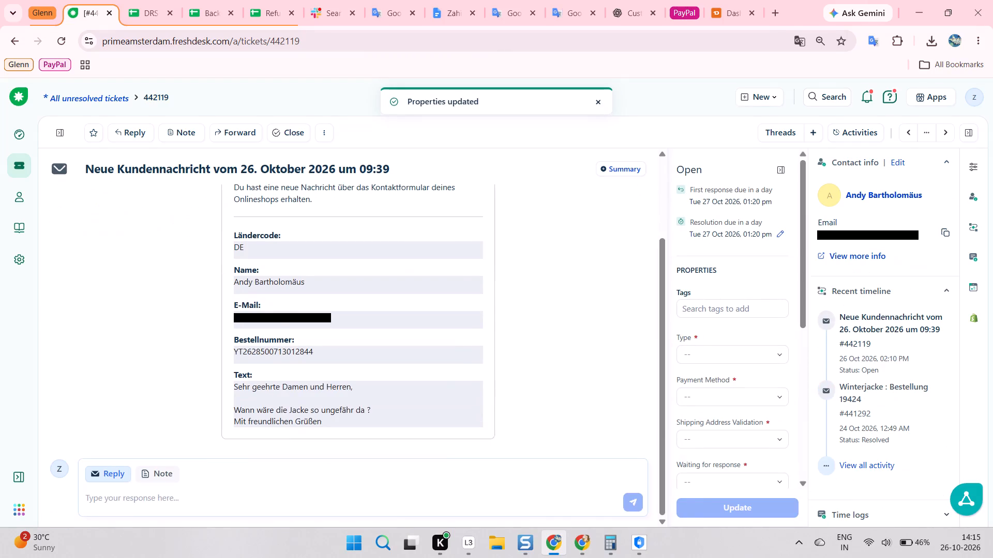
scroll(435, 373, "down", 3)
left_click(398, 246)
right_click(403, 241)
scroll(415, 362, "down", 3)
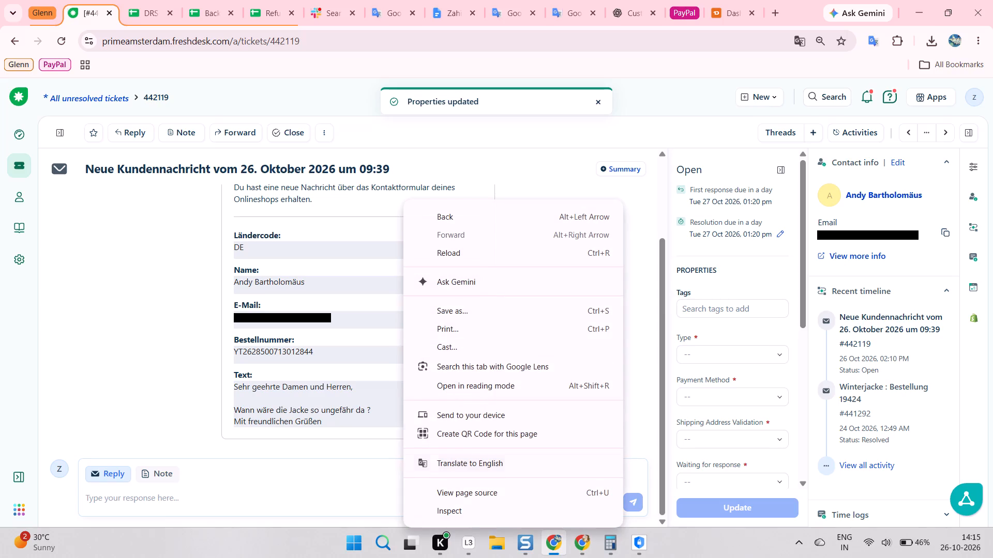
left_click(484, 474)
double_click(476, 451)
left_click_drag(479, 450, 479, 455)
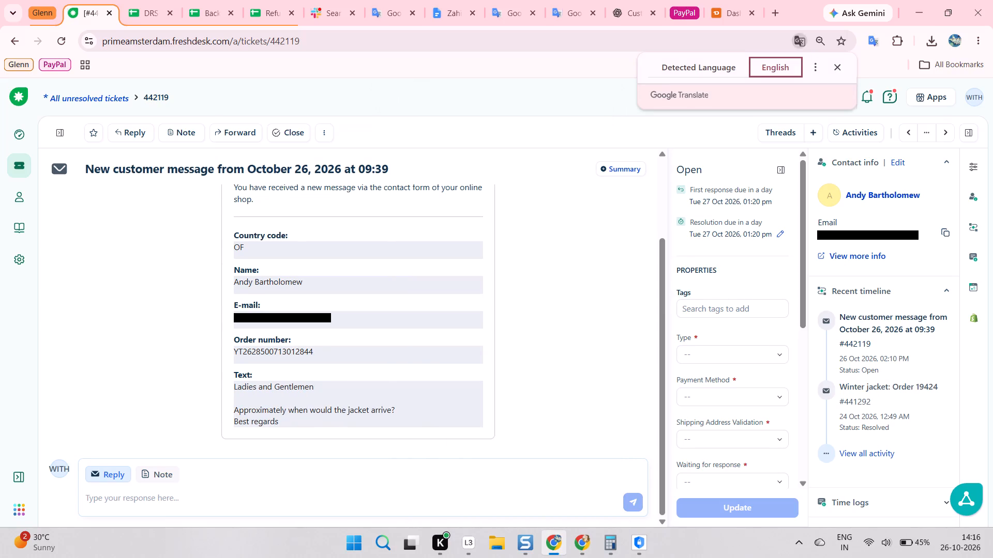
Reread the message in ticket 442119 and switch the page back from English to its original German.
scroll(402, 301, "down", 1)
scroll(428, 290, "up", 2)
left_click(693, 79)
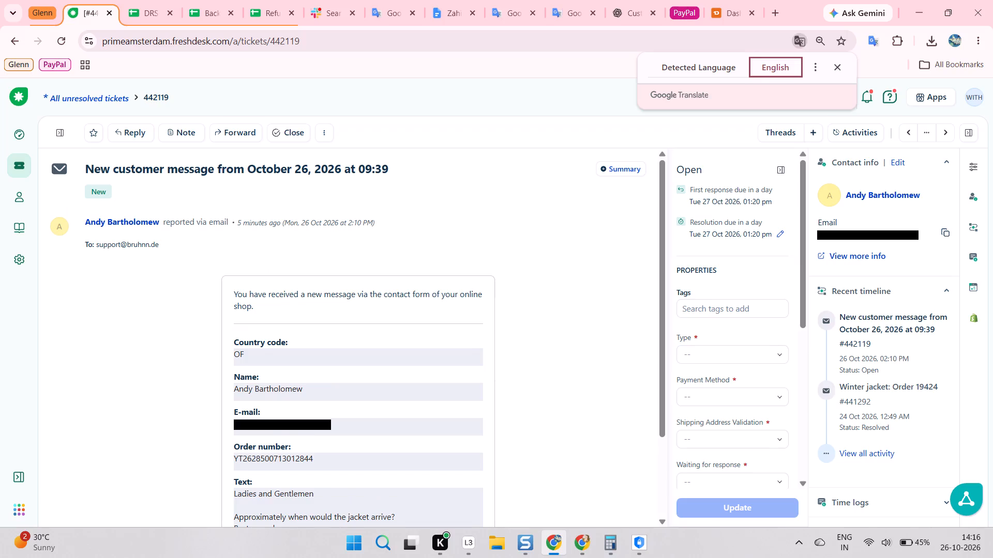
left_click(702, 63)
scroll(869, 204, "up", 3)
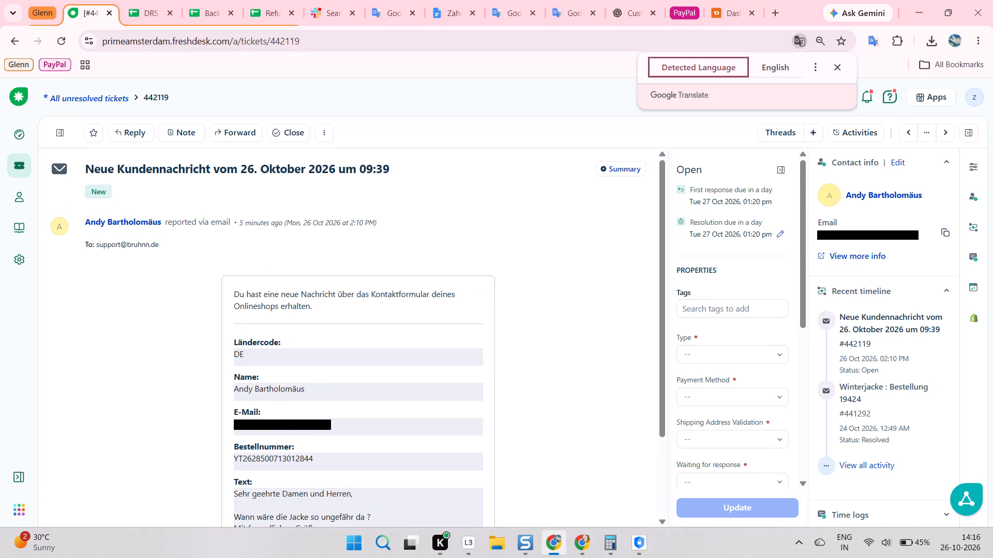
left_click(945, 234)
left_click(392, 318)
key("alt+Tab")
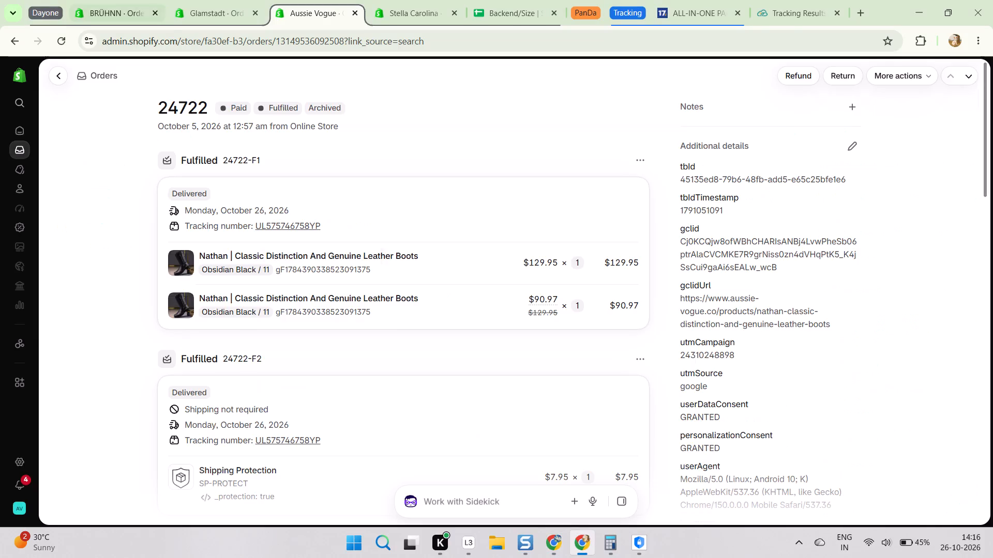
left_click(126, 0)
left_click(205, 0)
left_click(310, 0)
key("alt+Tab")
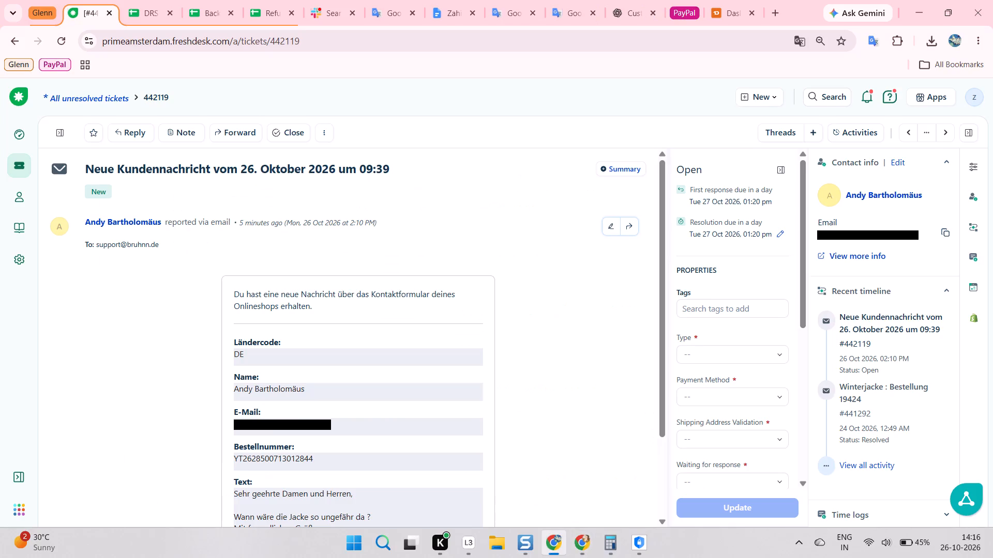
key("alt+Tab")
left_click(123, 0)
scroll(114, 107, "up", 3)
left_click(23, 109)
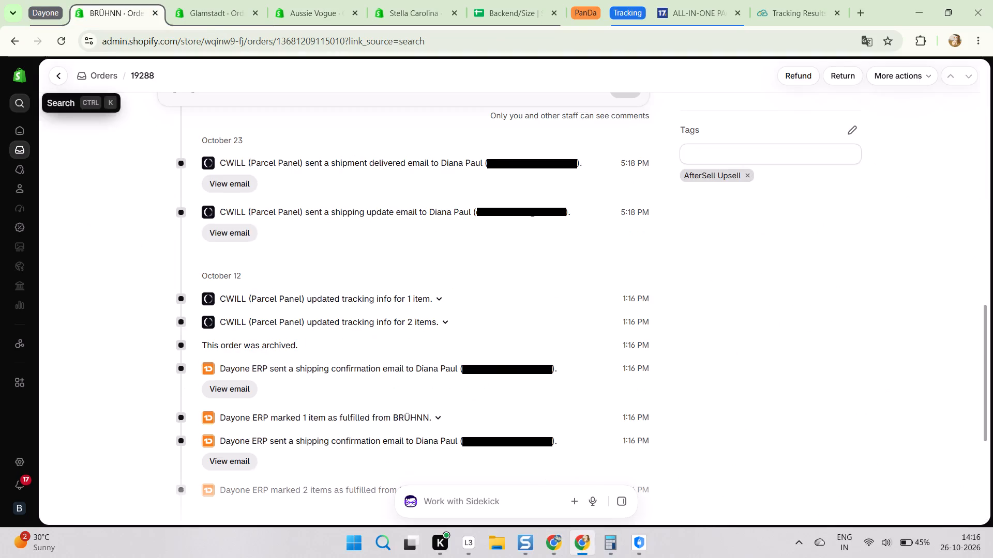
key("ctrl+v")
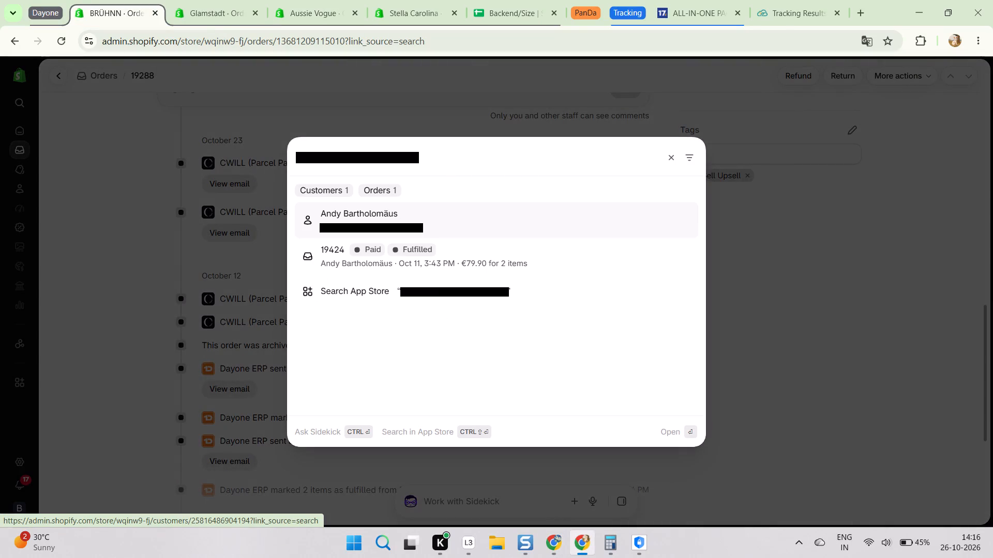
left_click(328, 249)
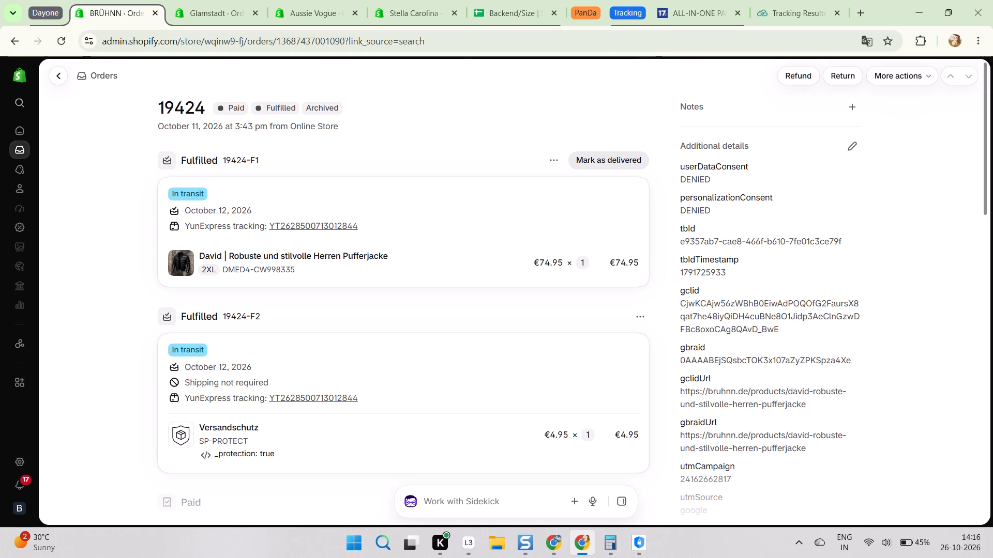
left_click(373, 193)
double_click(311, 233)
key("ctrl+c")
key("ctrl+c")
left_click(792, 0)
scroll(581, 114, "up", 8)
left_click(386, 169)
scroll(539, 194, "up", 3)
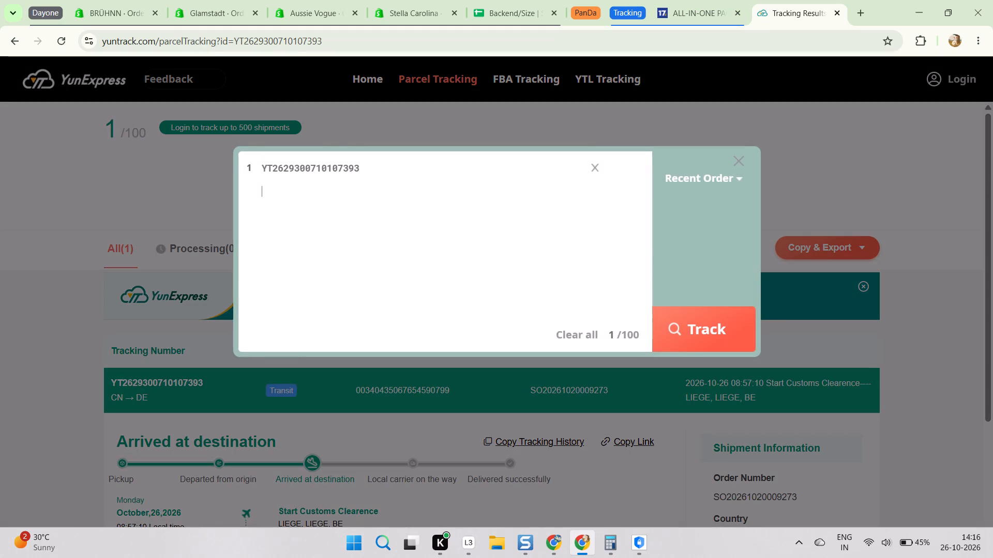
left_click(595, 169)
key("ctrl+v")
left_click(698, 319)
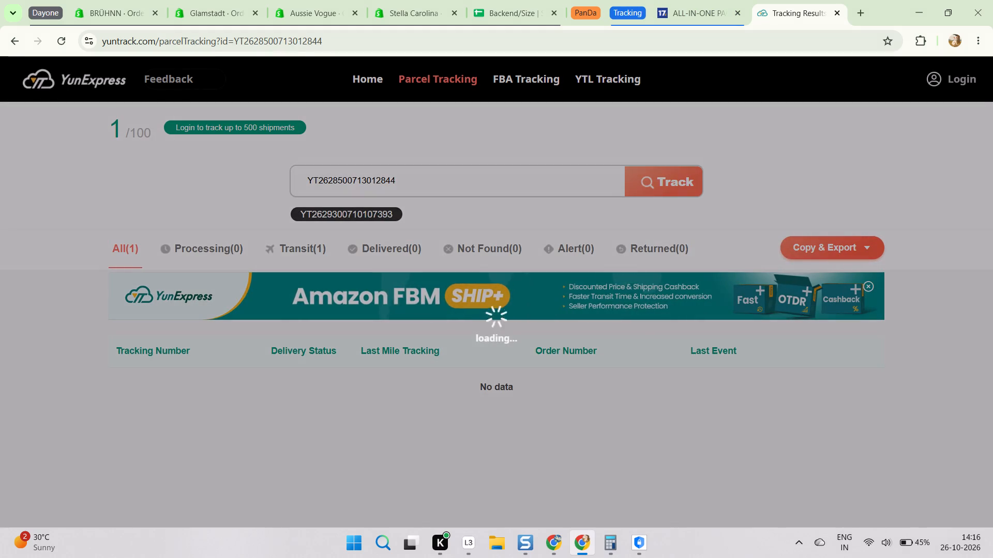
scroll(509, 229, "down", 4)
scroll(449, 235, "up", 1)
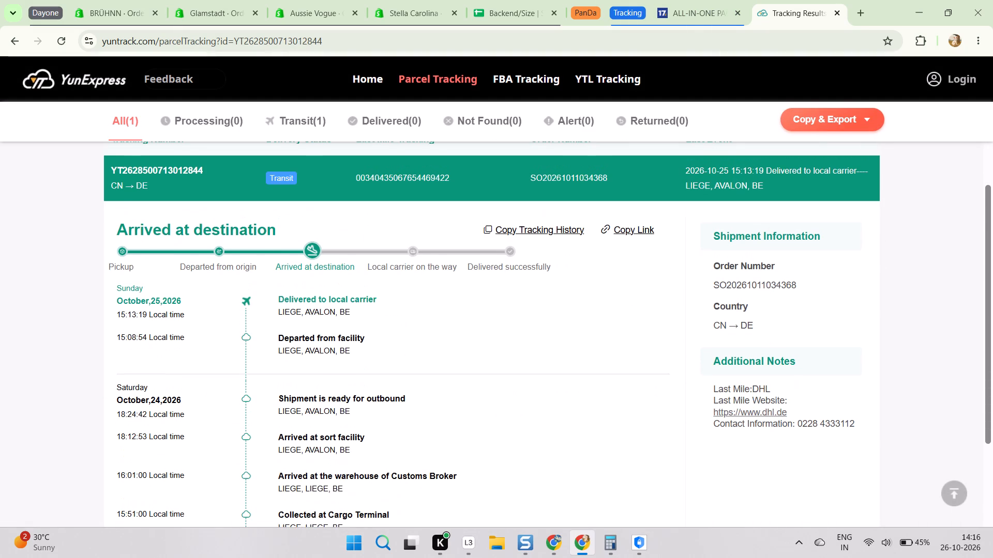
scroll(460, 251, "down", 1)
scroll(222, 190, "up", 2)
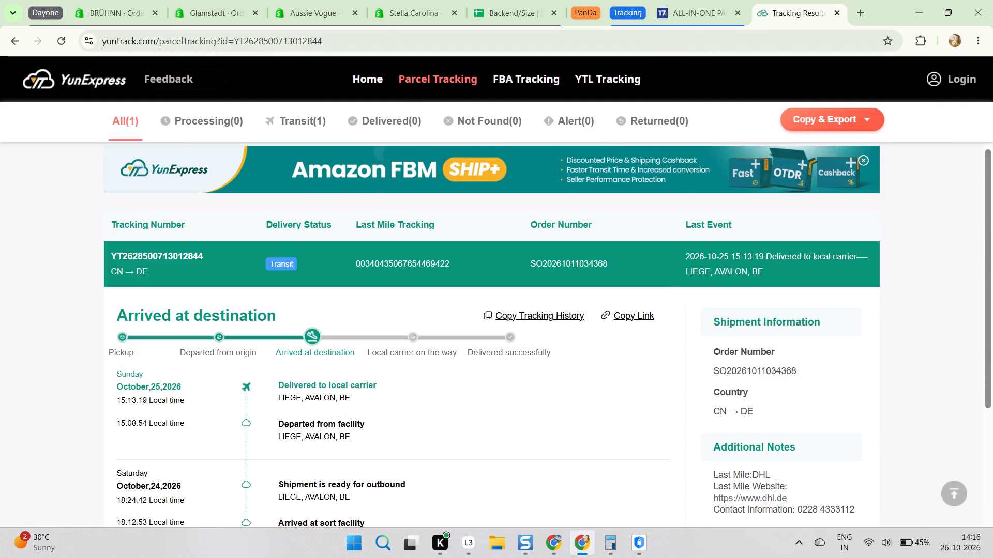
key("alt+Tab")
scroll(398, 334, "down", 4)
left_click(372, 312)
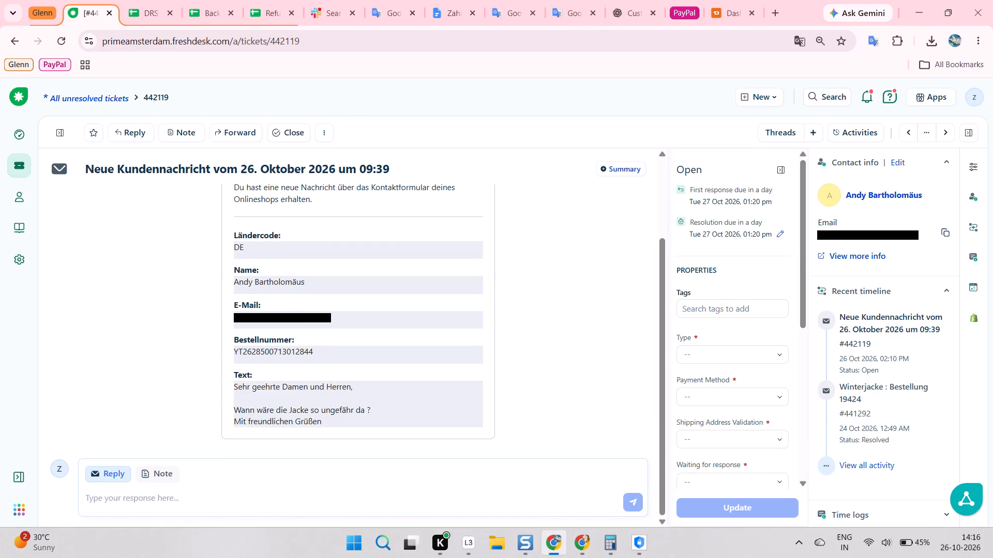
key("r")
scroll(236, 318, "down", 6)
double_click(110, 443)
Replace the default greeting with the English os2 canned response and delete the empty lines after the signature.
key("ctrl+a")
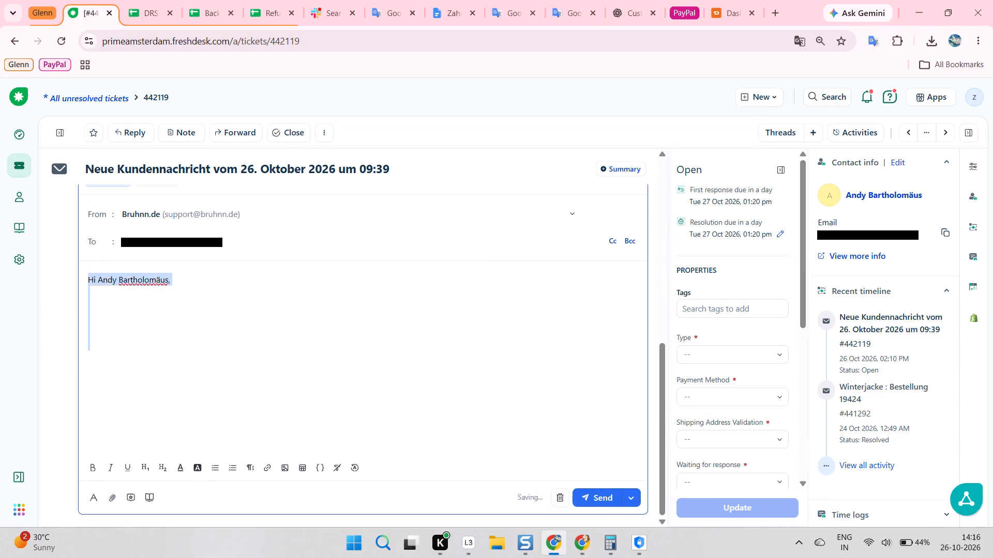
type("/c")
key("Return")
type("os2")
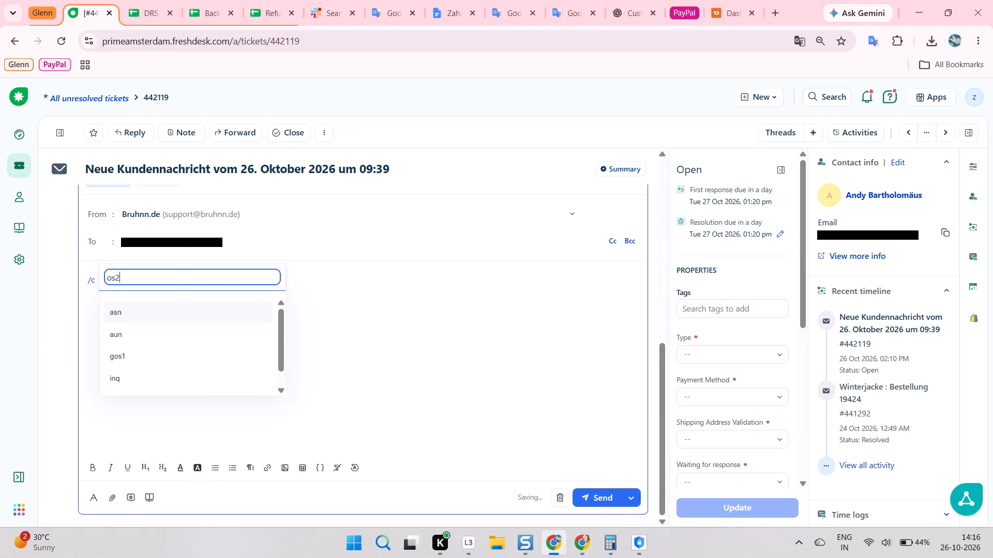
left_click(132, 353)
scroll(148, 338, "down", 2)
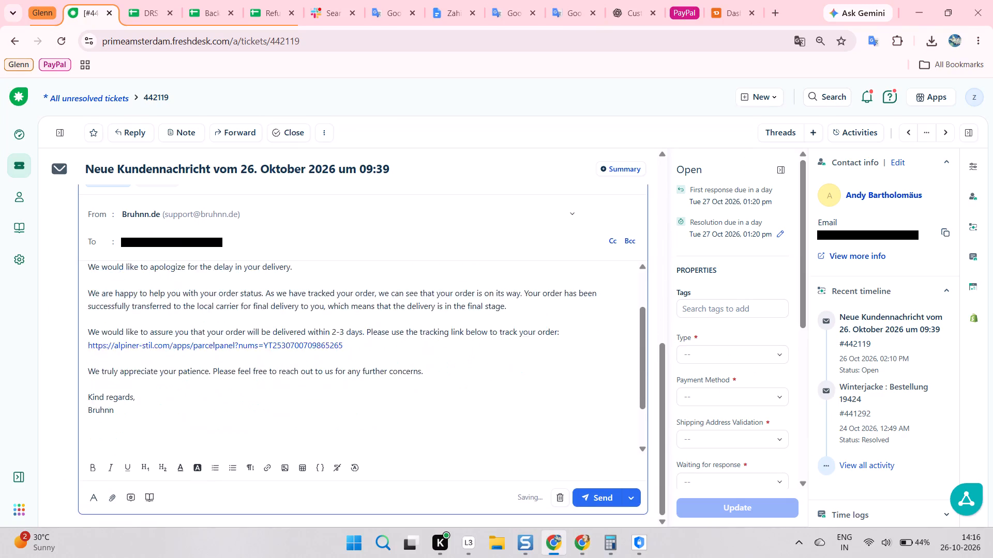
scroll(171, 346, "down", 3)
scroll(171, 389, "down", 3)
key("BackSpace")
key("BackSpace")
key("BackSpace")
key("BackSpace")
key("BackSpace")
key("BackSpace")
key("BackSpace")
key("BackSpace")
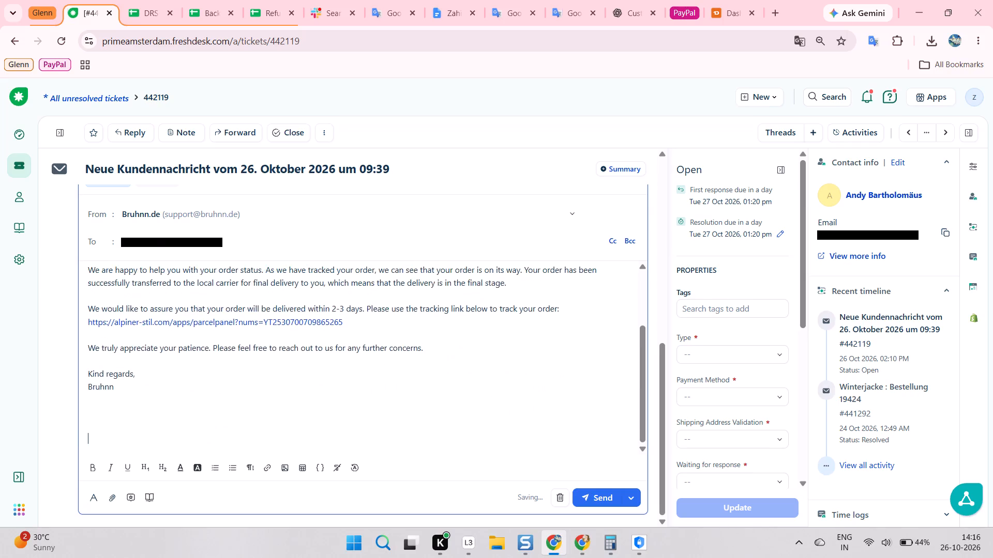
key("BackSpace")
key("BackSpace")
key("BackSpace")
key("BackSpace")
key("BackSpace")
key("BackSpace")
Replace the entire reply text with the German gos2 canned response and remove the trailing empty lines.
key("ctrl+a")
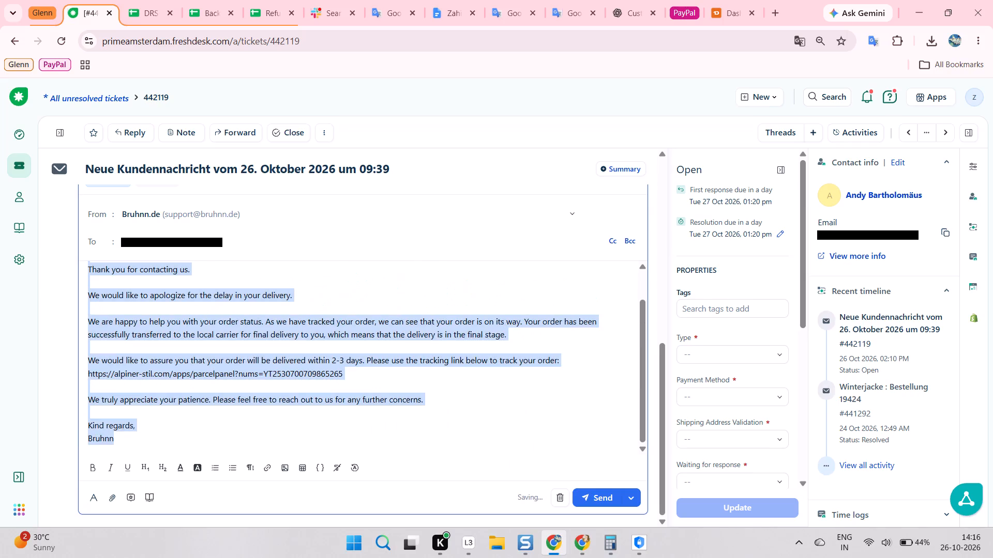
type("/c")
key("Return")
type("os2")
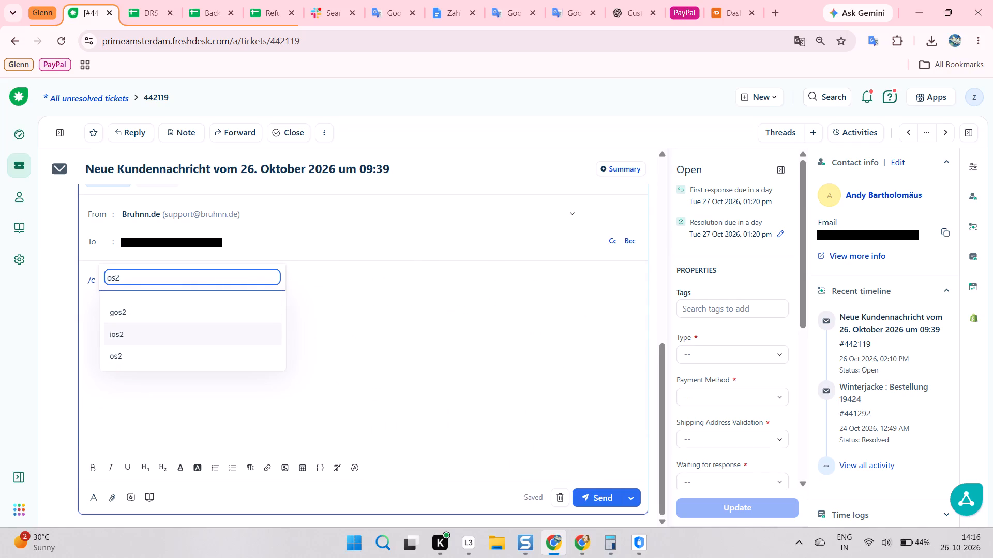
left_click(138, 315)
scroll(181, 320, "down", 7)
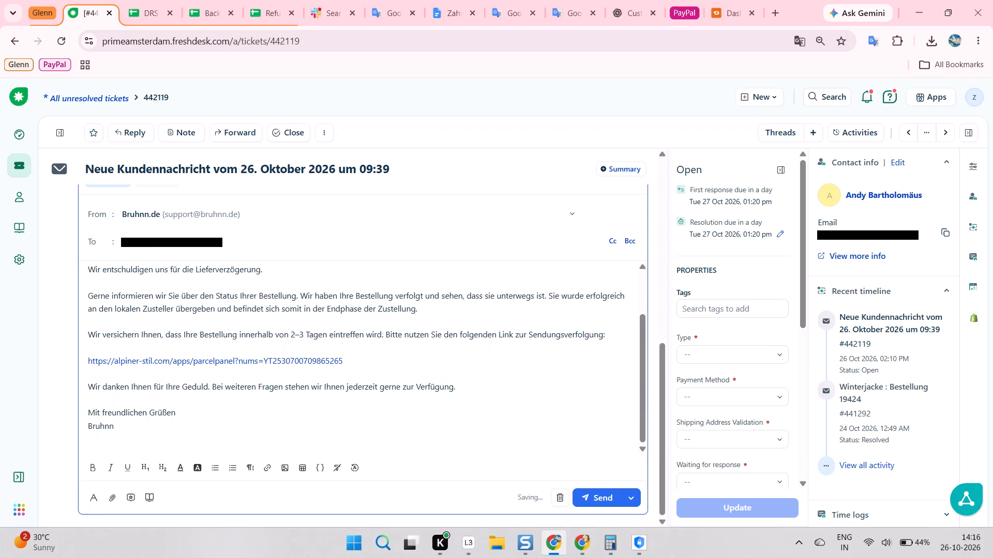
key("BackSpace")
key("BackSpace")
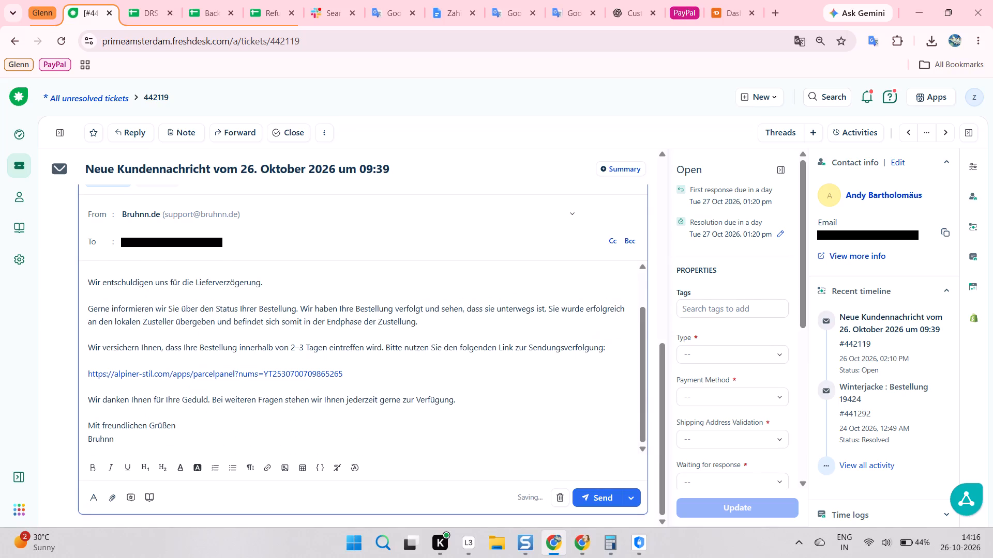
key("alt+Tab")
scroll(229, 326, "up", 6)
key("alt+Tab")
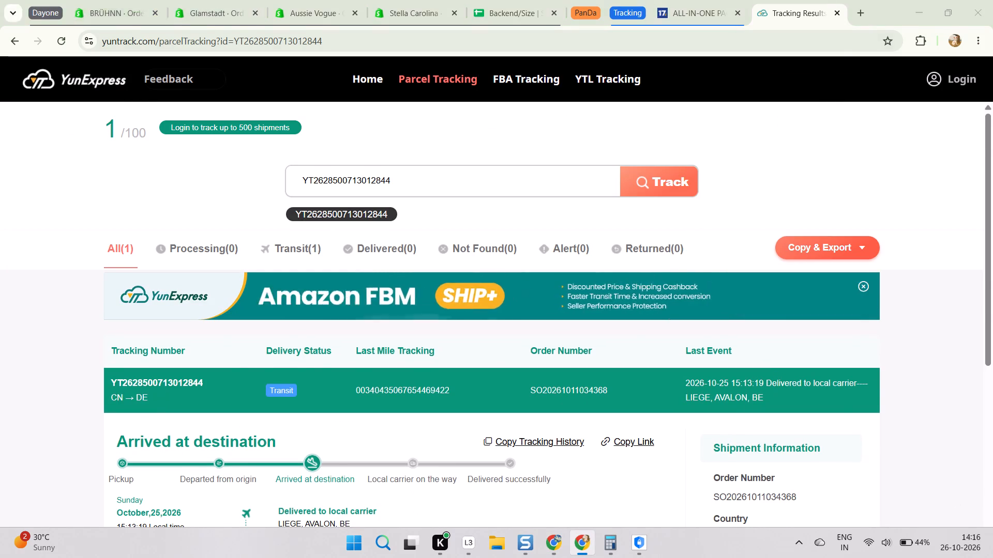
scroll(190, 280, "up", 1)
key("alt+Tab")
left_click(114, 0)
scroll(332, 196, "up", 2)
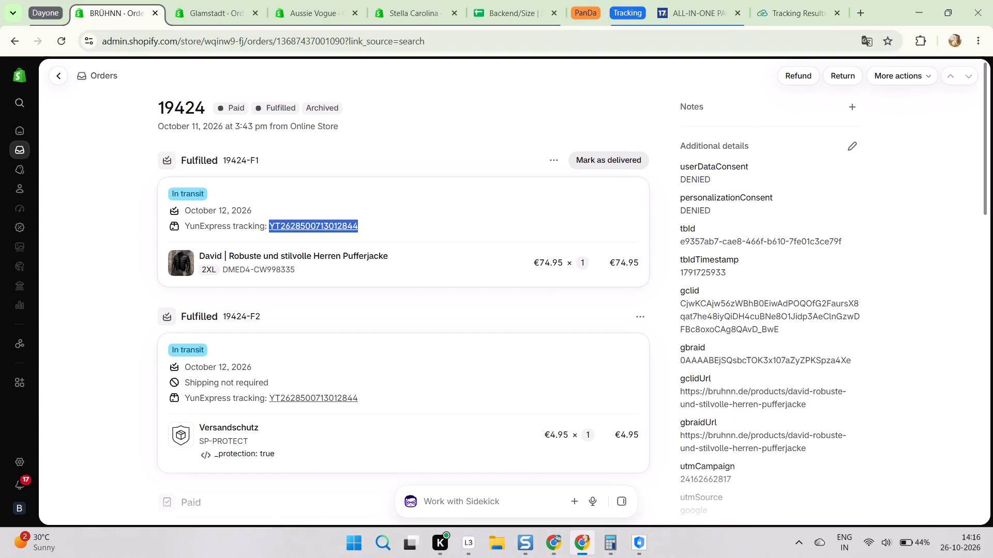
left_click(328, 233)
left_click(330, 226)
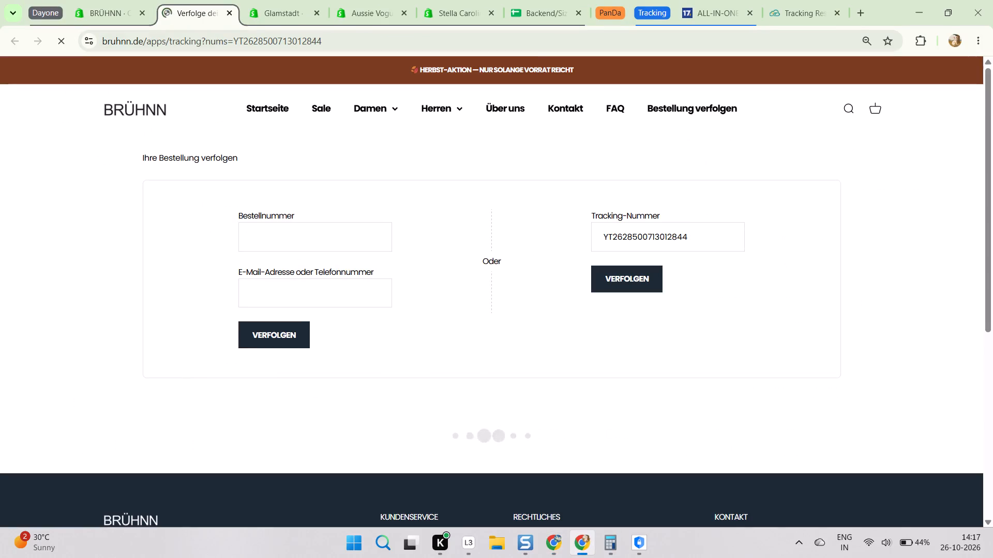
scroll(338, 213, "up", 2)
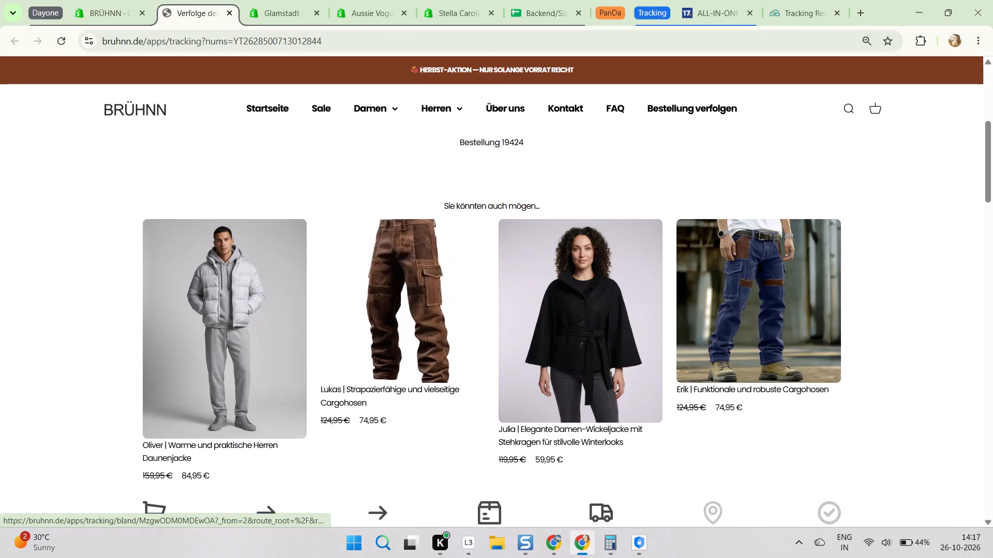
scroll(330, 204, "up", 4)
left_click(270, 44)
key("ctrl+c")
key("ctrl+c")
key("alt+Tab")
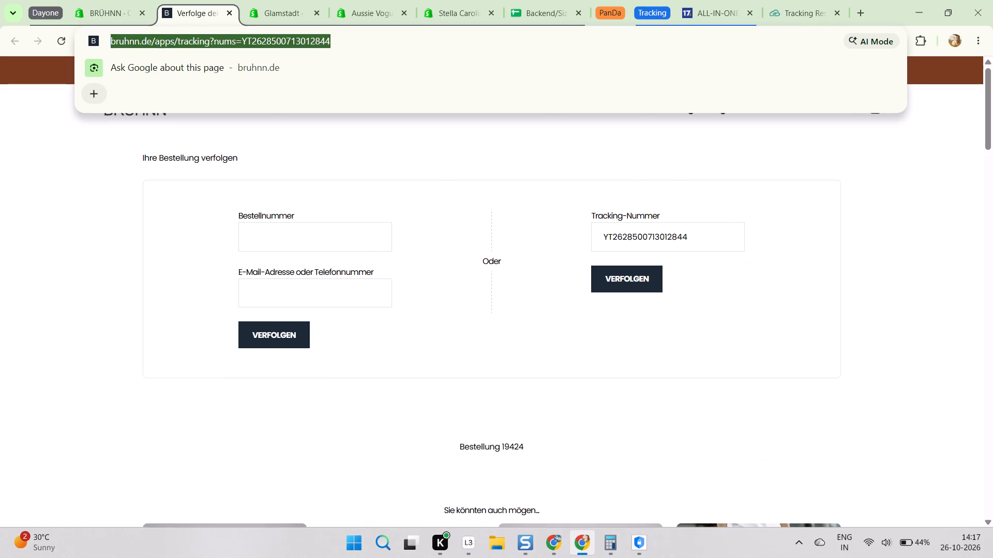
scroll(256, 334, "down", 2)
triple_click(253, 374)
key("ctrl+v")
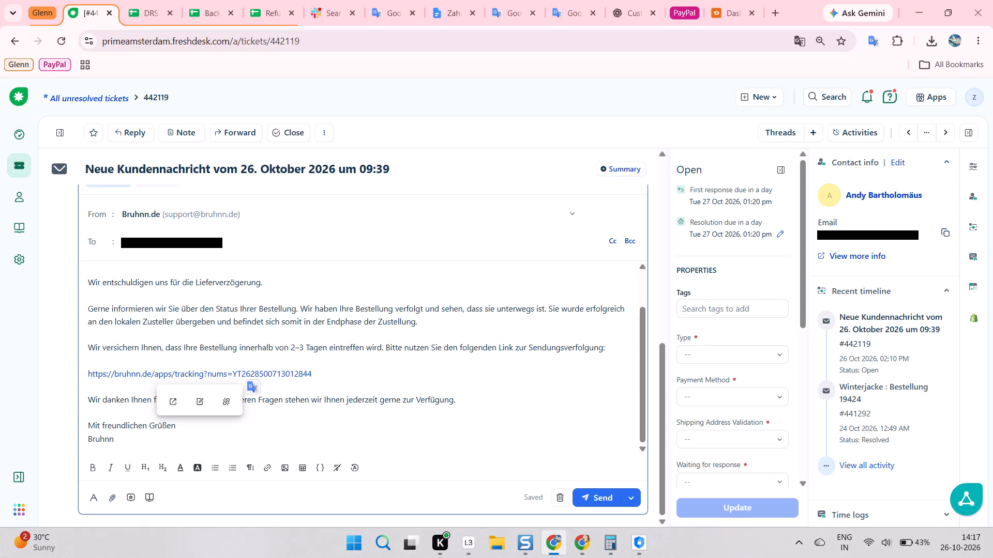
Look over the store tracking page and the drafted reply, and add two line breaks below the tracking link.
key("alt+Tab")
scroll(364, 428, "down", 1)
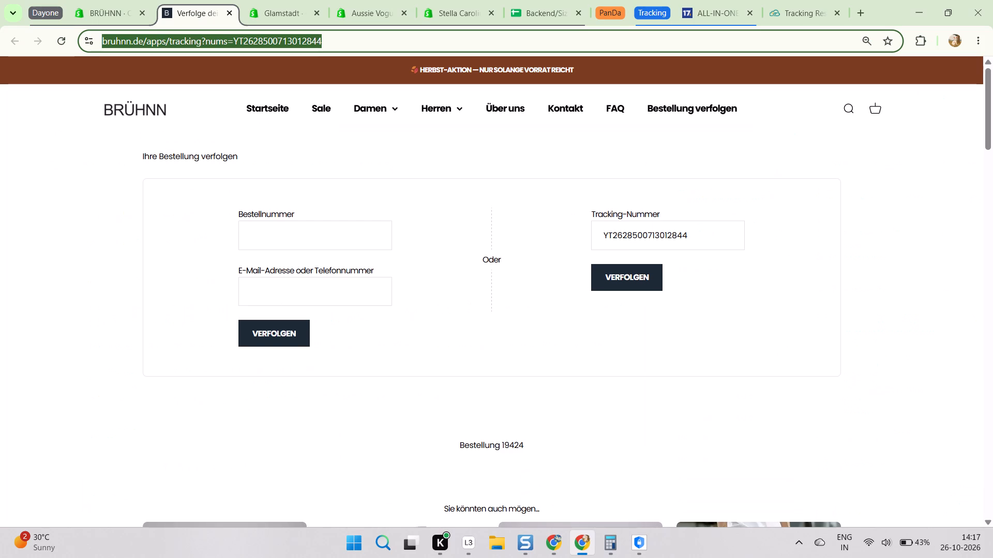
scroll(375, 396, "down", 6)
key("alt+Tab")
scroll(334, 379, "up", 3)
scroll(329, 351, "down", 2)
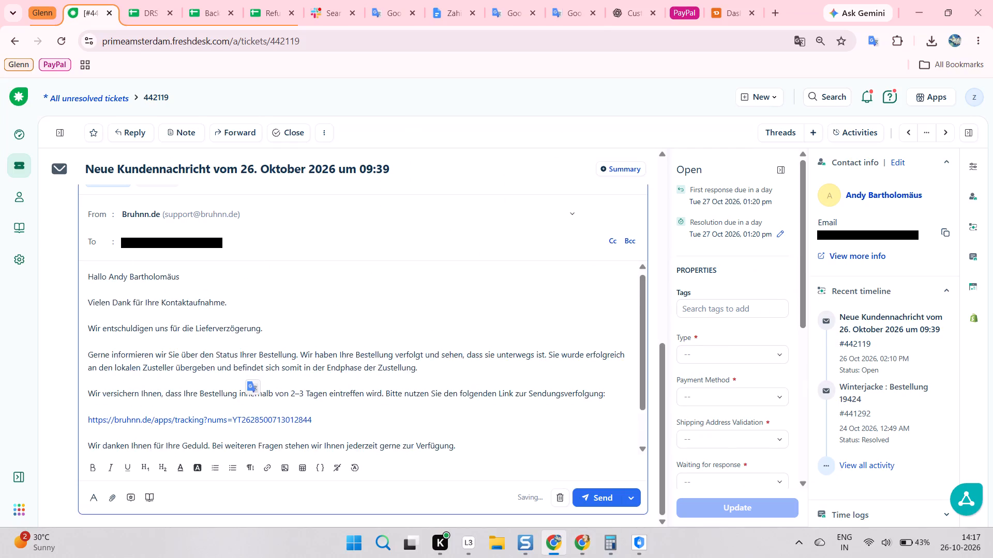
scroll(328, 353, "down", 1)
key("Return")
key("Return")
scroll(333, 364, "up", 3)
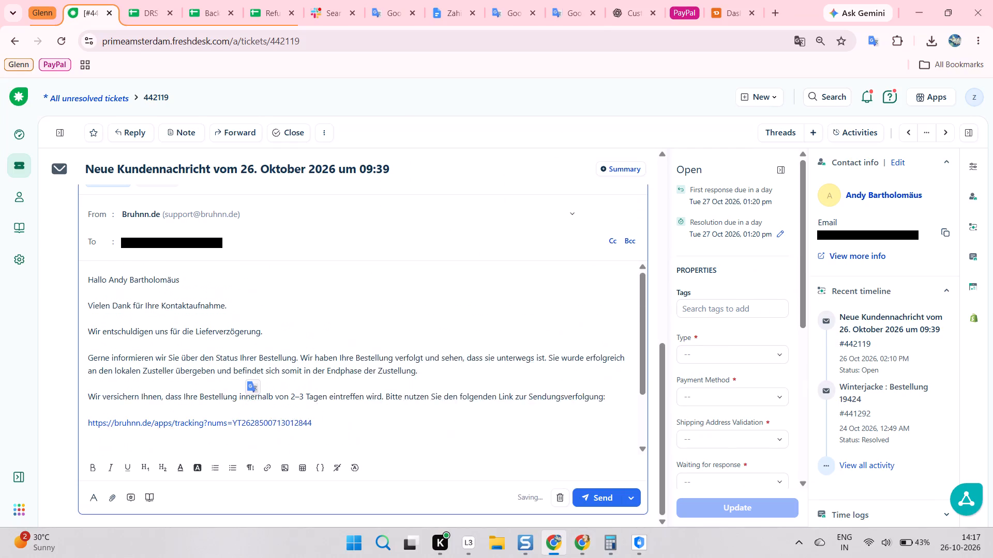
Copy the DHL last-mile carrier, website and contact details from the Additional Notes on the YunExpress tracking page.
key("alt+Tab")
scroll(302, 128, "up", 2)
left_click(788, 0)
scroll(679, 245, "down", 1)
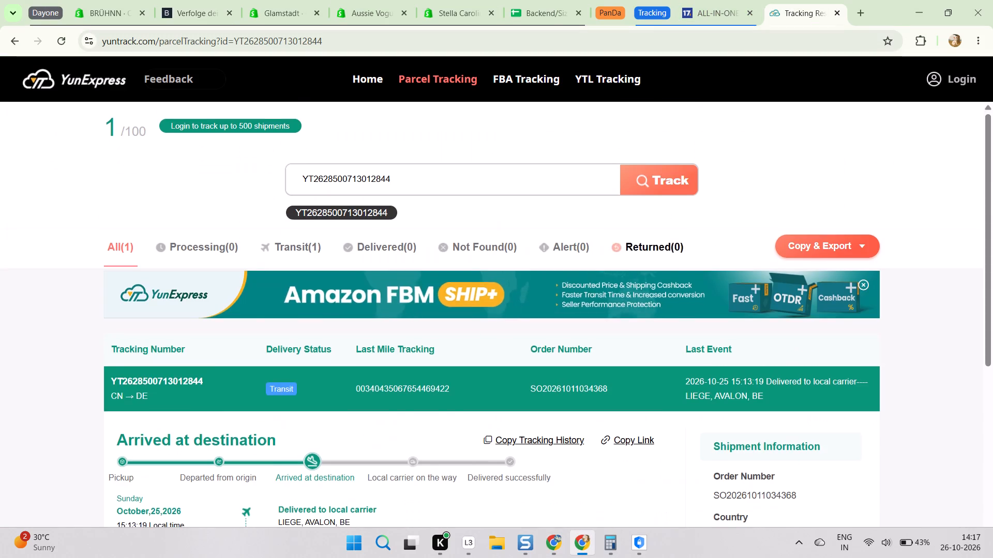
scroll(679, 252, "down", 2)
left_click_drag(696, 300, 874, 341)
key("ctrl+c")
key("ctrl+c")
Translate the copied DHL last-mile details into German in Google Translate, removing the blank lines between entries, and copy the translation.
key("alt+Tab")
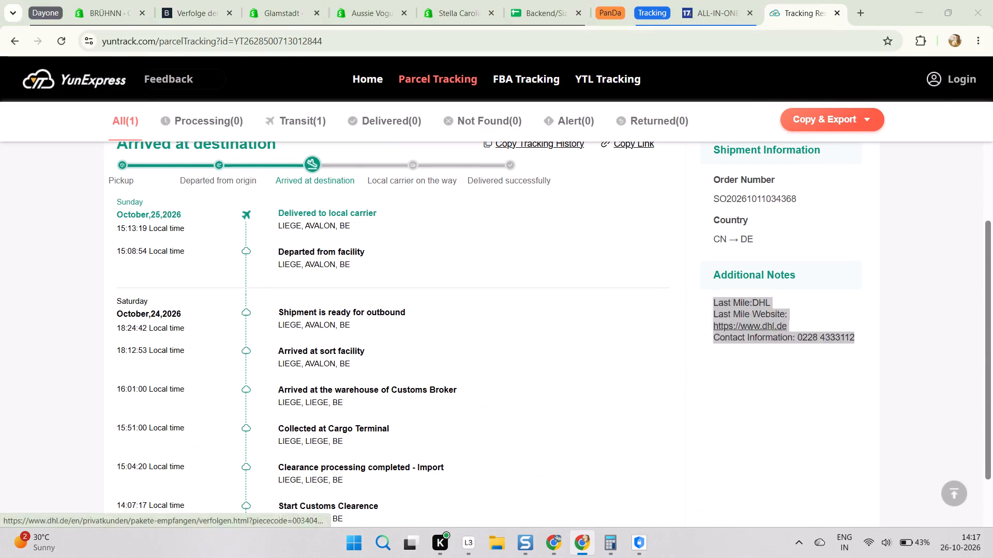
left_click(633, 0)
left_click(574, 0)
scroll(449, 146, "up", 7)
key("ctrl+v")
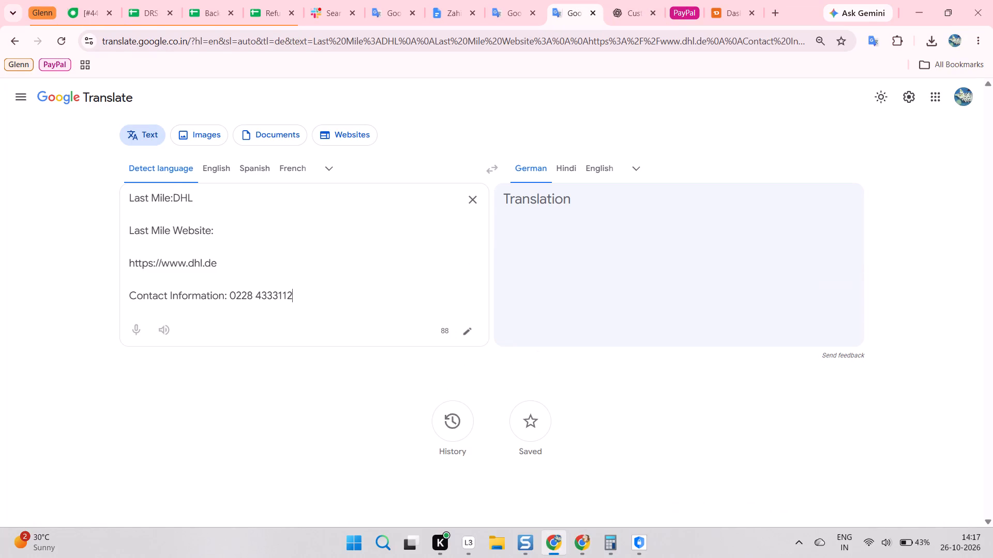
left_click(177, 220)
key("BackSpace")
left_click(180, 232)
key("BackSpace")
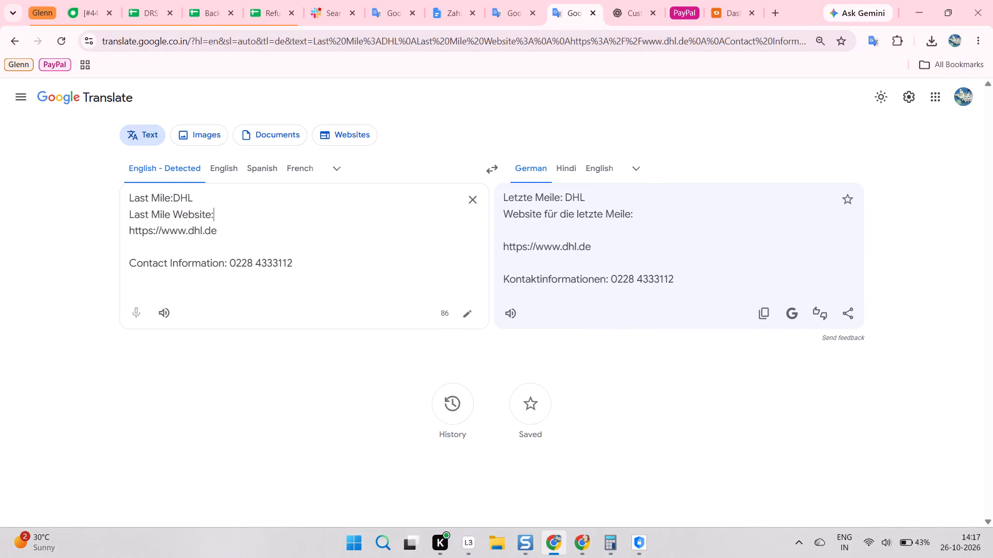
left_click(178, 252)
key("BackSpace")
left_click(195, 247)
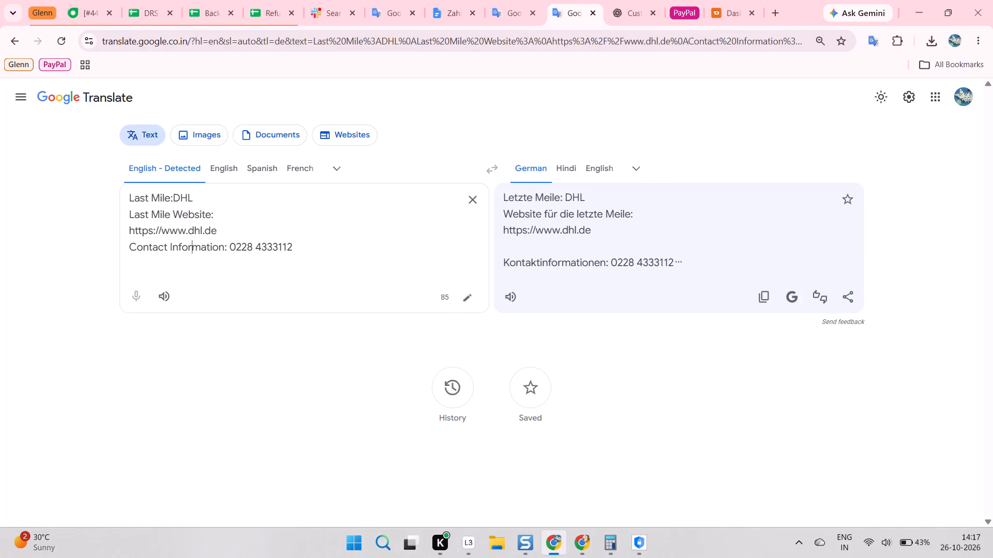
left_click(759, 283)
Paste the German DHL last-mile details below the tracking link in ticket 442119's reply, review it and send it.
left_click(98, 0)
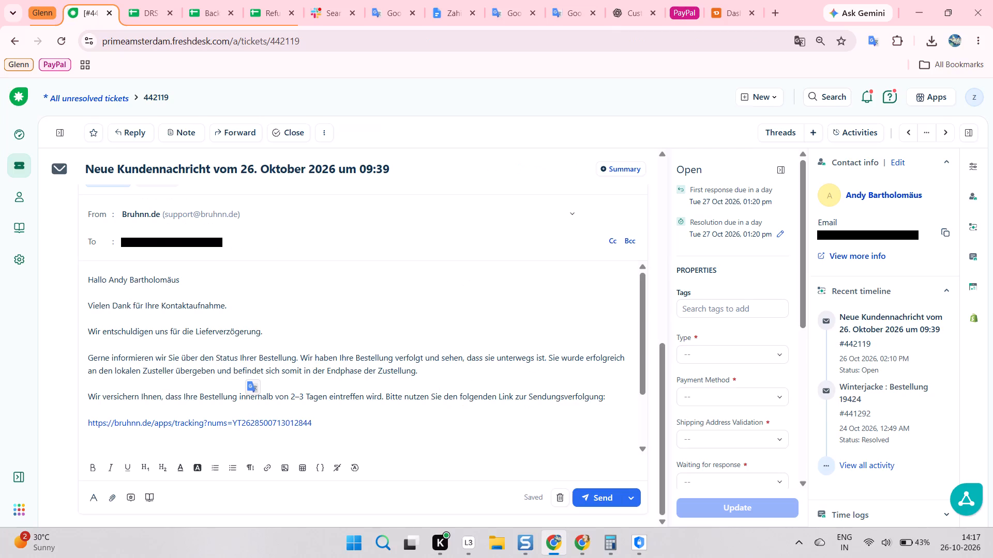
scroll(224, 299, "up", 1)
scroll(202, 338, "down", 1)
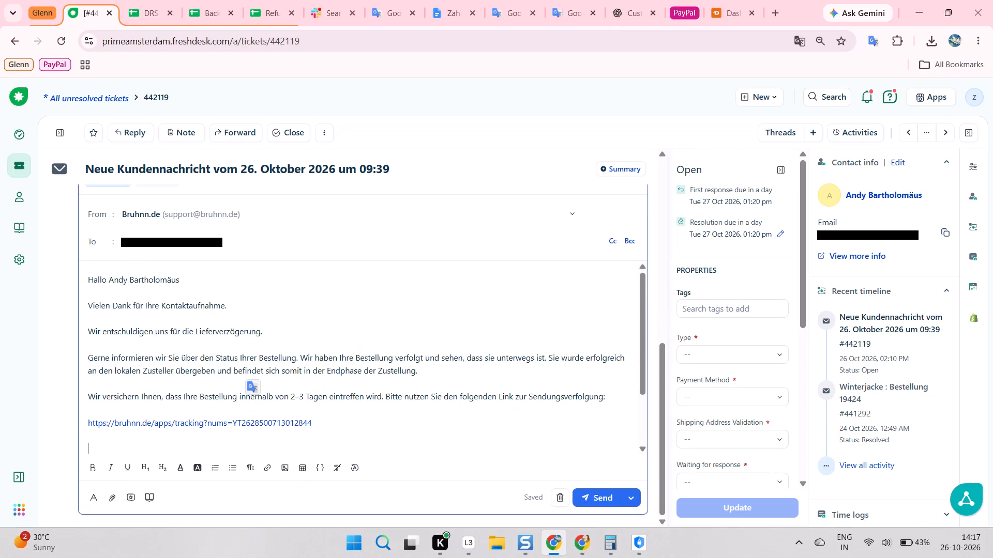
scroll(281, 376, "down", 1)
key("ctrl+v")
scroll(201, 364, "down", 2)
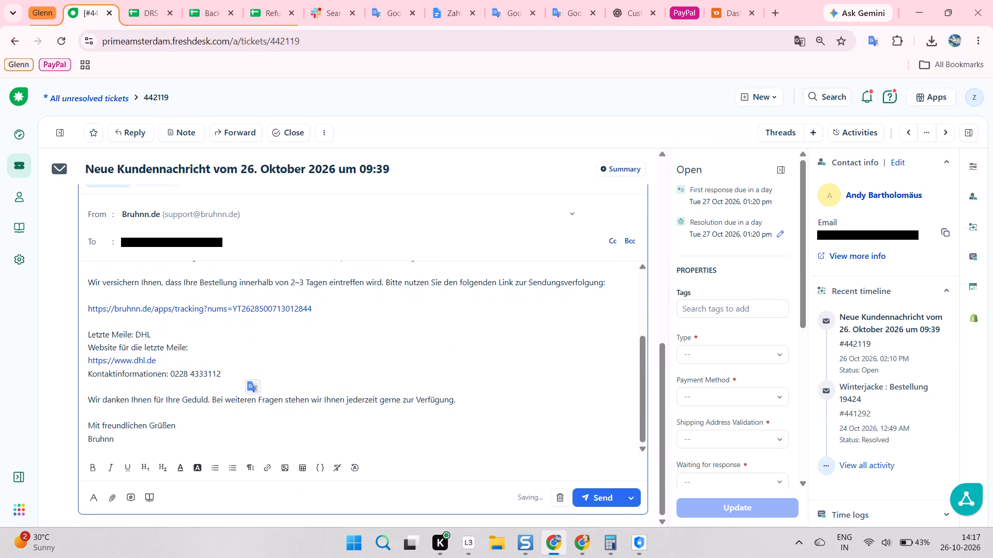
scroll(209, 362, "down", 1)
scroll(499, 450, "down", 4)
scroll(585, 492, "up", 2)
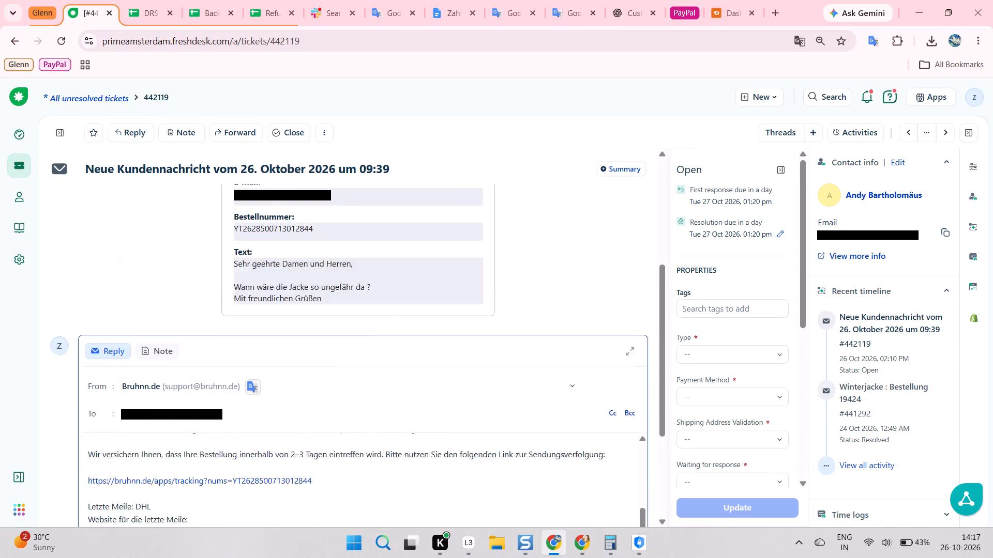
scroll(341, 398, "up", 1)
scroll(328, 368, "down", 4)
scroll(324, 381, "up", 2)
scroll(475, 421, "down", 2)
left_click(587, 495)
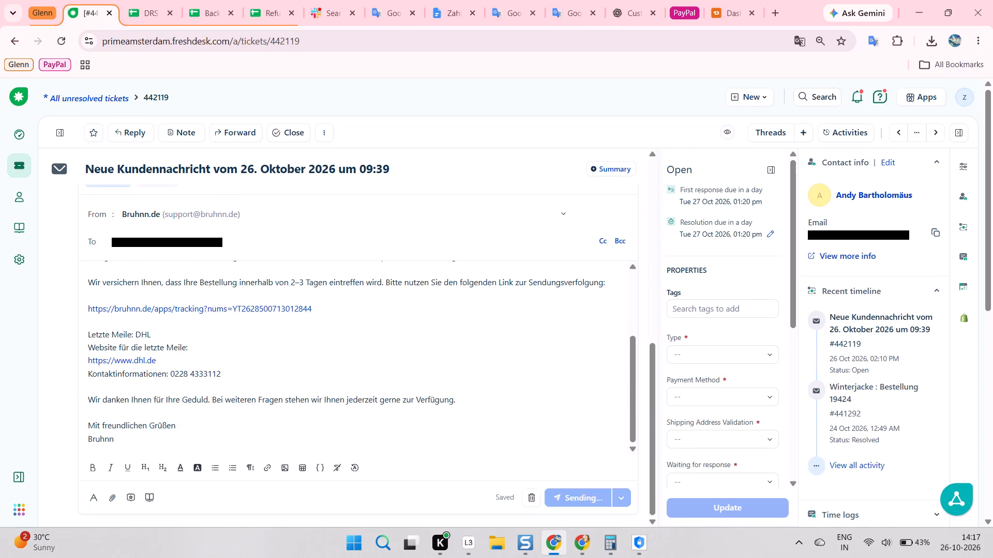
key("alt+Tab")
left_click(100, 3)
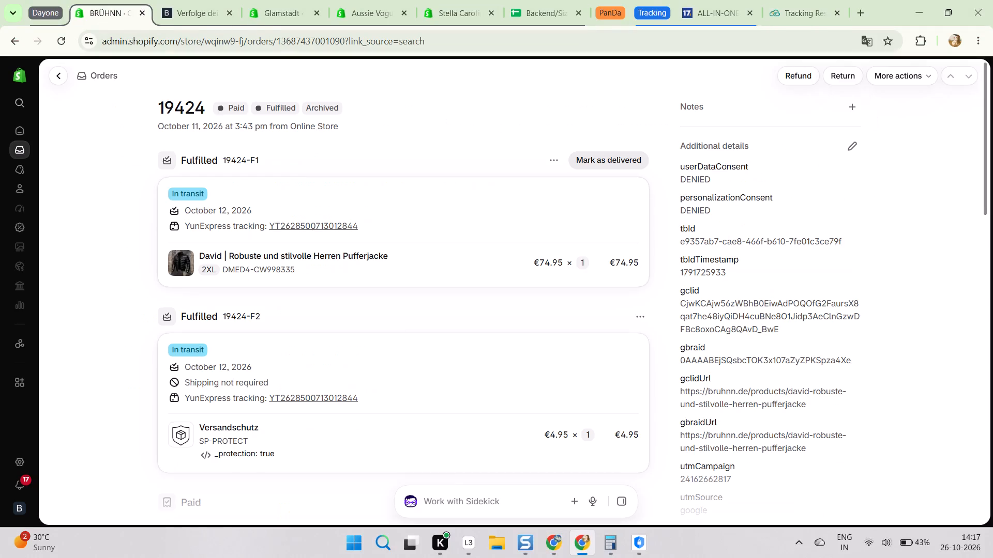
scroll(477, 222, "down", 7)
scroll(569, 243, "down", 4)
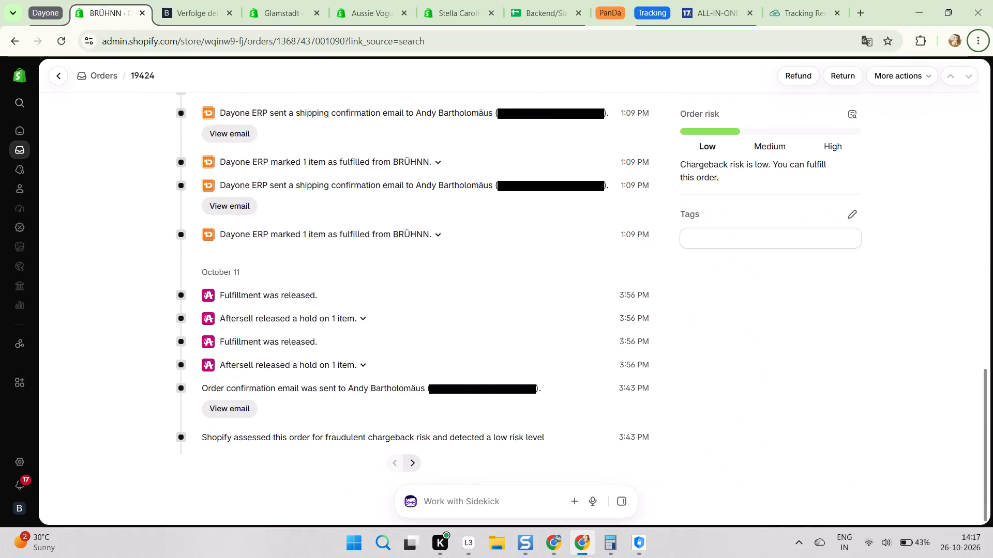
key("alt+Tab")
left_click(705, 352)
left_click(723, 426)
key("Tab")
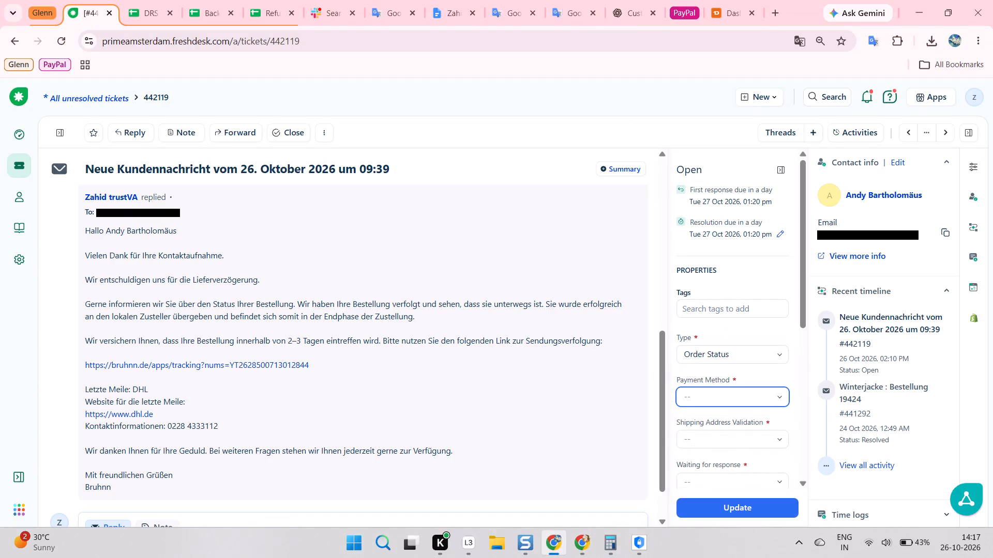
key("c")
key("Tab")
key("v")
key("Tab")
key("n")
key("Tab")
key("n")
key("Tab")
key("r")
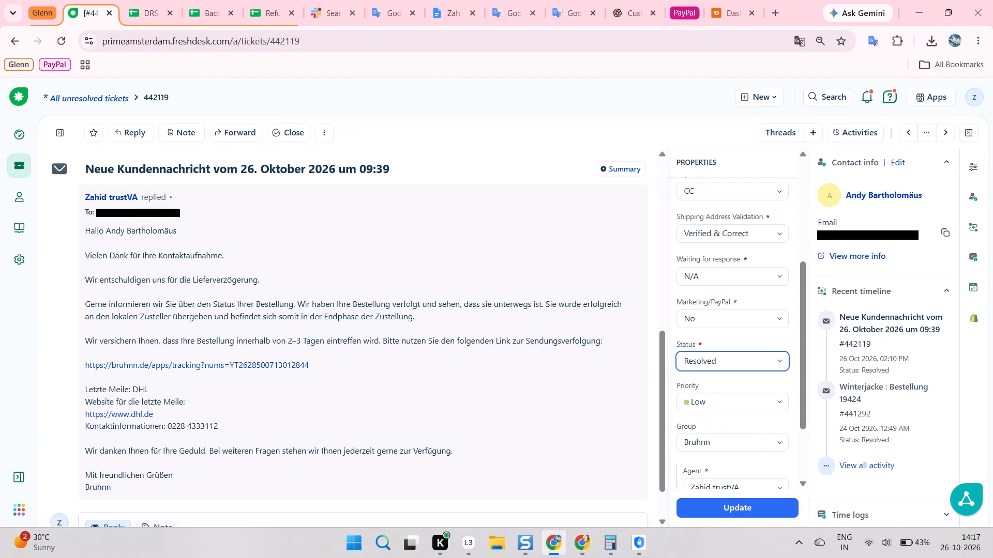
key("Tab")
key("Tab")
key("Tab")
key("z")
scroll(726, 472, "down", 3)
left_click(729, 504)
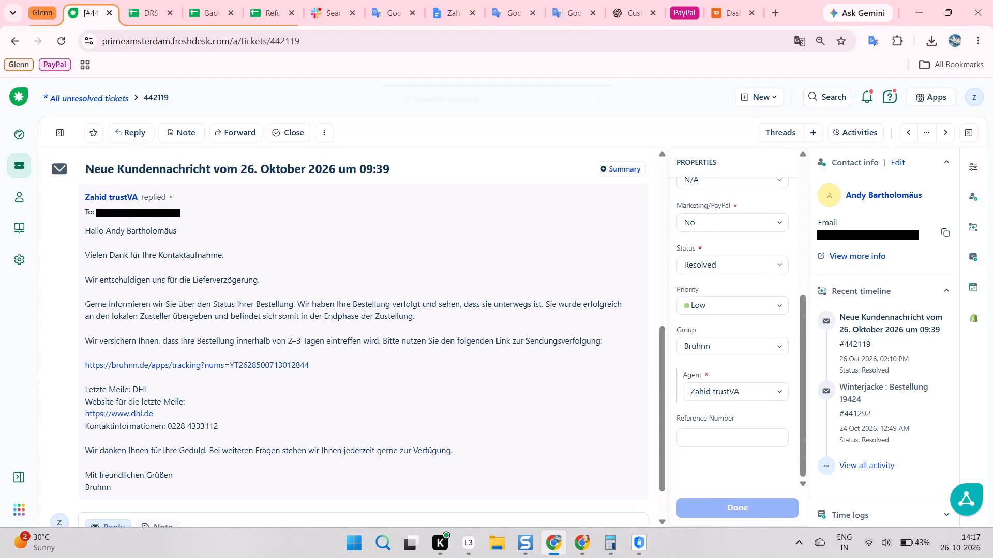
Log ticket number 442119 in cell AN59 of the DRS sheet for Oct 26.
double_click(153, 99)
key("ctrl+c")
key("ctrl+c")
left_click(135, 8)
key("ctrl+v")
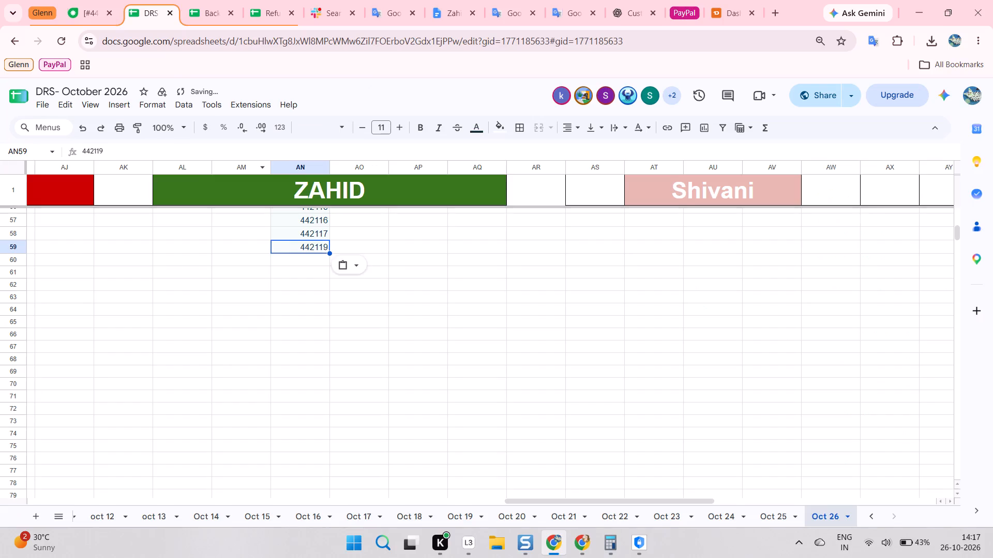
left_click(298, 259)
scroll(298, 259, "down", 1)
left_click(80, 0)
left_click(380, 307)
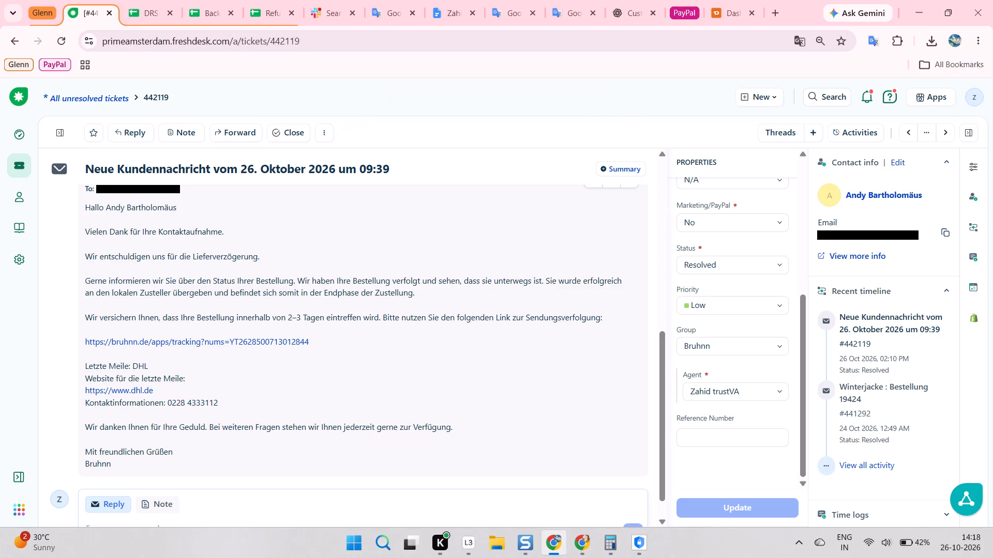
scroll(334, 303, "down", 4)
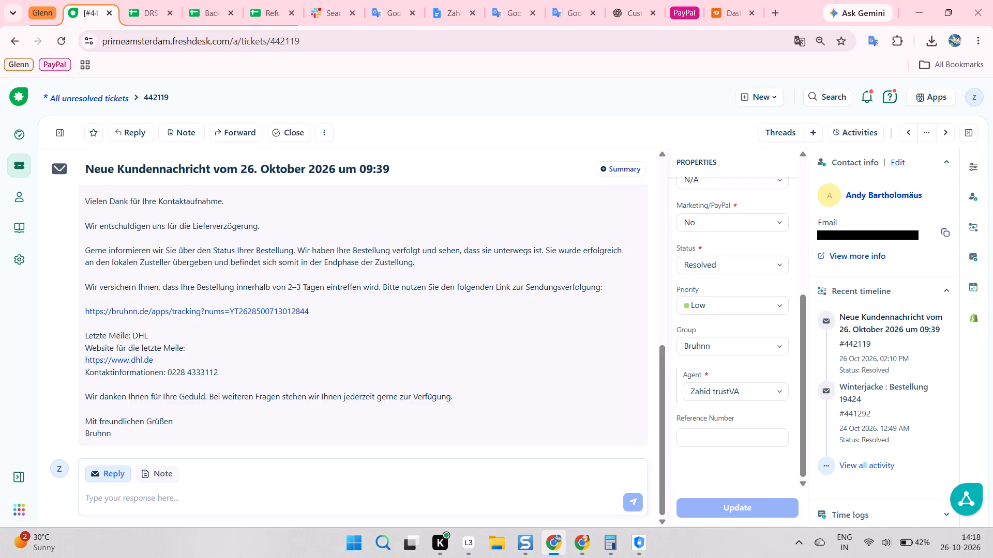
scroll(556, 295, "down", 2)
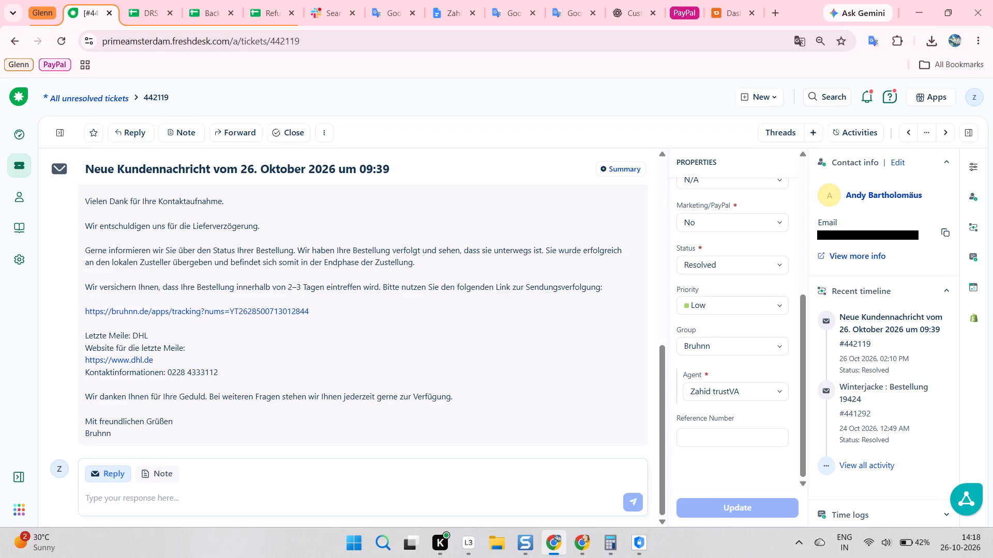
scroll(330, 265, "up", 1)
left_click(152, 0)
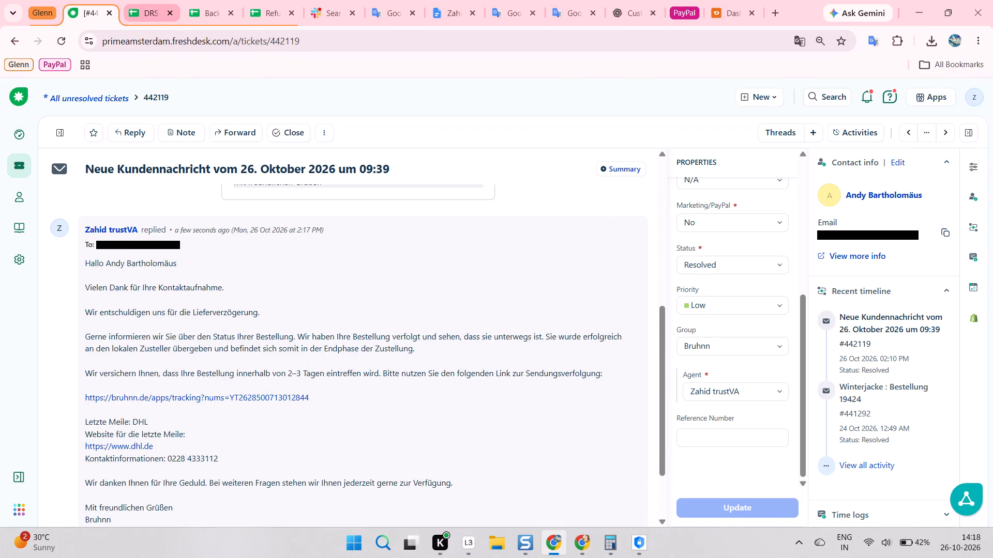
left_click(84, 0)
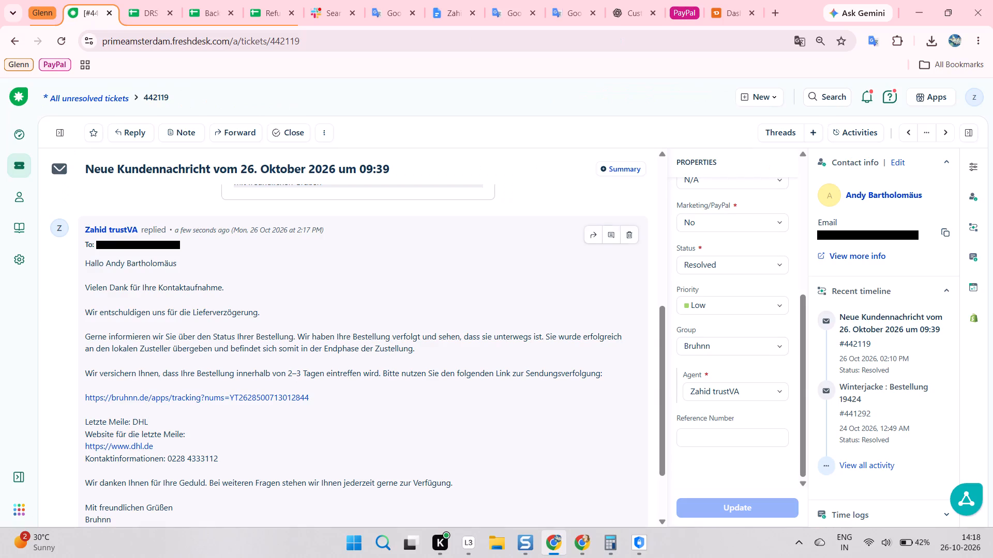
left_click(417, 361)
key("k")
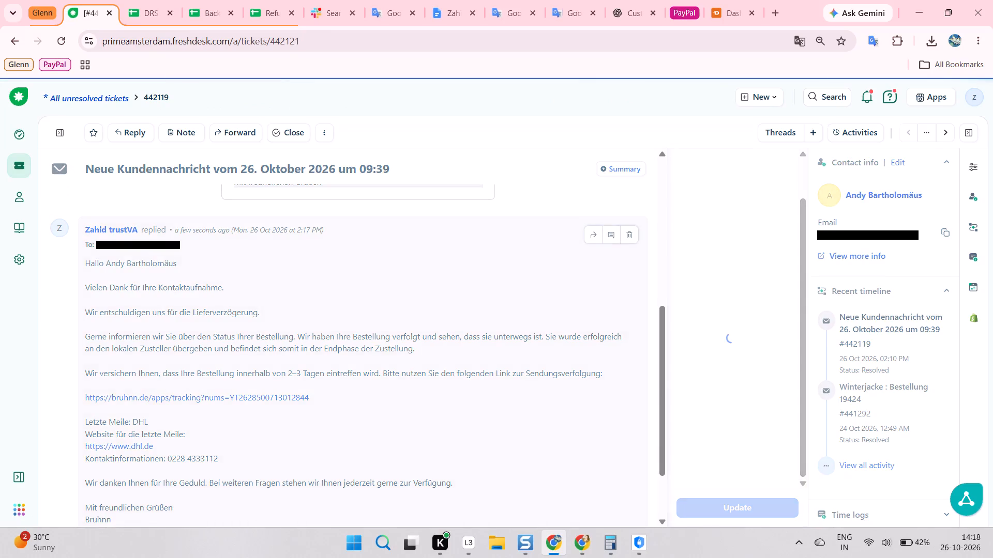
scroll(409, 297, "down", 12)
left_click(18, 162)
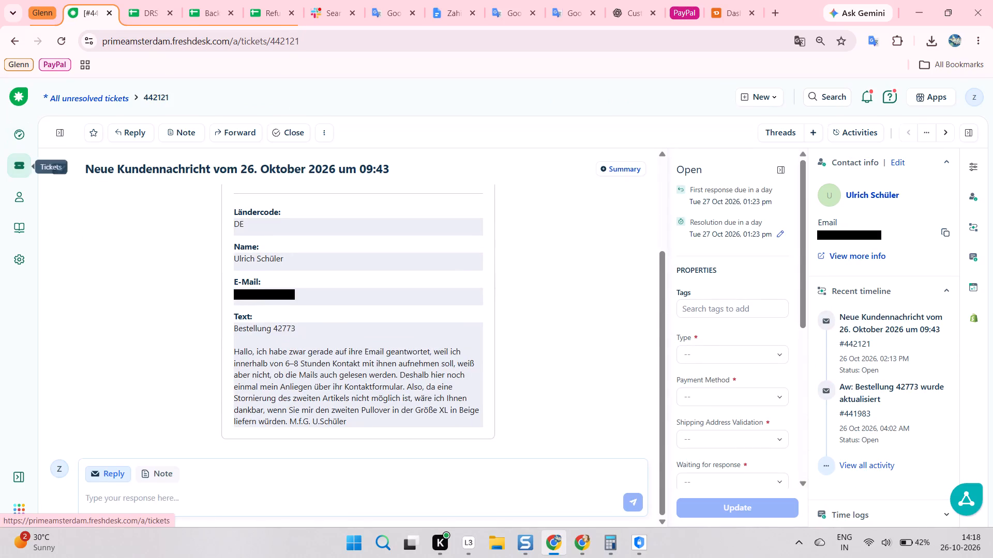
scroll(299, 242, "up", 1)
scroll(341, 246, "up", 2)
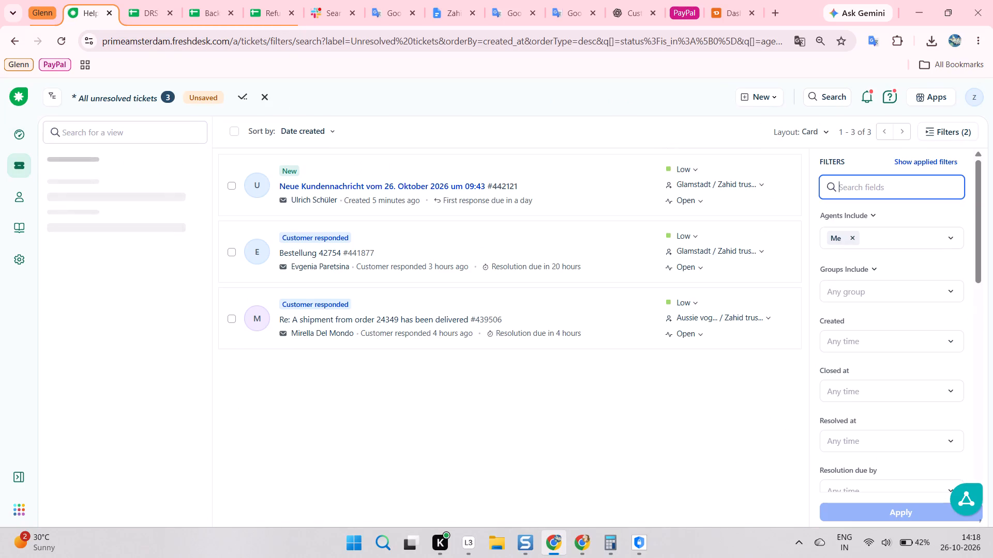
left_click(354, 185)
scroll(387, 274, "up", 3)
scroll(382, 277, "down", 7)
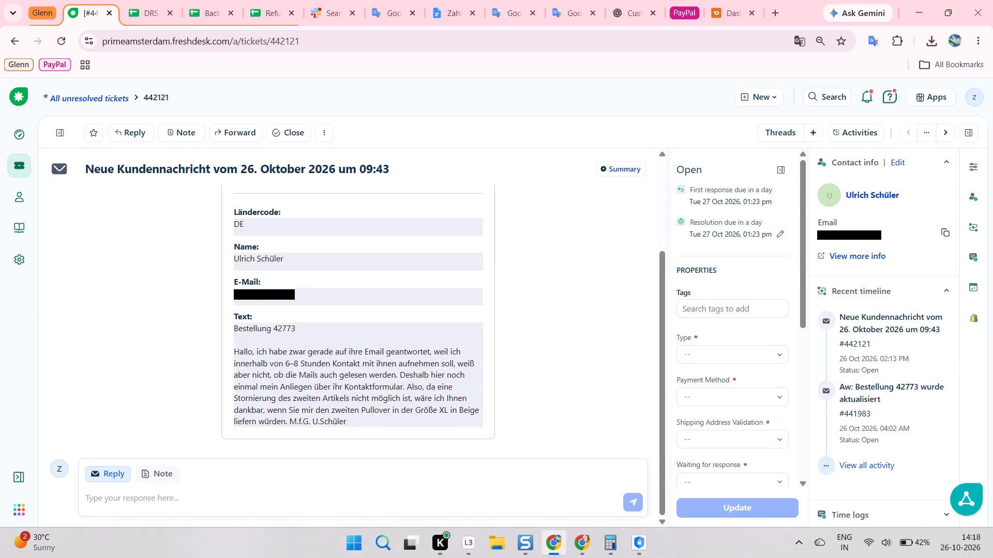
Open the same customer's earlier ticket 441983 and translate its conversation into English.
left_click(874, 388)
scroll(374, 321, "down", 15)
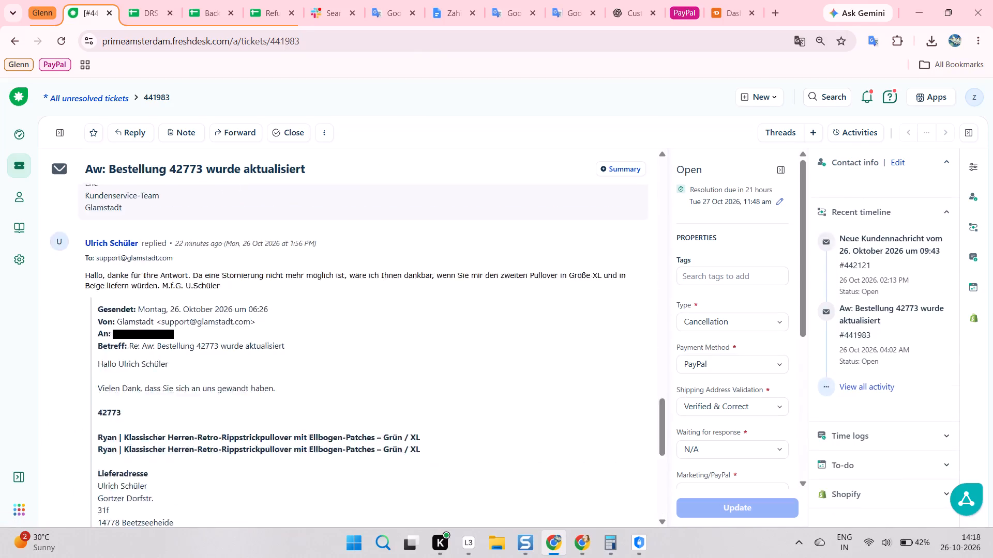
scroll(425, 313, "down", 6)
scroll(425, 313, "up", 5)
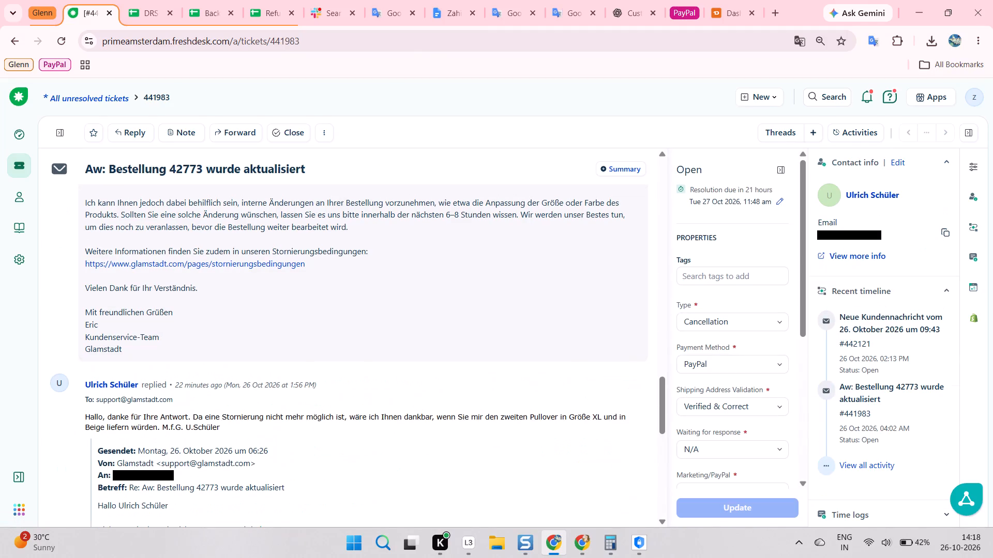
right_click(413, 290)
scroll(430, 419, "down", 2)
left_click(498, 464)
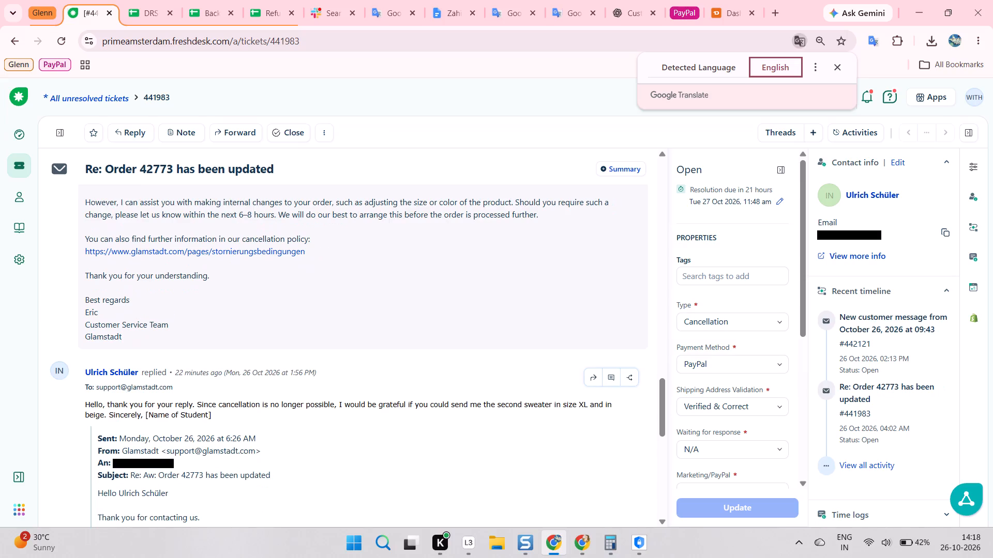
Compare ticket 442121 with ticket 441983, reading the cancellation request, the team's answer and the customer's latest reply.
left_click(861, 326)
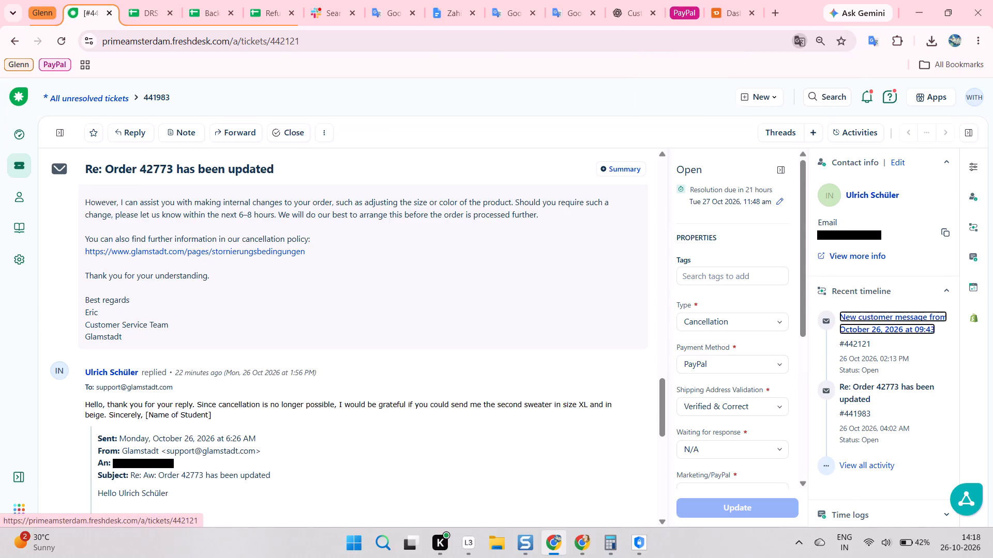
scroll(432, 312, "down", 6)
scroll(693, 308, "down", 2)
left_click(869, 390)
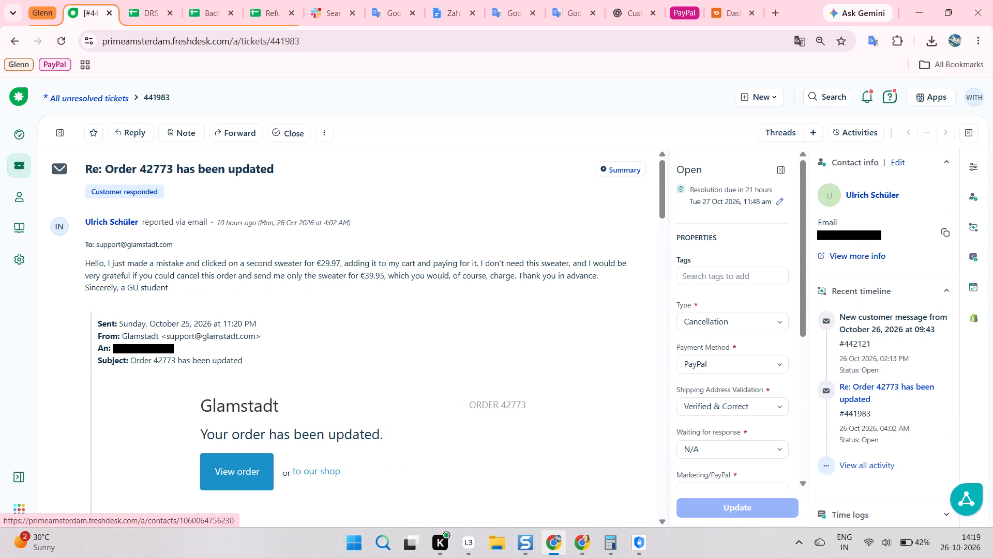
scroll(703, 349, "down", 1)
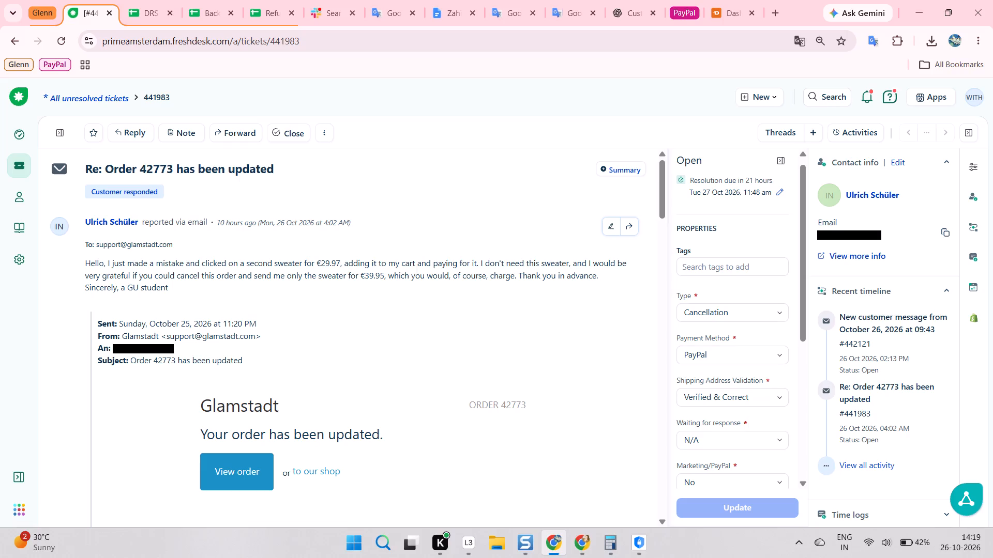
scroll(547, 395, "up", 3)
scroll(430, 256, "up", 1)
scroll(389, 278, "down", 10)
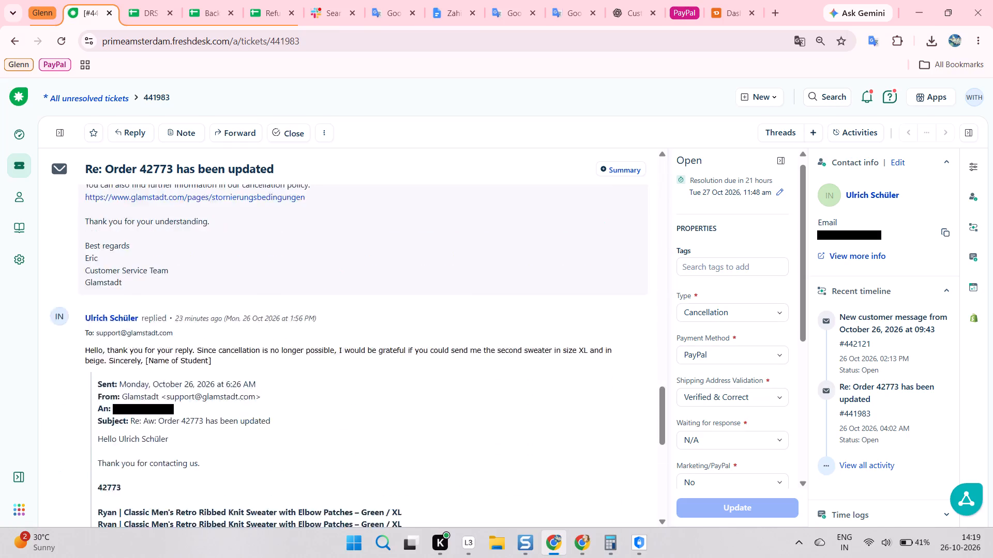
scroll(396, 282, "down", 4)
scroll(404, 291, "up", 10)
scroll(424, 302, "up", 12)
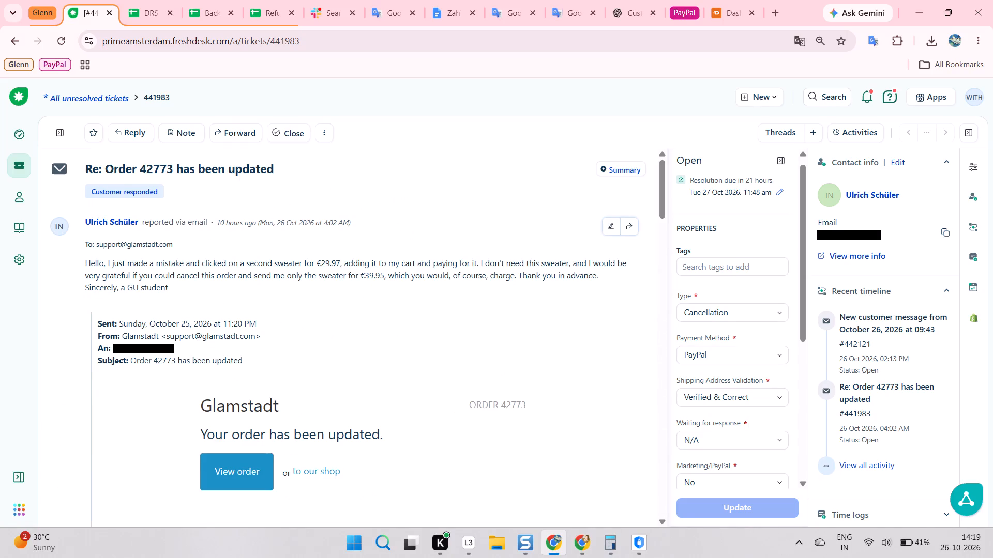
right_click(458, 226)
scroll(508, 391, "down", 2)
left_click(534, 470)
triple_click(693, 73)
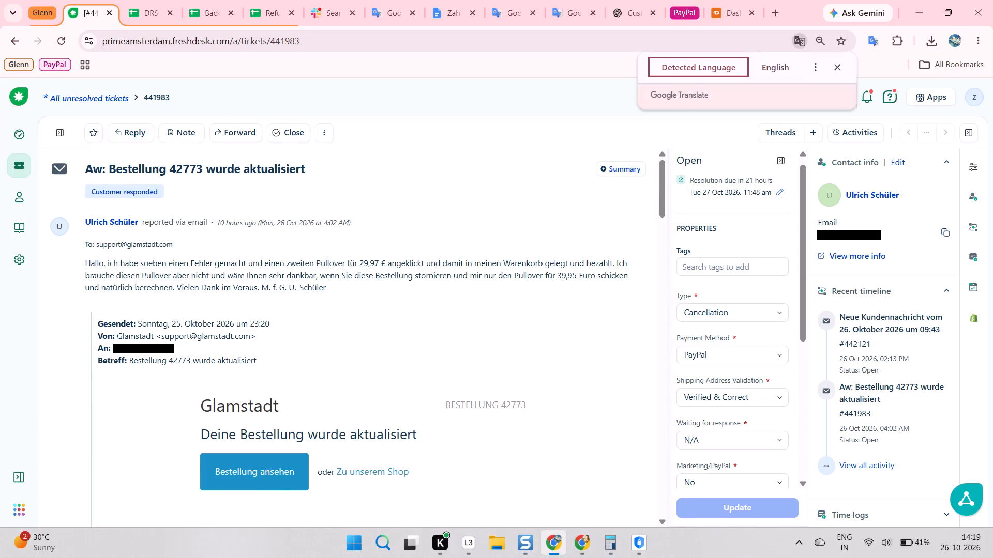
left_click(440, 235)
triple_click(878, 388)
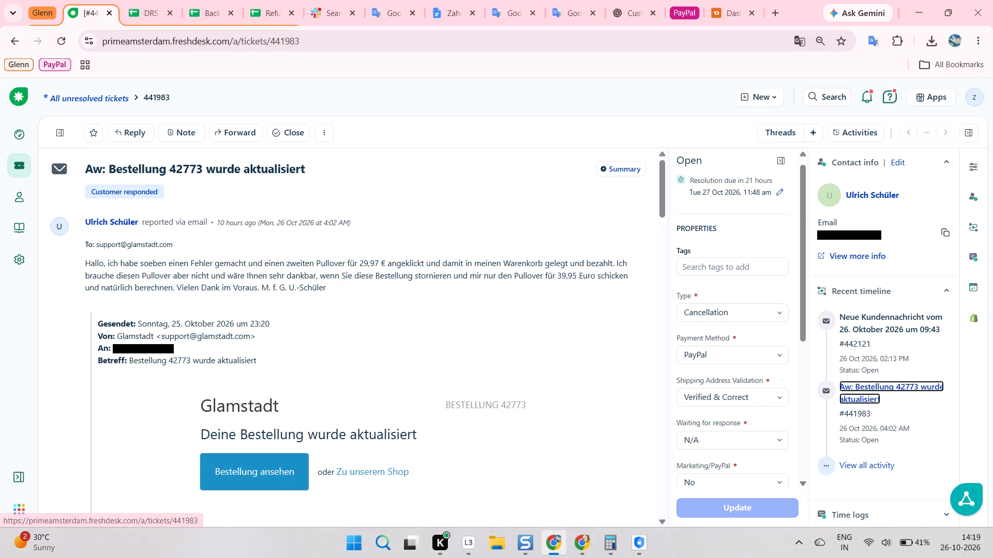
Merge ticket 442121 into ticket 441983, keeping 441983 as the primary ticket.
double_click(857, 341)
key("ctrl+c")
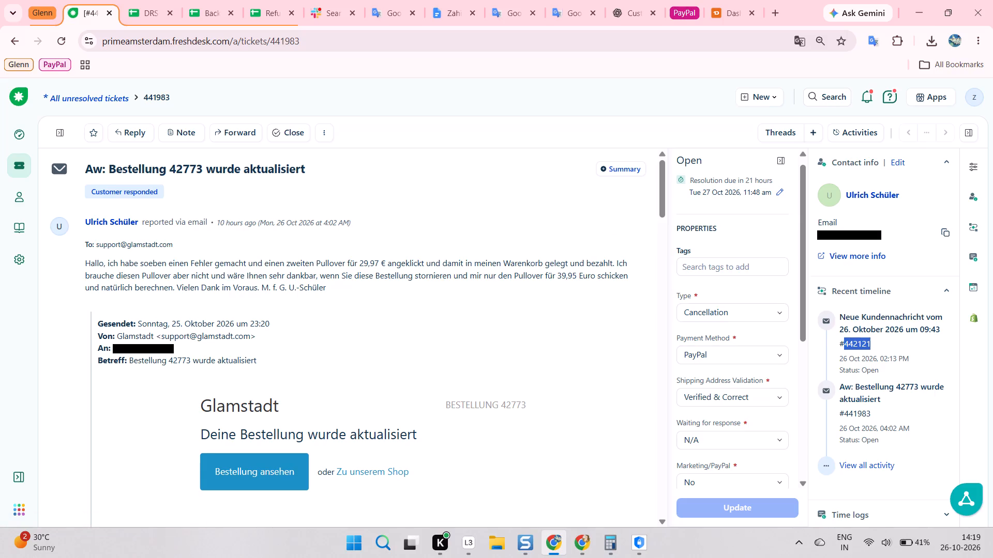
key("ctrl+c")
key("ctrl+c")
key("ctrl+c")
left_click(321, 129)
scroll(335, 163, "up", 3)
left_click(356, 181)
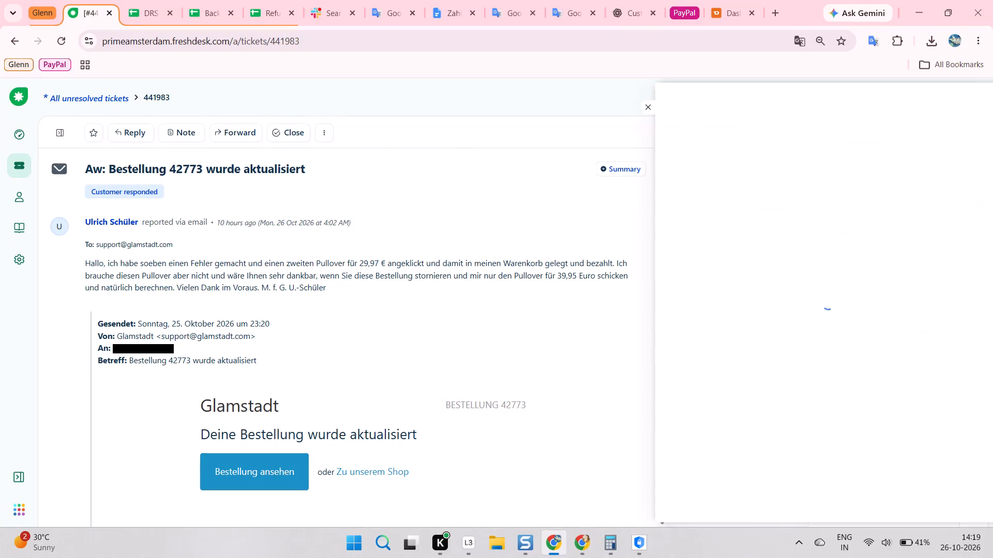
key("ctrl+v")
left_click(693, 169)
left_click(686, 237)
left_click(747, 164)
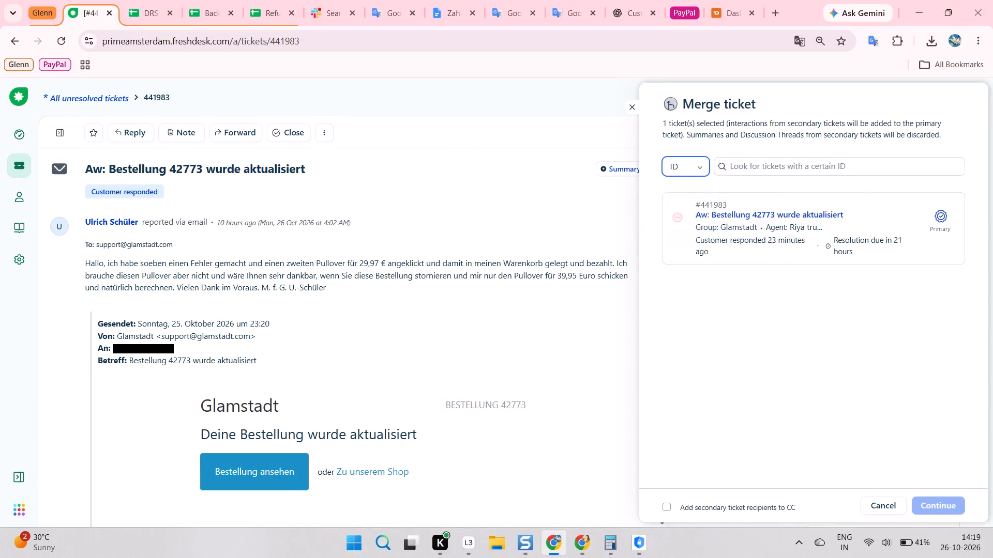
key("ctrl+v")
left_click(731, 206)
left_click(779, 348)
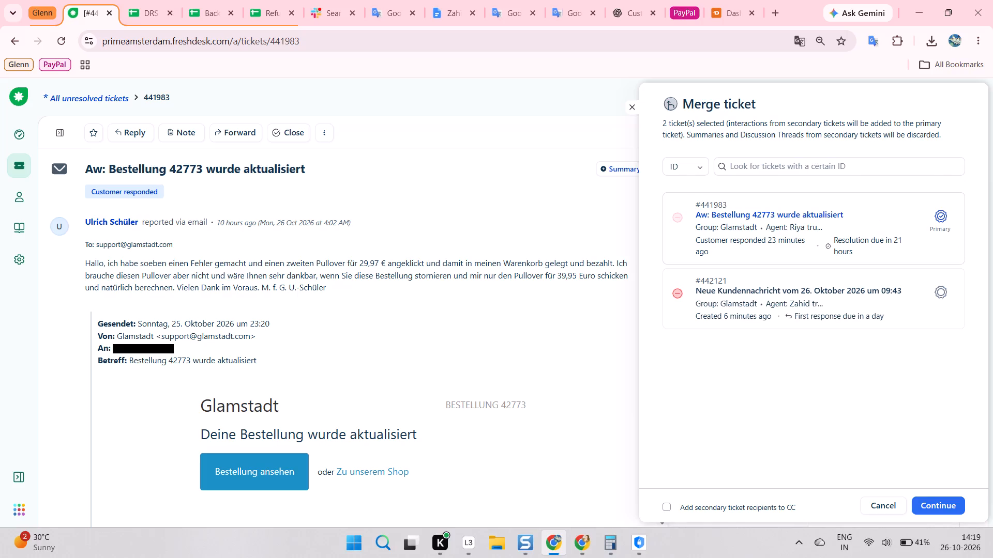
double_click(944, 511)
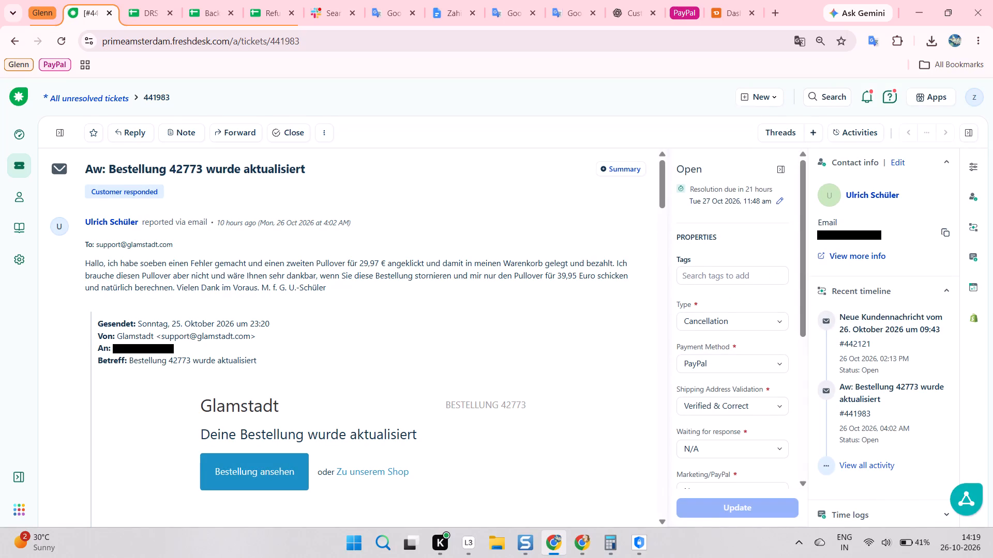
Reload ticket 441983, go to the merged message at the end of the conversation and translate it into English.
left_click(63, 44)
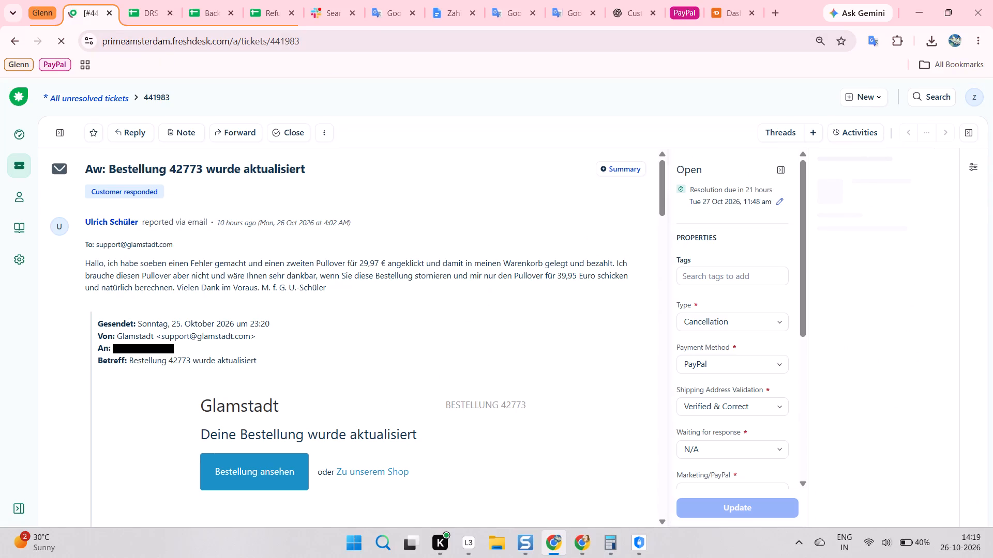
scroll(499, 178, "down", 15)
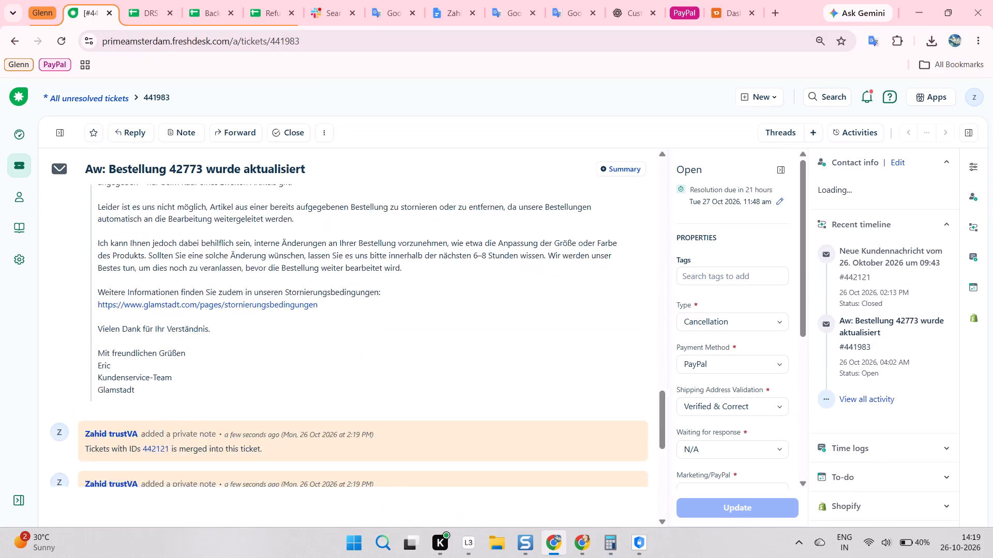
scroll(353, 327, "down", 10)
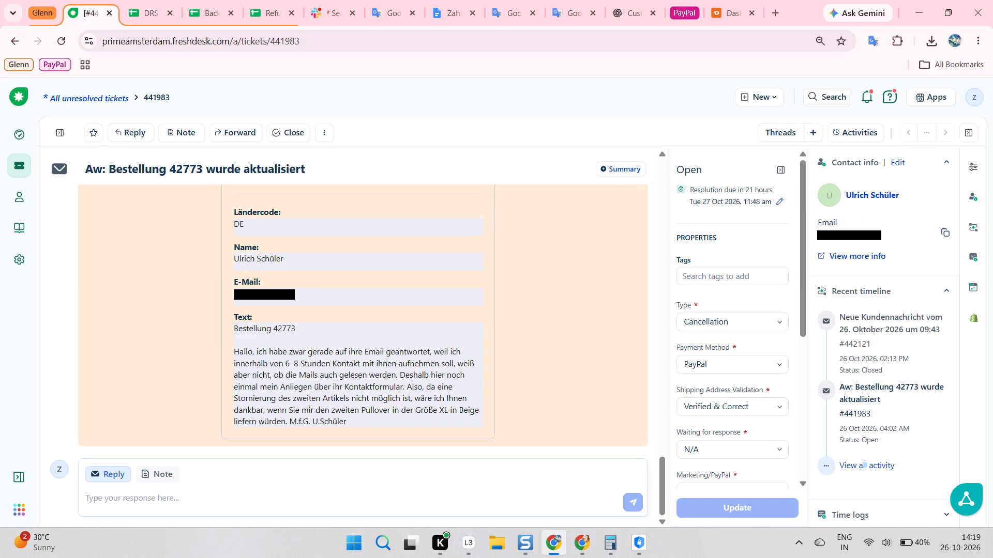
scroll(370, 328, "down", 13)
scroll(363, 342, "up", 2)
scroll(356, 332, "down", 4)
right_click(437, 271)
scroll(455, 382, "down", 2)
left_click(508, 462)
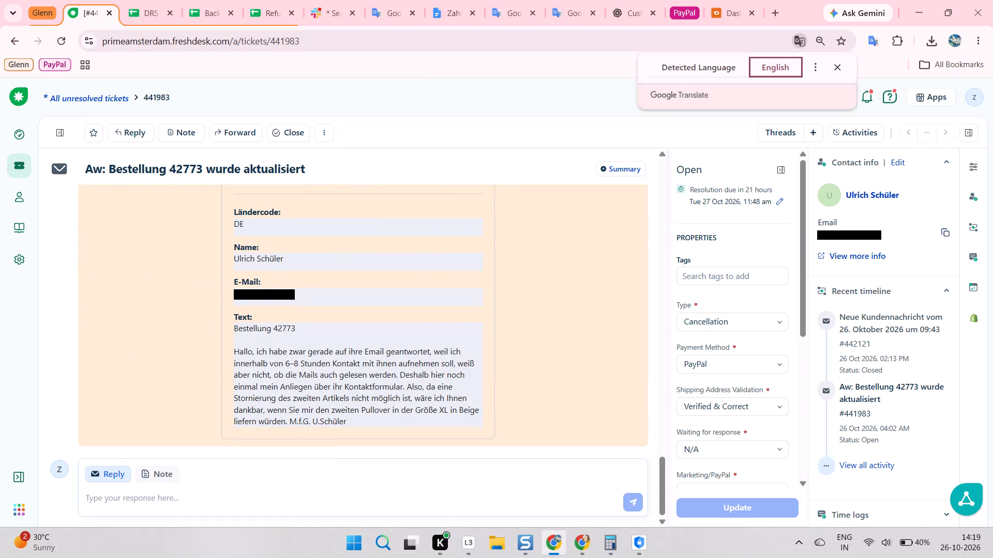
left_click(949, 229)
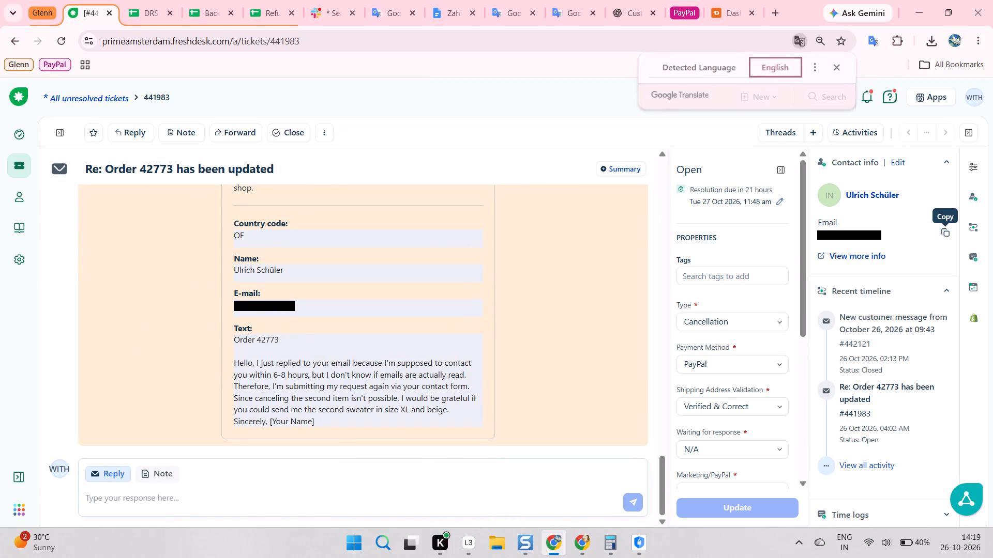
scroll(457, 347, "up", 5)
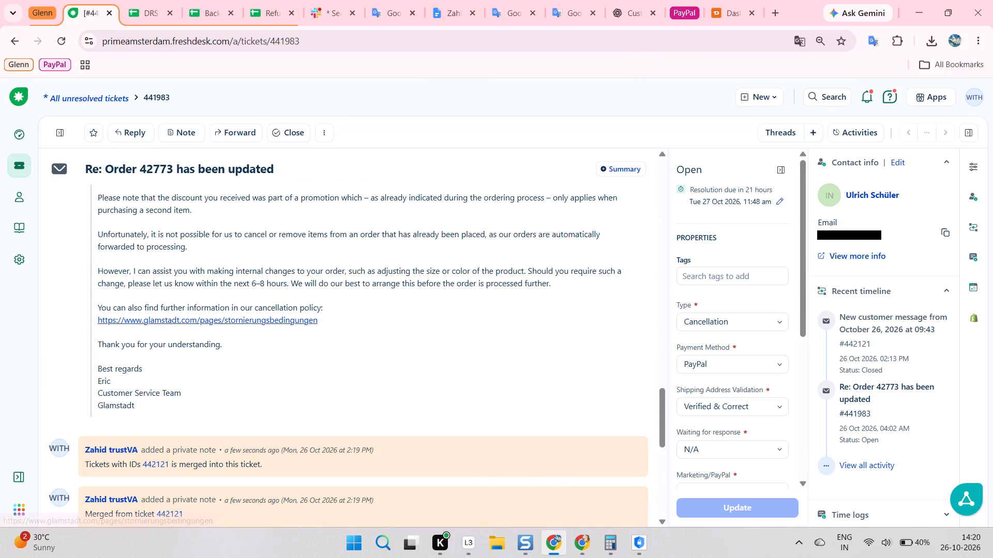
key("alt+Tab")
left_click(209, 4)
left_click(297, 0)
left_click(211, 2)
left_click(232, 12)
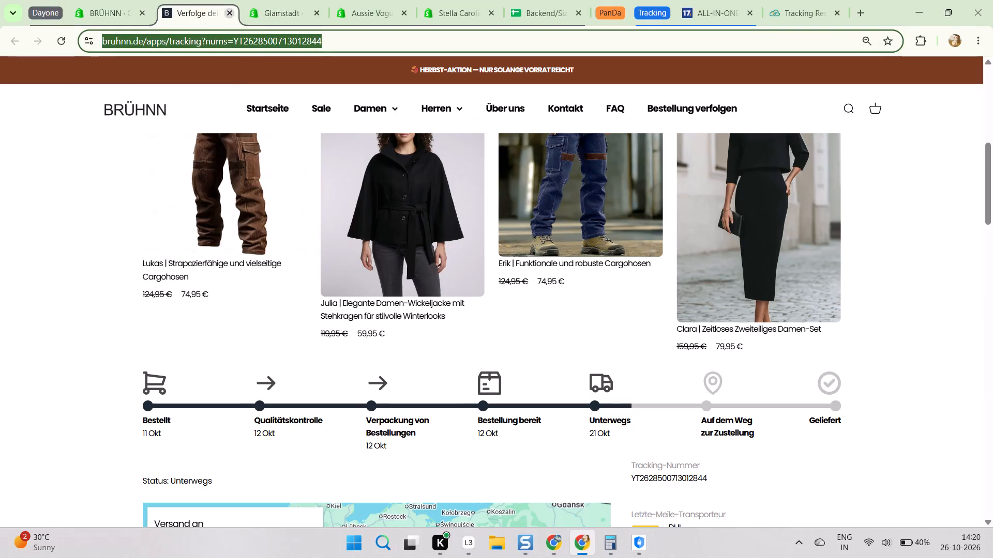
left_click(188, 0)
scroll(221, 144, "up", 2)
left_click(69, 105)
key("ctrl+v")
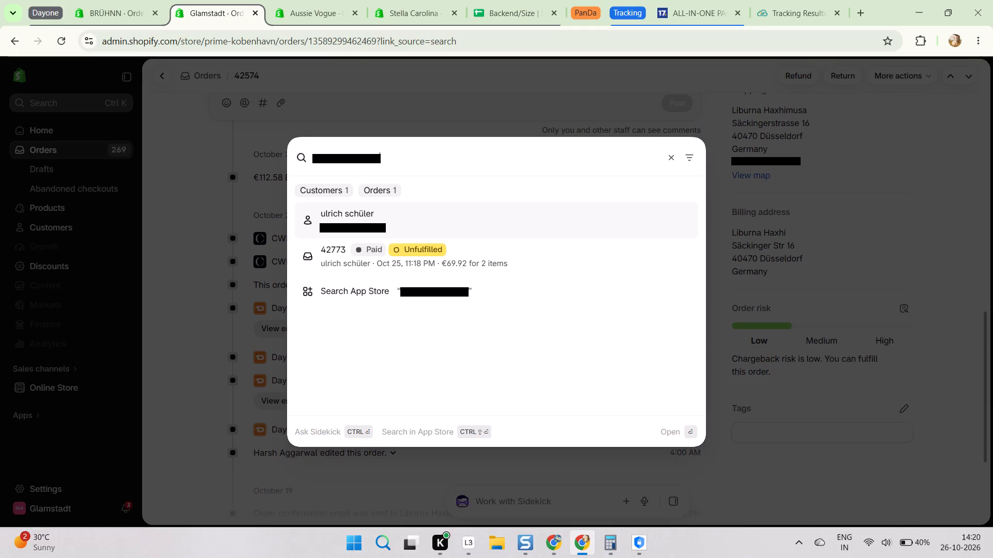
left_click(334, 249)
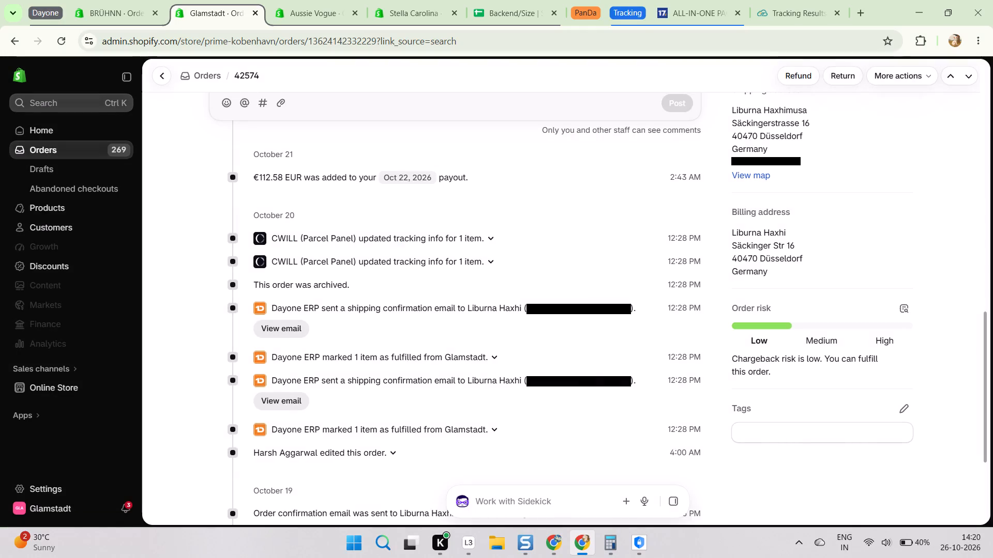
scroll(490, 284, "down", 1)
scroll(386, 267, "up", 3)
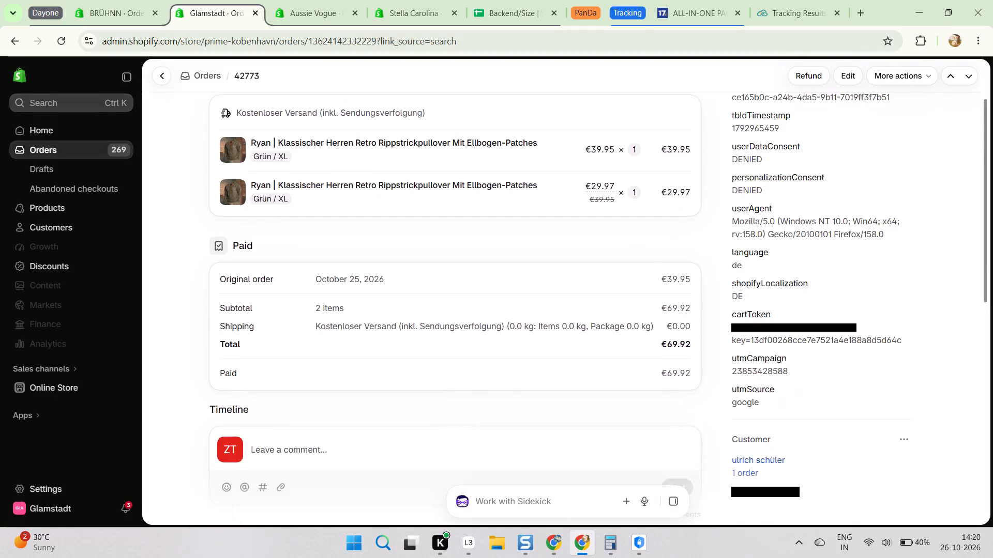
scroll(387, 256, "up", 1)
key("alt+Tab")
scroll(388, 300, "down", 5)
scroll(343, 297, "down", 1)
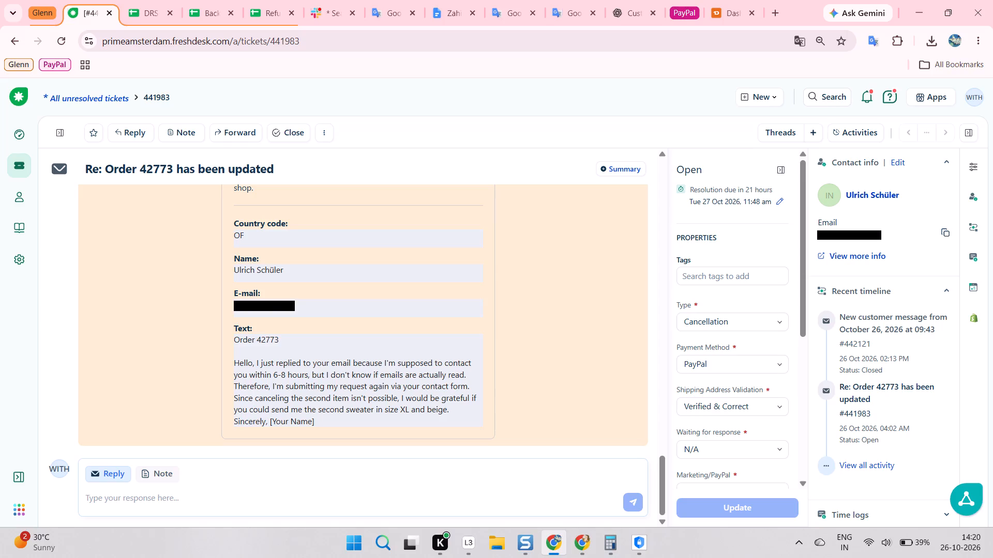
left_click(456, 273)
left_click(428, 270)
left_click(418, 265)
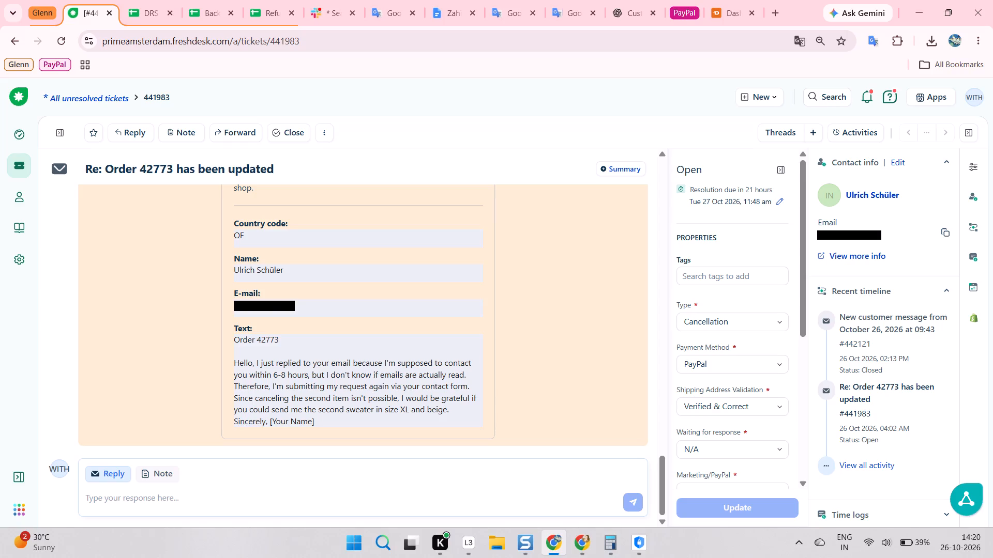
left_click(417, 274)
left_click(417, 282)
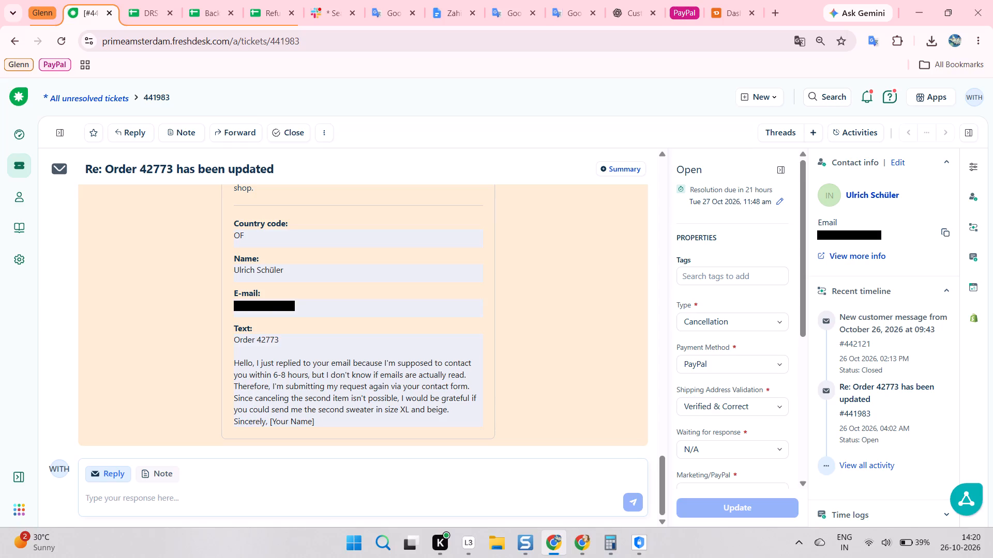
left_click_drag(425, 284, 425, 289)
left_click(407, 282)
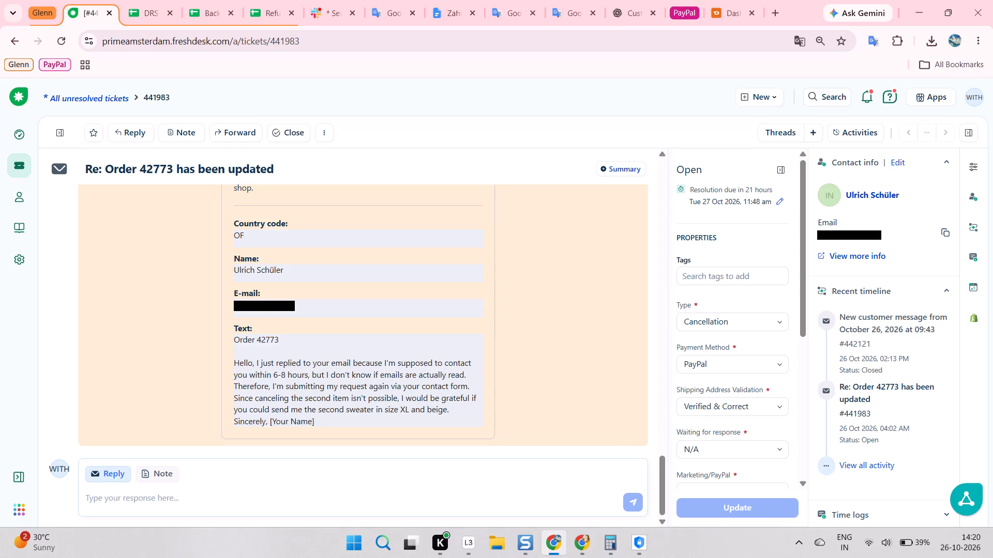
left_click(408, 281)
left_click(445, 309)
left_click(385, 341)
triple_click(379, 331)
left_click(377, 335)
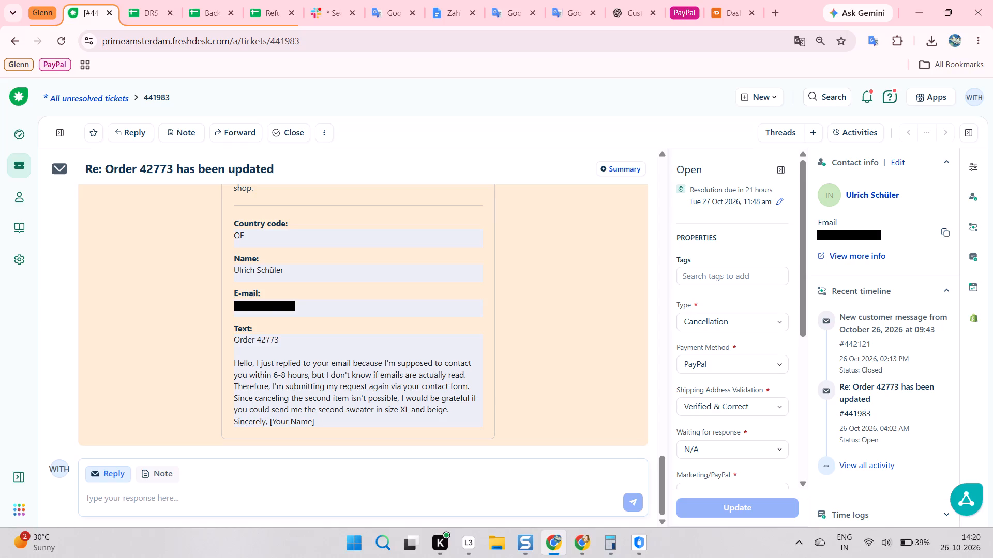
double_click(377, 334)
left_click(371, 345)
left_click(350, 346)
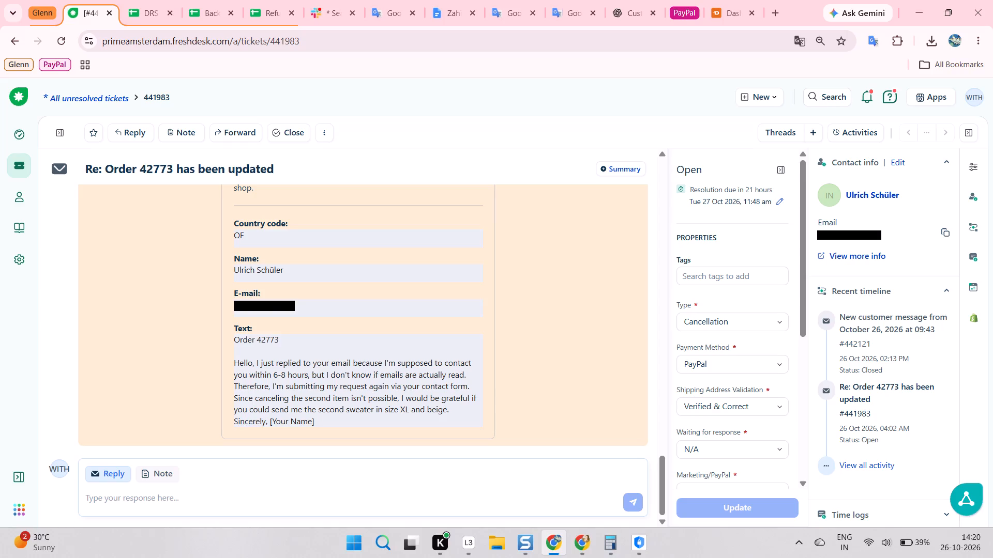
left_click(349, 342)
left_click(351, 341)
left_click(371, 341)
left_click(406, 341)
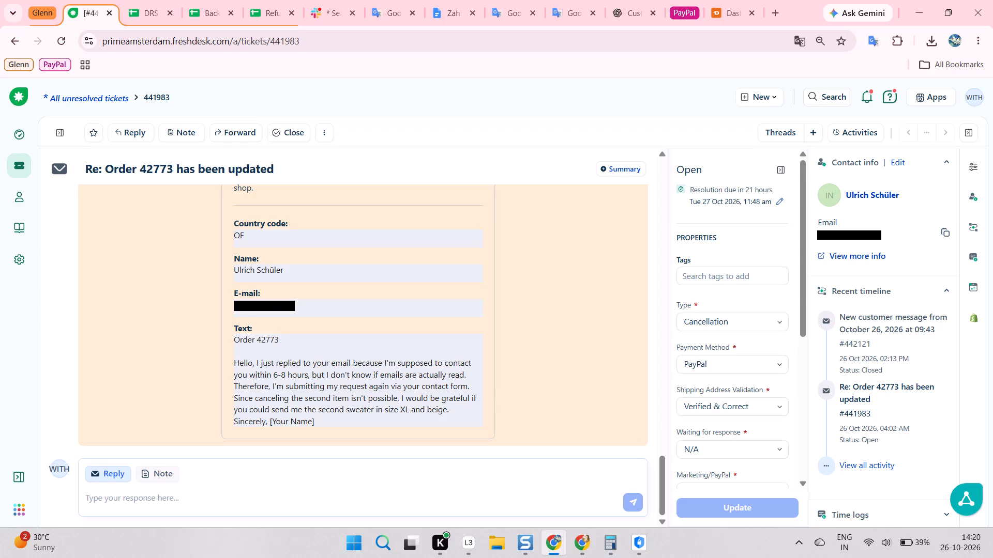
left_click(357, 338)
left_click(365, 337)
left_click(381, 318)
key("alt+Tab")
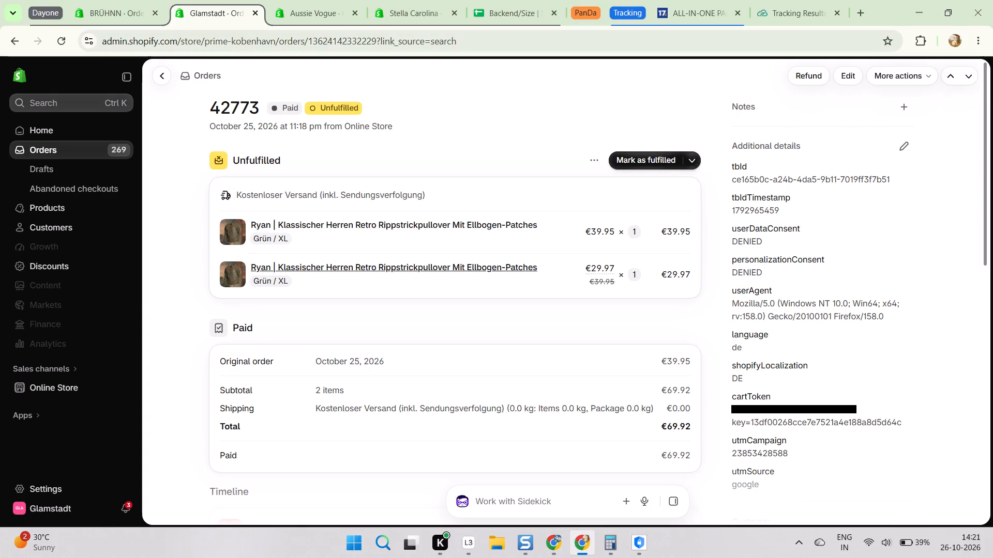
key("alt+Tab")
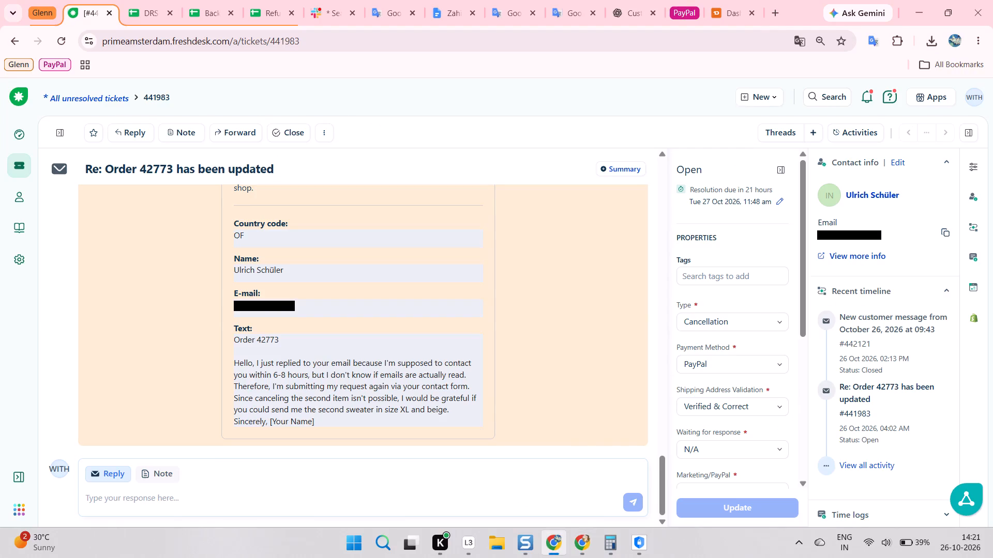
key("alt+Tab")
triple_click(548, 264)
key("ctrl+c")
key("ctrl+c")
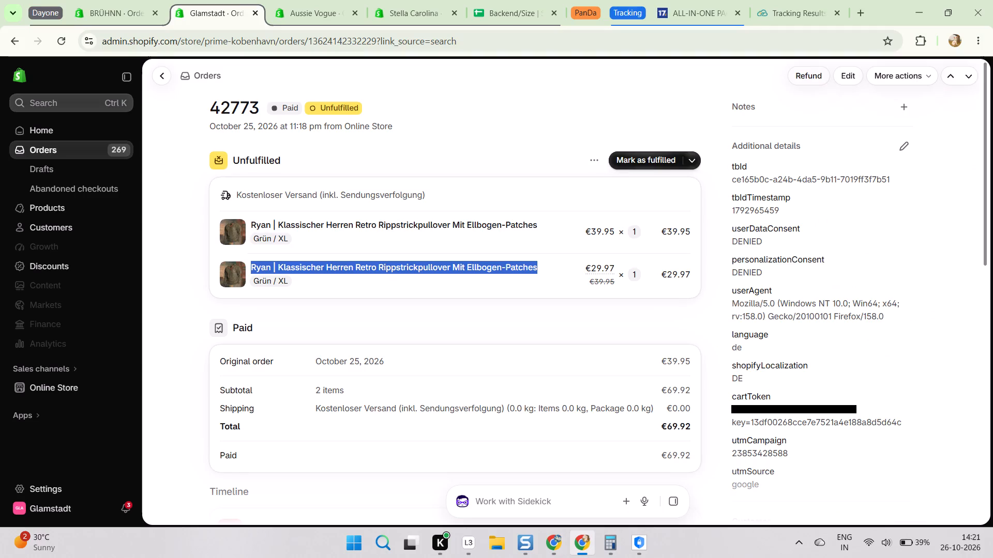
key("ctrl+c")
left_click(844, 75)
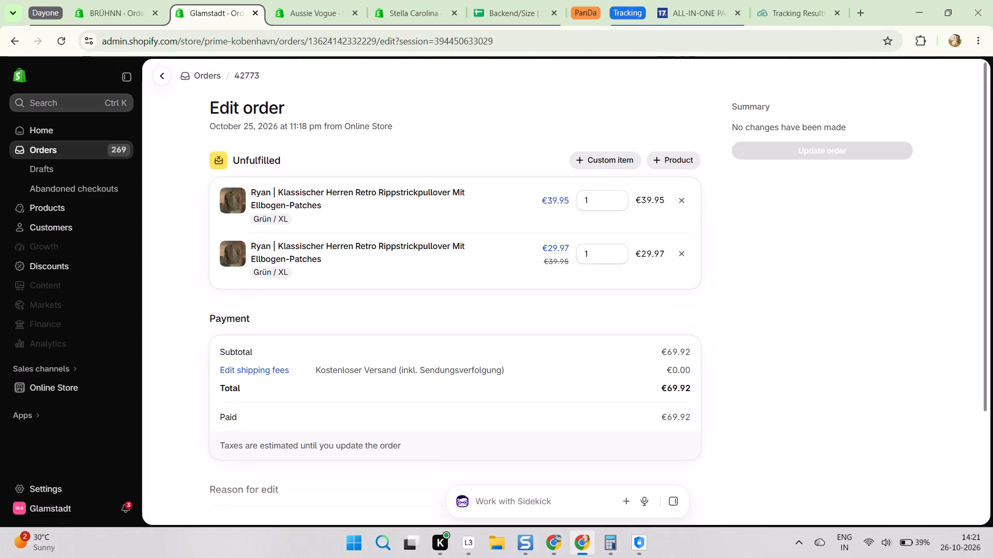
left_click(676, 156)
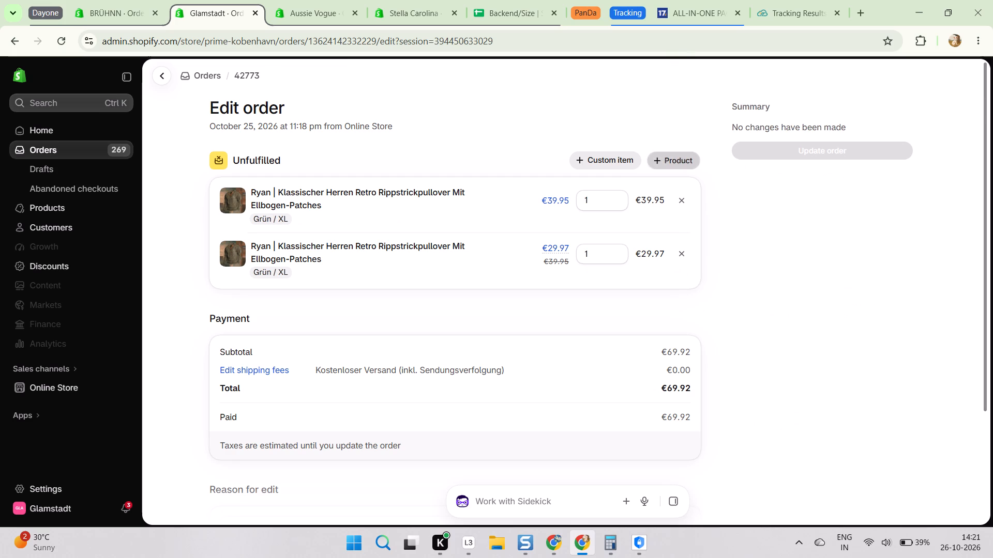
key("ctrl+v")
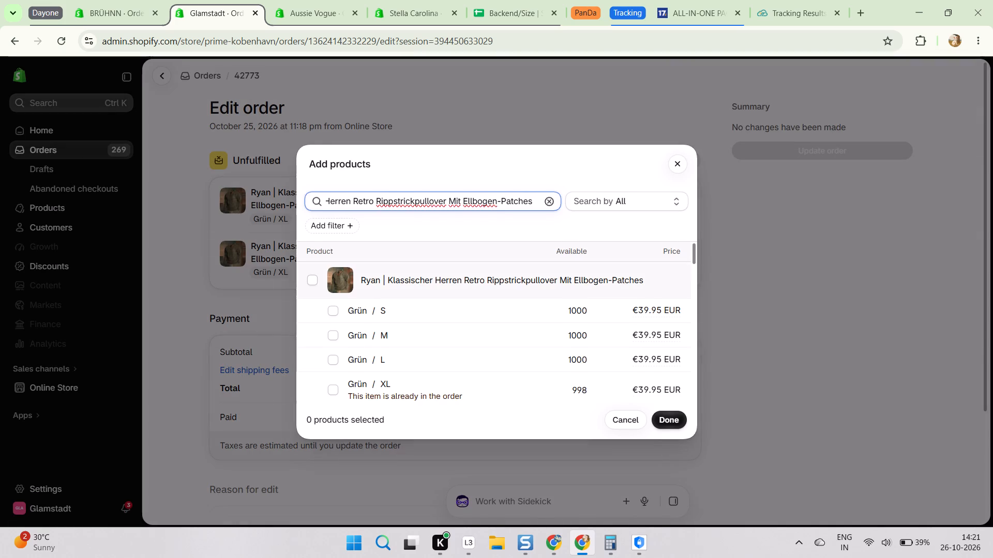
scroll(423, 316, "down", 1)
Recheck the requested size and colour in ticket 441983 and switch the ticket back to its original language.
key("alt+Tab")
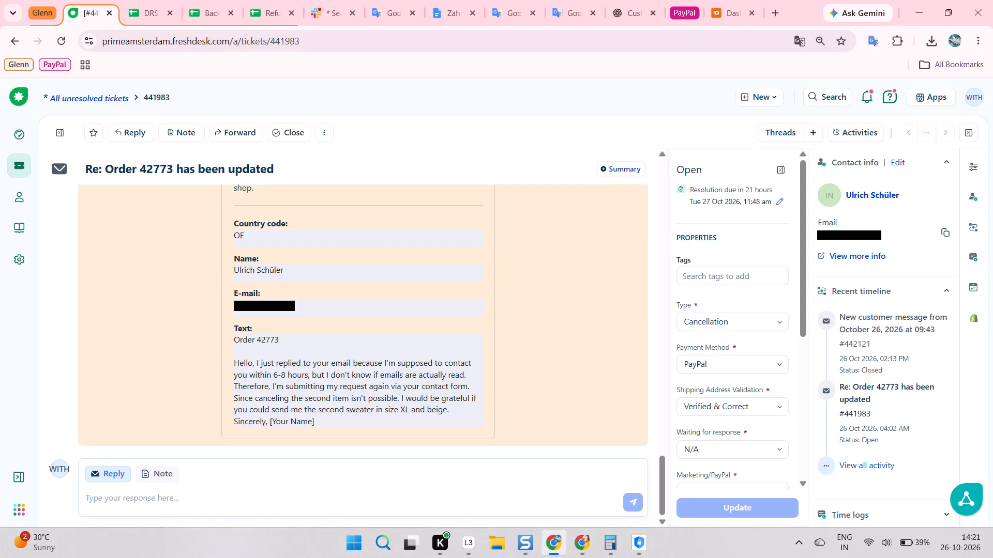
key("alt+Tab")
key("alt+Tab")
right_click(428, 250)
scroll(486, 404, "down", 2)
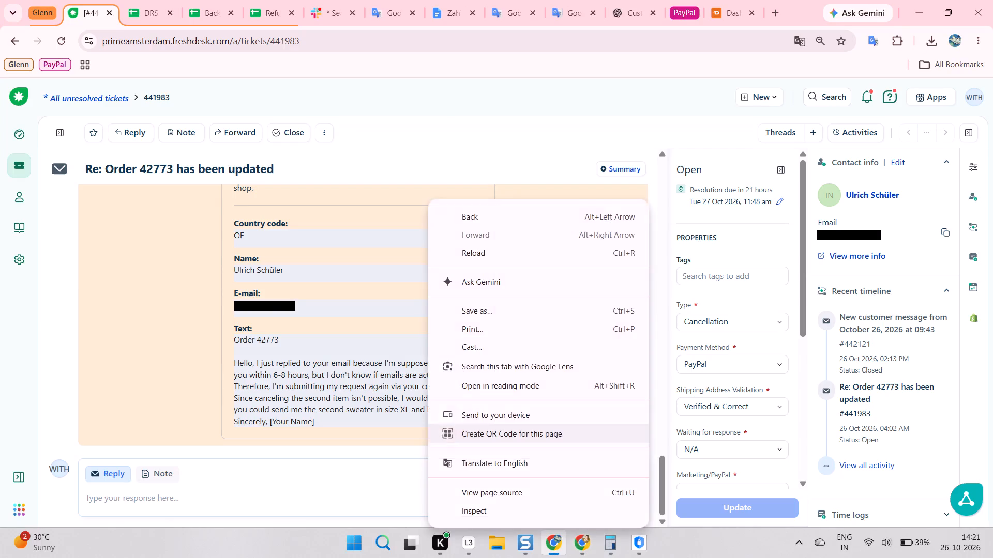
left_click(509, 460)
triple_click(684, 62)
key("alt+Tab")
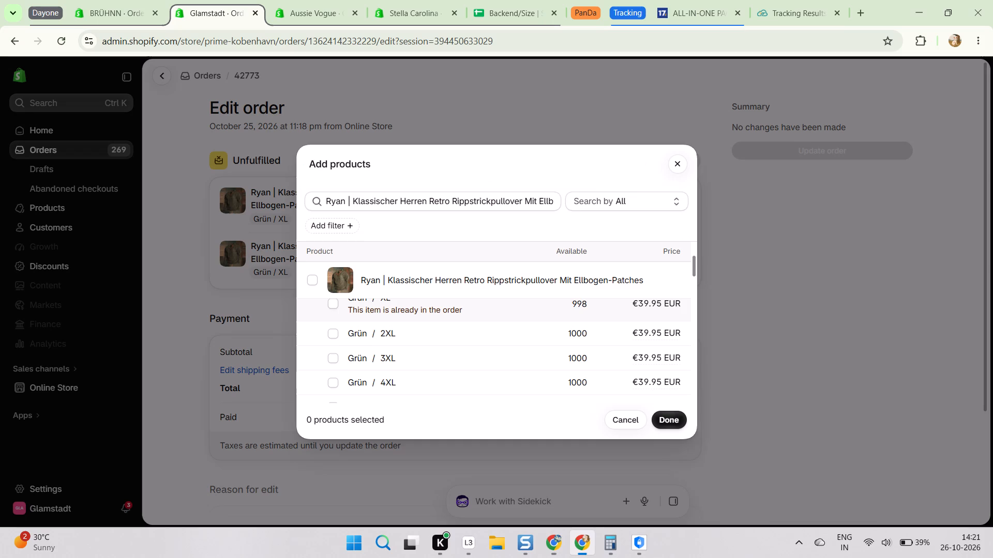
scroll(397, 322, "down", 6)
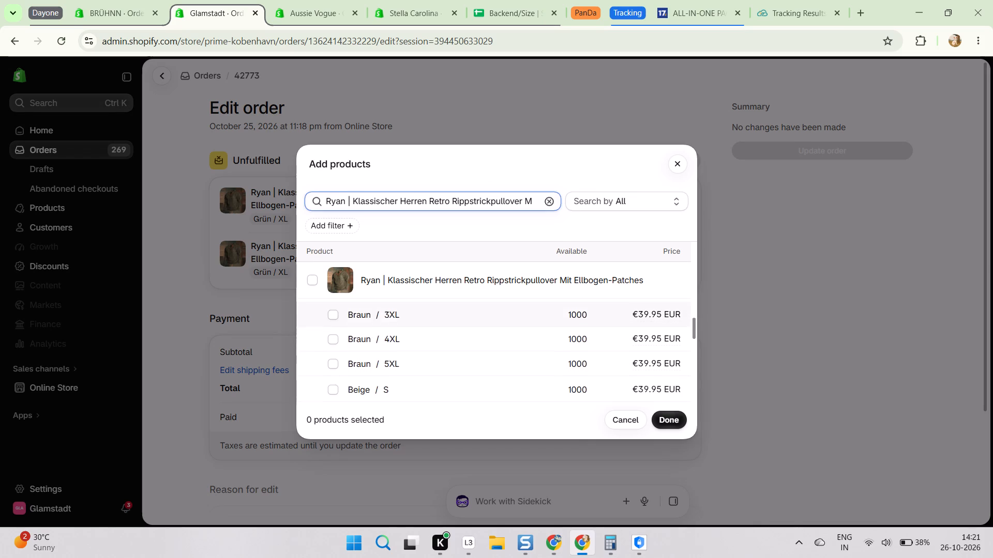
scroll(412, 342, "down", 2)
scroll(405, 337, "up", 2)
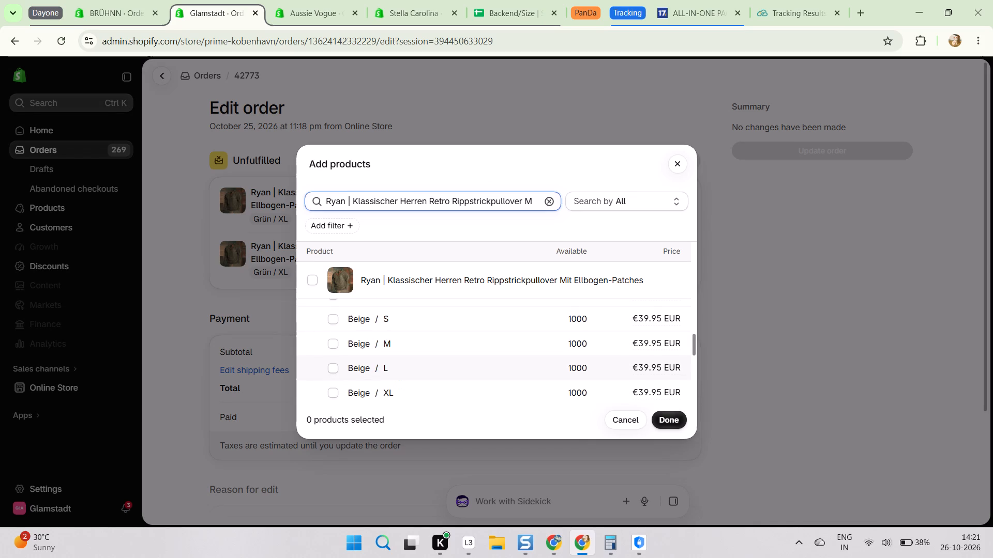
left_click(333, 394)
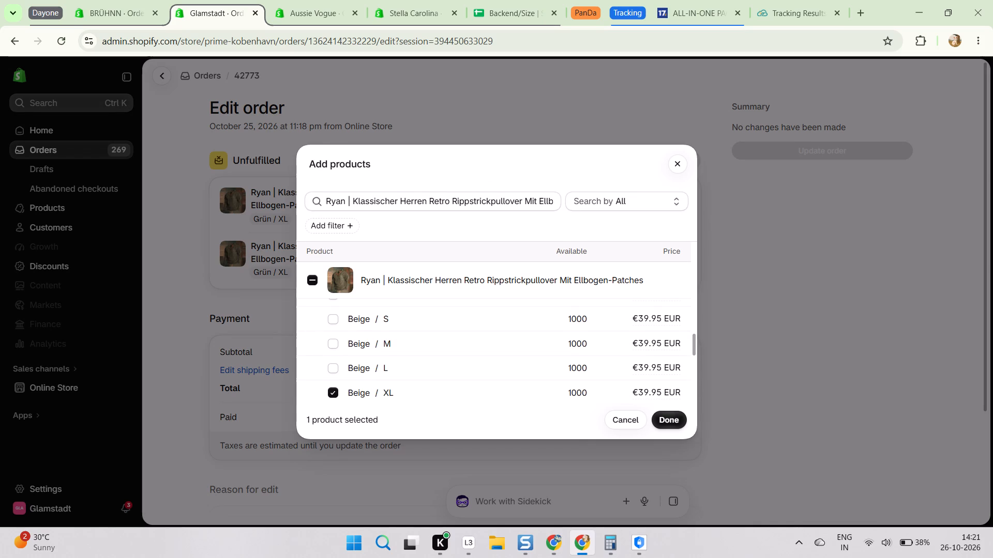
left_click(665, 421)
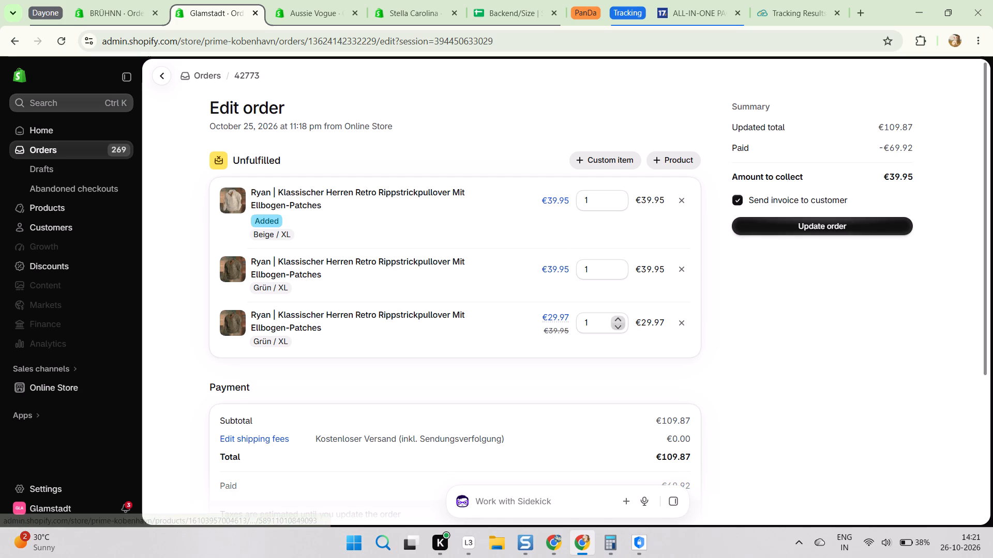
Reduce the quantity of the discounted €29.97 Grün / XL sweater to 0, keeping the restock and customer invoice options on.
left_click(619, 328)
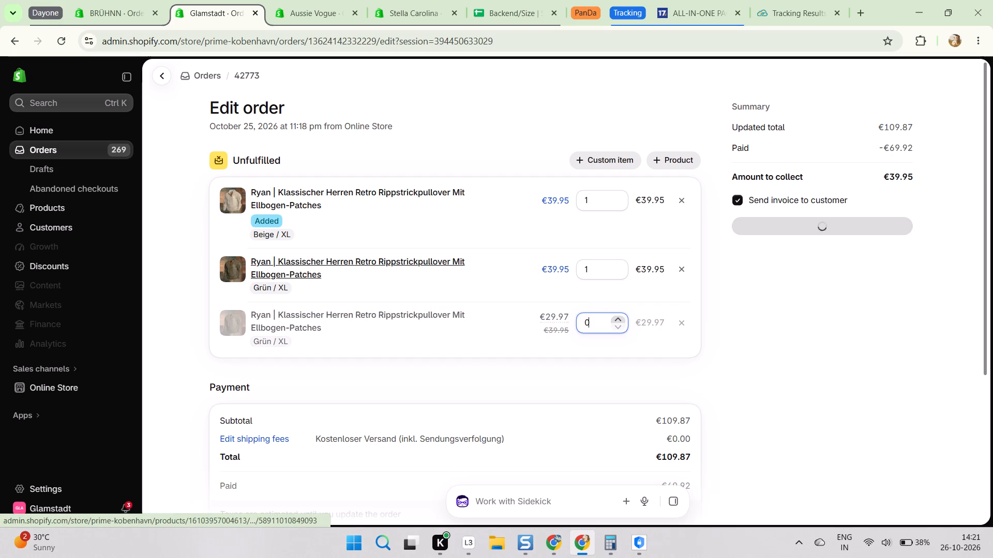
left_click(739, 199)
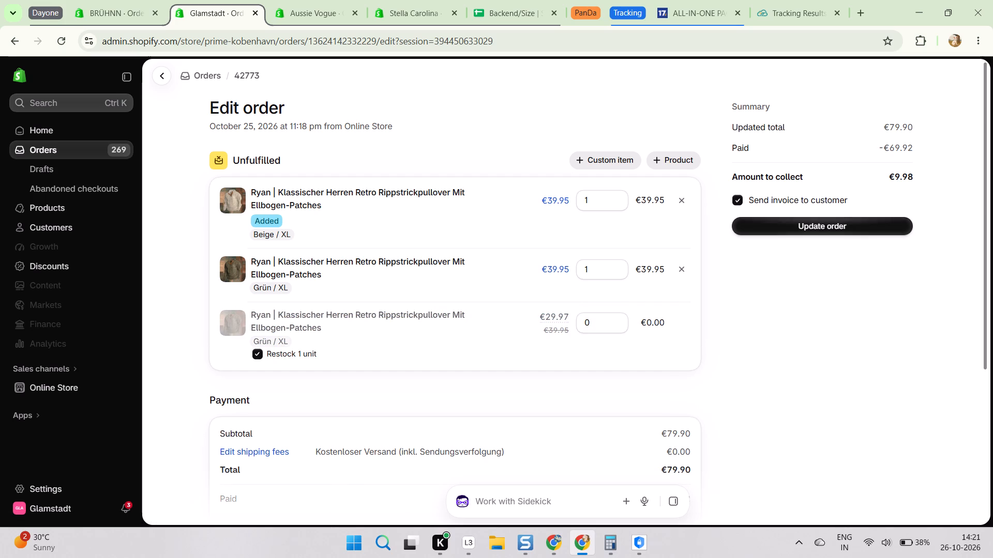
left_click(738, 197)
Apply a custom amount discount of €9.98 per unit to the added Beige / XL sweater.
left_click(555, 204)
left_click(600, 312)
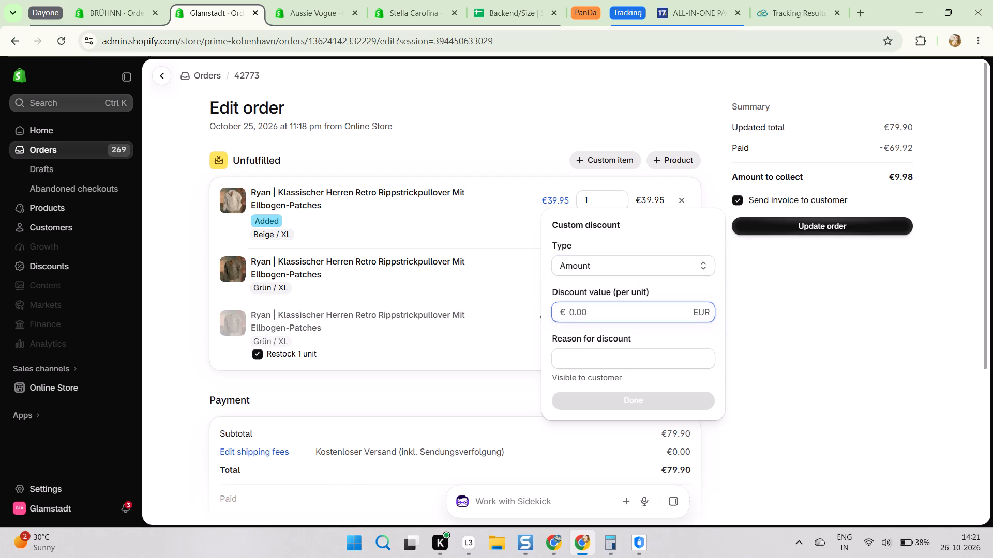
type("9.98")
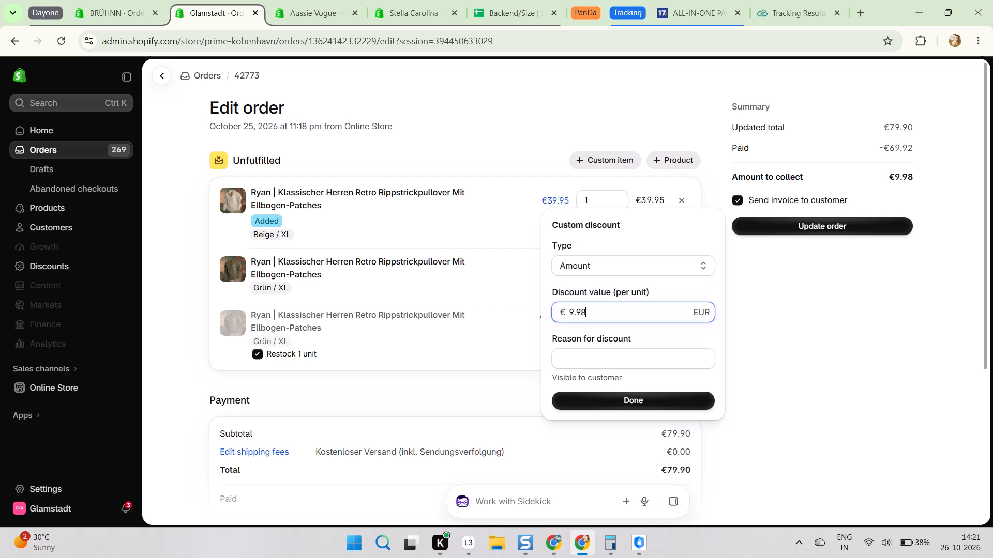
left_click(658, 400)
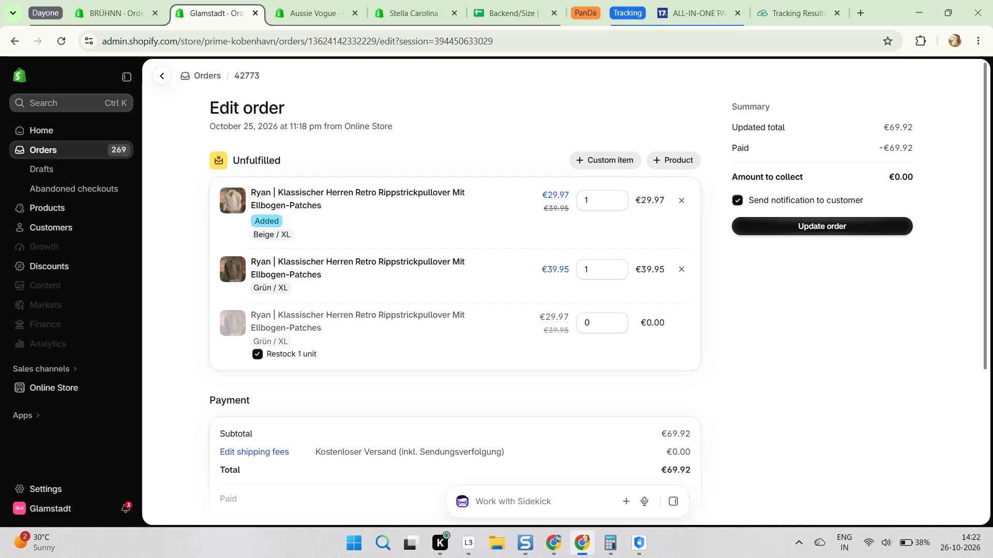
left_click(825, 222)
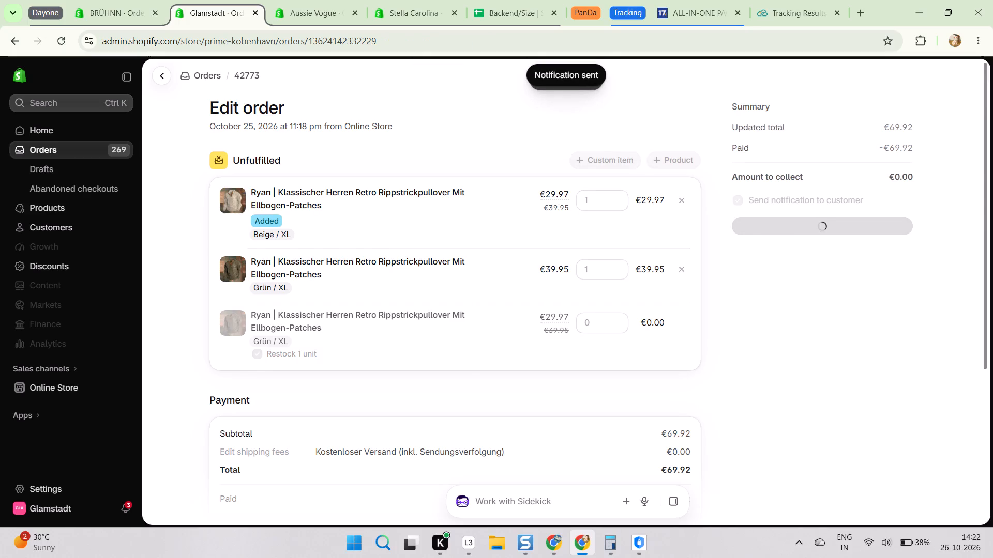
scroll(545, 216, "up", 4)
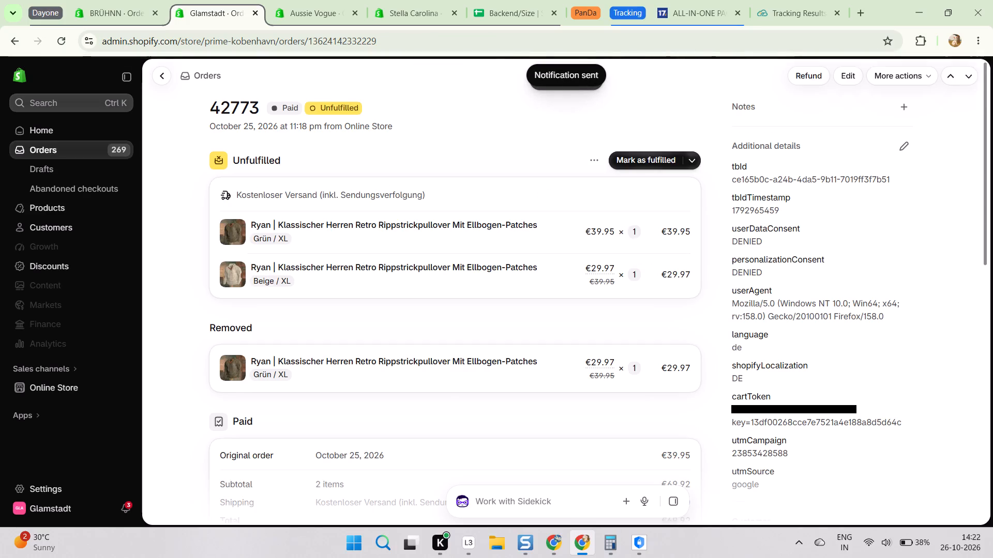
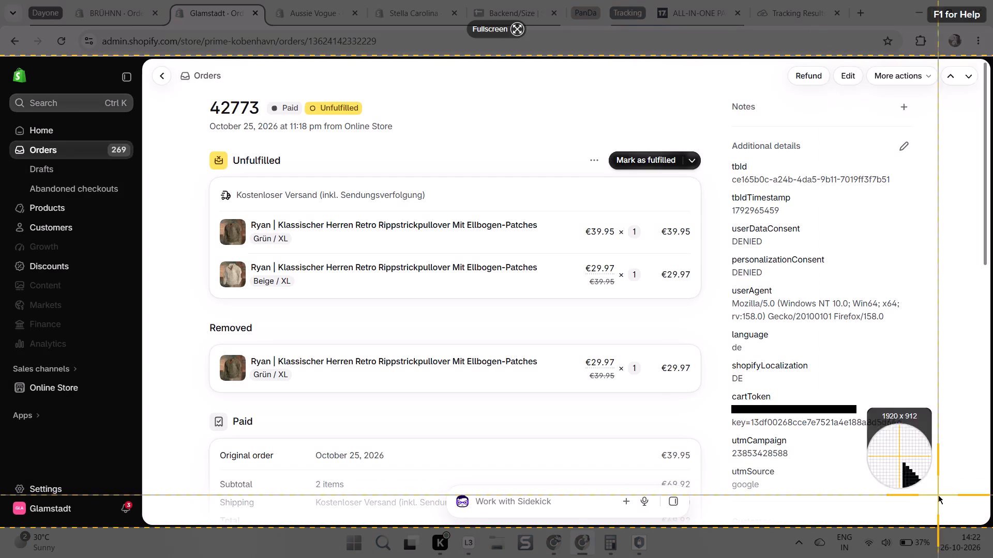
Capture a screenshot of order 42773's header and its unfulfilled Grün / XL and Beige / XL sweater lines.
left_click_drag(203, 92, 499, 255)
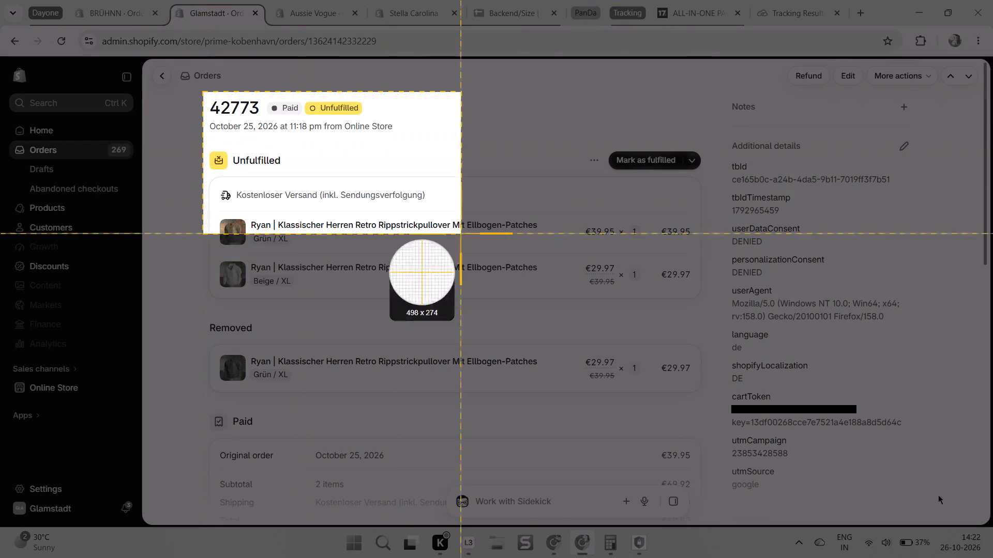
left_click_drag(499, 255, 705, 306)
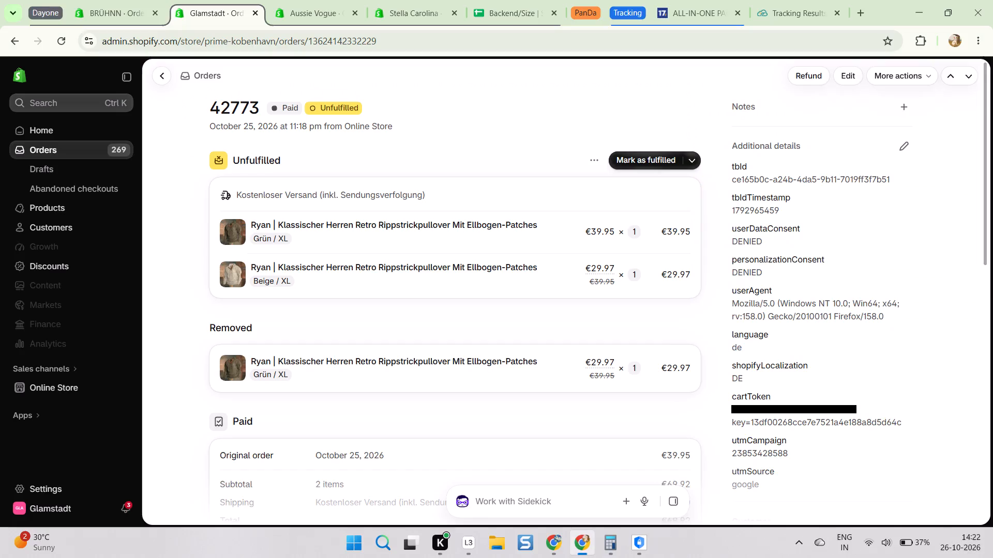
left_click(292, 344)
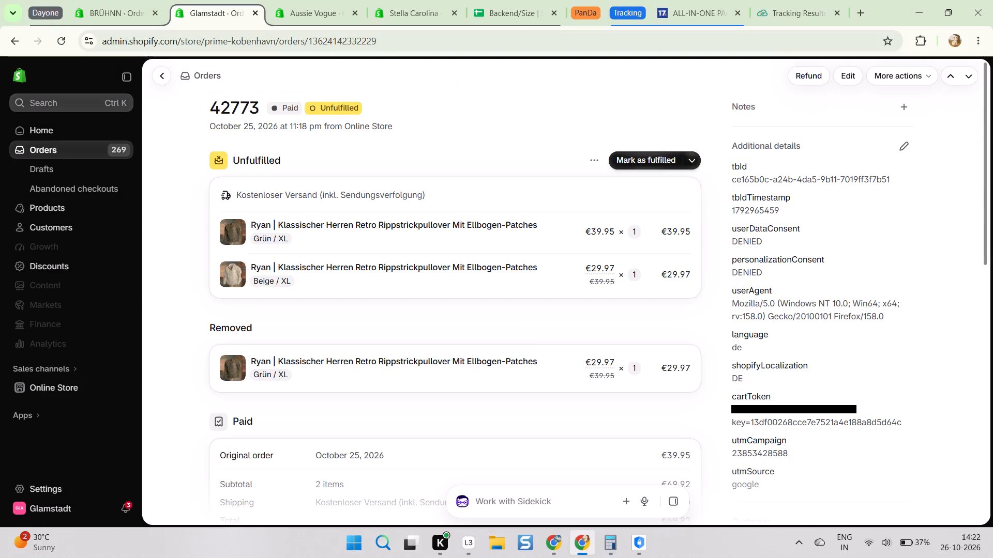
key("alt+Tab")
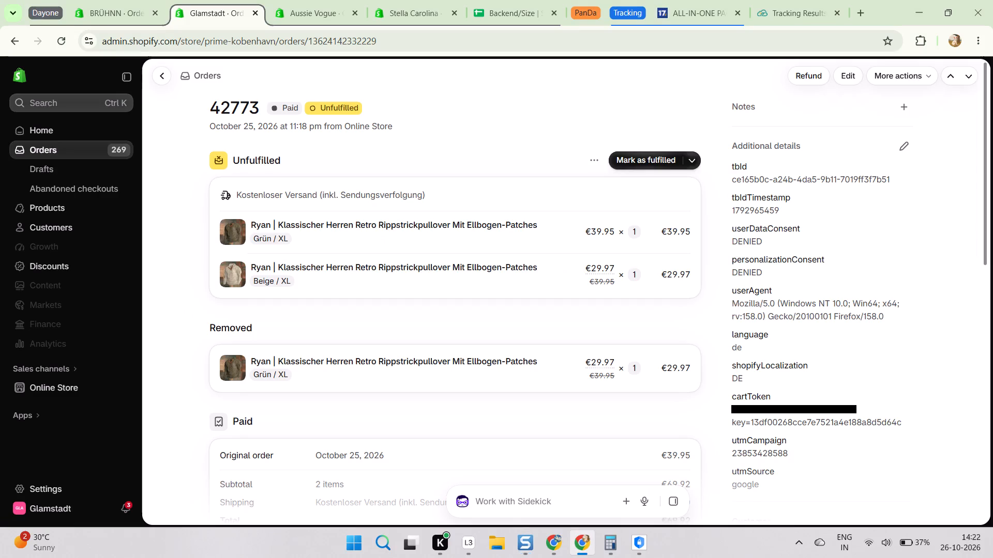
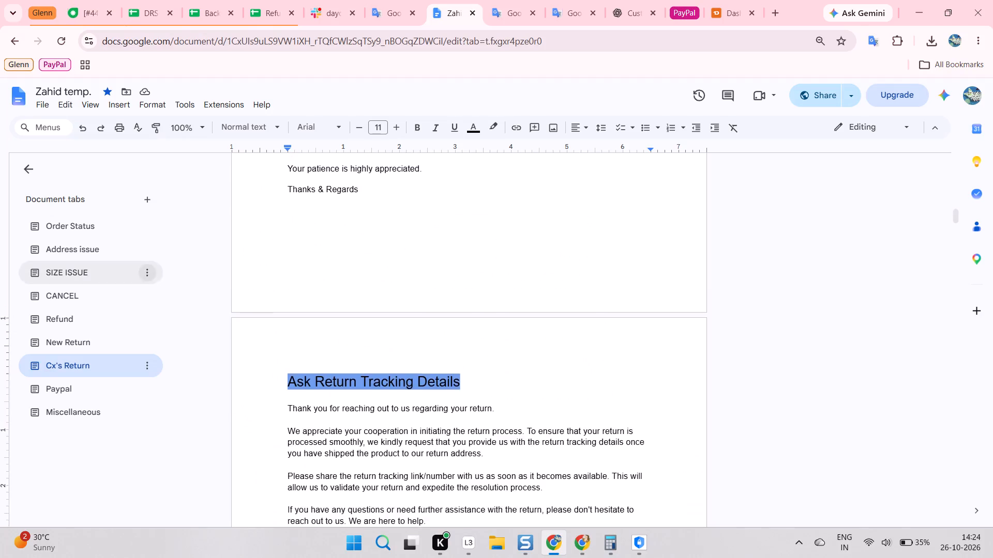
Copy the message body confirming the size update from the SIZE ISSUE section of the Zahid temp. document.
scroll(131, 281, "up", 2)
left_click(79, 257)
left_click(78, 271)
scroll(335, 291, "up", 14)
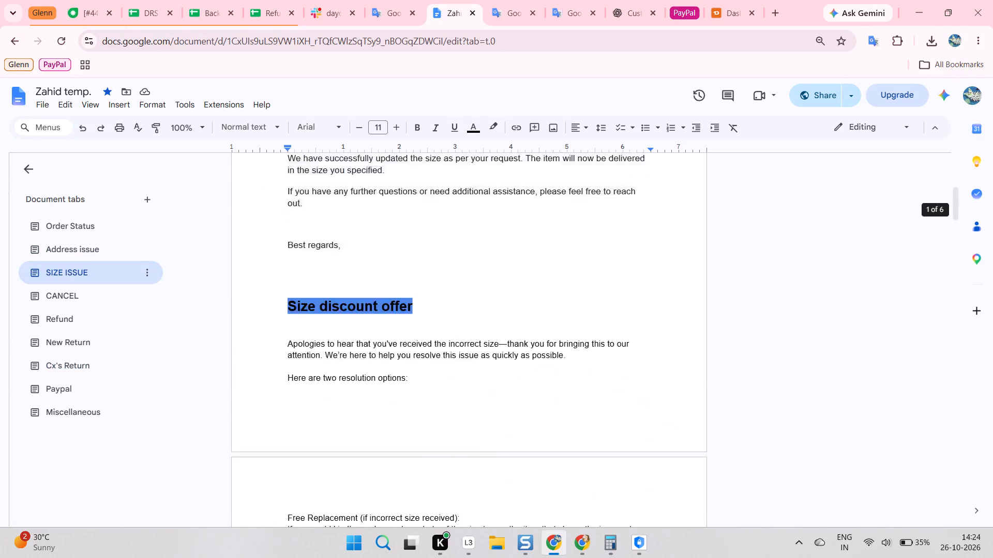
scroll(363, 292, "up", 6)
scroll(334, 315, "down", 2)
left_click_drag(277, 231, 315, 298)
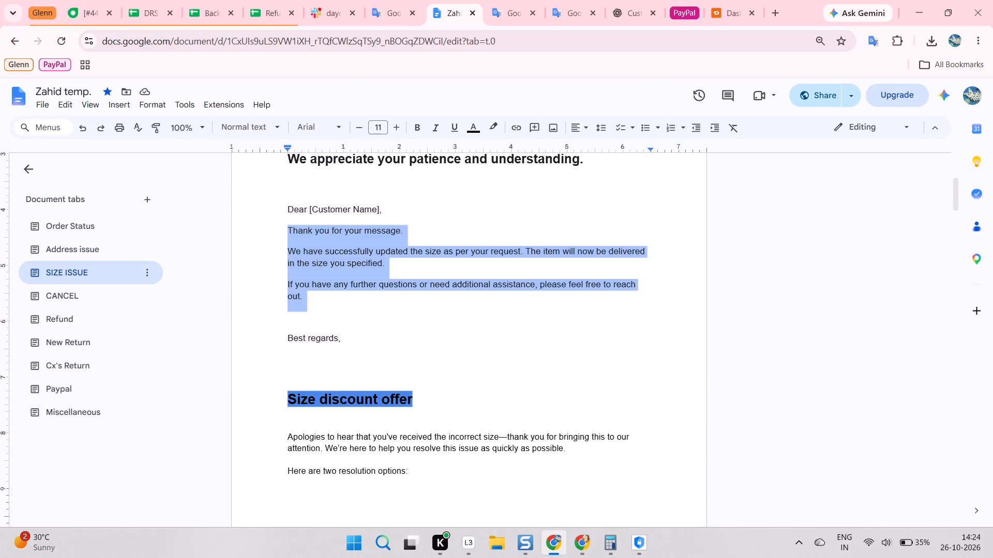
left_click_drag(315, 298, 304, 298)
key("ctrl+c")
key("ctrl+c")
Replace the DHL text in Google Translate with the copied message and separate its three paragraphs with blank lines.
left_click(601, 0)
scroll(490, 134, "up", 8)
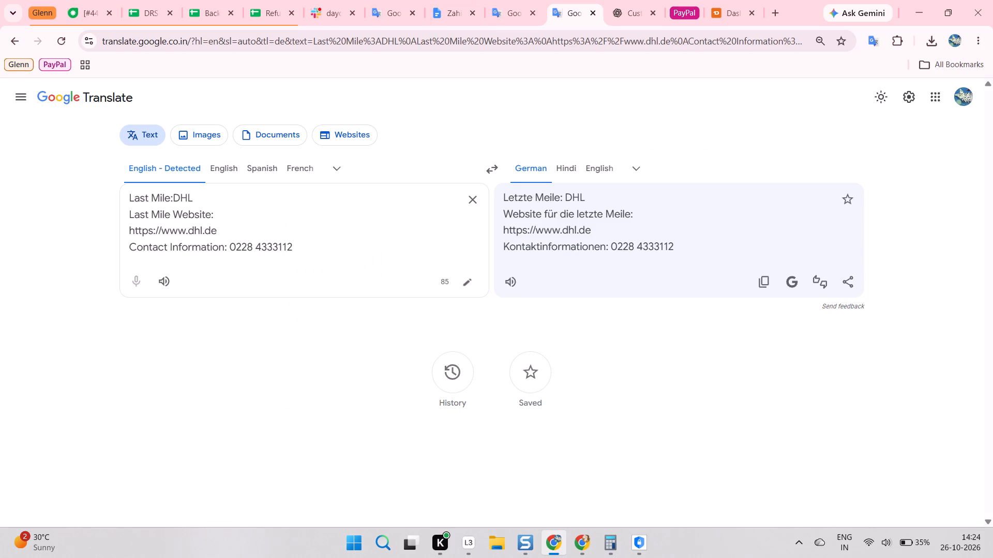
left_click(476, 198)
key("ctrl+v")
key("BackSpace")
left_click(275, 193)
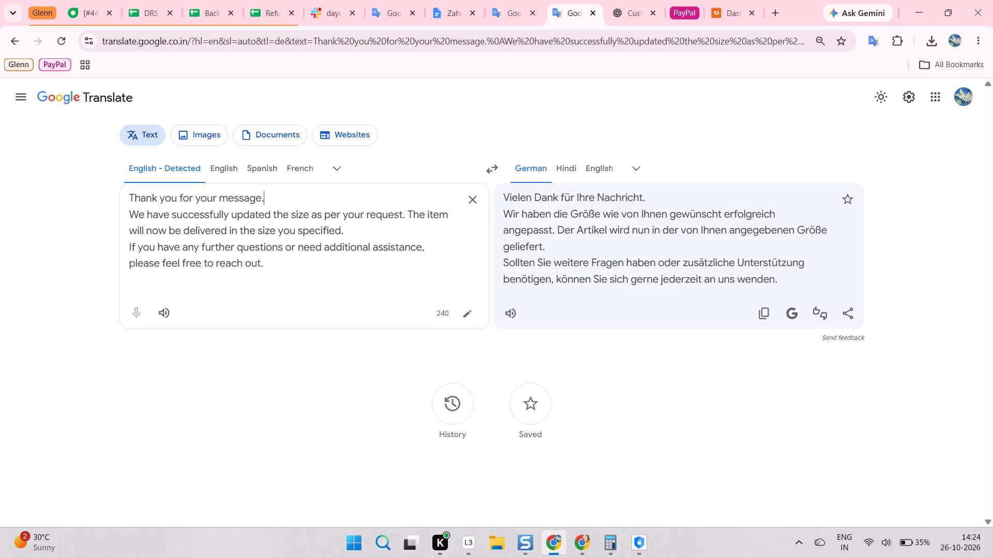
key("Return")
left_click(351, 247)
key("Return")
Change both mentions of "size" to "color" in the English source text and copy the German translation.
double_click(304, 225)
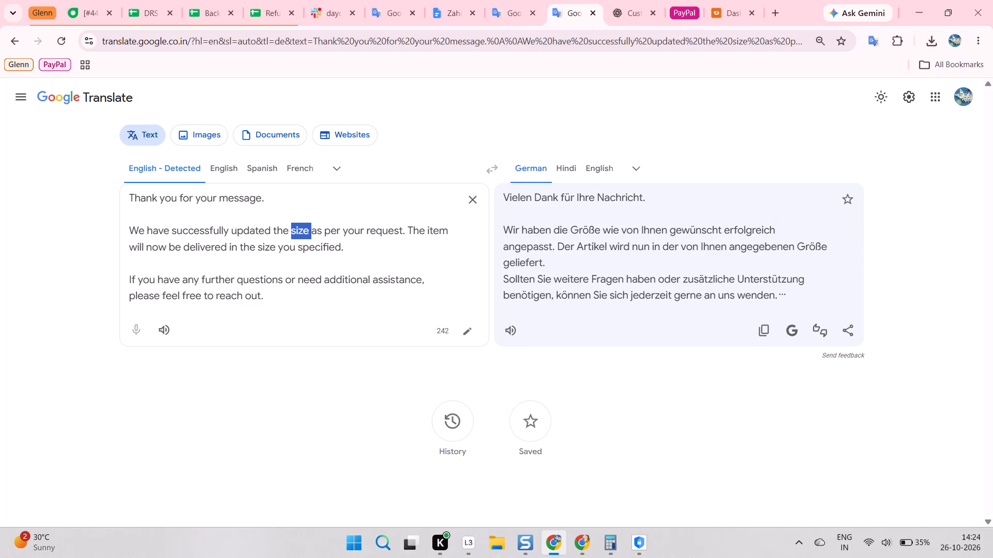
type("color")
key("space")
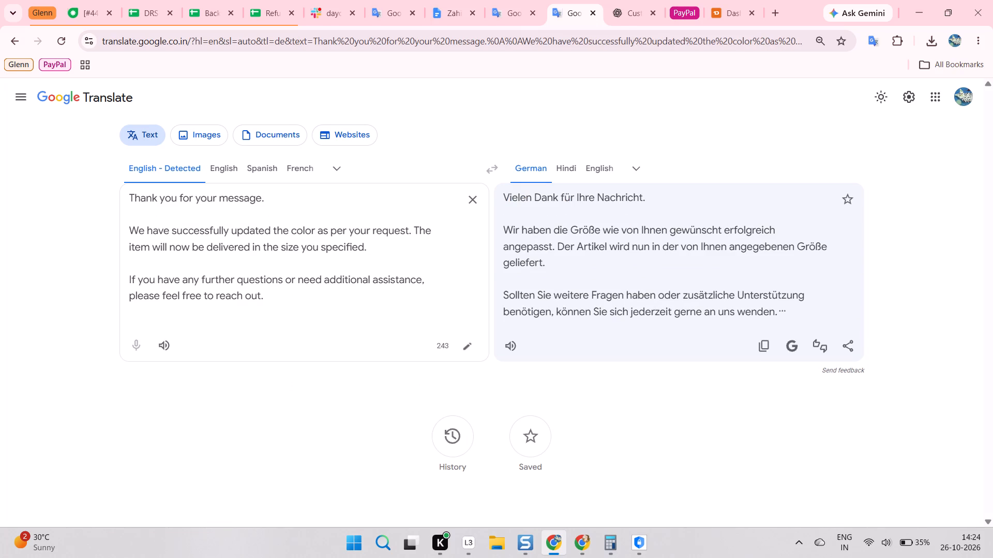
double_click(283, 247)
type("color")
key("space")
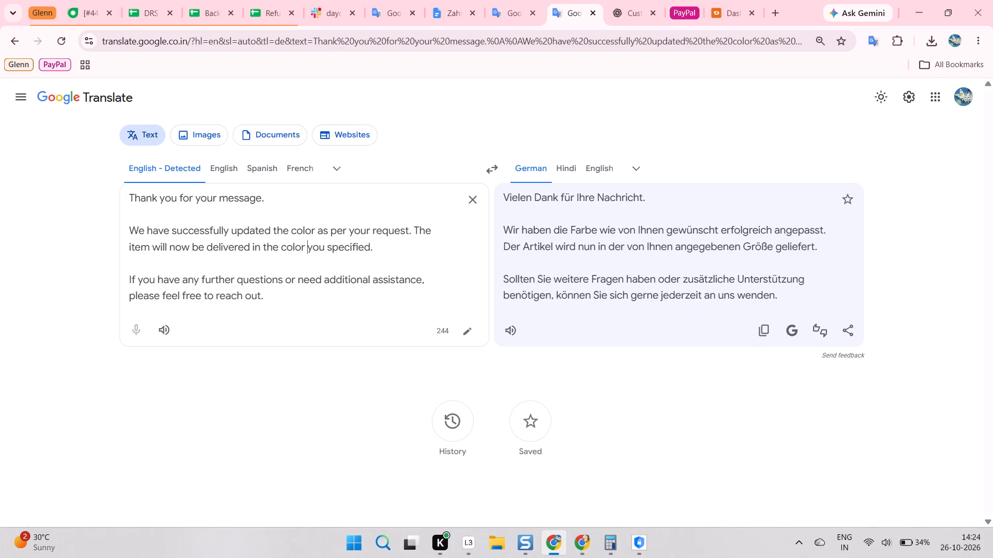
left_click(764, 336)
left_click(106, 0)
left_click(338, 342)
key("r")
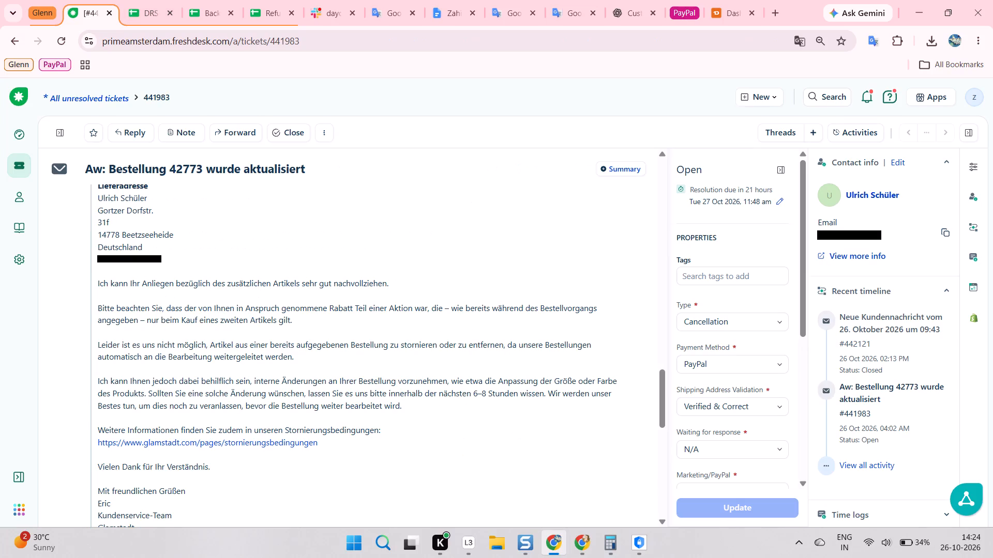
scroll(194, 336, "down", 5)
double_click(109, 443)
key("ctrl+a")
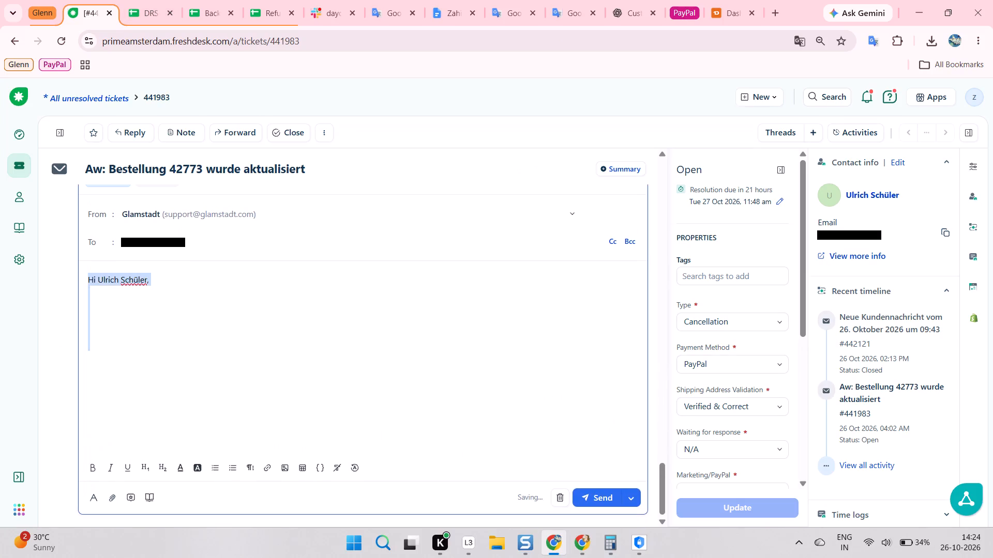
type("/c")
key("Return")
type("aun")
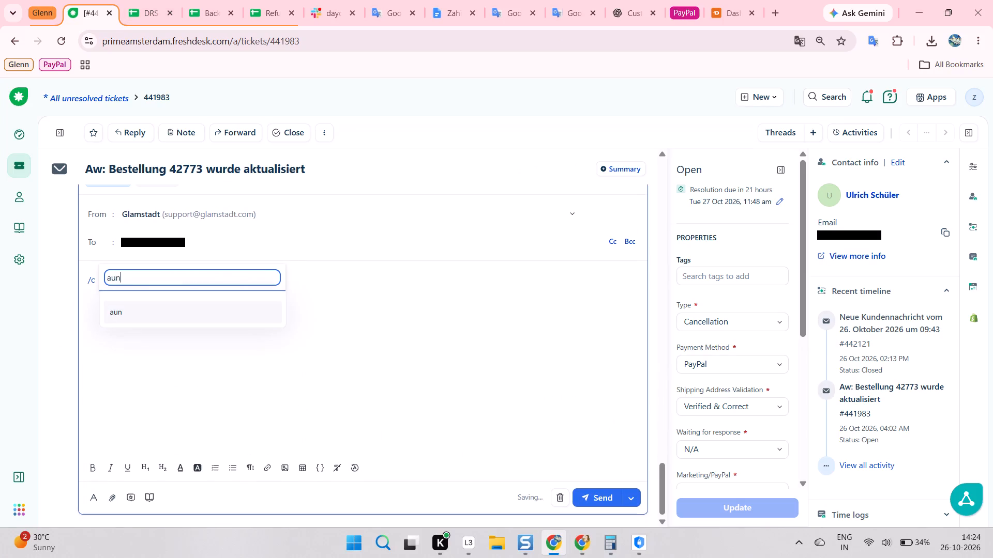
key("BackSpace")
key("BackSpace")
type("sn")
left_click(141, 320)
left_click(121, 314)
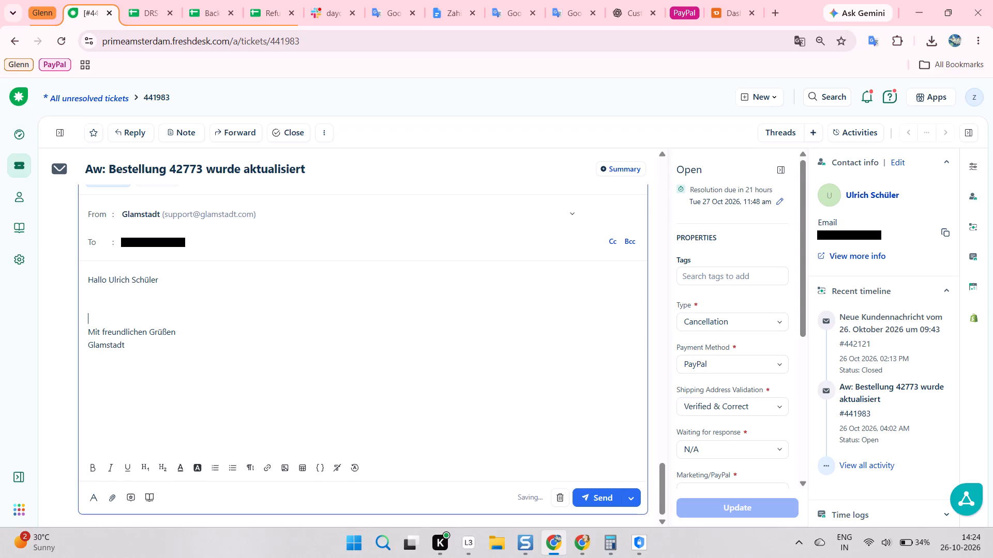
Insert the German color-update message between the greeting and sign-off, remove the extra blank line, and send the reply.
left_click(114, 308)
key("ctrl+v")
scroll(129, 314, "down", 7)
left_click(124, 383)
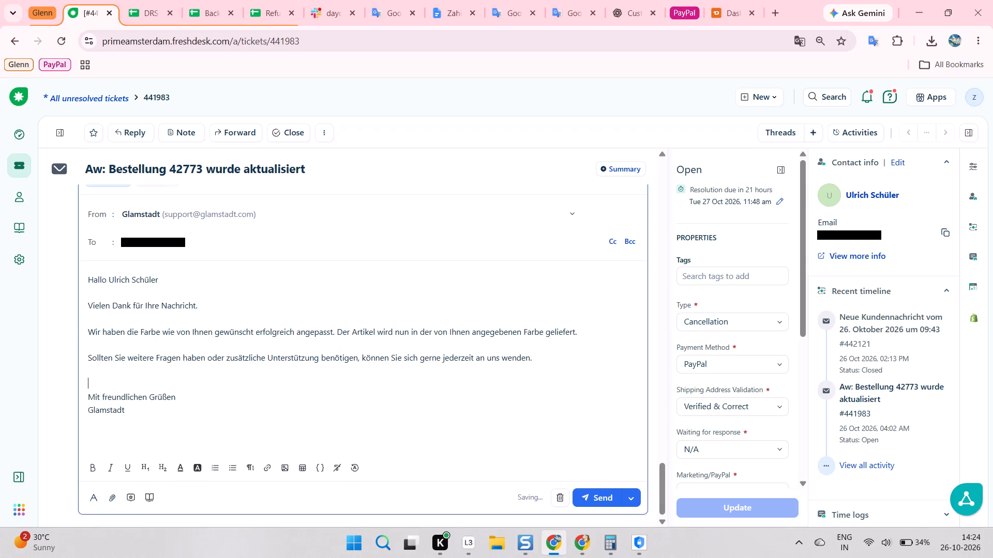
key("BackSpace")
scroll(258, 397, "down", 8)
left_click(586, 496)
scroll(649, 404, "down", 3)
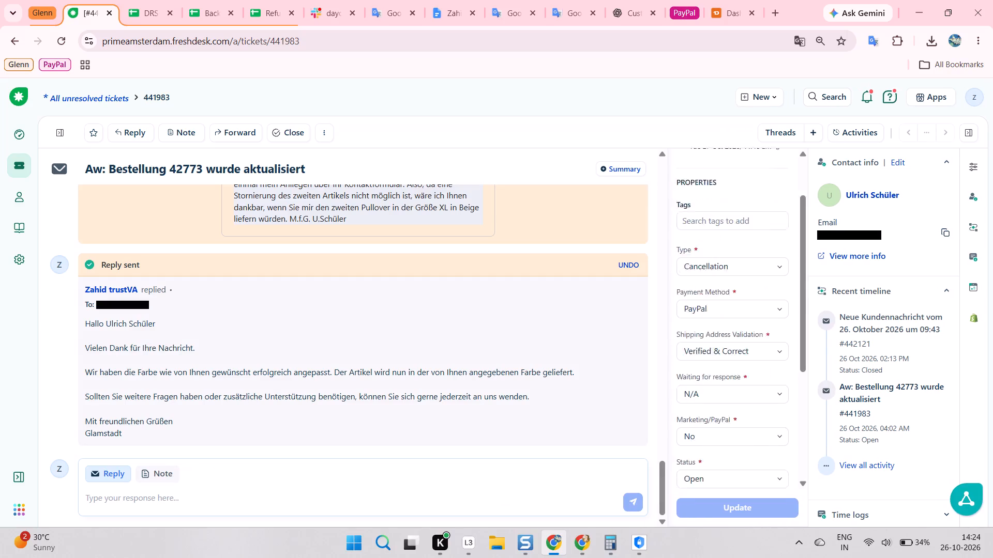
Set the status of ticket 441983 to Resolved and update its properties.
scroll(712, 312, "down", 5)
left_click(725, 262)
left_click(715, 333)
key("Tab")
key("Tab")
key("Tab")
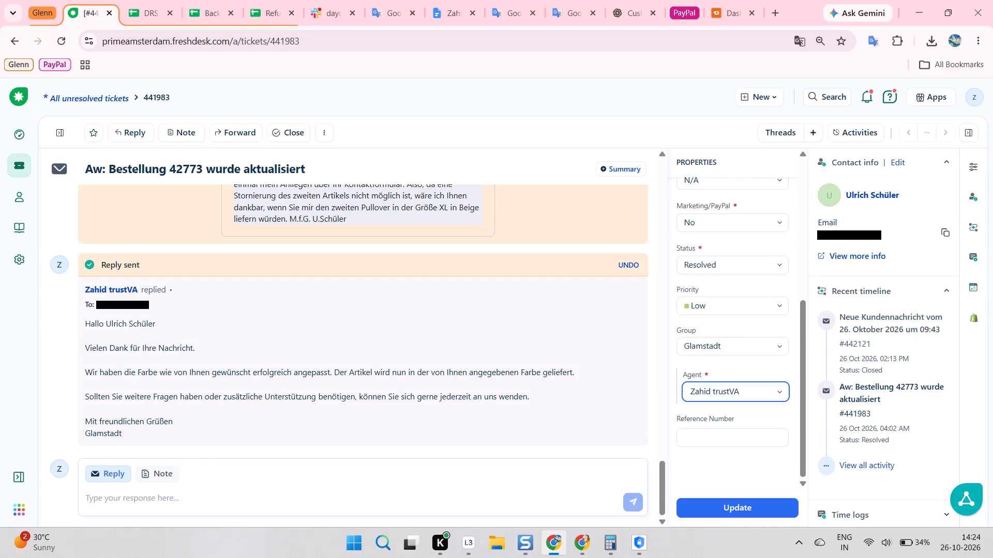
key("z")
scroll(714, 395, "down", 4)
left_click(740, 506)
scroll(258, 279, "down", 4)
Log ticket number 441983 in the next free cell of the ZAHID block on the Oct 26 DRS sheet.
double_click(154, 96)
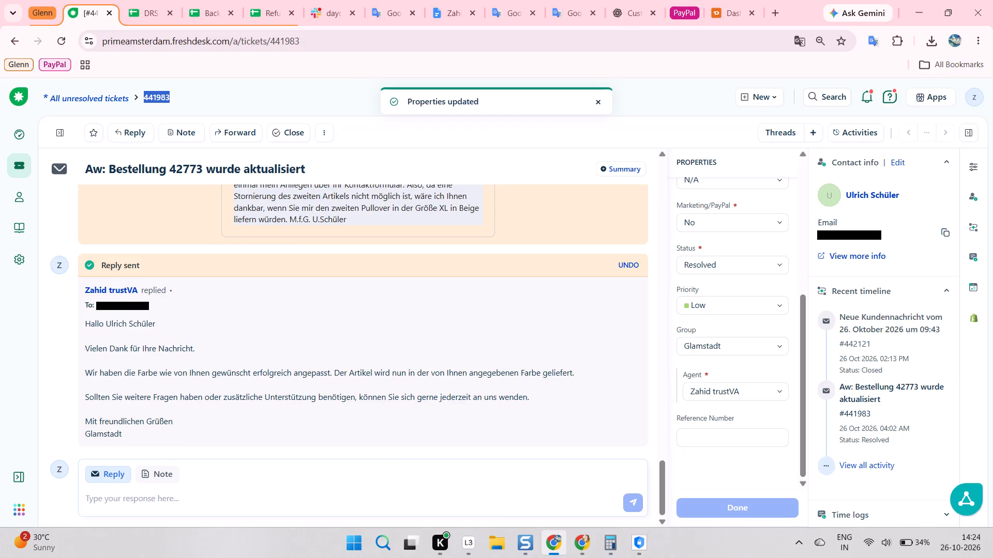
key("ctrl+c")
key("ctrl+c")
left_click(146, 7)
key("ctrl+v")
left_click(311, 264)
scroll(324, 273, "down", 1)
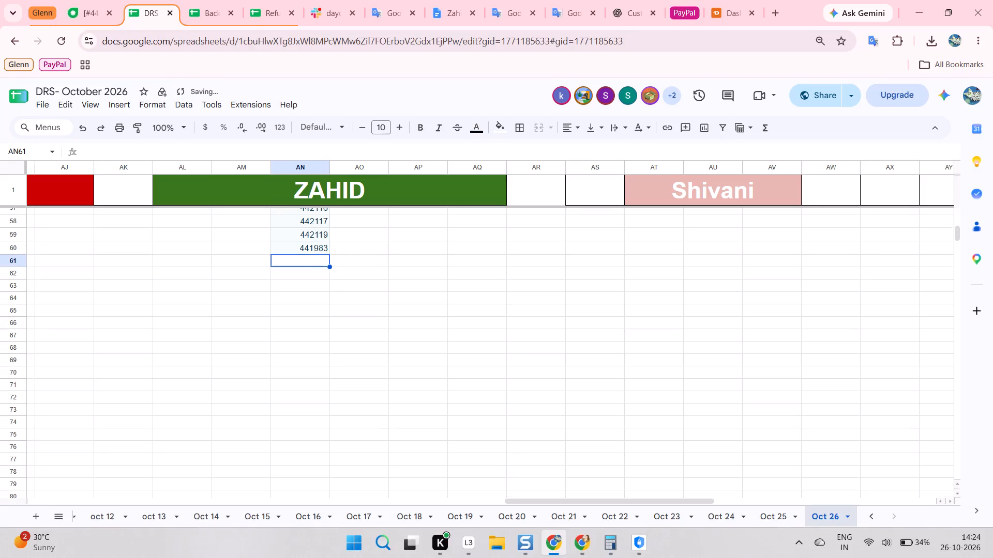
scroll(324, 273, "down", 1)
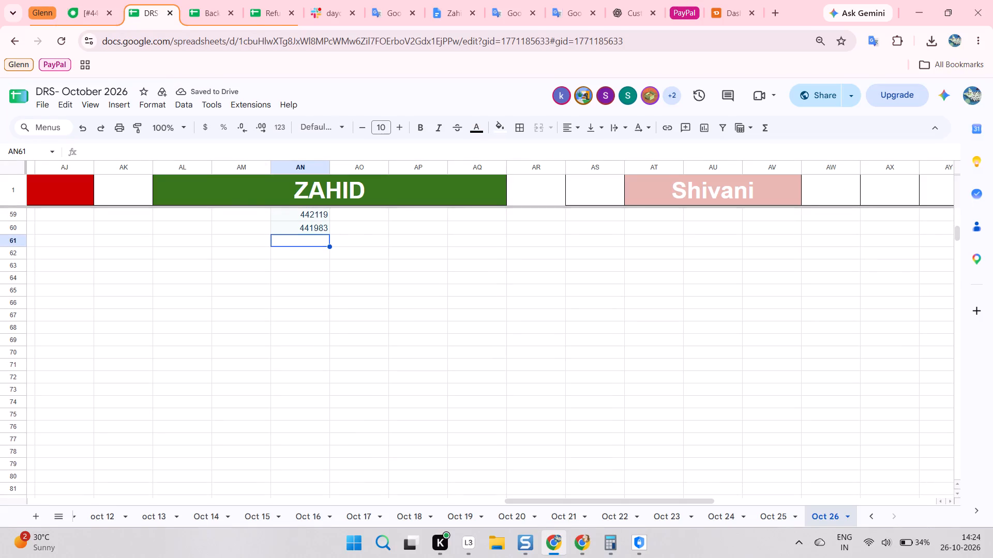
left_click(85, 0)
scroll(348, 297, "down", 2)
left_click(370, 333)
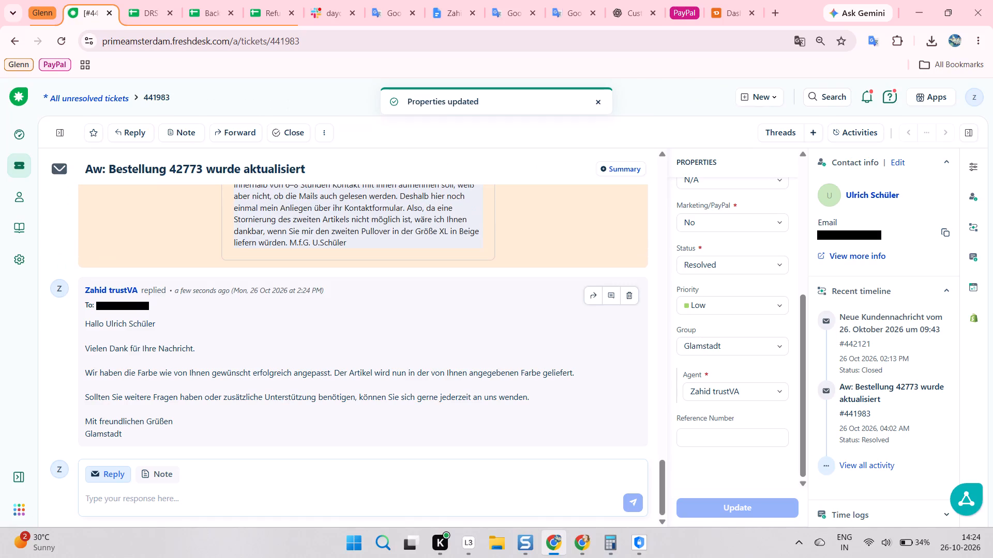
scroll(380, 330, "down", 6)
left_click(328, 348)
left_click(18, 168)
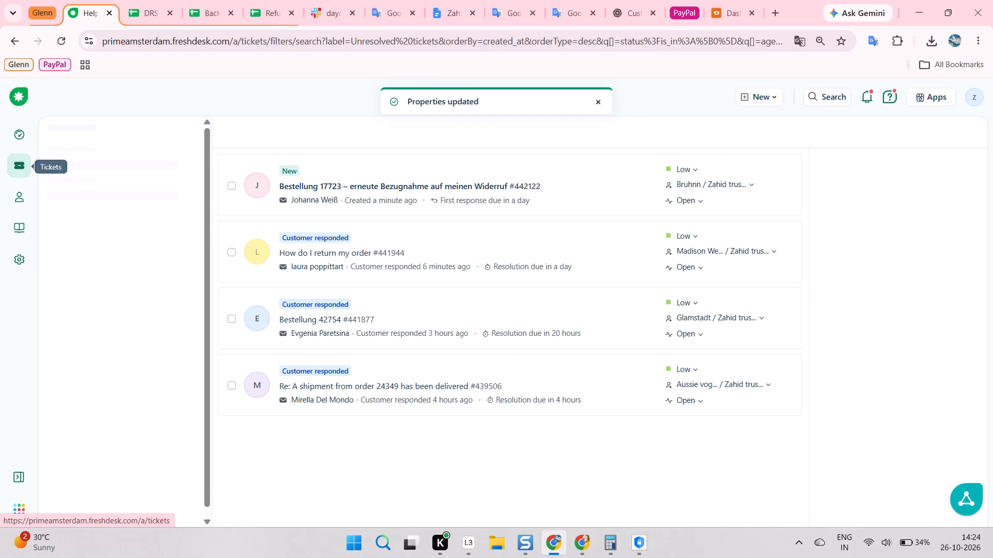
scroll(365, 207, "up", 1)
left_click(389, 183)
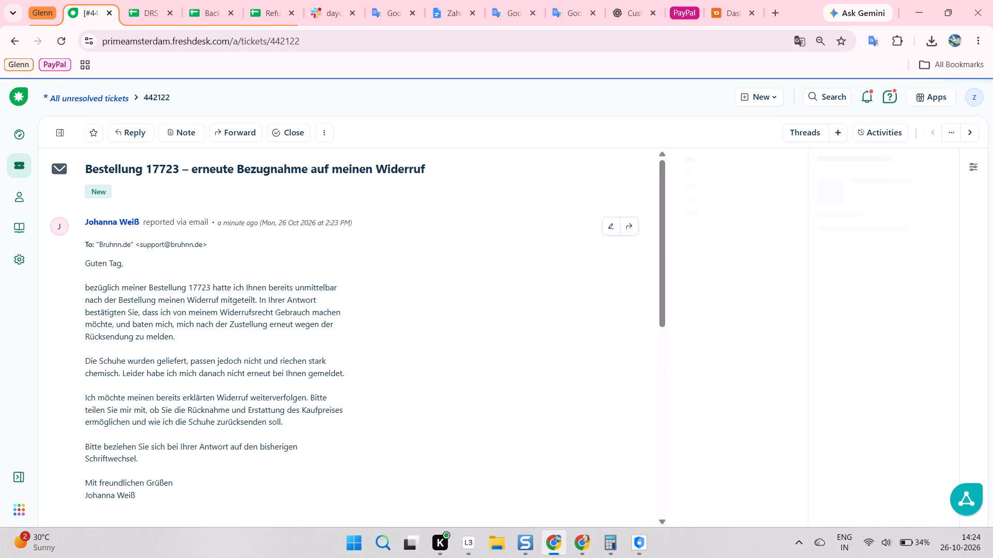
scroll(393, 272, "down", 16)
scroll(425, 293, "up", 5)
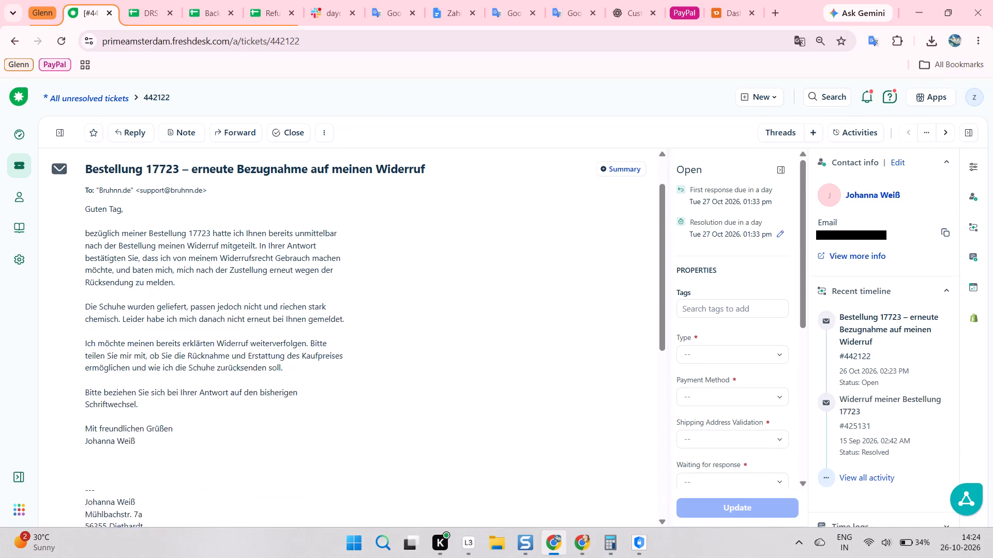
scroll(194, 252, "up", 6)
scroll(30, 235, "up", 2)
Remove the Me agent filter from the ticket list and look through all agents' unresolved tickets.
left_click(18, 165)
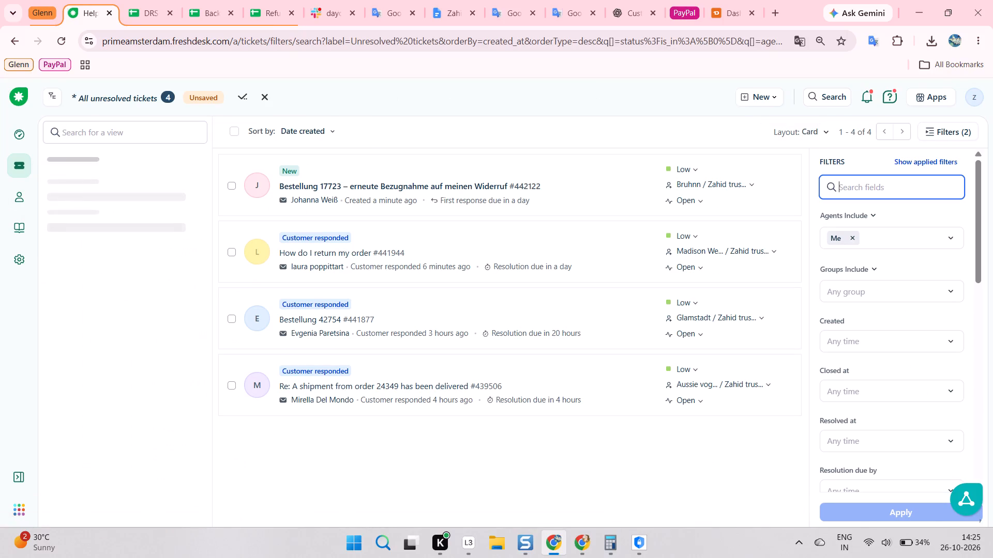
left_click_drag(851, 241, 853, 237)
scroll(899, 475, "down", 2)
left_click(894, 515)
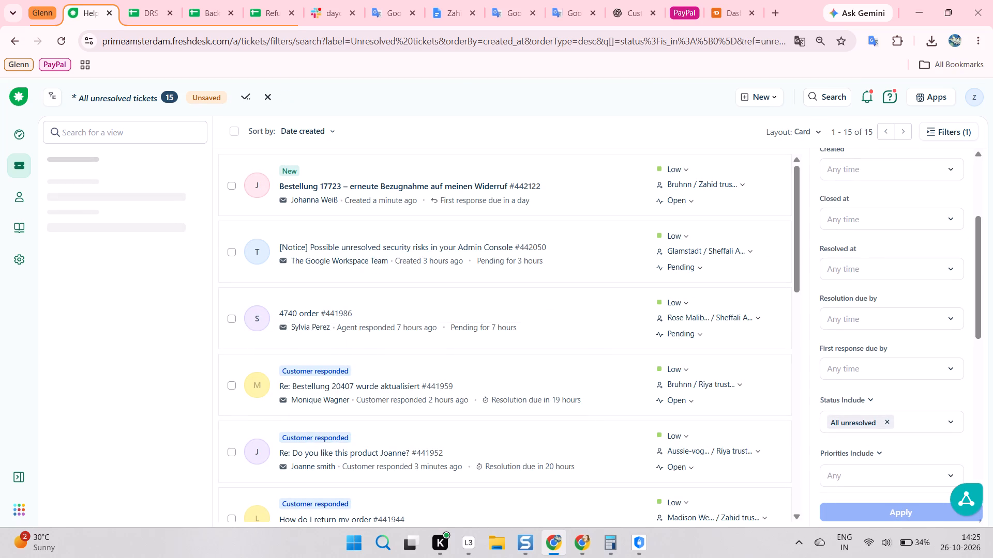
scroll(713, 271, "down", 2)
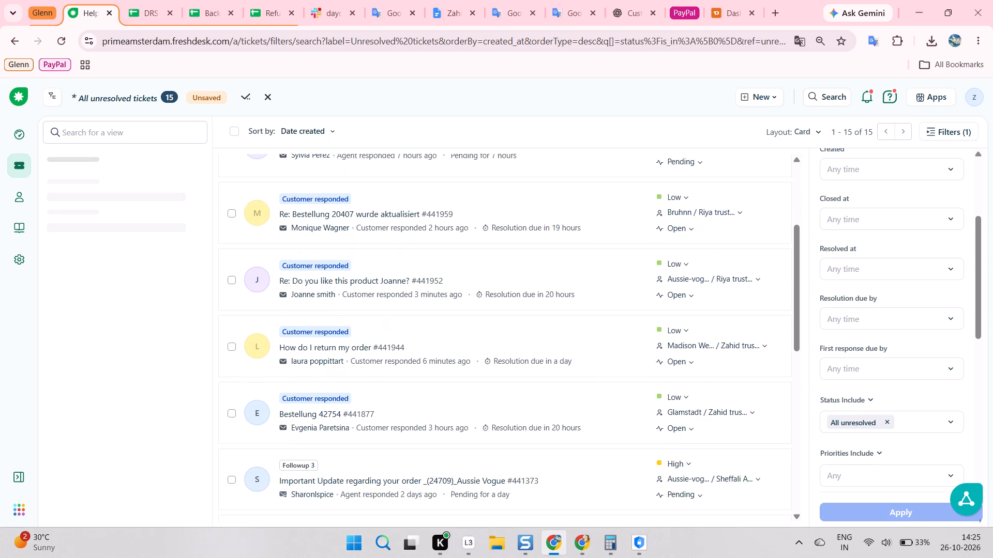
scroll(716, 337, "down", 3)
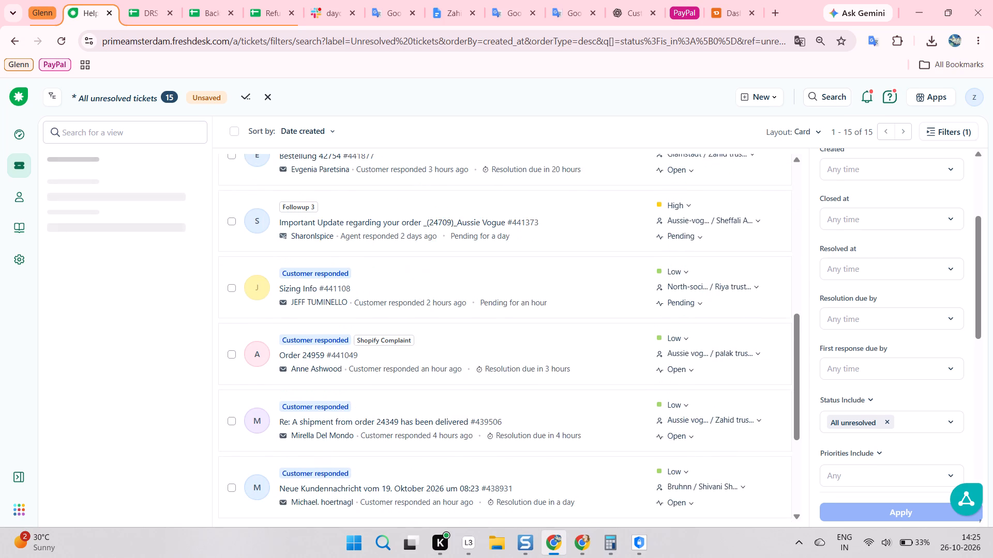
scroll(716, 354, "down", 3)
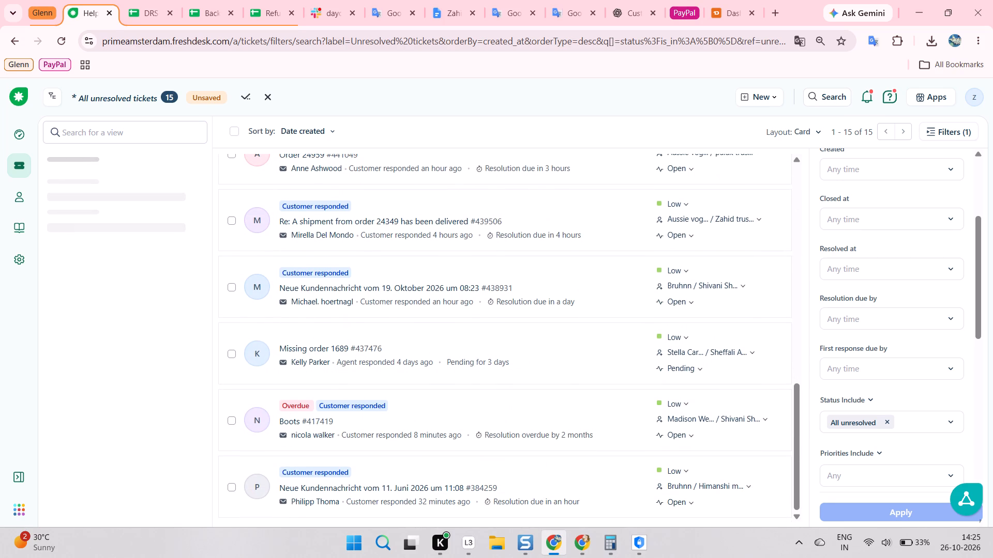
scroll(718, 362, "down", 3)
scroll(732, 377, "up", 14)
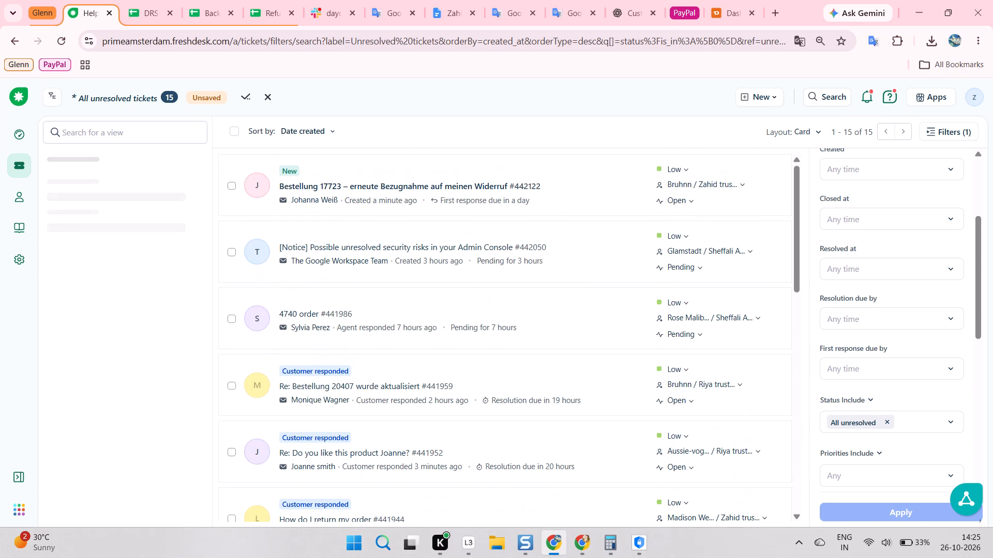
scroll(680, 330, "up", 10)
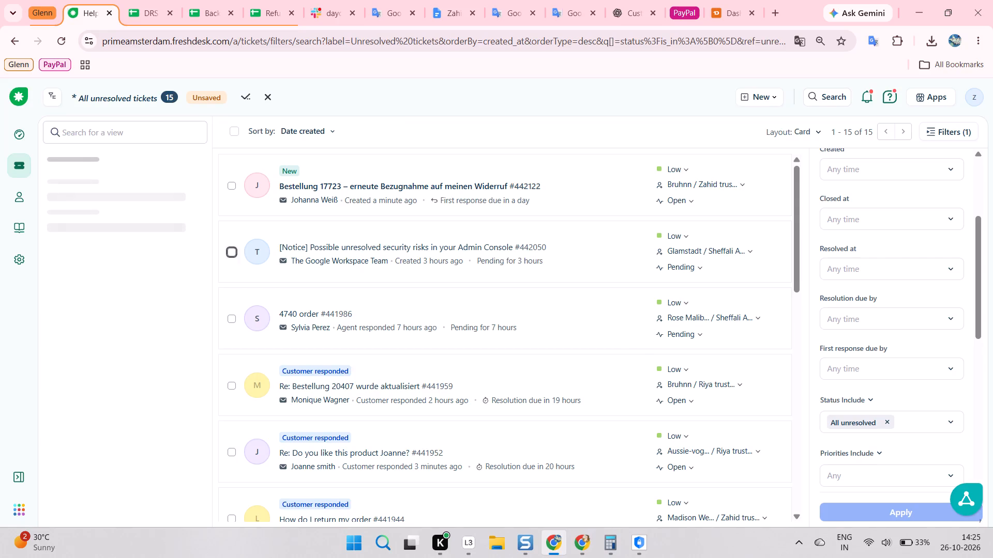
left_click(22, 167)
left_click(13, 138)
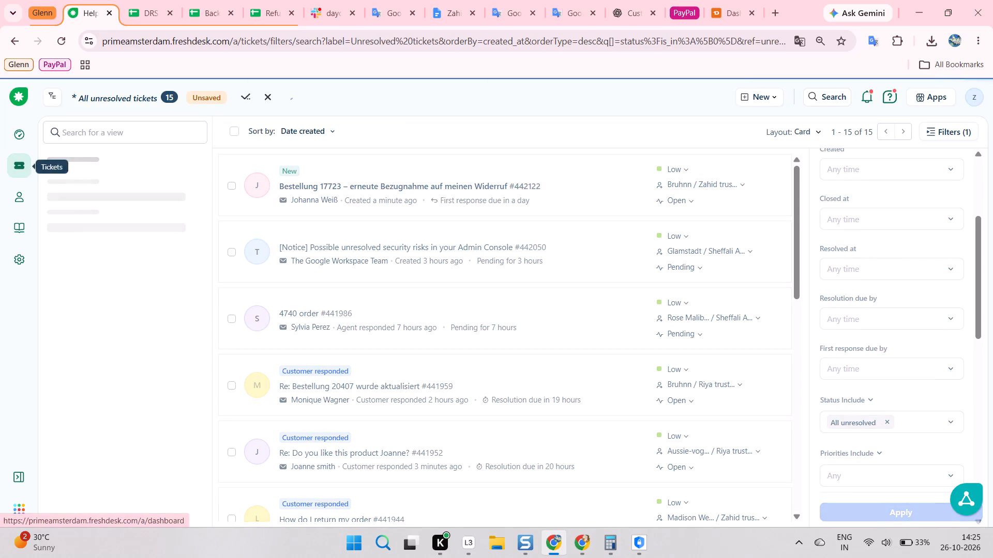
scroll(19, 140, "up", 6)
left_click(74, 182)
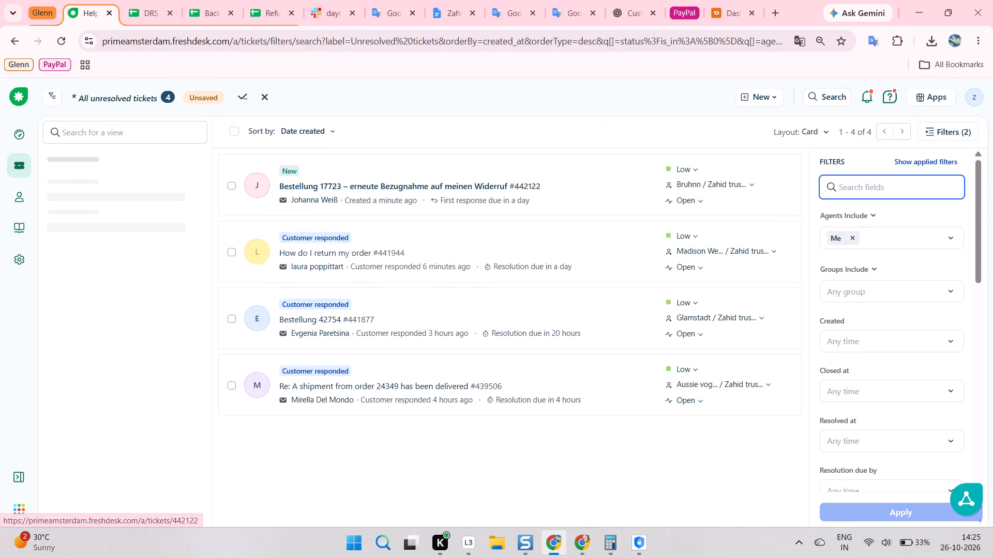
left_click(356, 189)
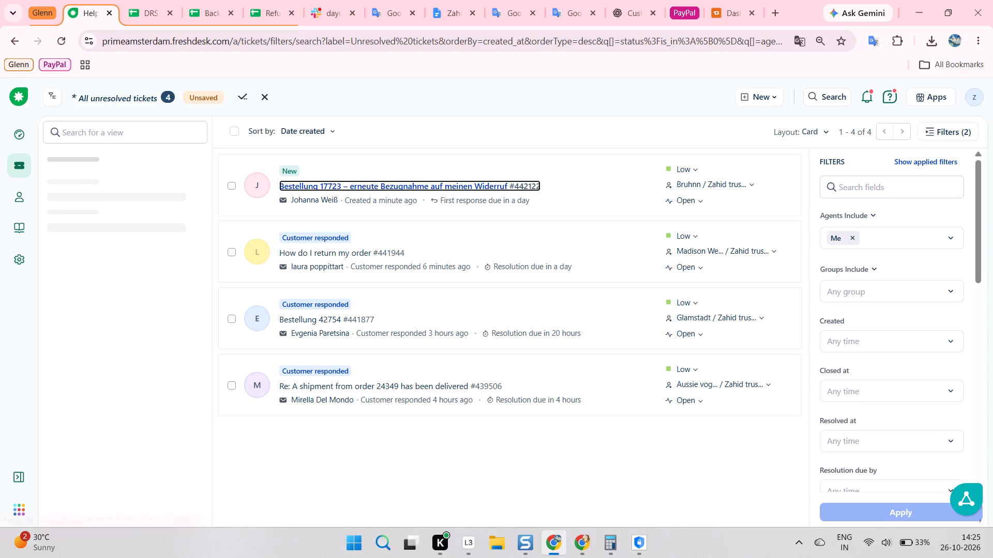
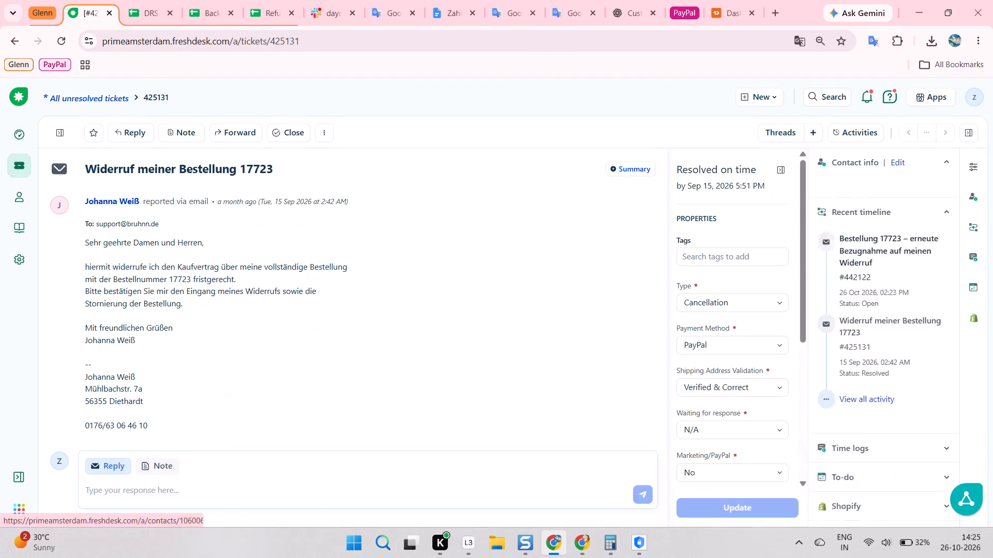
scroll(597, 362, "down", 7)
scroll(392, 290, "down", 11)
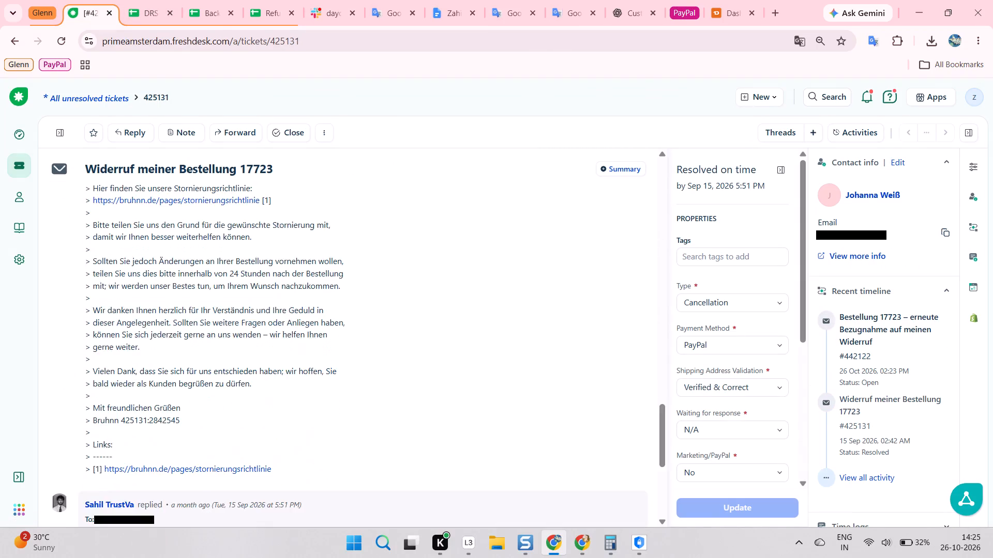
scroll(395, 307, "down", 4)
scroll(438, 301, "down", 5)
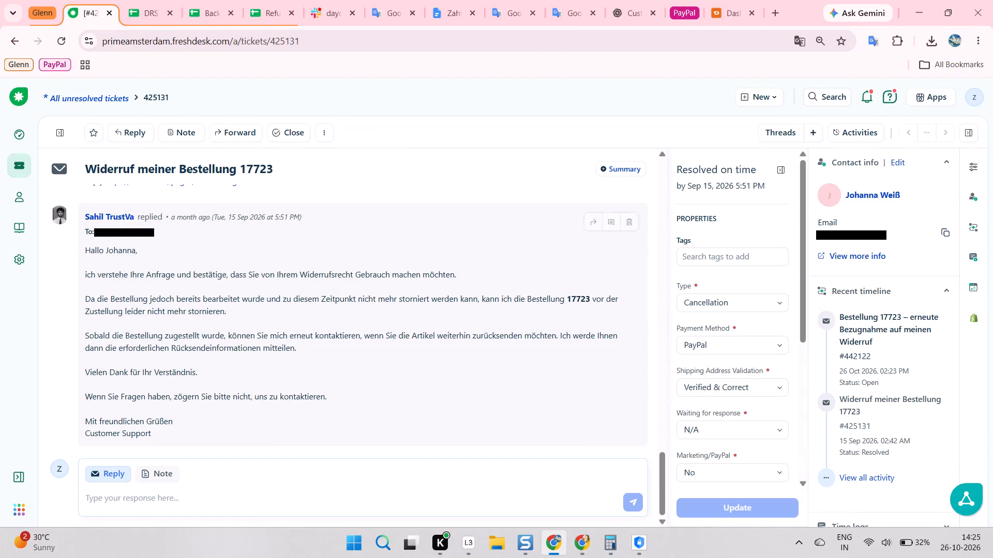
left_click(872, 320)
scroll(841, 238, "up", 6)
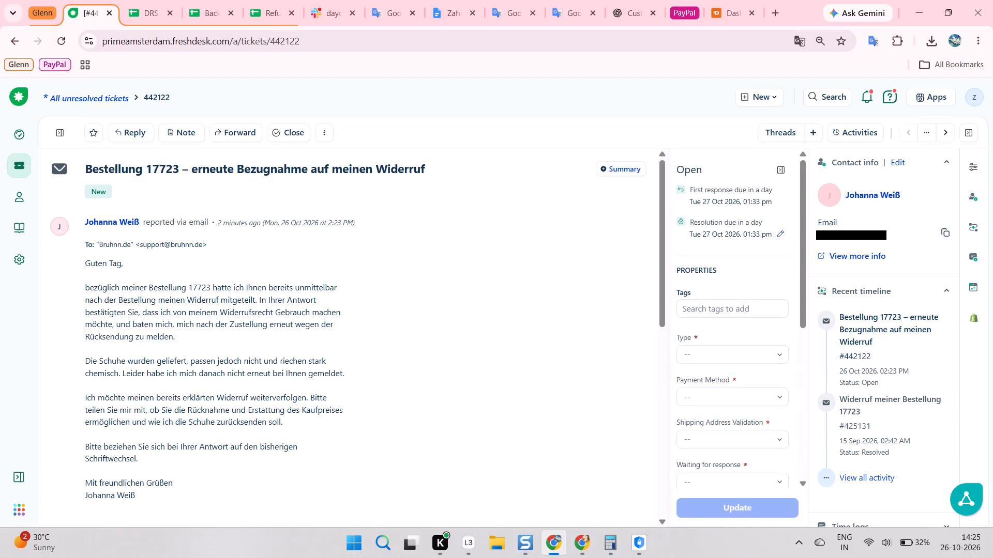
left_click(945, 226)
left_click(944, 233)
left_click(488, 284)
key("alt+Tab")
scroll(118, 10, "up", 3)
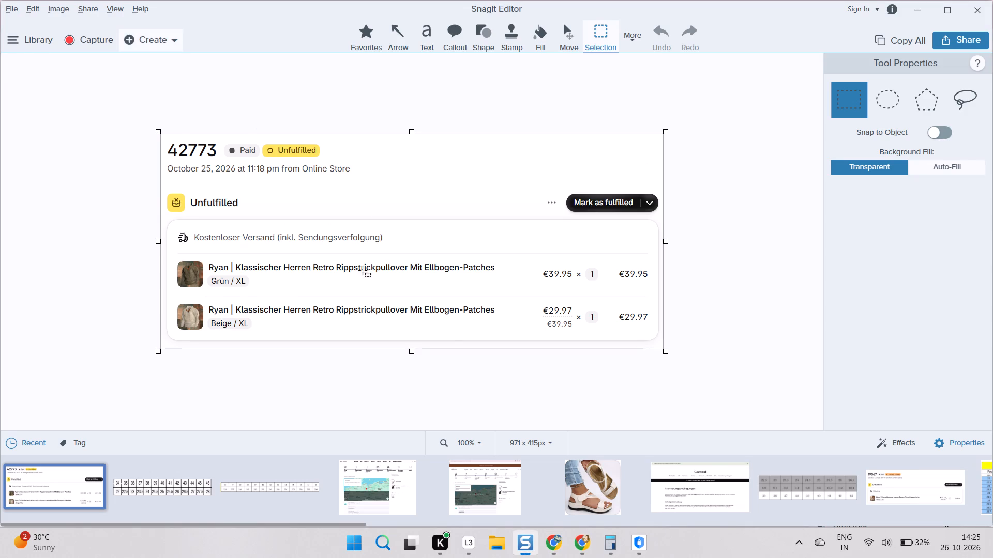
key("alt+Tab")
left_click(598, 545)
left_click(589, 546)
left_click(548, 545)
left_click(577, 545)
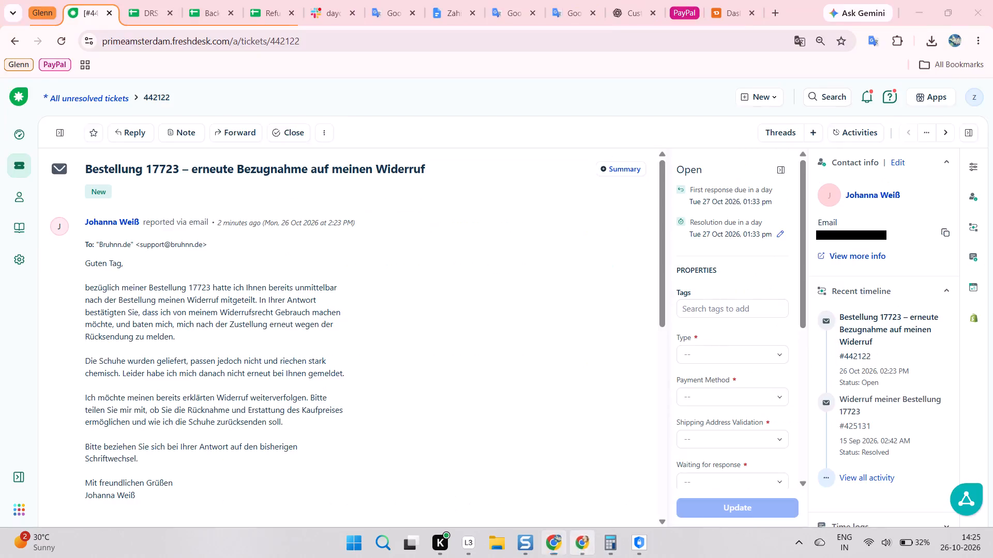
scroll(349, 352, "up", 5)
left_click(116, 20)
scroll(91, 58, "up", 4)
left_click(23, 99)
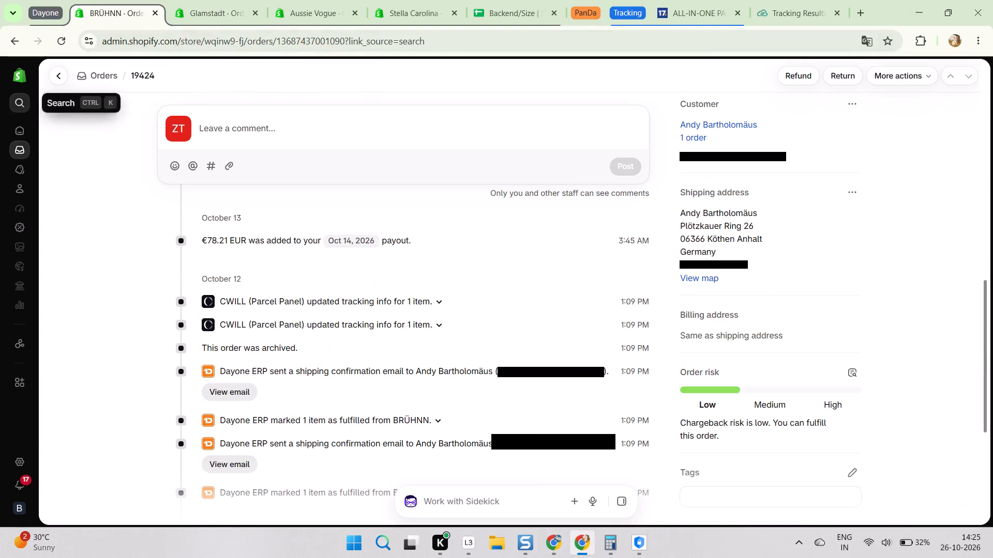
key("ctrl+v")
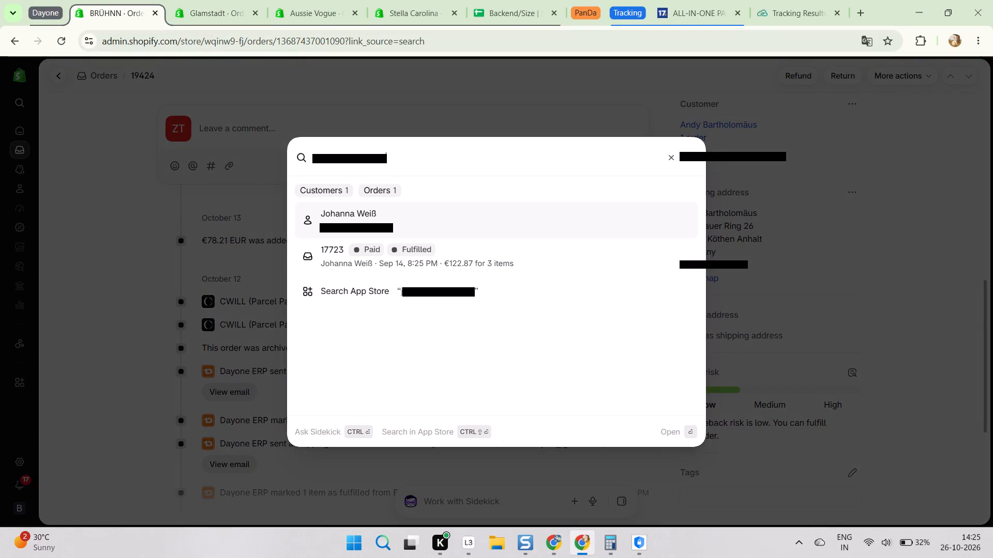
left_click(337, 251)
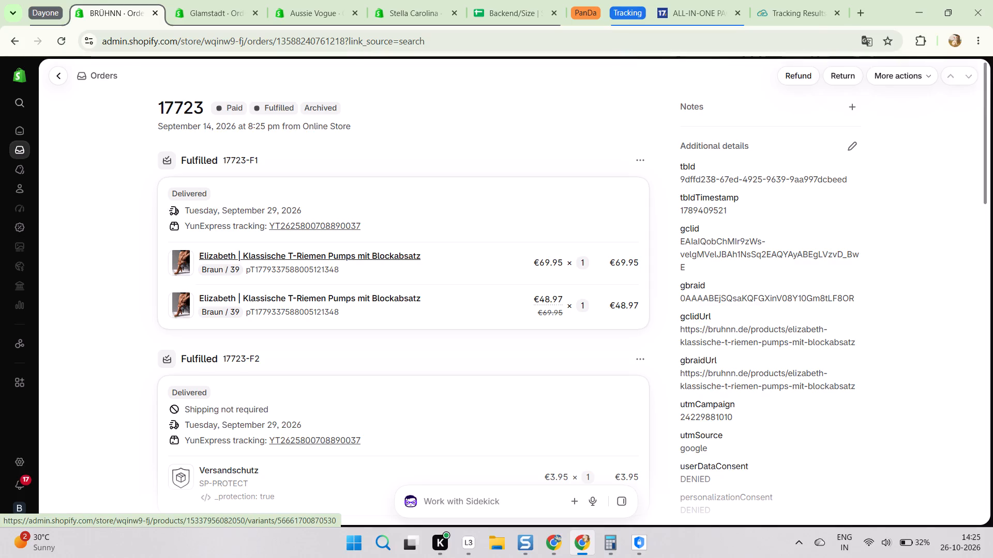
left_click(399, 177)
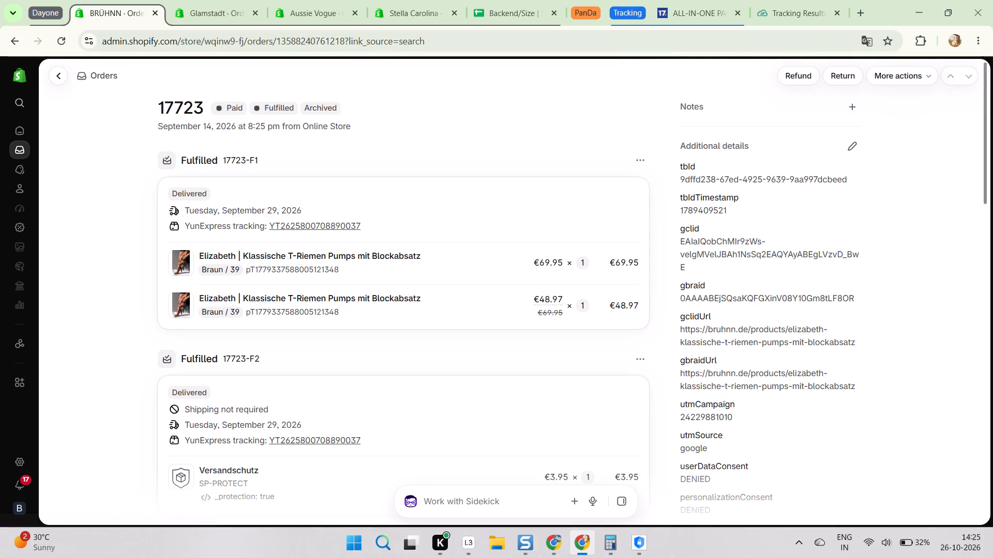
scroll(404, 192, "down", 7)
scroll(494, 231, "down", 4)
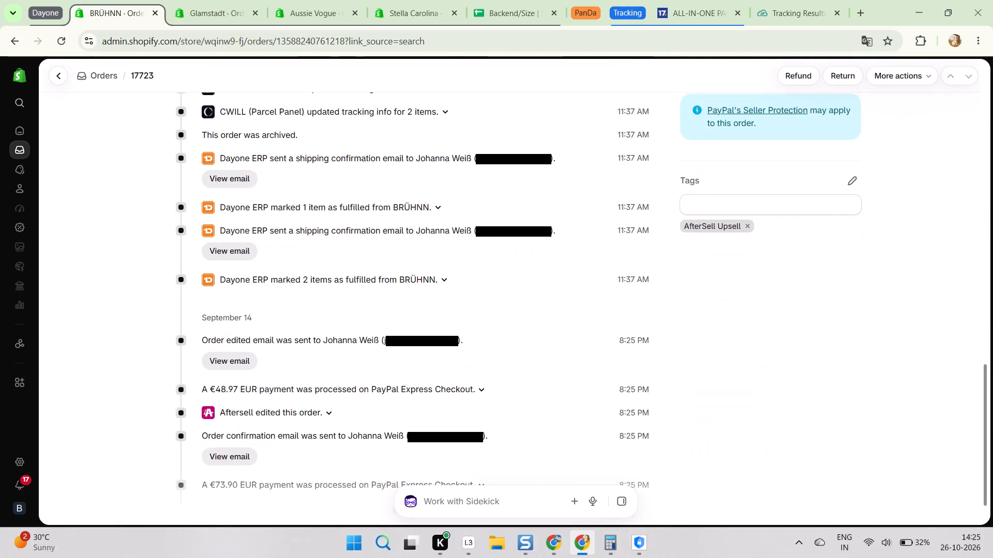
scroll(501, 275, "up", 8)
scroll(490, 262, "down", 19)
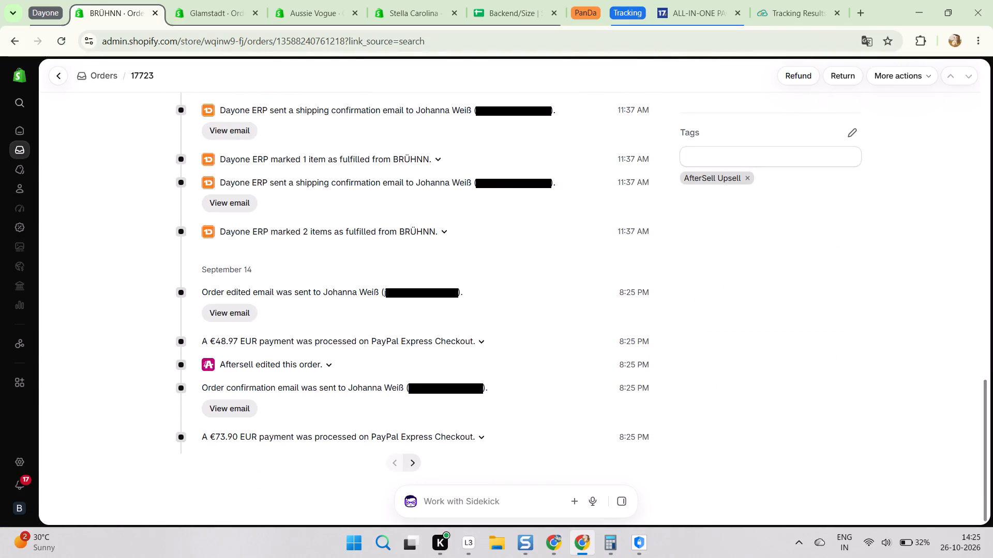
scroll(506, 287, "up", 17)
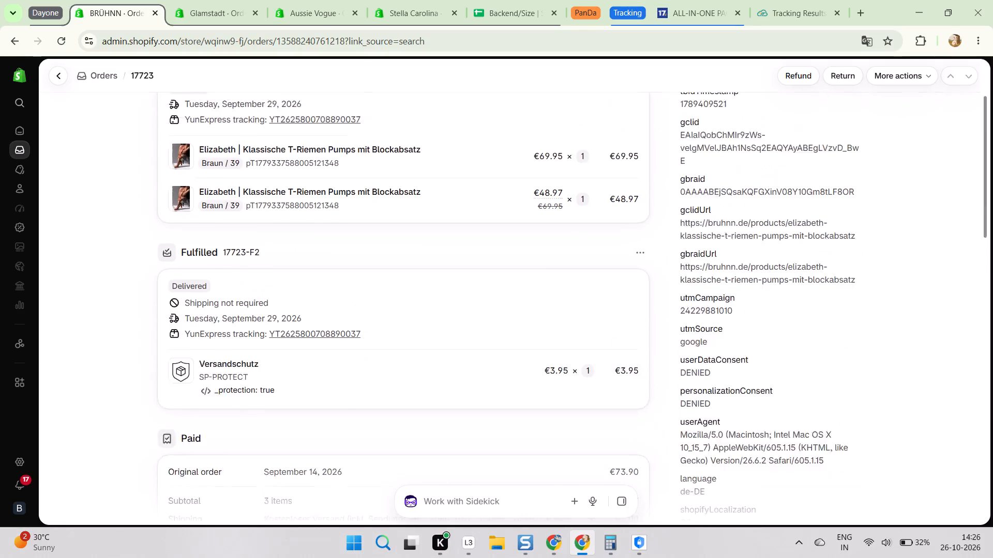
scroll(395, 270, "up", 2)
left_click(382, 150)
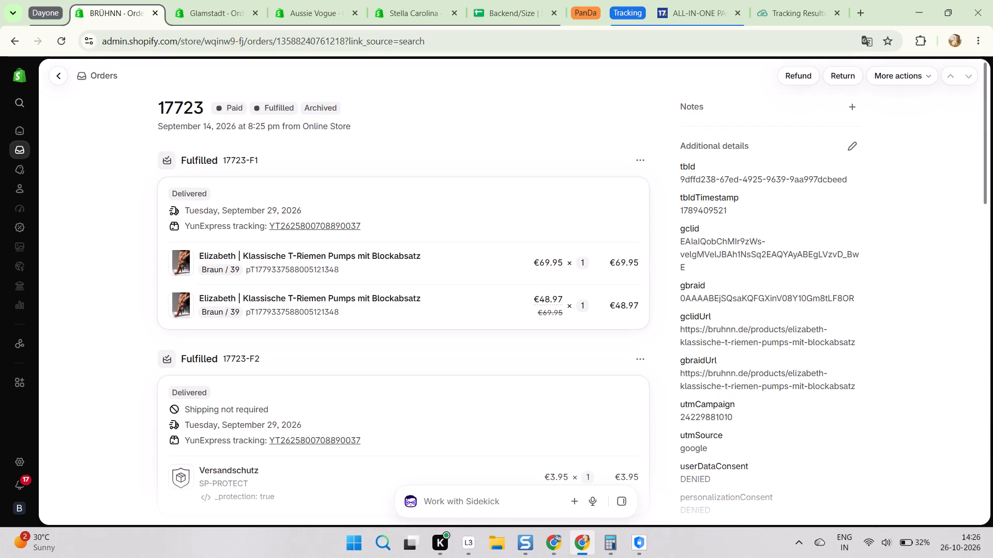
Translate the Freshdesk page of ticket 442122 to English.
key("alt+Tab")
left_click(403, 288)
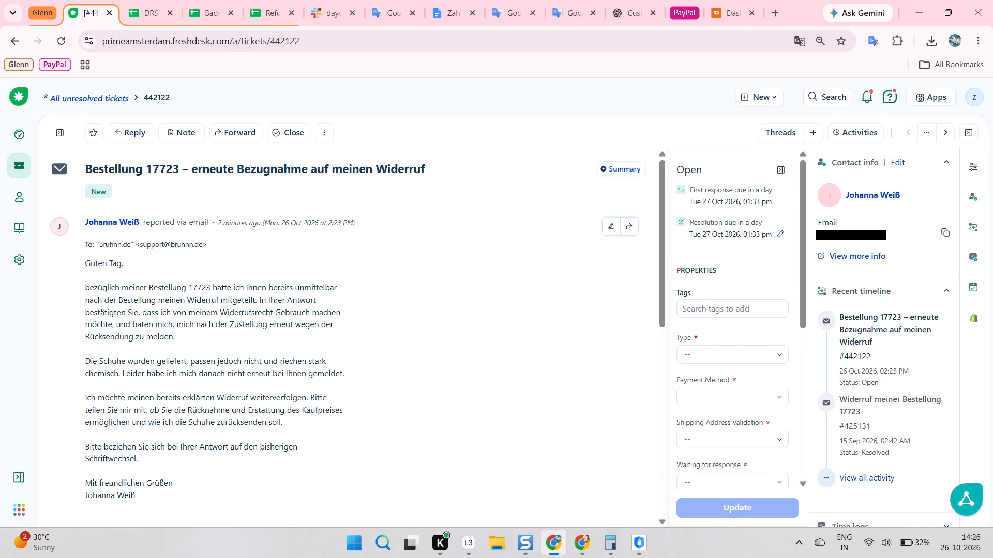
right_click_drag(390, 207, 390, 212)
scroll(415, 354, "down", 2)
left_click(452, 458)
key("alt+Tab")
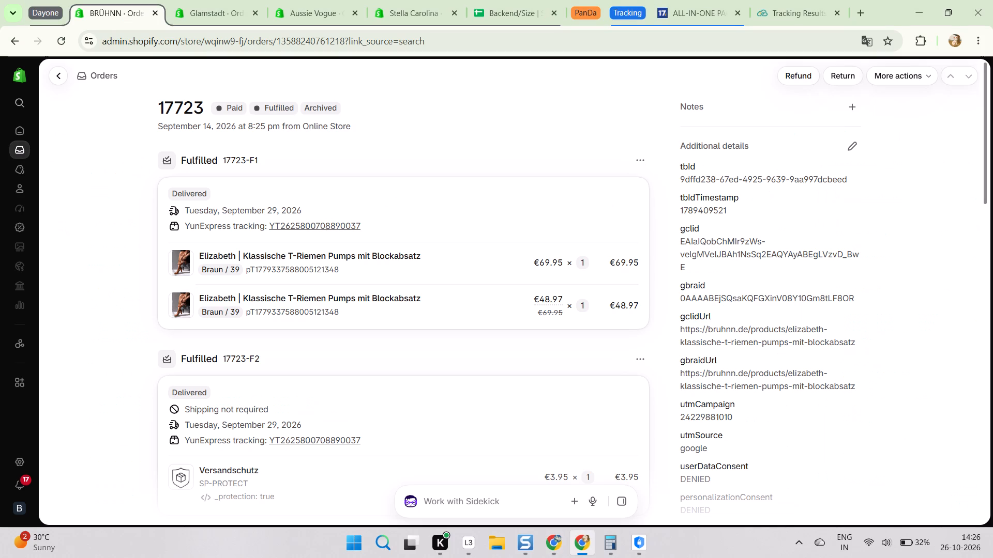
key("alt+Tab")
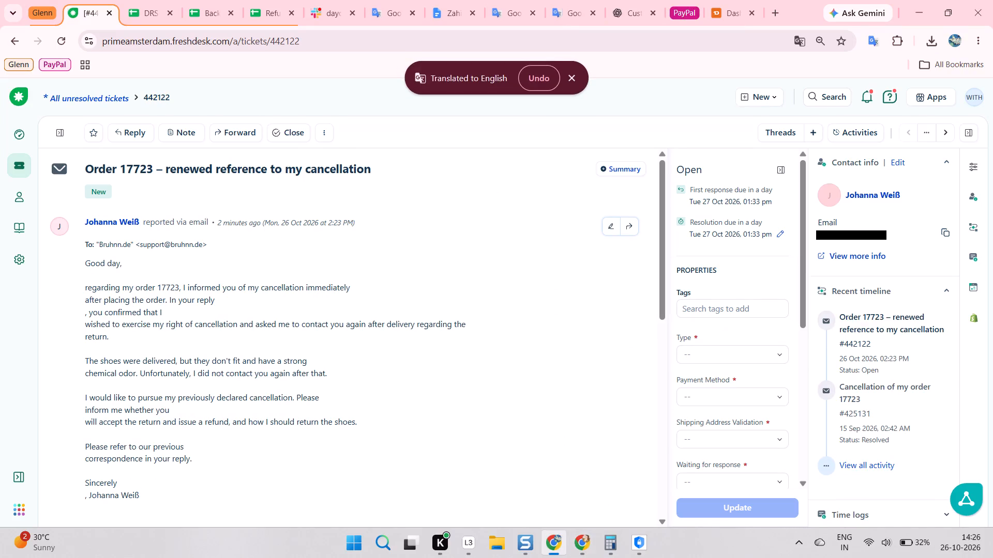
left_click(279, 311)
left_click(569, 76)
left_click(445, 295)
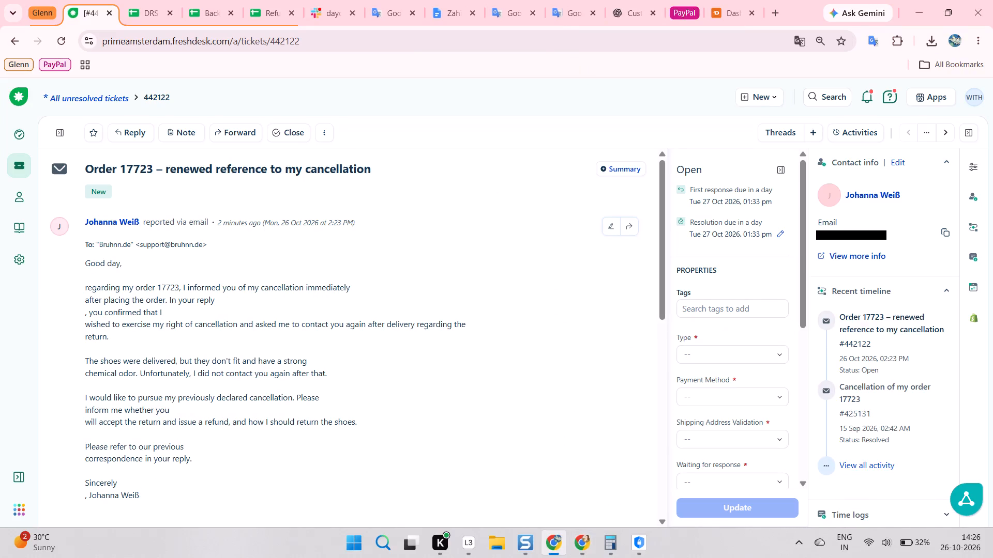
left_click(407, 314)
left_click_drag(437, 310, 437, 311)
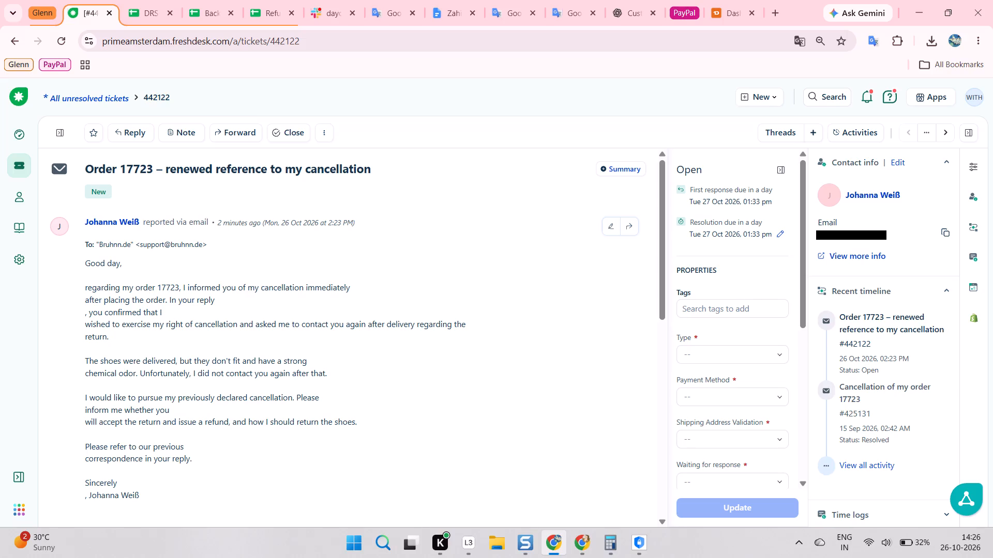
left_click_drag(437, 311, 439, 316)
left_click(466, 337)
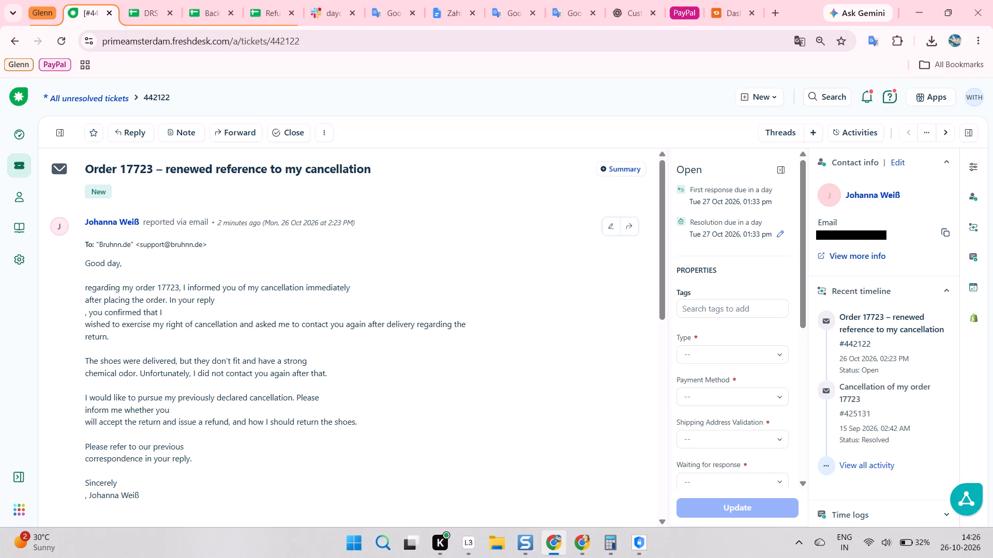
left_click(96, 288)
triple_click(118, 288)
left_click(160, 319)
left_click_drag(77, 285, 81, 285)
left_click_drag(81, 285, 169, 302)
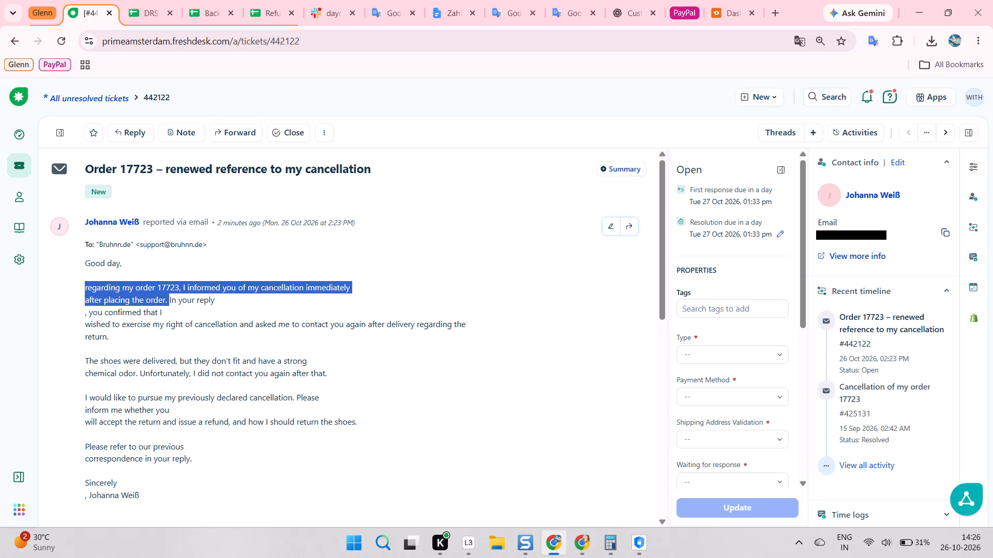
scroll(197, 352, "down", 1)
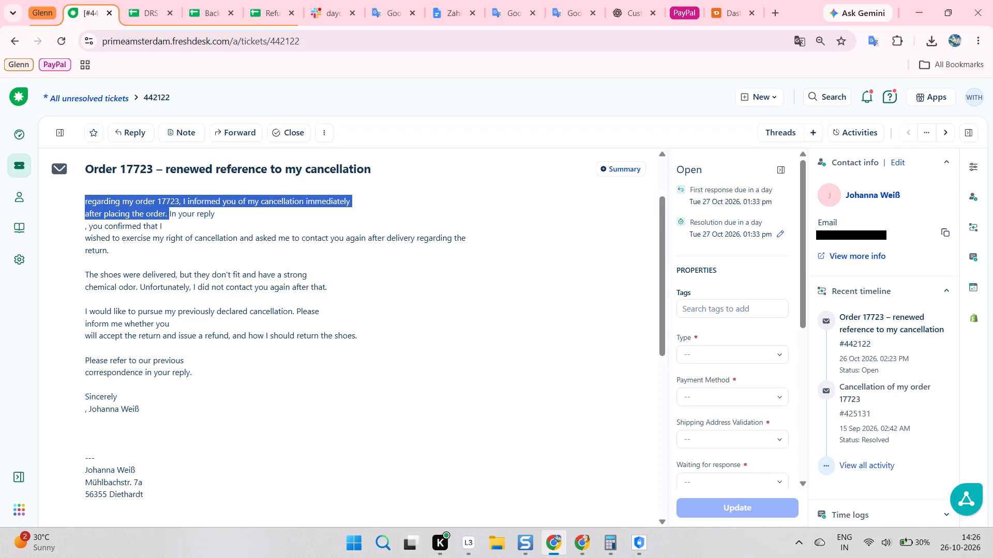
scroll(149, 312, "down", 1)
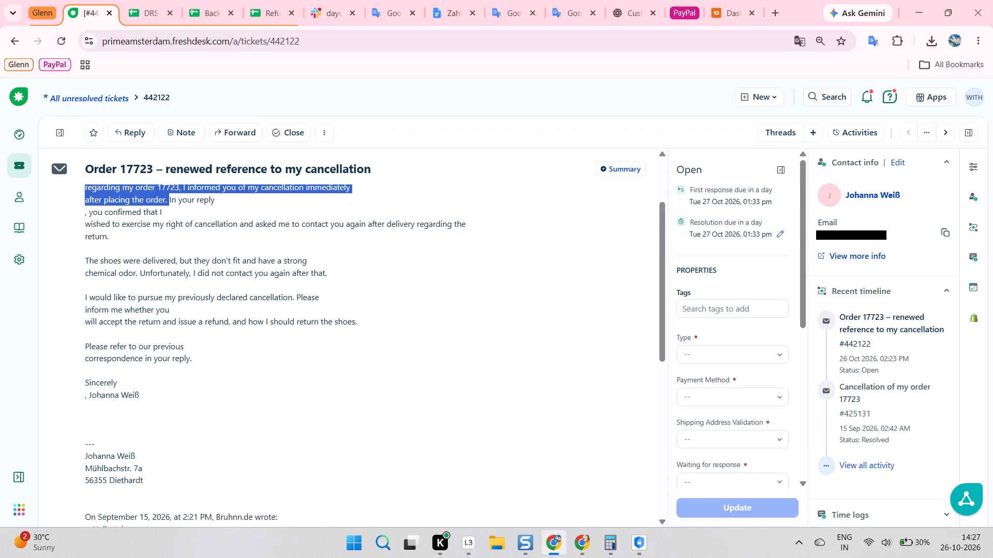
scroll(186, 301, "up", 1)
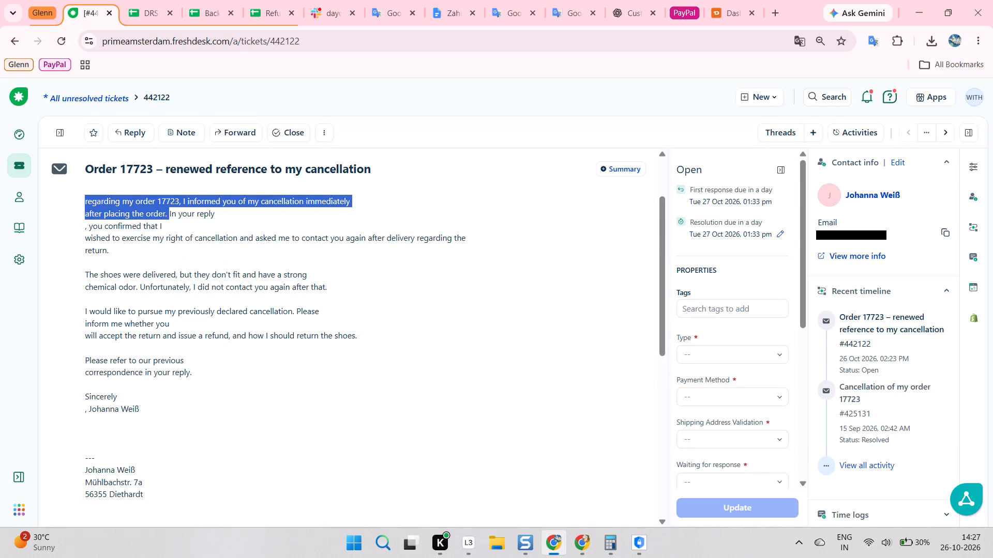
left_click(216, 343)
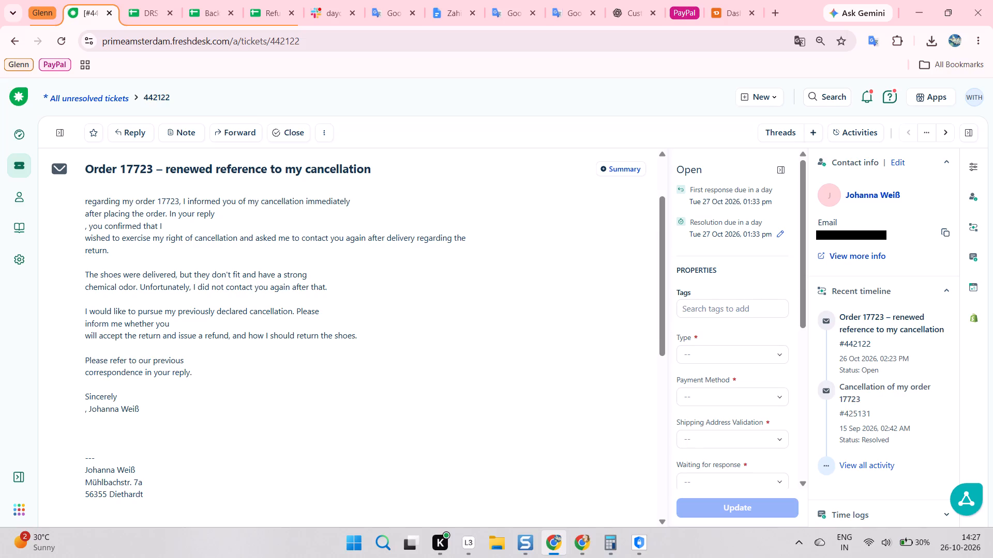
scroll(351, 300, "down", 1)
scroll(300, 325, "up", 2)
scroll(301, 321, "down", 6)
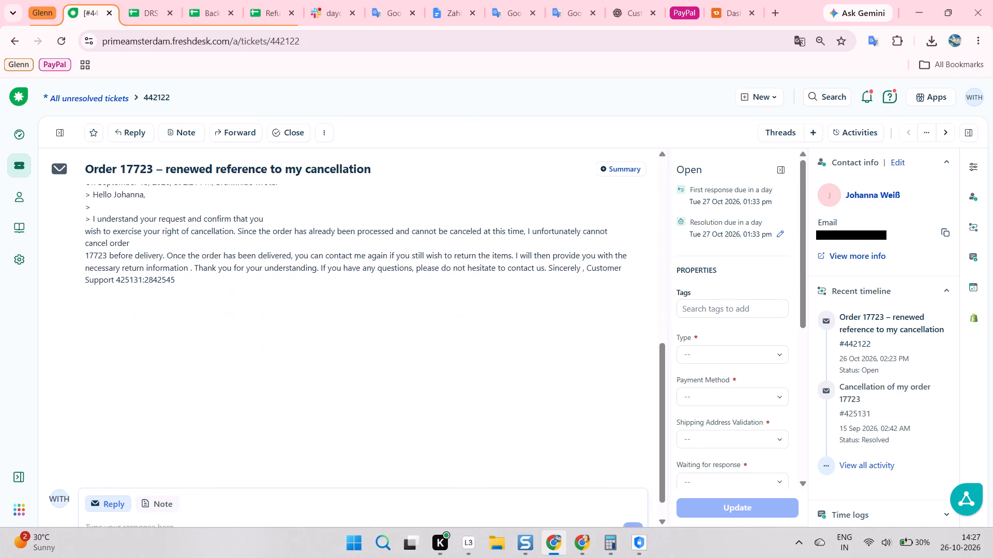
scroll(308, 326, "down", 2)
scroll(304, 335, "up", 5)
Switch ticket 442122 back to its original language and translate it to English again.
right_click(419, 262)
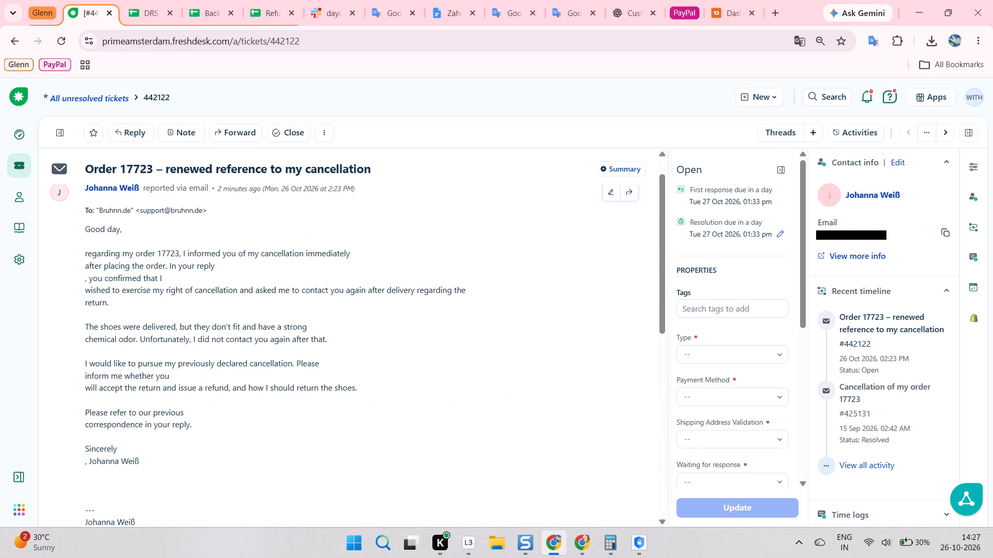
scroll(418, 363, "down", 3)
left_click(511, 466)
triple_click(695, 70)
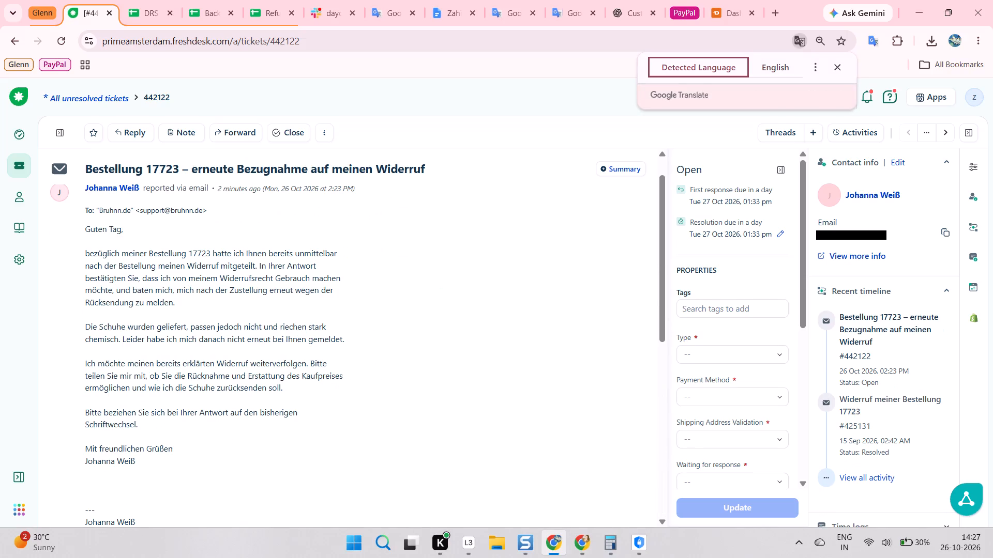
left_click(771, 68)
key("alt+Tab")
scroll(385, 246, "up", 1)
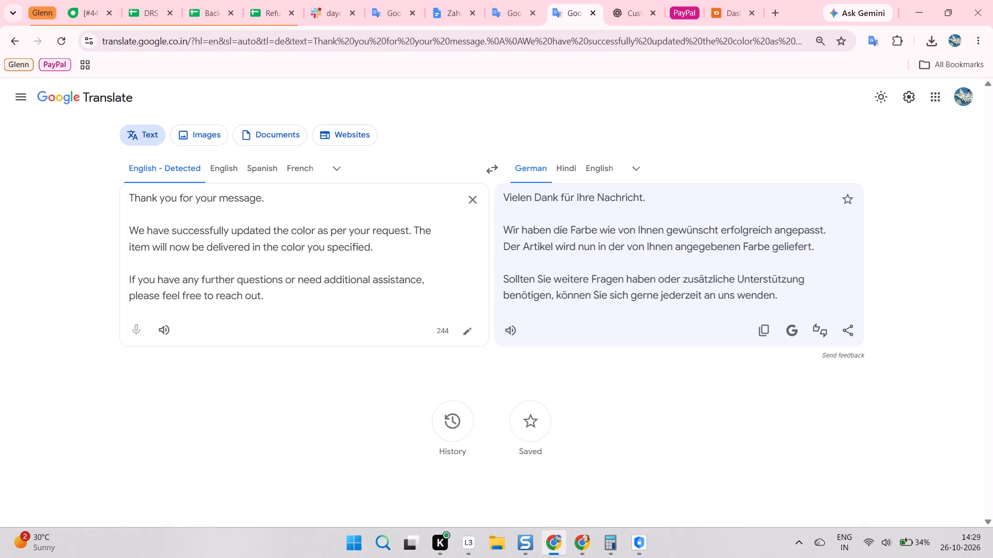
scroll(448, 205, "up", 7)
left_click(472, 204)
key("ctrl+v")
scroll(337, 253, "down", 5)
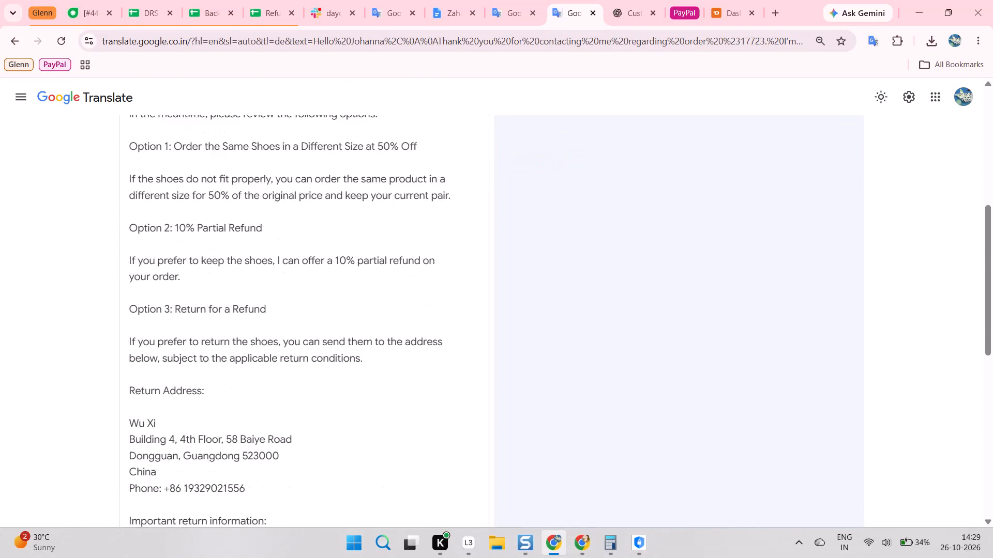
scroll(316, 264, "down", 5)
scroll(567, 277, "up", 11)
scroll(593, 222, "down", 17)
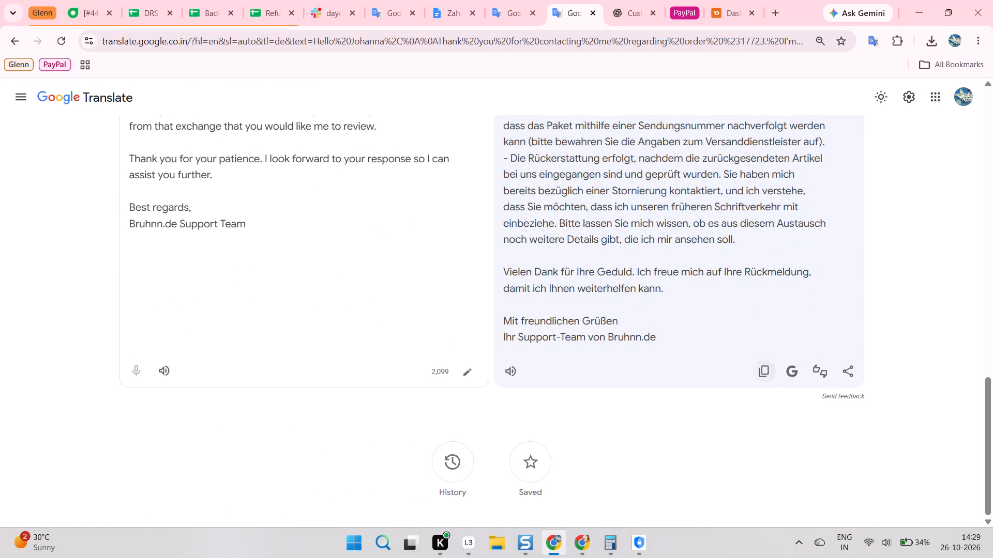
left_click(760, 368)
Return to Freshdesk ticket 442122 and switch the page from its English translation back to the original language.
left_click(98, 0)
scroll(331, 275, "up", 3)
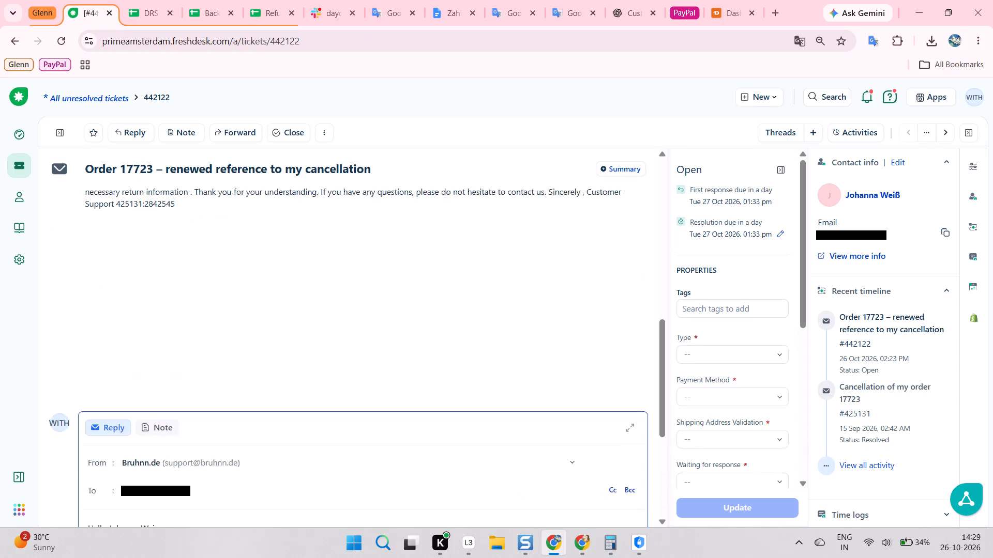
scroll(329, 253, "up", 8)
right_click(419, 224)
scroll(413, 389, "down", 3)
left_click(485, 458)
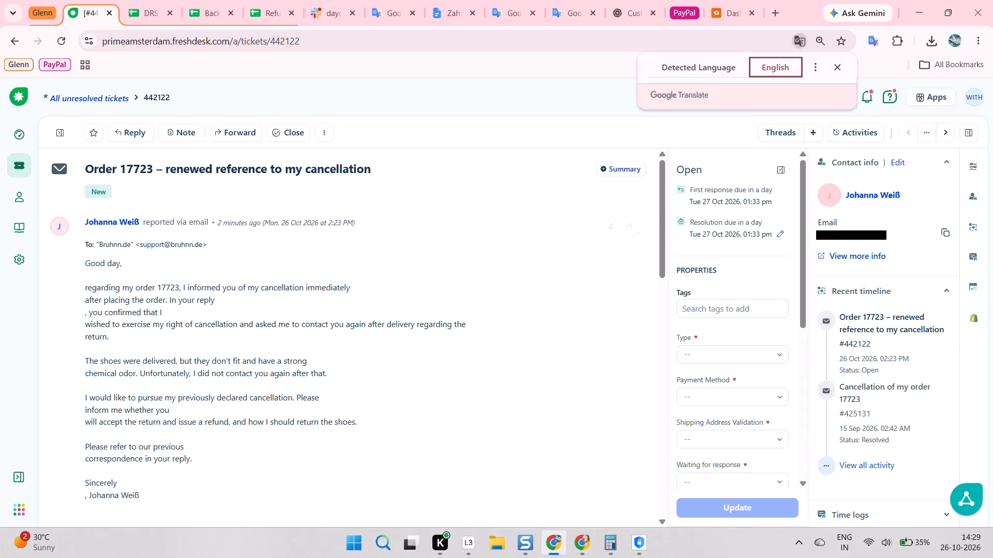
triple_click(710, 68)
left_click(380, 274)
Open a reply and replace its default text with the canned response "01-Return(CC)-Dayone-German-Bruhn- Quality issue".
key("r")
scroll(305, 273, "down", 3)
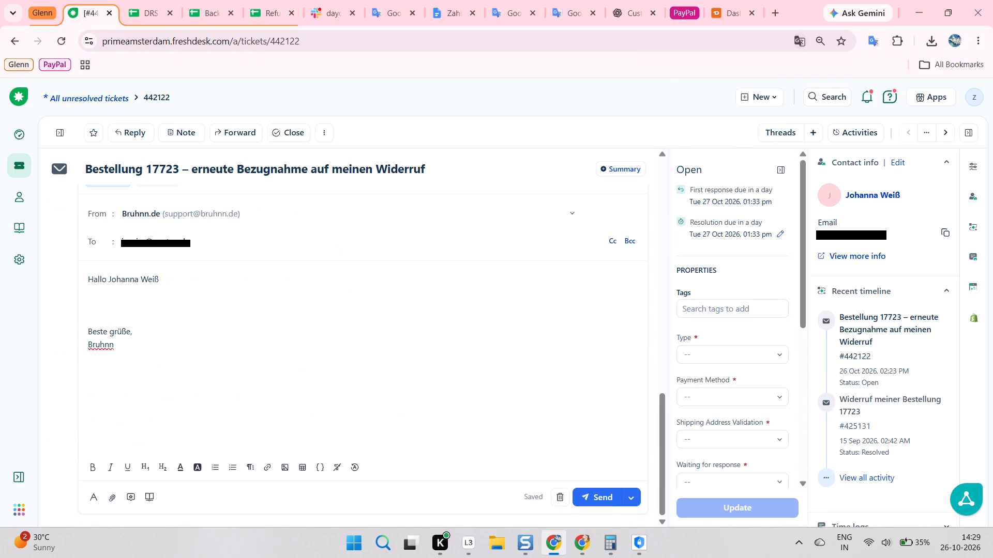
scroll(227, 284, "down", 5)
left_click(143, 386)
key("ctrl+a")
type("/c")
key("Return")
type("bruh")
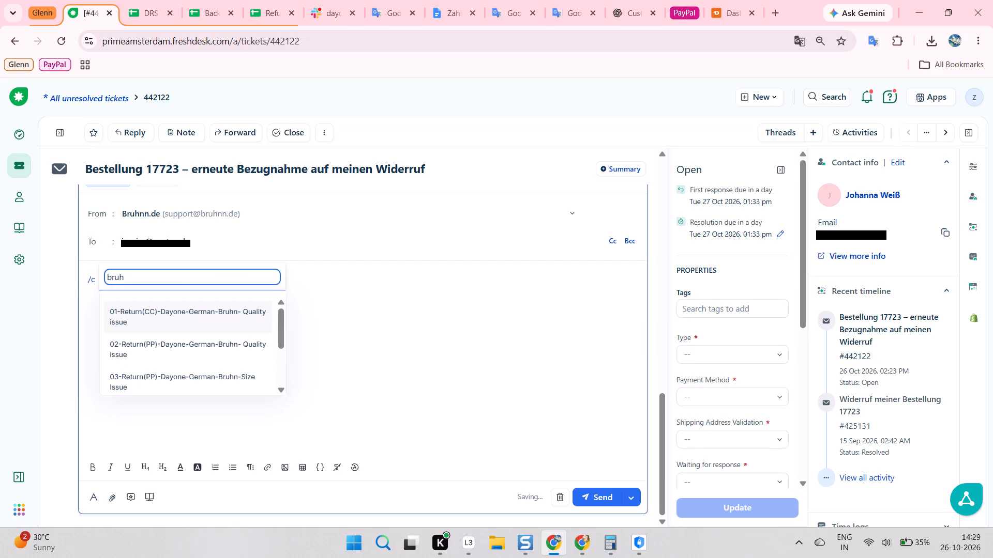
left_click(175, 311)
Replace the canned response's text with the copied German translation, keeping the attached Bruhnn return form.
left_click(151, 318)
key("ctrl+a")
key("BackSpace")
key("BackSpace")
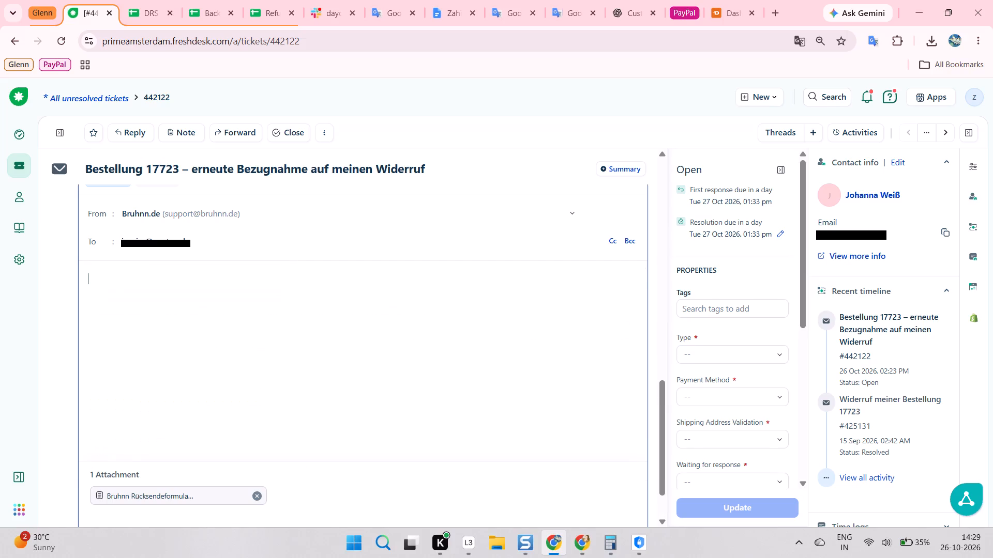
key("BackSpace")
key("BackSpace")
key("BackSpace")
key("ctrl+v")
scroll(169, 305, "down", 11)
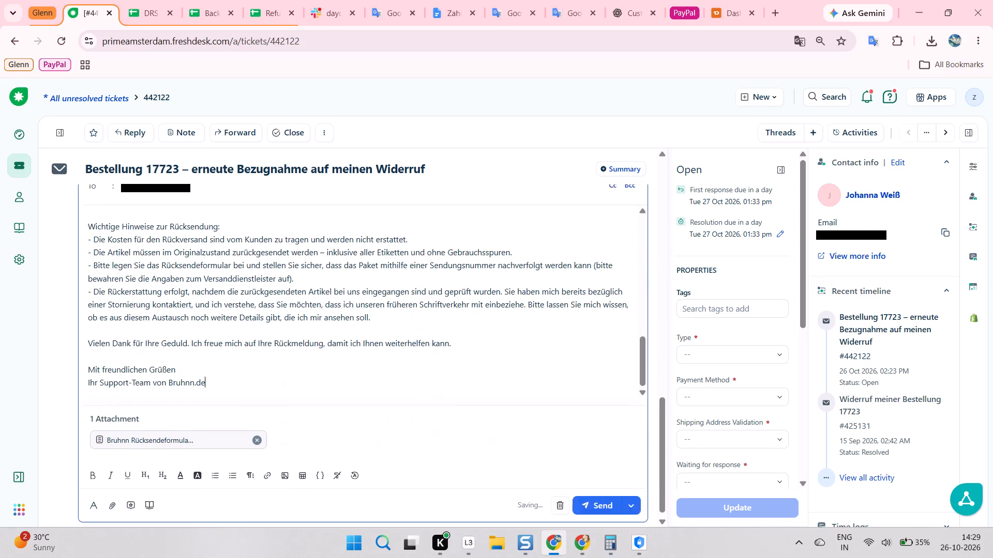
Bold the "Rücksendeadresse:" heading and remove the blank line between it and the return address.
left_click(142, 391)
scroll(177, 378, "up", 3)
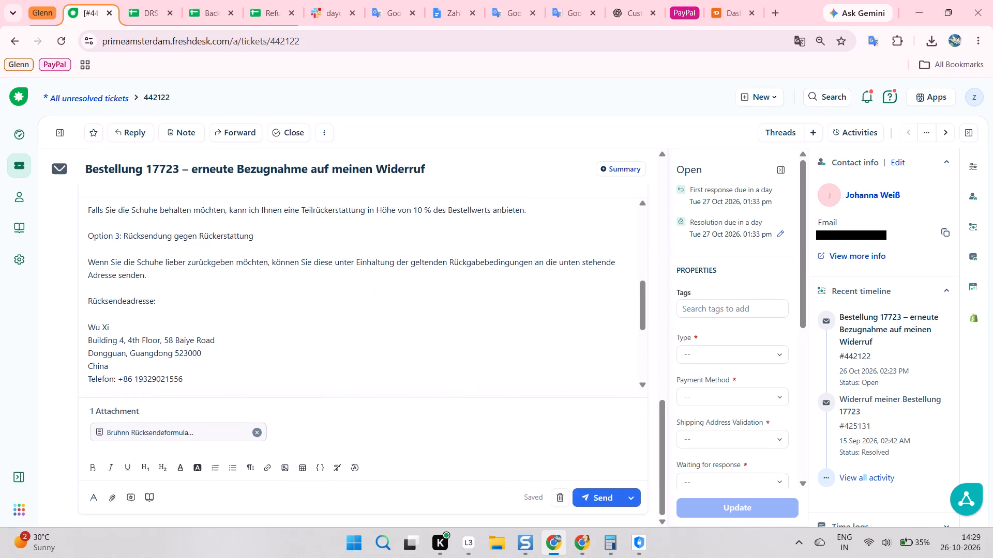
scroll(155, 341, "up", 1)
triple_click(123, 301)
key("ctrl+b")
left_click(106, 314)
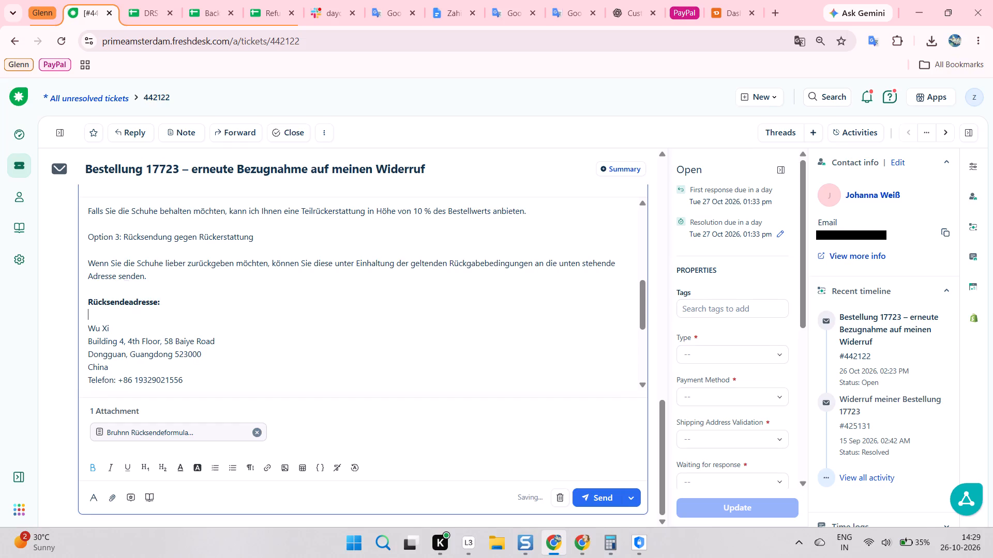
key("BackSpace")
Bold the full heading lines of Option 3, Option 2 and Option 1 in the reply.
scroll(127, 297, "up", 1)
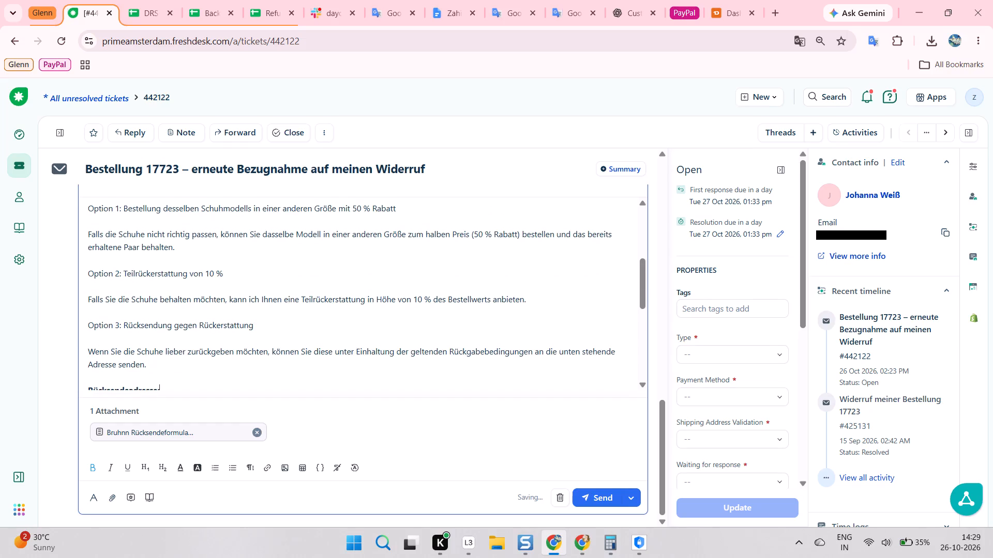
left_click_drag(123, 329, 78, 329)
key("ctrl+b")
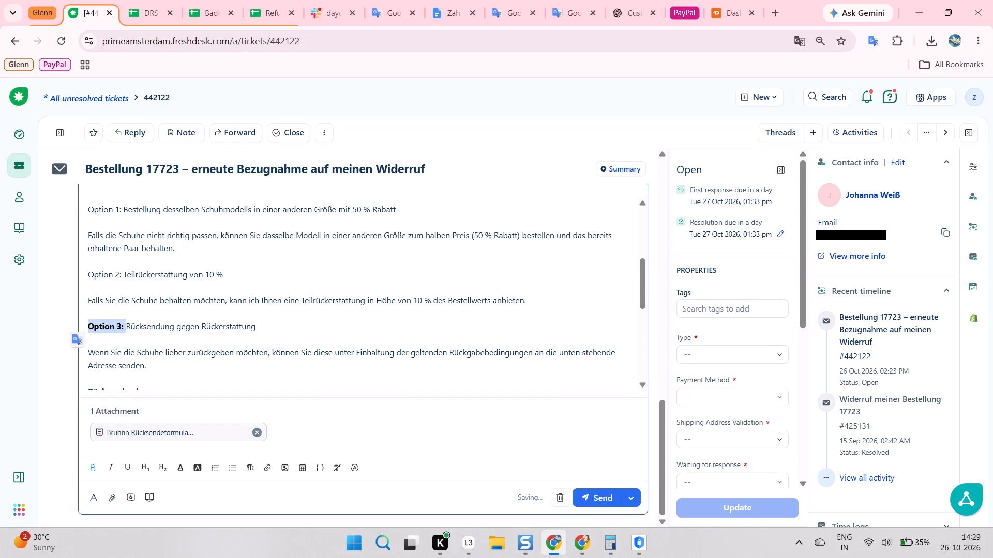
left_click_drag(124, 276, 76, 277)
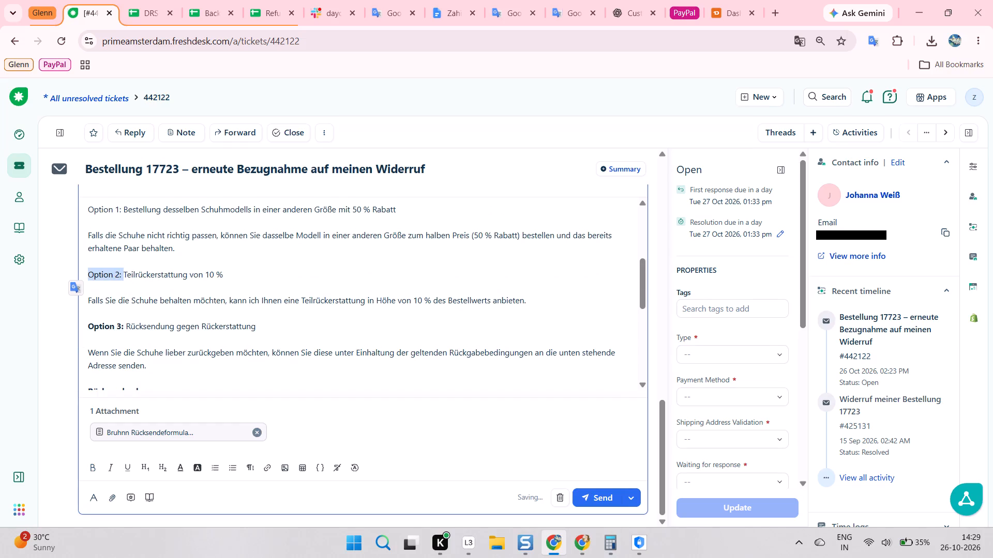
triple_click(154, 326)
key("ctrl+b")
triple_click(166, 323)
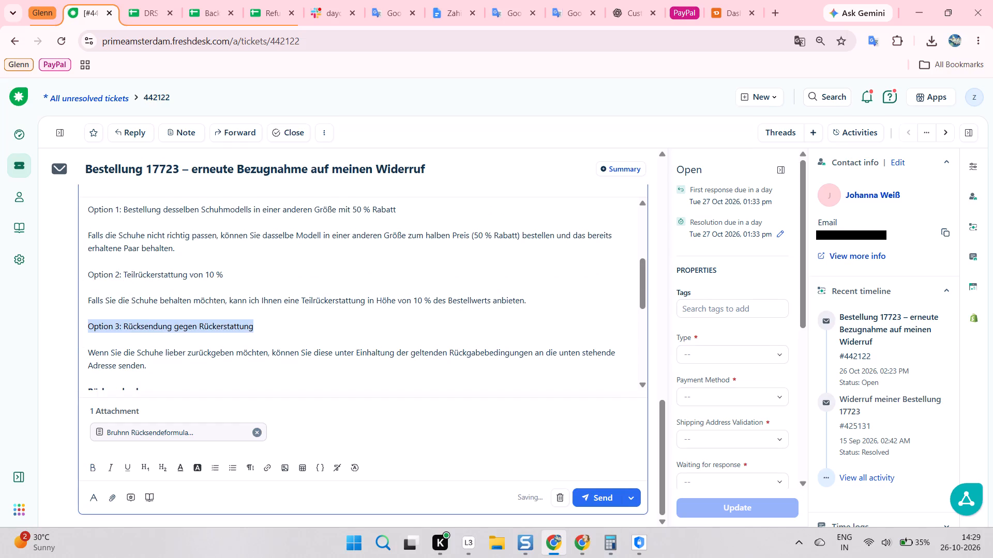
key("ctrl+b")
triple_click(168, 269)
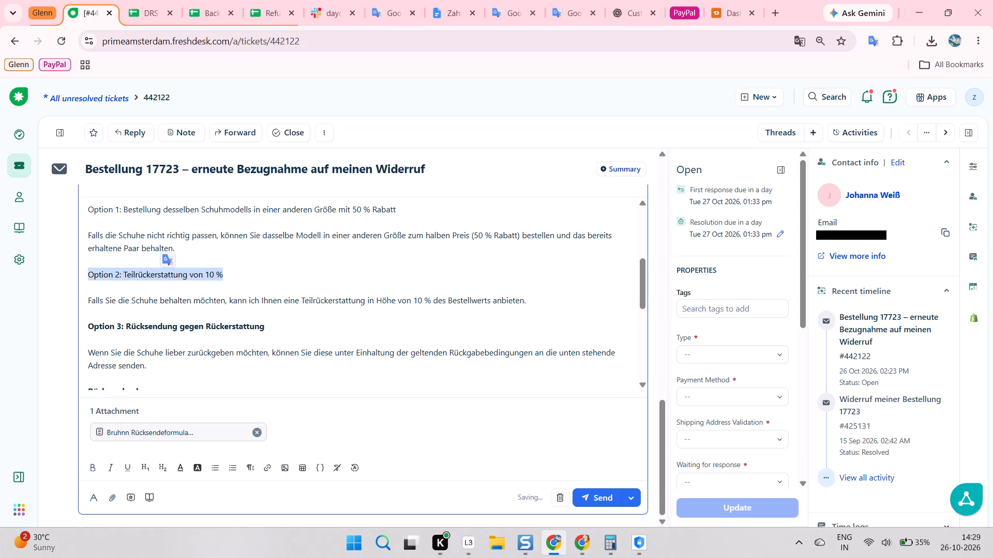
key("ctrl+b")
scroll(189, 290, "up", 1)
triple_click(131, 294)
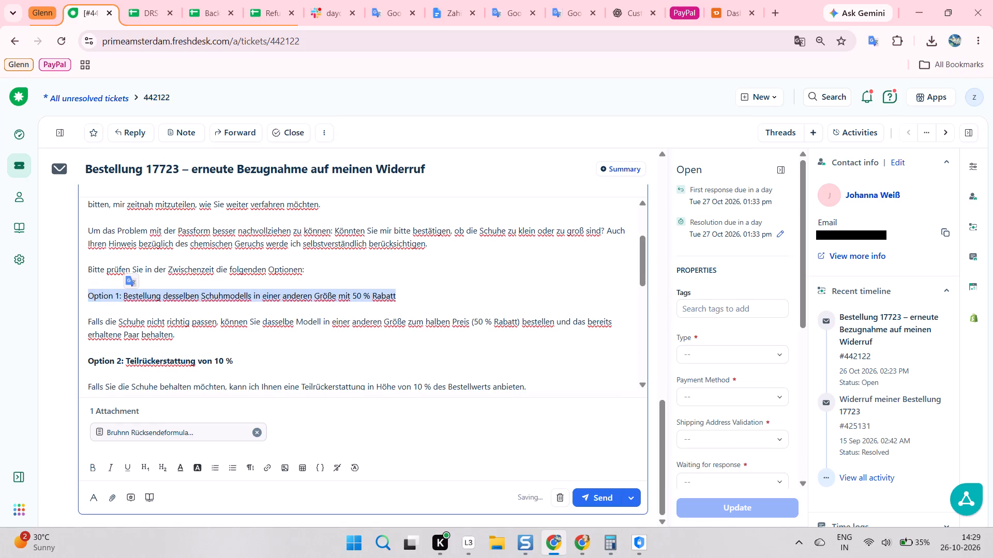
key("ctrl+b")
scroll(177, 318, "up", 2)
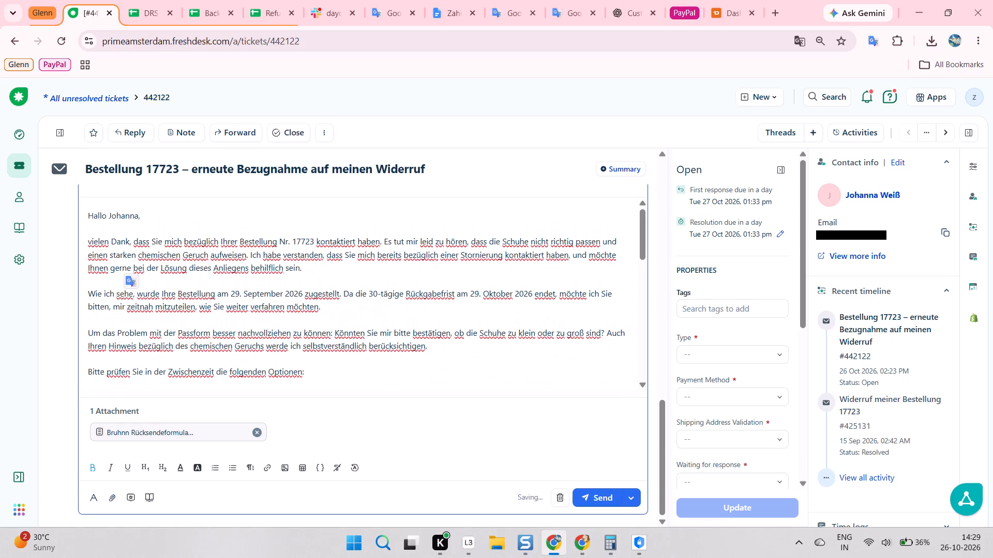
left_click_drag(239, 243, 324, 244)
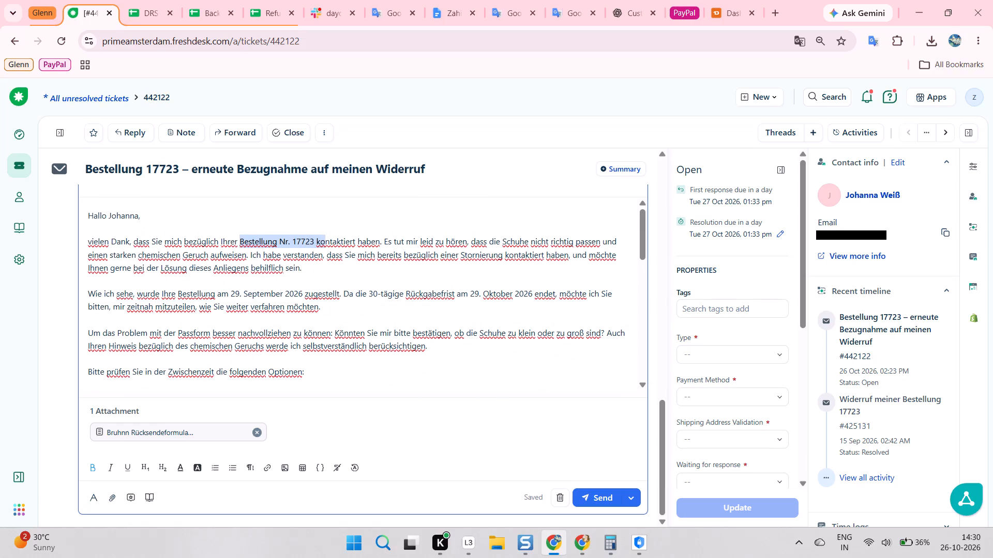
left_click_drag(324, 244, 312, 245)
key("ctrl+b")
Send the German reply with the attached return form on ticket 442122.
scroll(263, 272, "down", 5)
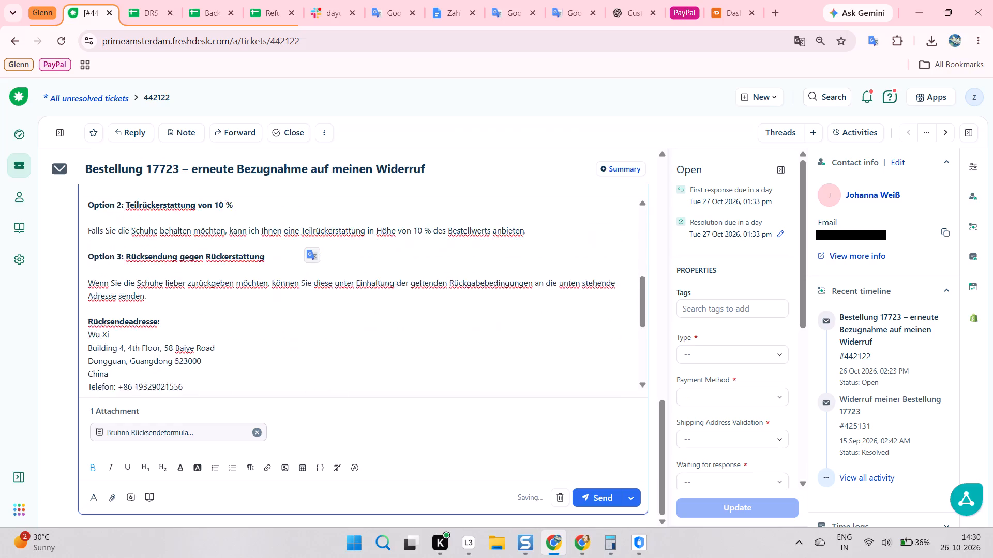
scroll(392, 360, "down", 6)
left_click(599, 501)
scroll(459, 354, "down", 3)
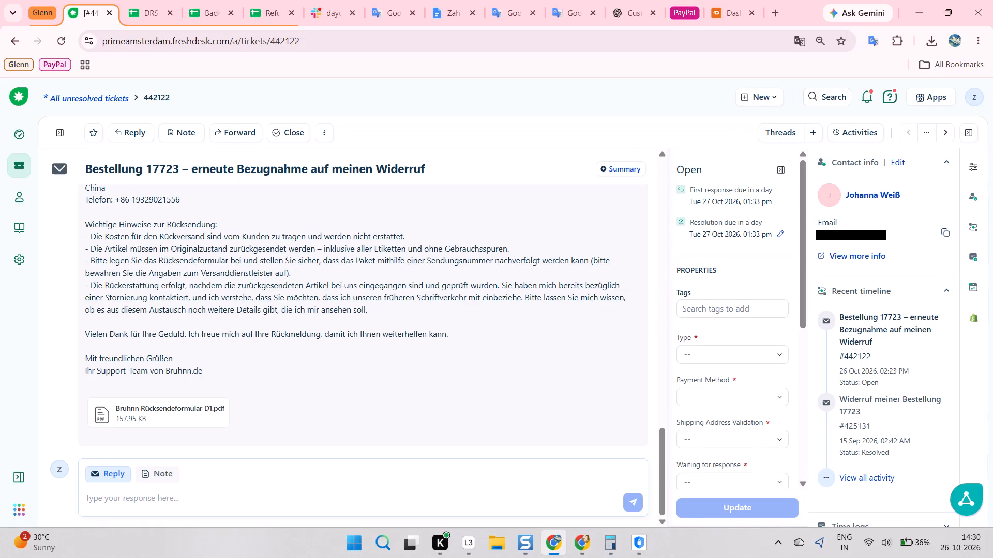
Set type Return + Size Issue, payment method PayPal as found in Shopify, address Verified & Correct, waiting for response N/A, and Marketing/PayPal No.
left_click(723, 351)
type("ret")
left_click(720, 447)
key("Tab")
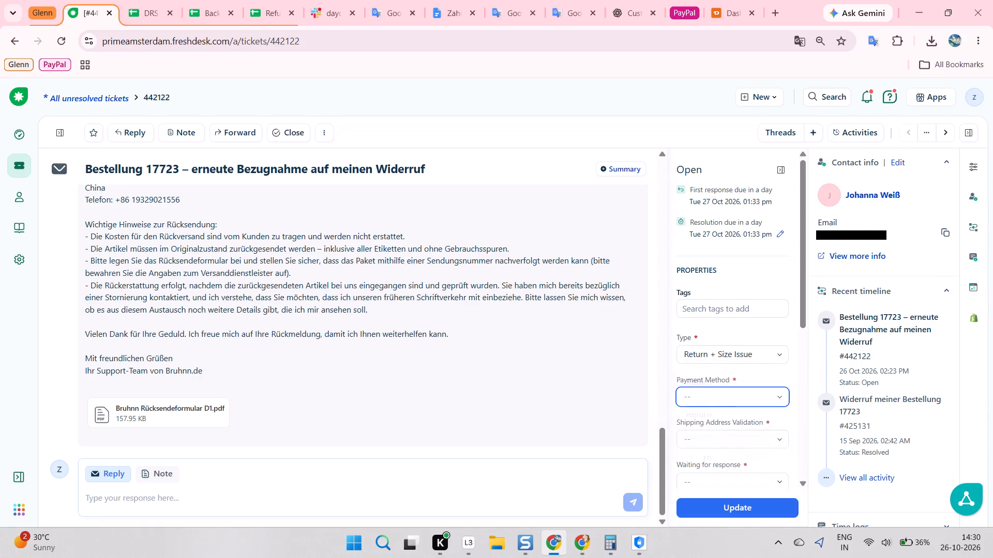
key("alt+Tab")
scroll(686, 299, "down", 8)
key("alt+Tab")
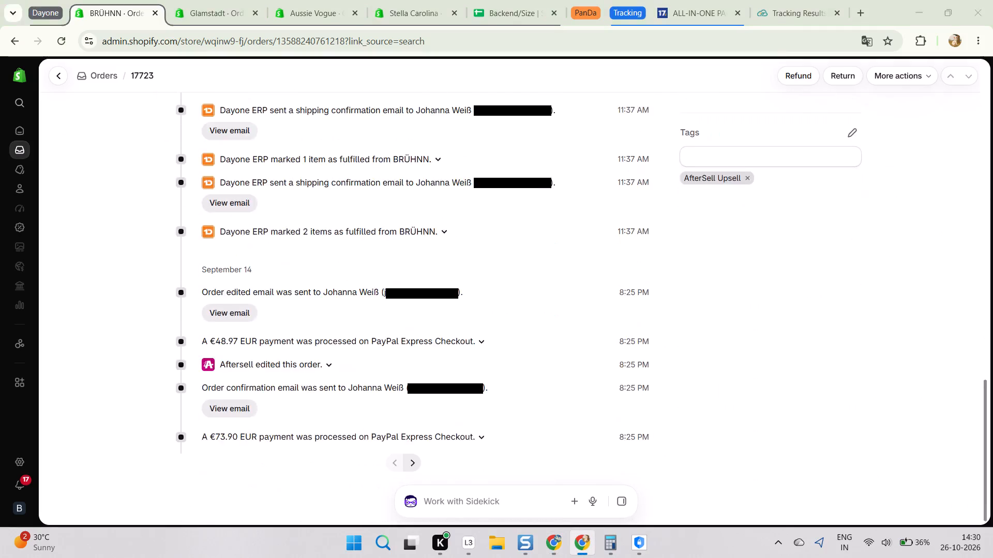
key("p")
key("Tab")
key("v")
key("Tab")
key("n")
key("Tab")
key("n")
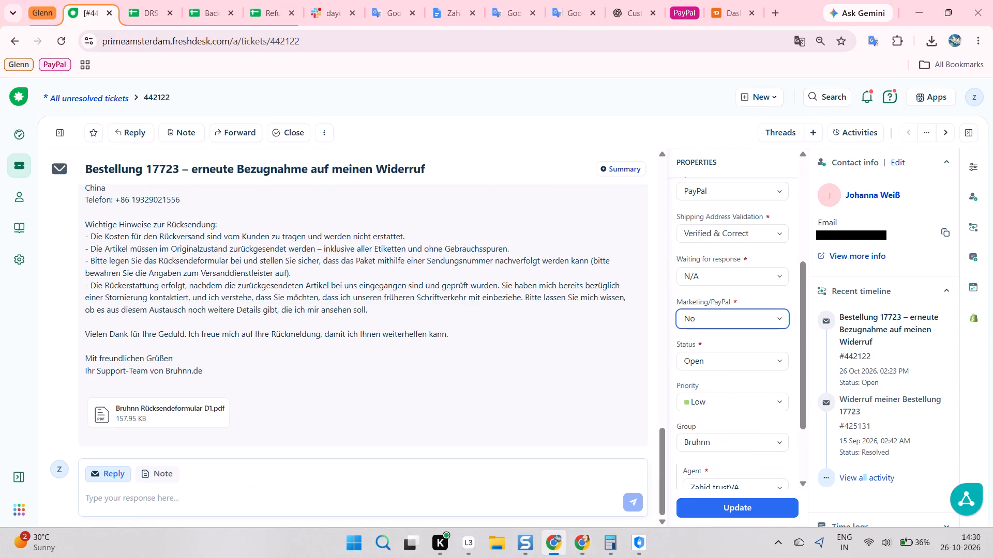
Set ticket 442122's status to Resolved, select your own agent account, and update the ticket.
key("Tab")
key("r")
key("Tab")
key("Tab")
key("Tab")
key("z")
scroll(696, 361, "down", 4)
left_click(733, 514)
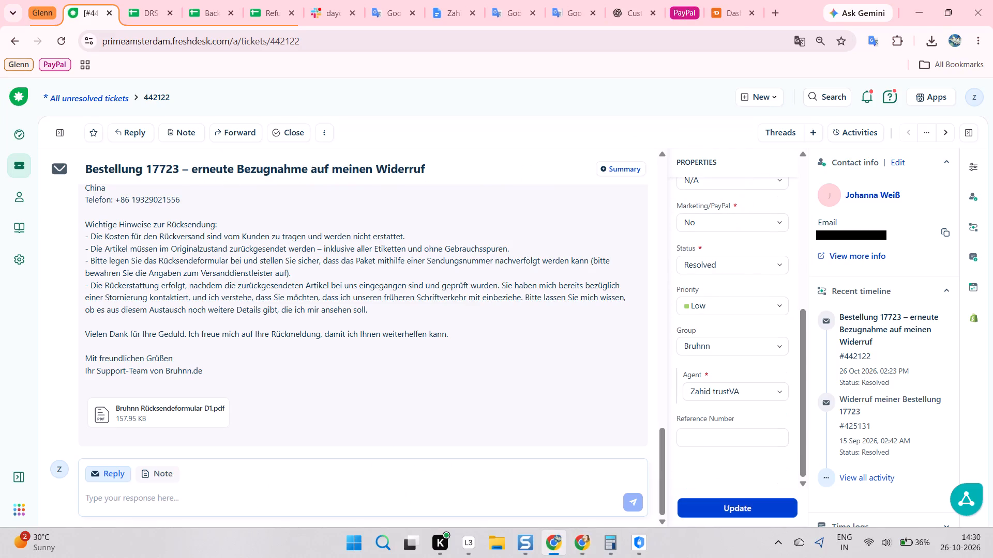
double_click(151, 100)
key("ctrl+c")
key("ctrl+c")
left_click(142, 17)
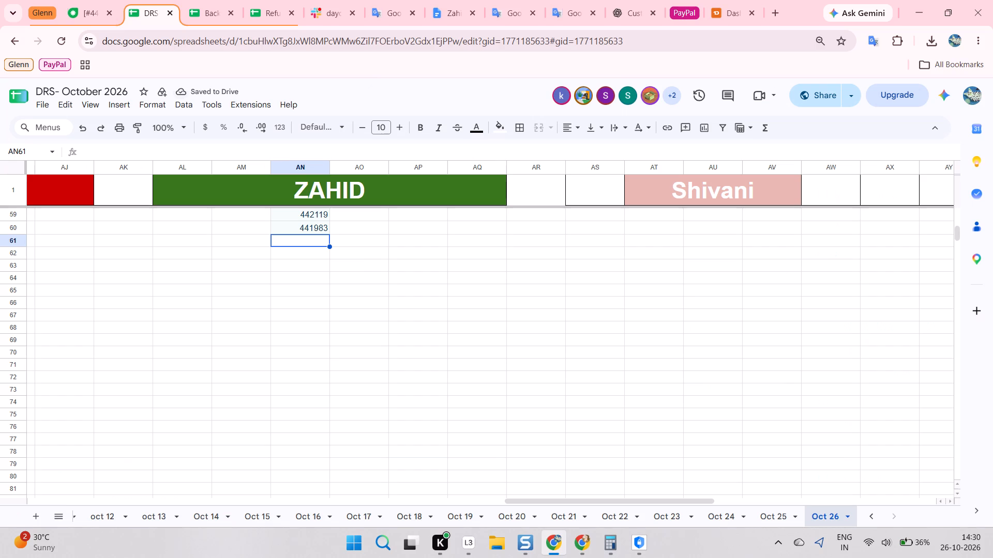
key("ctrl+v")
left_click(300, 258)
scroll(302, 257, "down", 1)
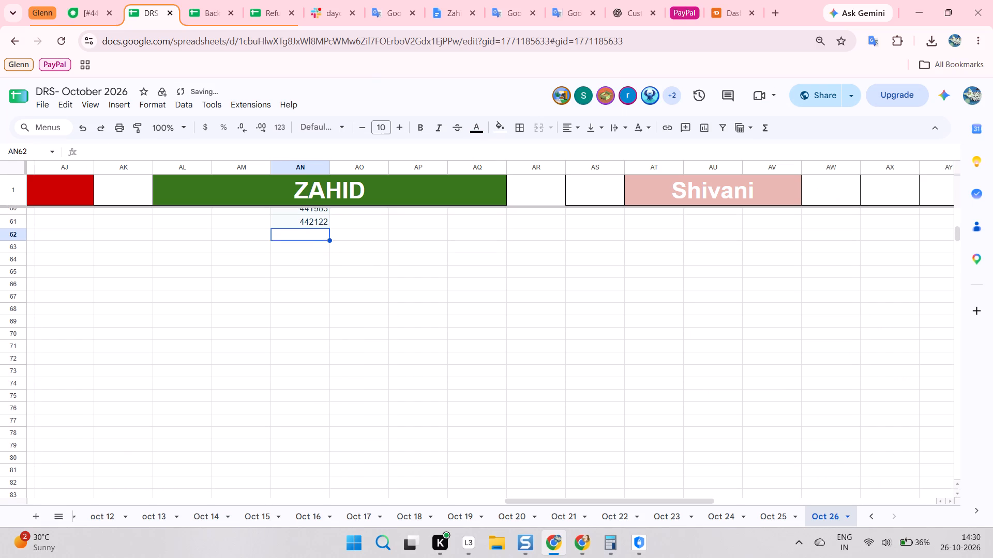
scroll(310, 255, "down", 1)
left_click(75, 0)
left_click(22, 171)
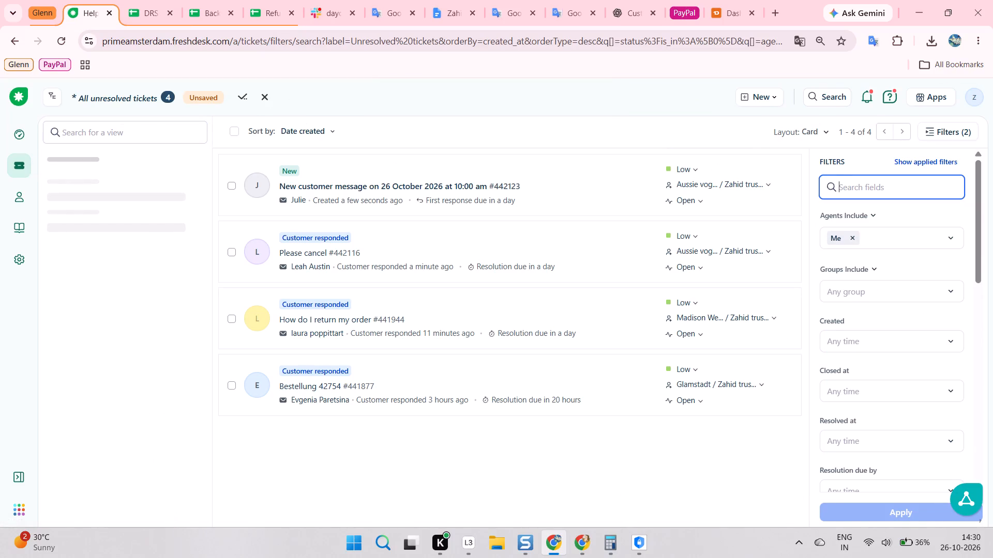
left_click(347, 183)
scroll(354, 260, "down", 1)
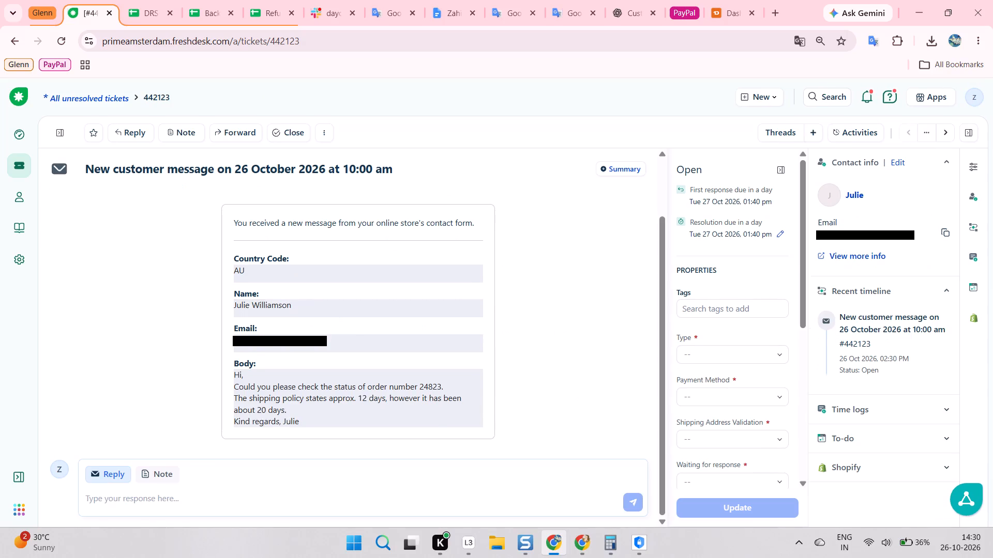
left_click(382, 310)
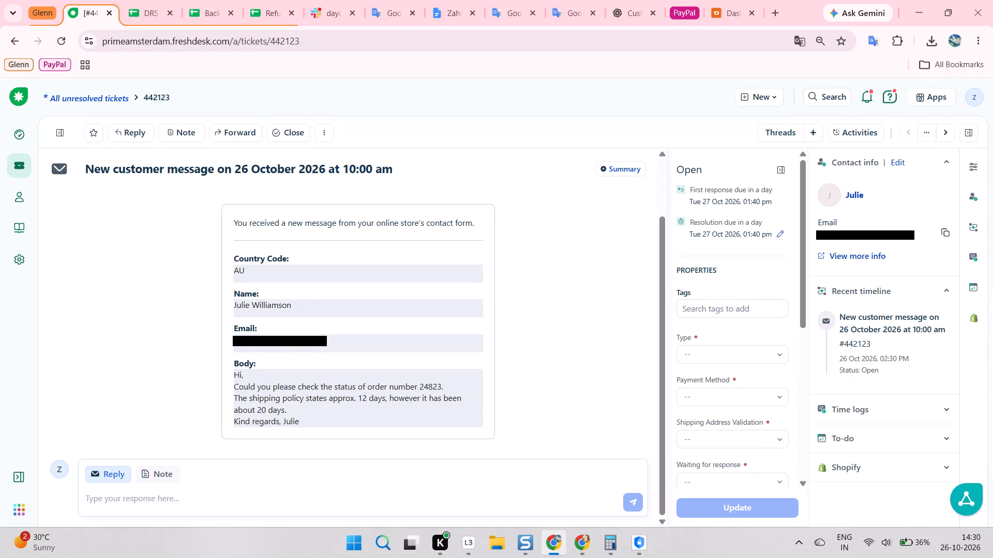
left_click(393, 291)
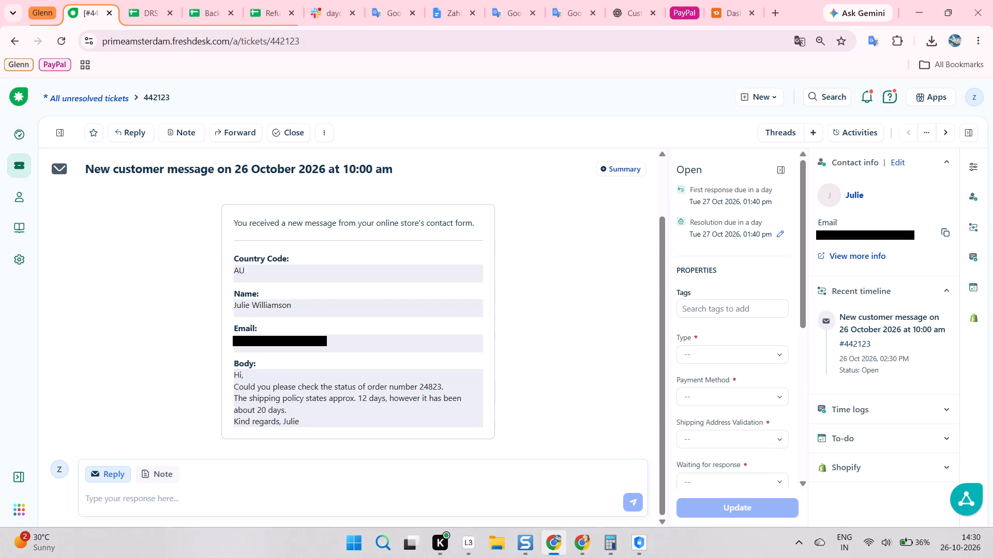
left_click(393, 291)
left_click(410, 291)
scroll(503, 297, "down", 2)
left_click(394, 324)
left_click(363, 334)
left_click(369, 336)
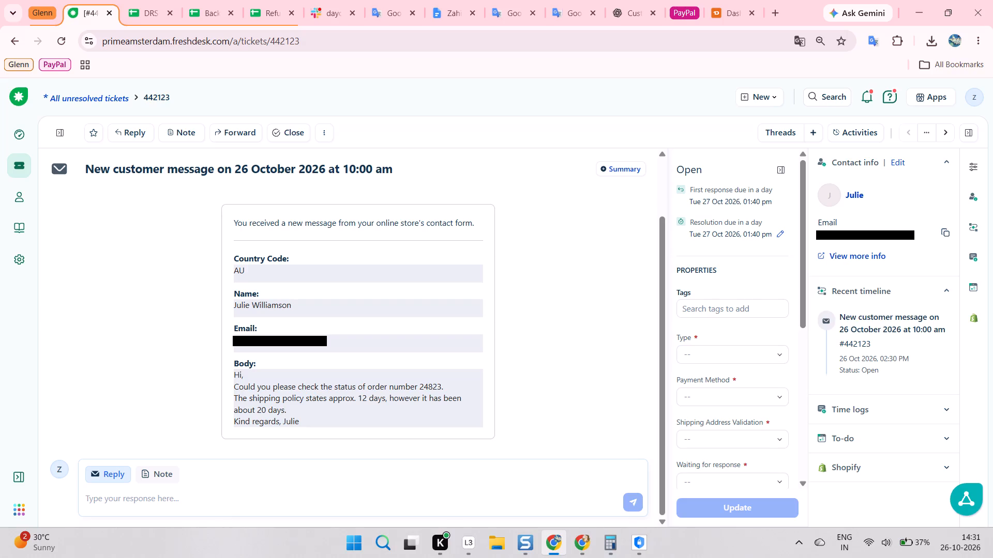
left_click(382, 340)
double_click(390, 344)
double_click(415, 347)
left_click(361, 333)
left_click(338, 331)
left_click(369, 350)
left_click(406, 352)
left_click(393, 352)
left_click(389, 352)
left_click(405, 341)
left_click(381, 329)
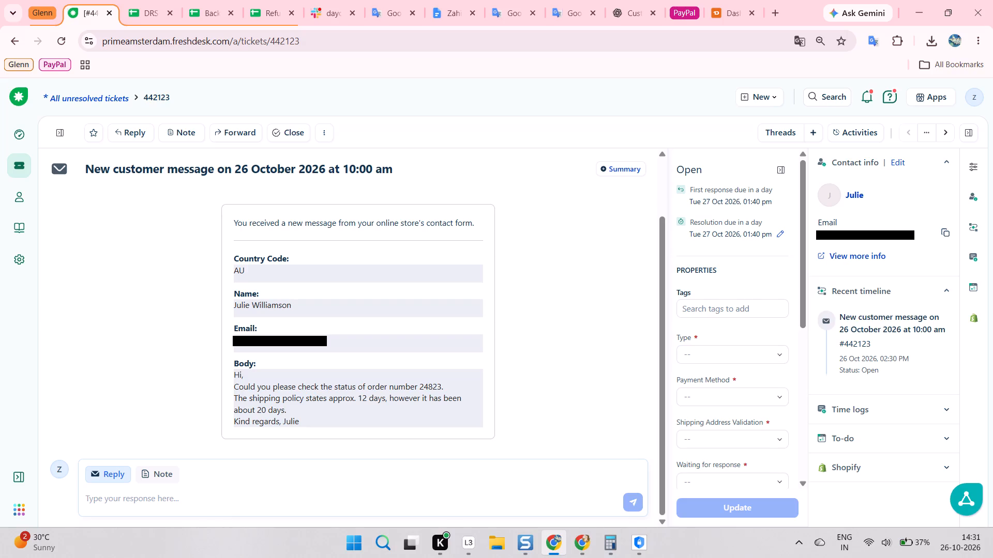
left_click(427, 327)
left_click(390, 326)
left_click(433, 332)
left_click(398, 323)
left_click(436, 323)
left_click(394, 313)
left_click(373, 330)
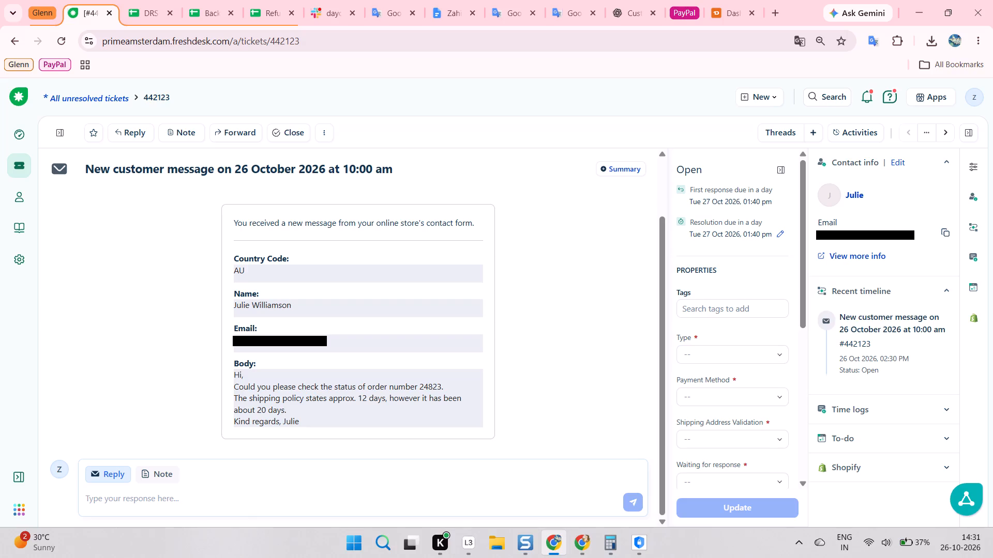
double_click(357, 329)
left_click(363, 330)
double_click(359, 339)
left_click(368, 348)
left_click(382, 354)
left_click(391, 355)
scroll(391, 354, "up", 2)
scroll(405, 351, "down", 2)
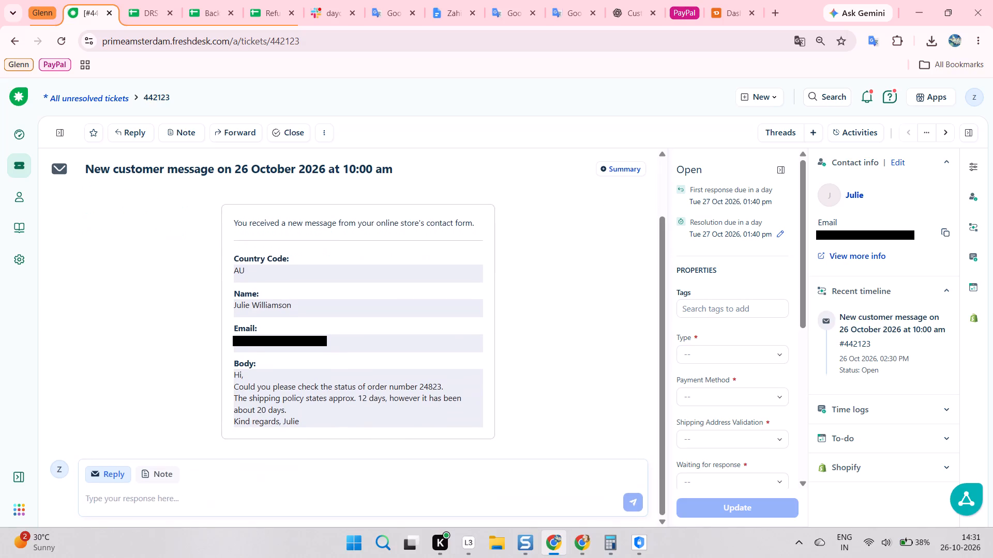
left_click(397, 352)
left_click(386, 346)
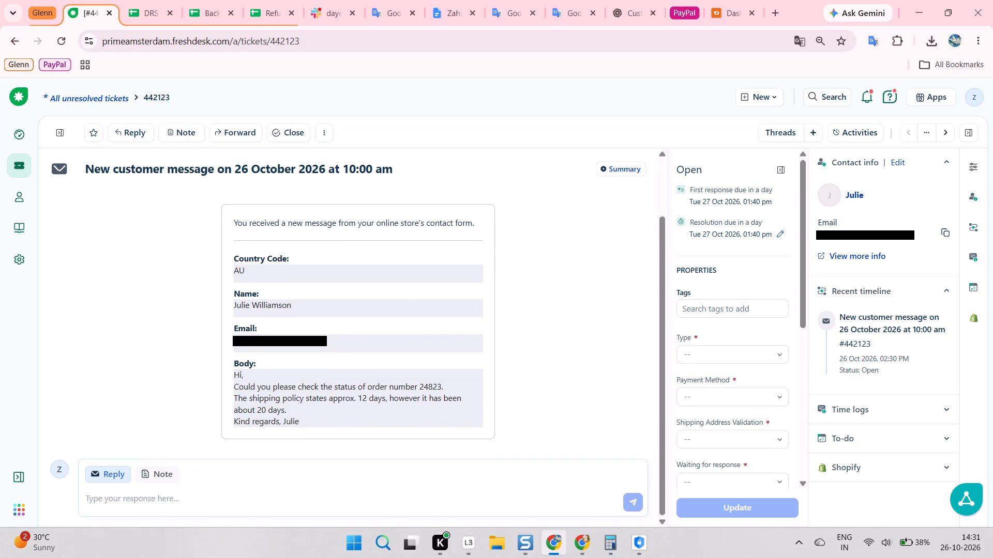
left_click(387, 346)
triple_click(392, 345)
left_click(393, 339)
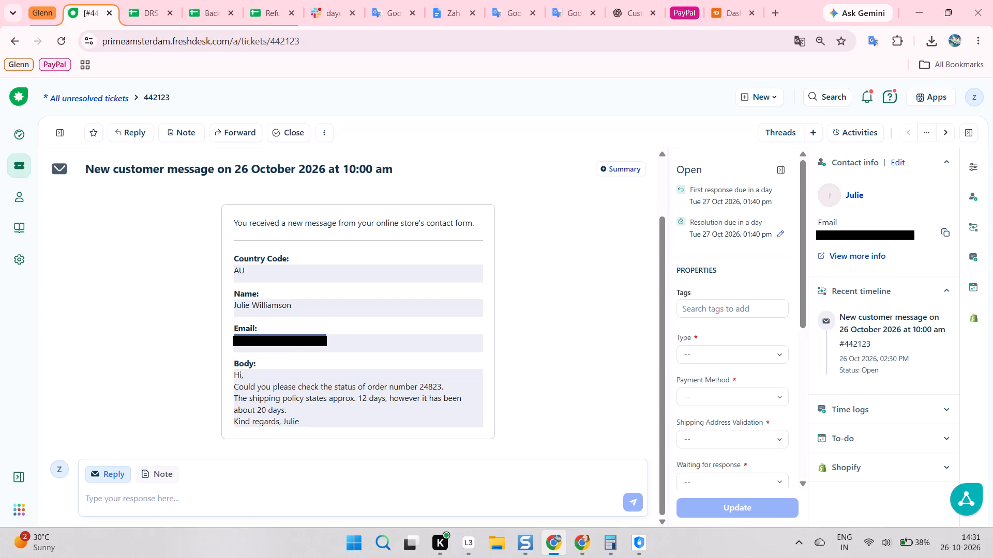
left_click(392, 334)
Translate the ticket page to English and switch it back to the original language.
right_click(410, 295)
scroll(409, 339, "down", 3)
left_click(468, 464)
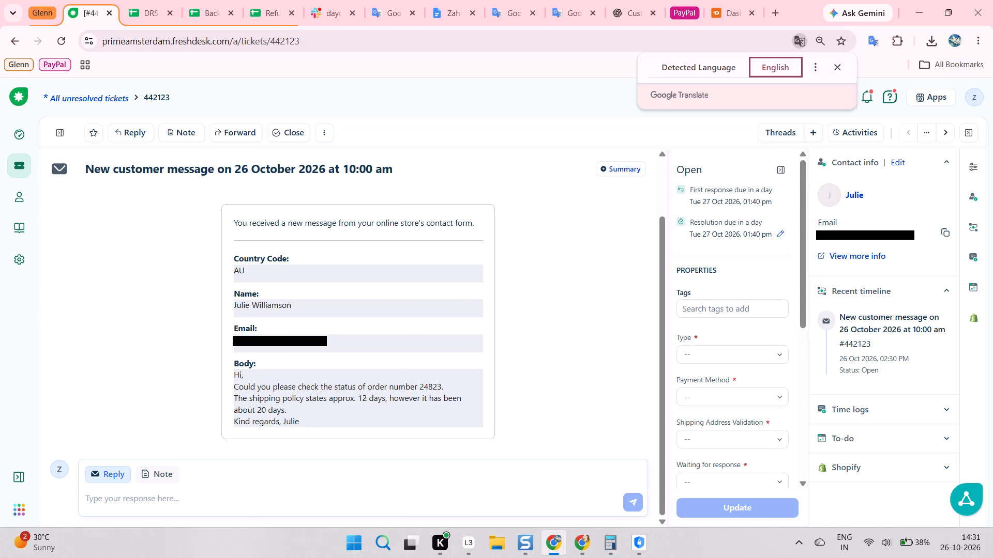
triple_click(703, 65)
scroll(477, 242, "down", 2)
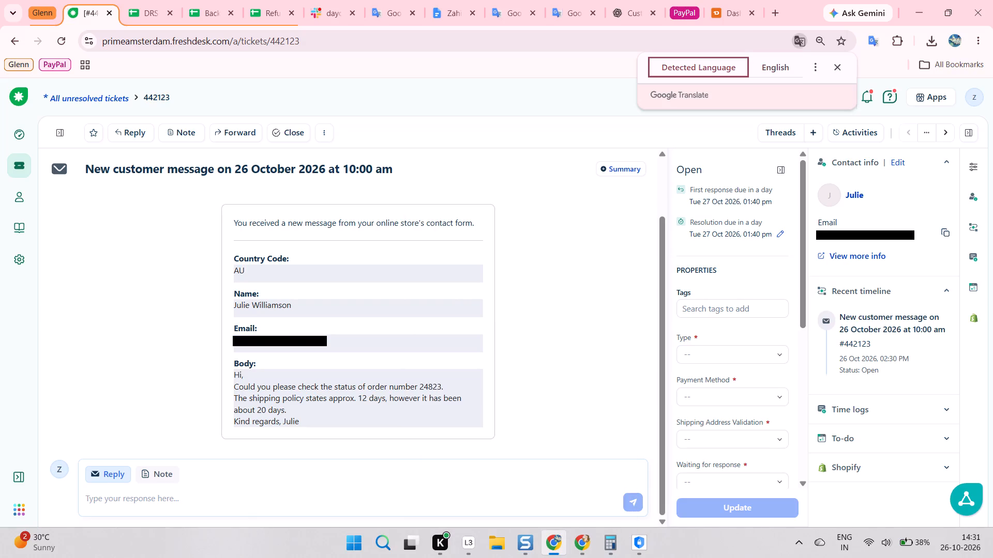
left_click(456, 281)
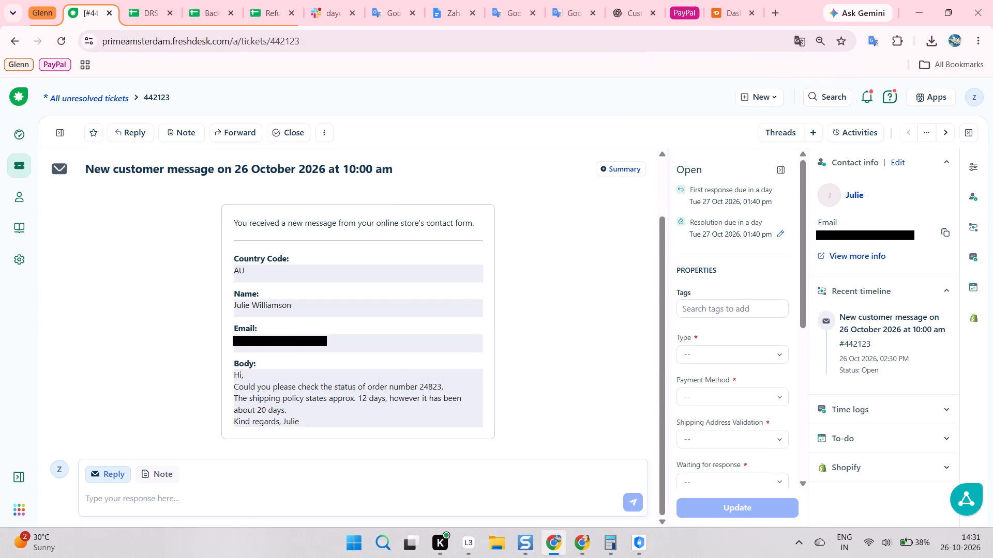
left_click(940, 228)
scroll(567, 315, "up", 2)
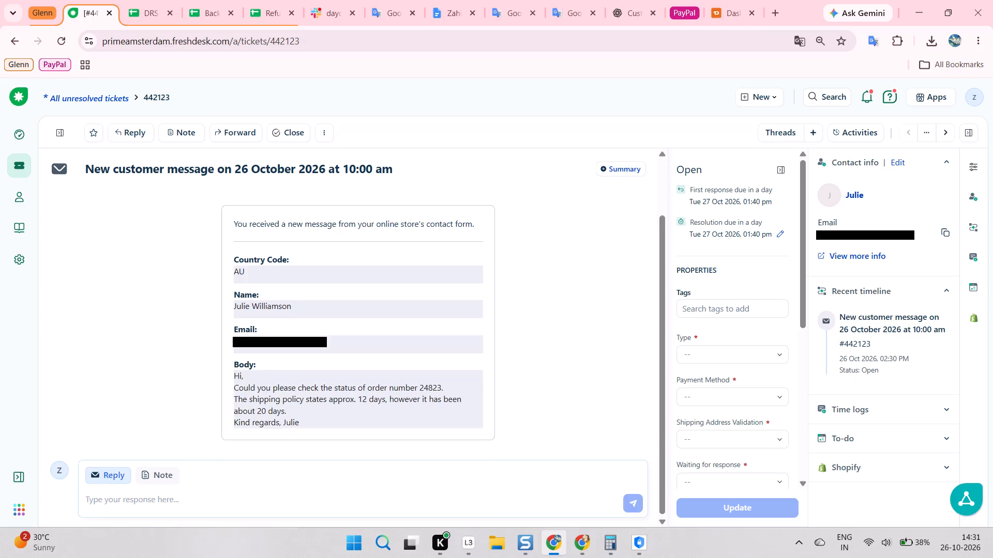
scroll(308, 314, "up", 5)
key("alt+Tab")
left_click(224, 0)
left_click(303, 0)
scroll(165, 107, "up", 4)
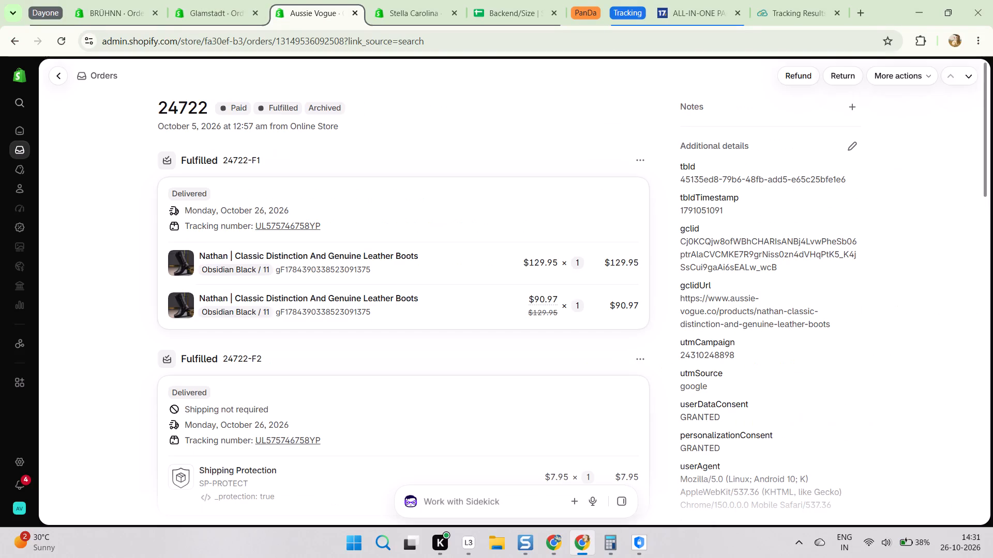
scroll(93, 119, "up", 1)
left_click(19, 105)
key("ctrl+v")
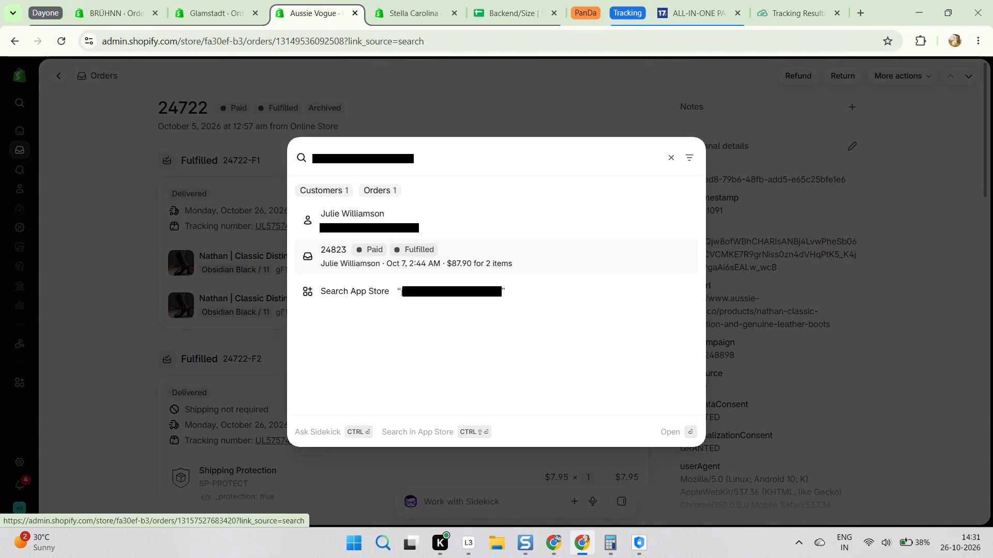
scroll(432, 302, "down", 1)
left_click(339, 251)
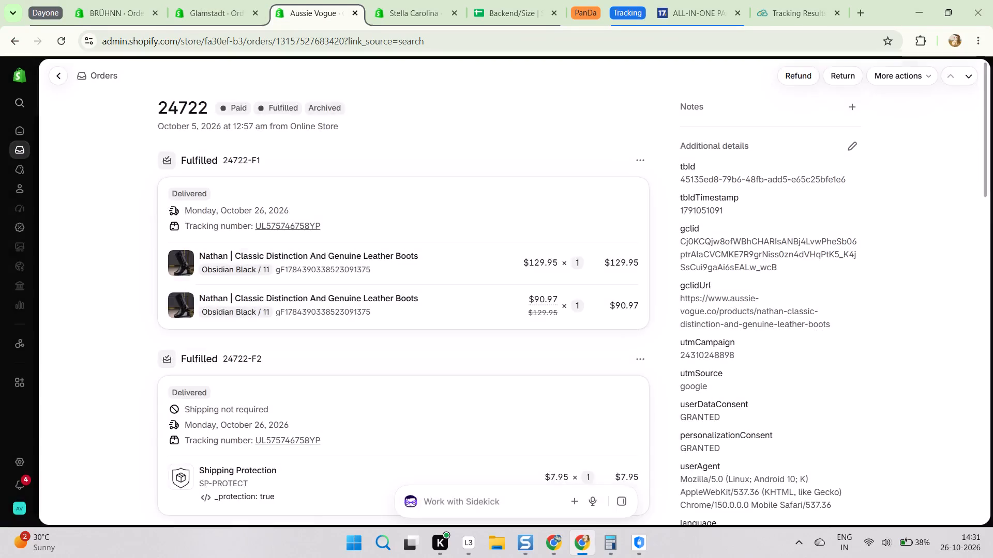
scroll(412, 252, "down", 1)
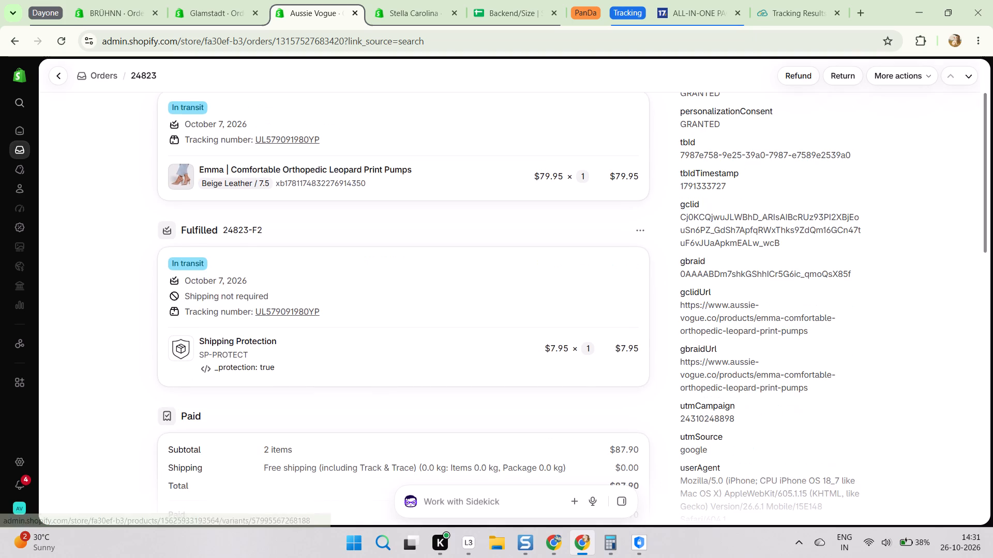
Copy the tracking number of fulfillment 24823-F1, track it on 17TRACK, and review the shipment's tracking events.
scroll(269, 176, "up", 2)
double_click(284, 231)
key("ctrl+c")
key("ctrl+c")
left_click(691, 0)
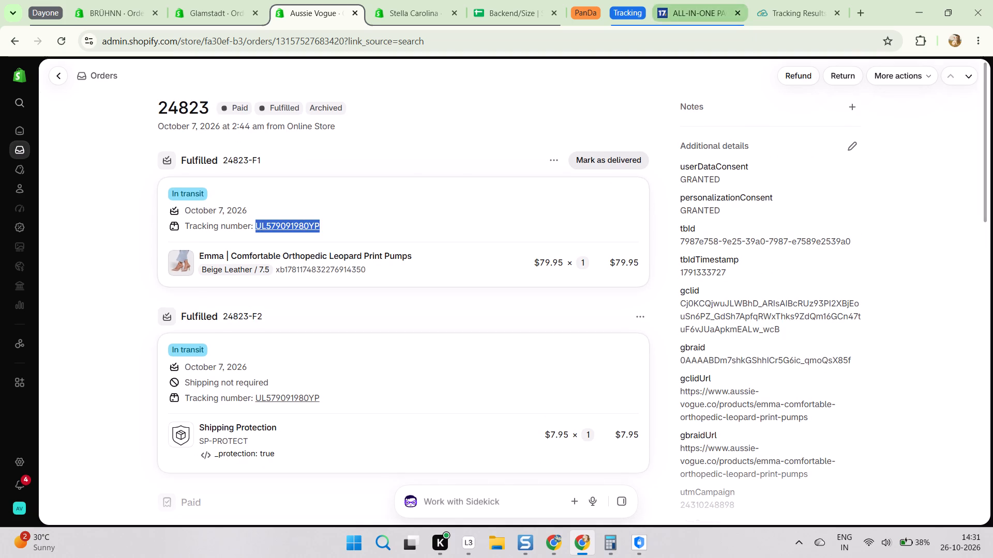
scroll(799, 116, "up", 5)
left_click(973, 141)
key("ctrl+v")
left_click(891, 269)
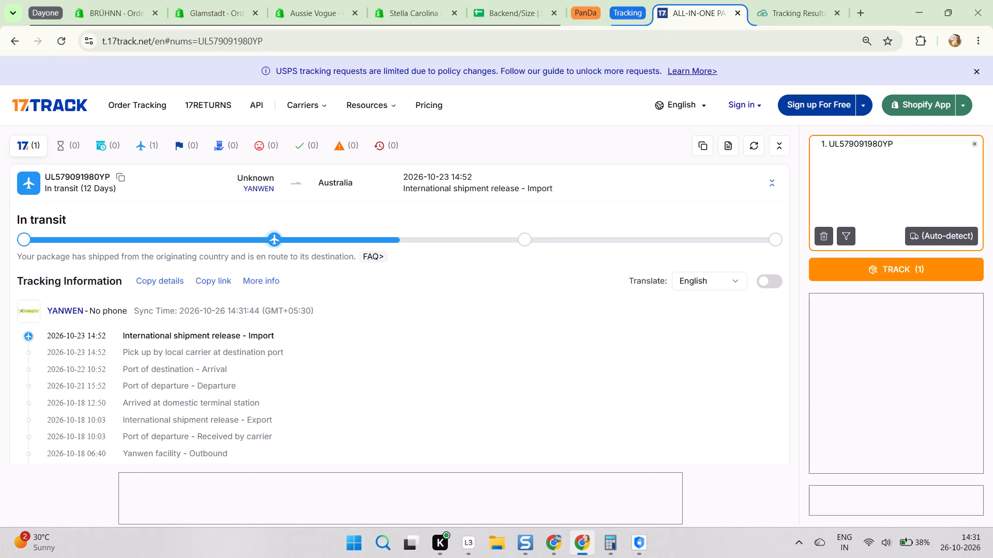
scroll(246, 282, "down", 2)
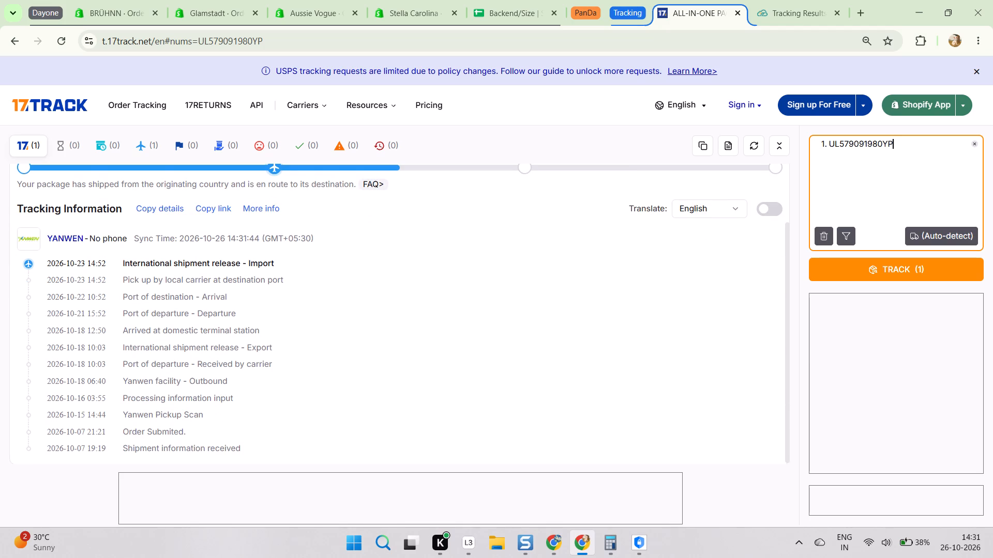
key("alt+Tab")
key("alt+Tab")
left_click(319, 0)
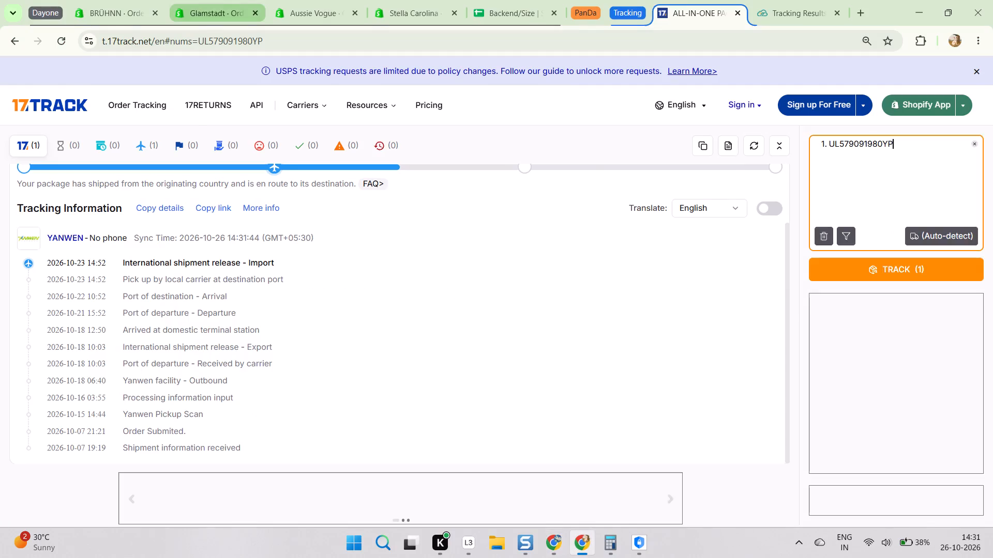
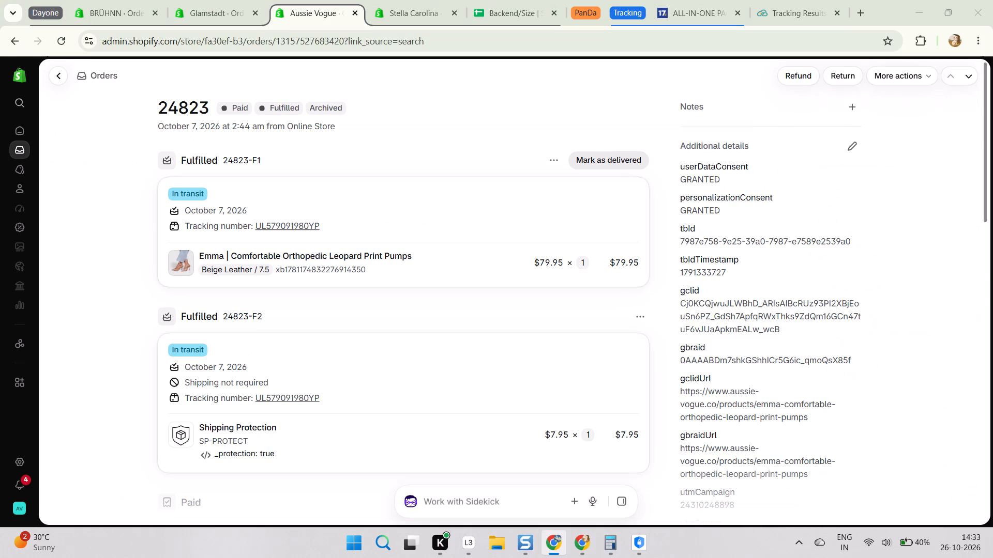
left_click(682, 0)
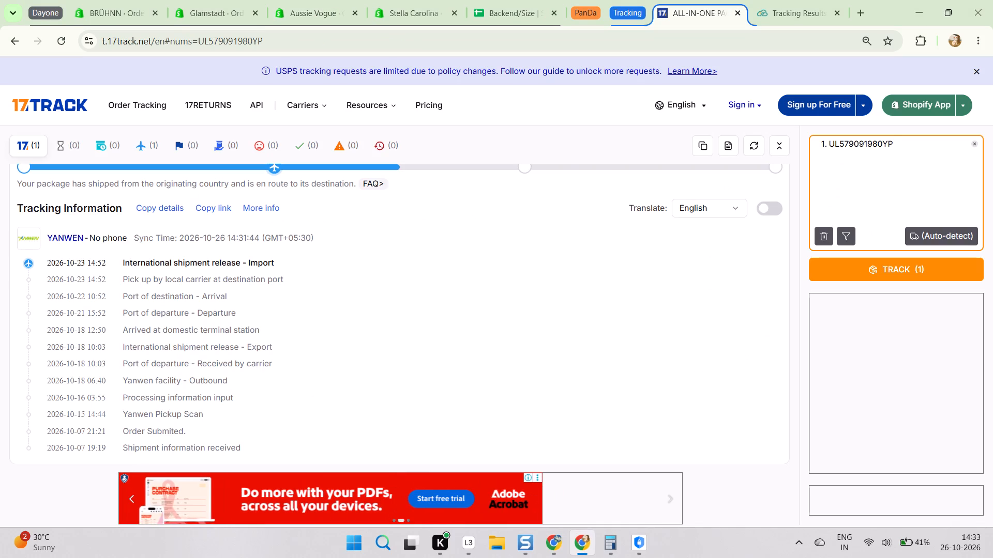
scroll(384, 303, "up", 1)
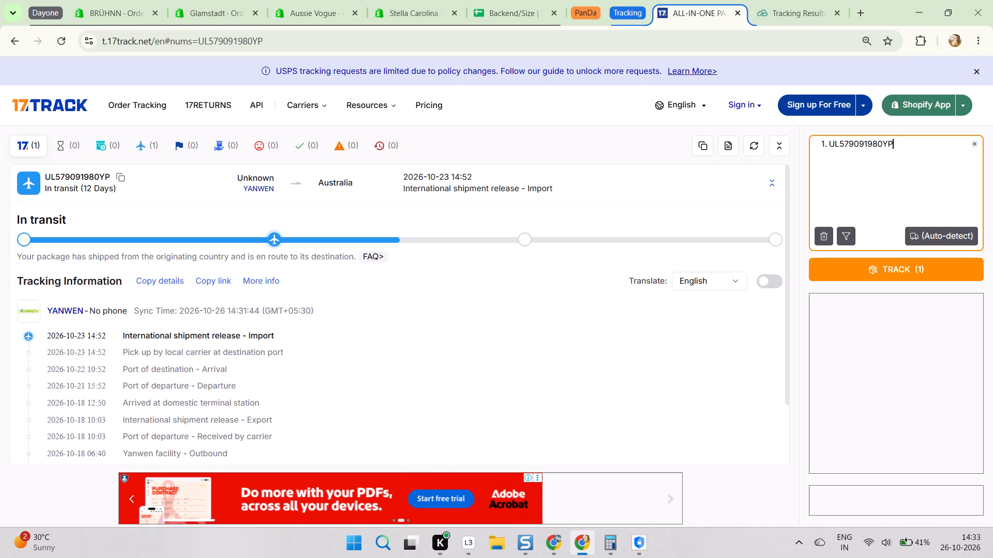
scroll(299, 304, "down", 1)
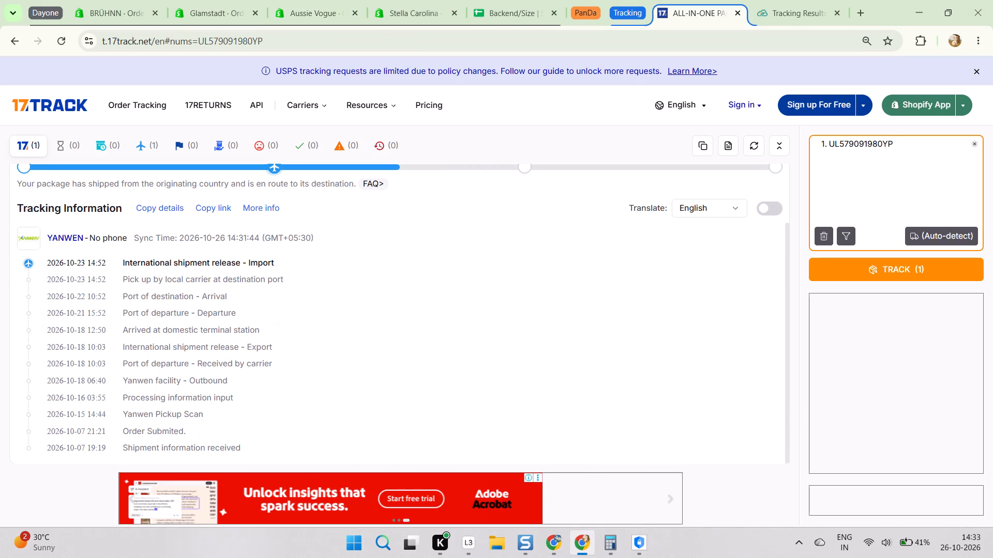
key("alt+Tab")
left_click(381, 309)
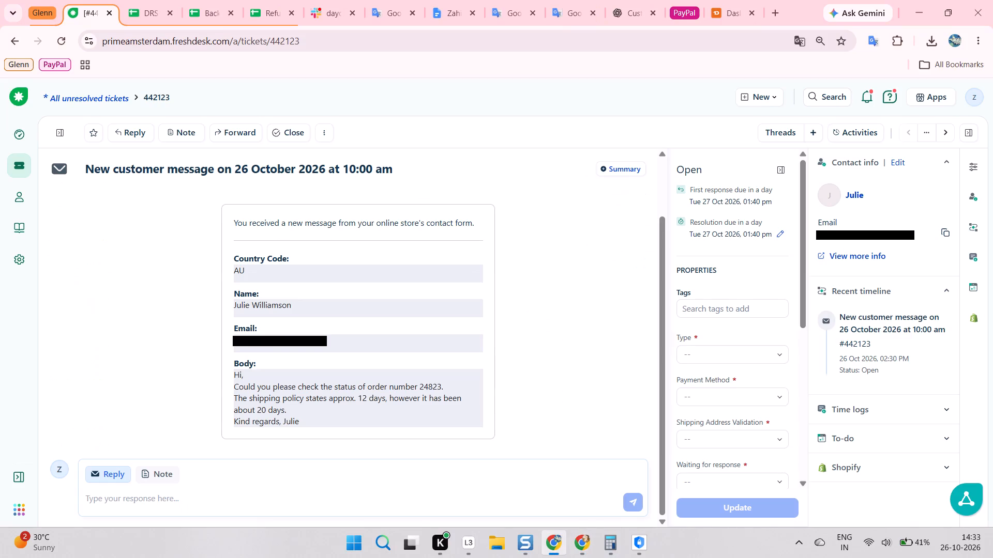
key("r")
scroll(224, 326, "down", 8)
double_click(111, 445)
key("ctrl+a")
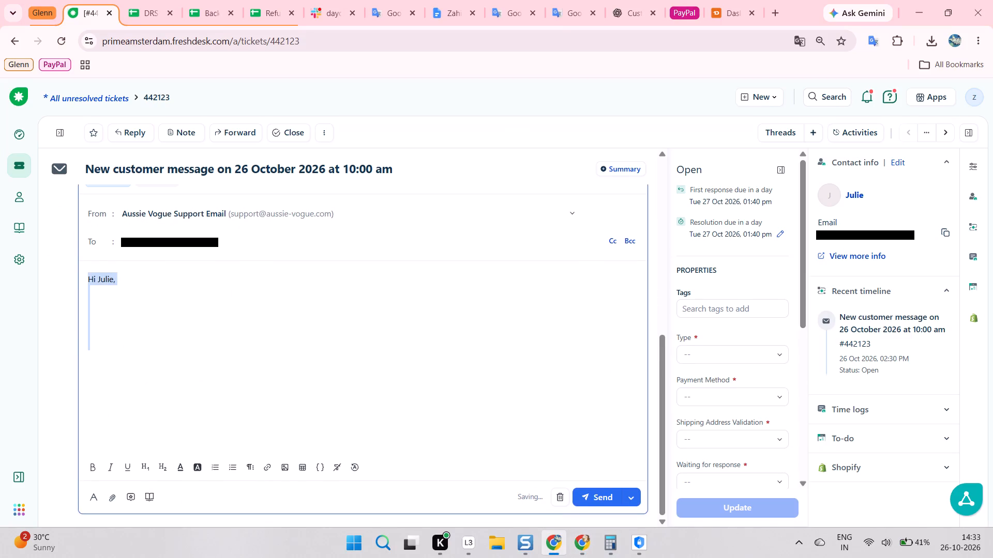
type("/c")
key("Return")
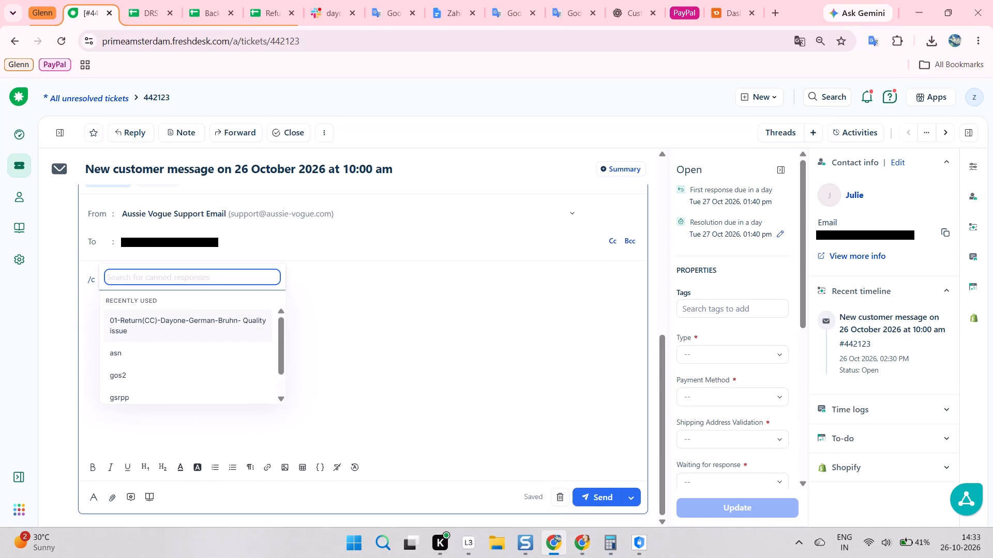
scroll(158, 323, "down", 7)
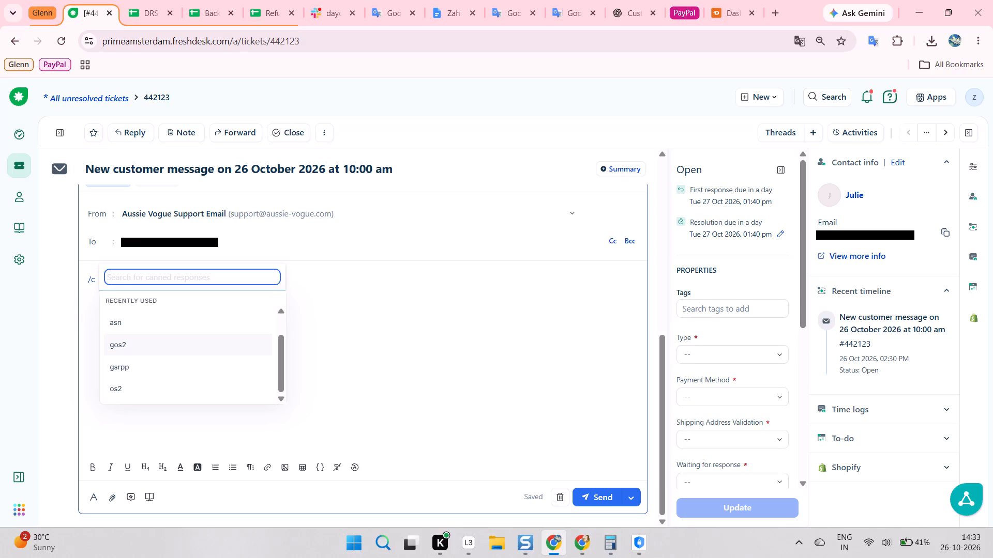
type("os2")
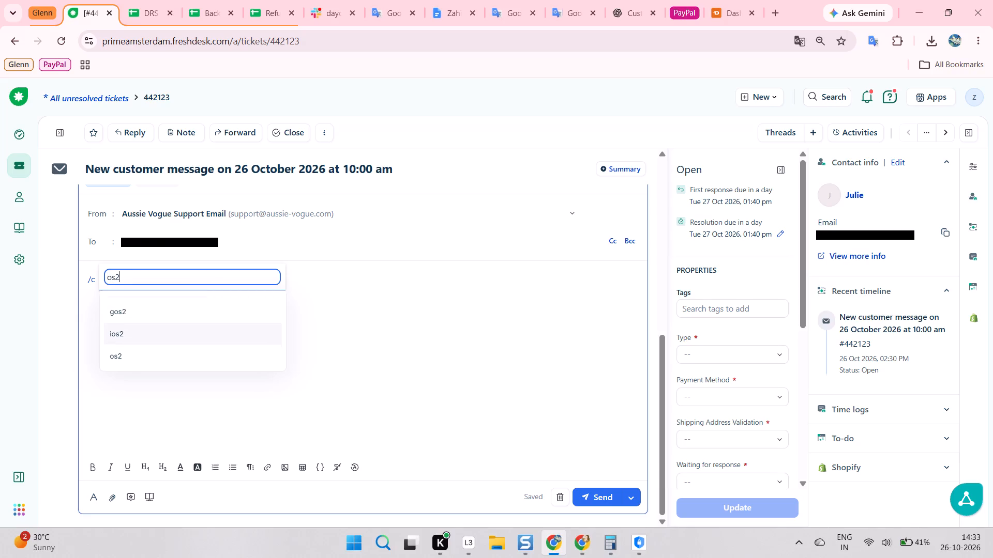
left_click(130, 356)
Trim the blank lines at the reply's end, cut the whole text, and replace the source text in Google Translate with it.
scroll(240, 328, "down", 6)
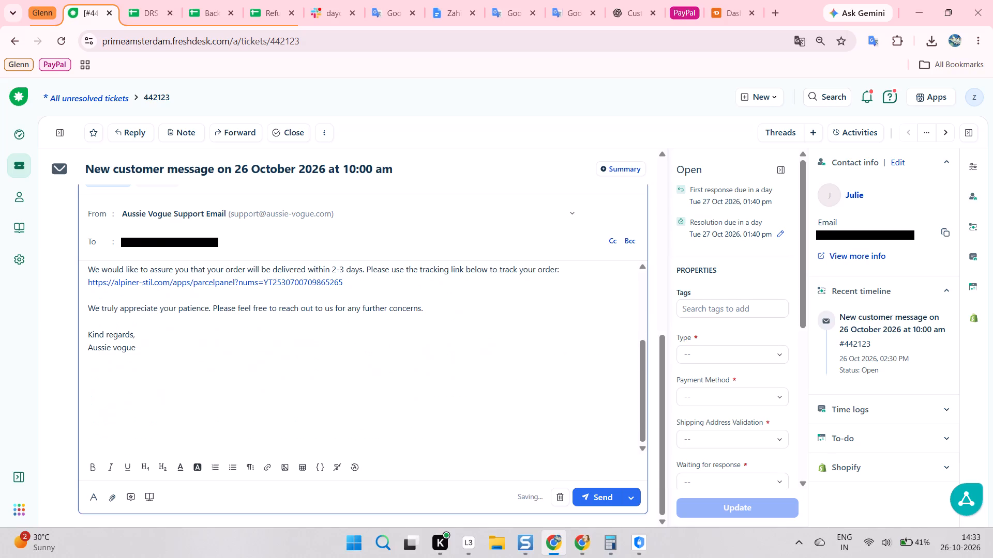
scroll(257, 370, "down", 3)
key("BackSpace")
key("BackSpace")
key("BackSpace")
key("BackSpace")
key("BackSpace")
key("BackSpace")
key("BackSpace")
key("BackSpace")
key("BackSpace")
key("BackSpace")
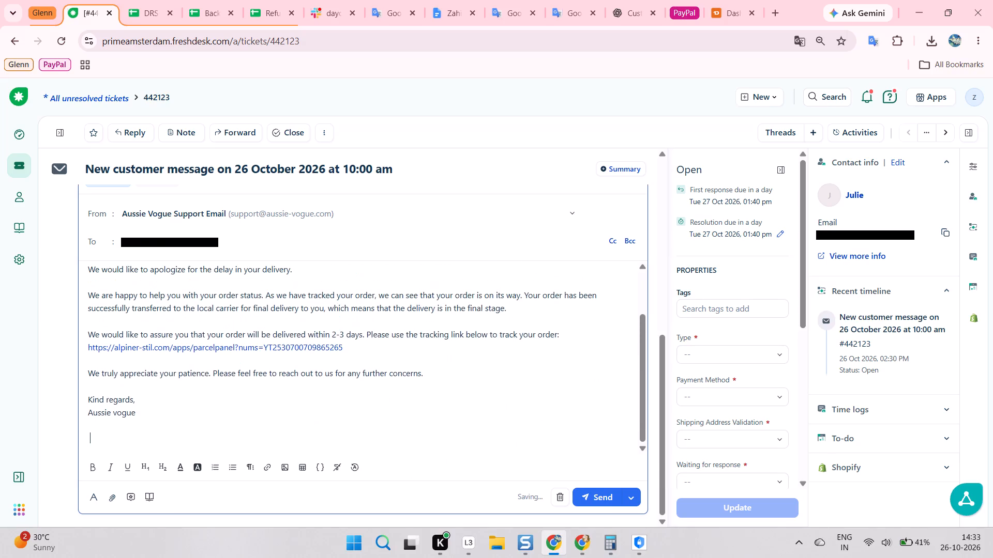
key("BackSpace")
key("BackSpace")
key("BackSpace")
key("BackSpace")
key("ctrl+a")
key("ctrl+x")
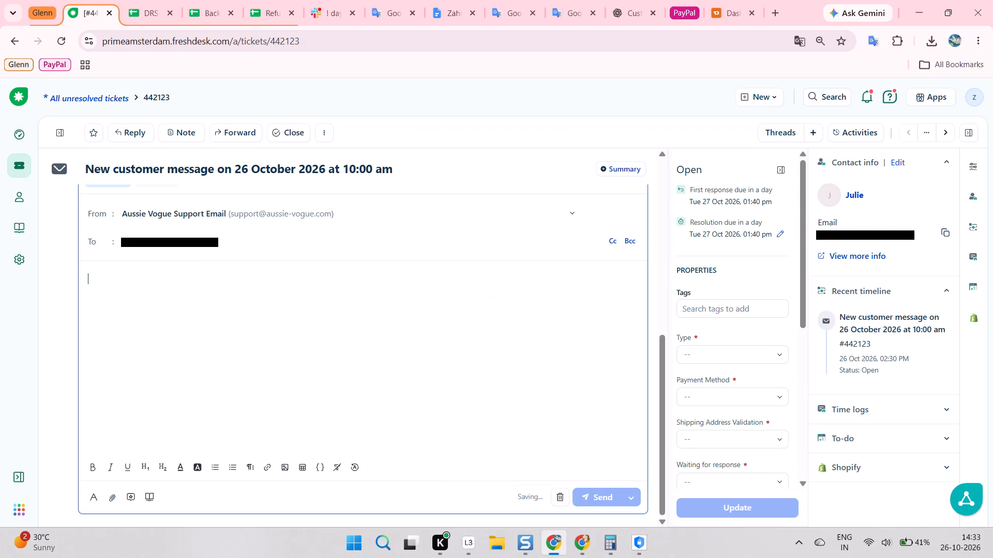
left_click(585, 0)
scroll(526, 142, "up", 7)
scroll(463, 195, "up", 6)
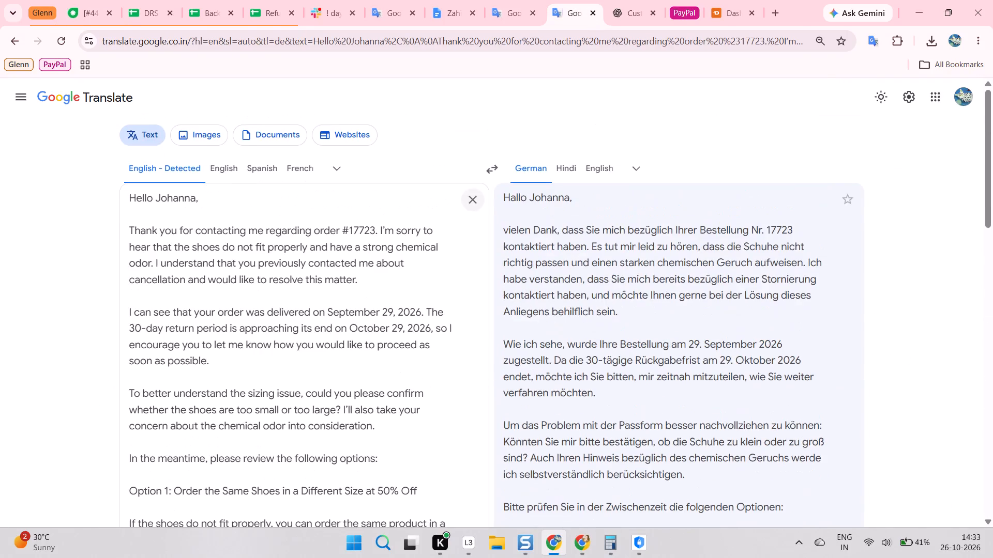
left_click(473, 208)
key("ctrl+v")
left_click(283, 231)
key("Return")
key("Return")
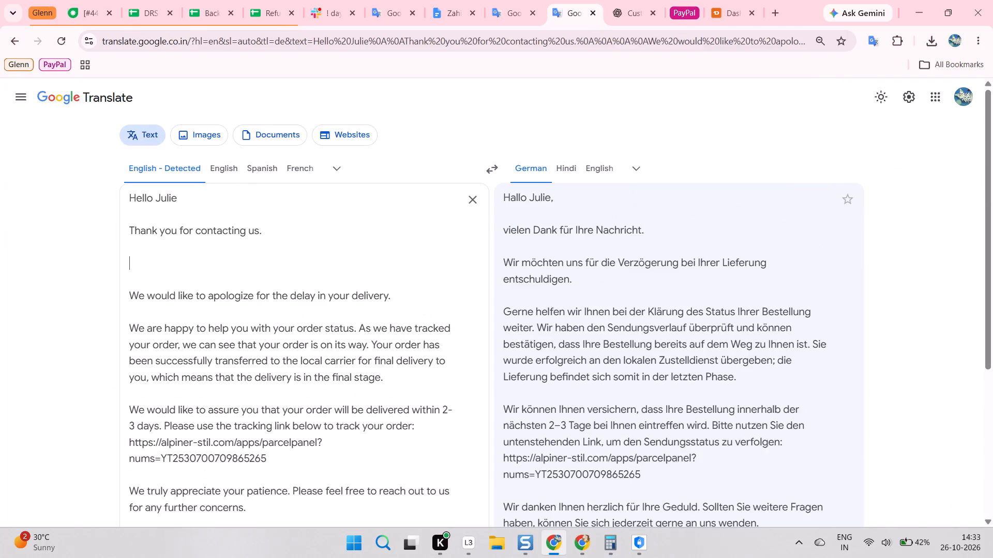
key("alt+Tab")
scroll(292, 233, "up", 7)
left_click(305, 1)
key("alt+Tab")
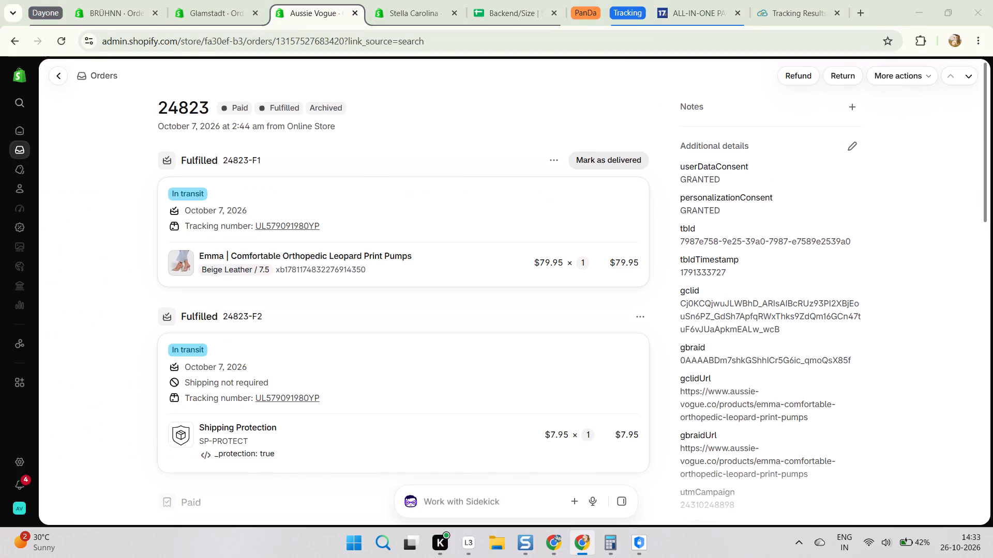
left_click(103, 0)
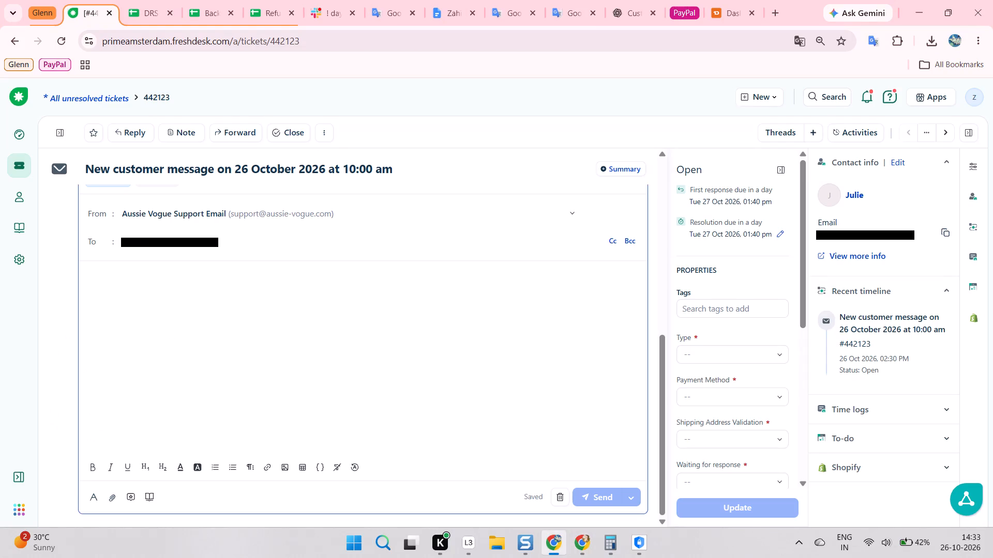
left_click(572, 0)
key("alt+Tab")
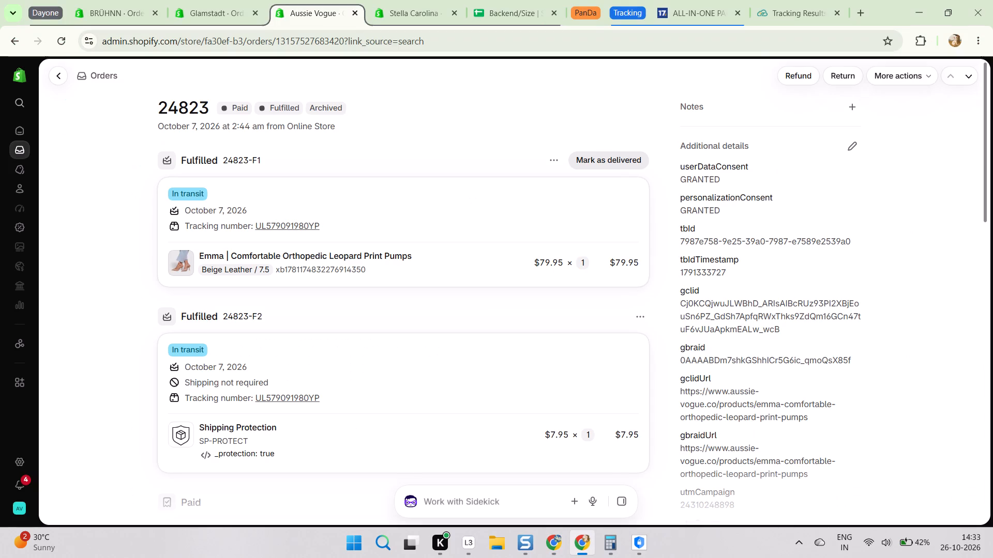
double_click(187, 108)
key("ctrl+c")
key("ctrl+c")
key("alt+Tab")
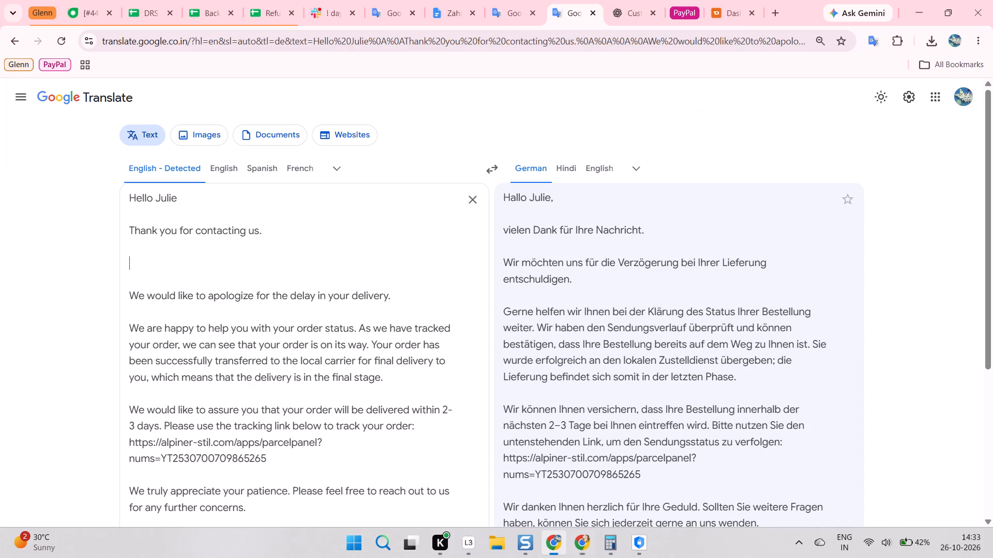
key("ctrl+v")
Copy the product name and variant, Emma Comfortable Orthopedic Leopard Print Pumps, Beige Leather / 7.5, into the draft below the order number.
key("Return")
key("Return")
key("alt+Tab")
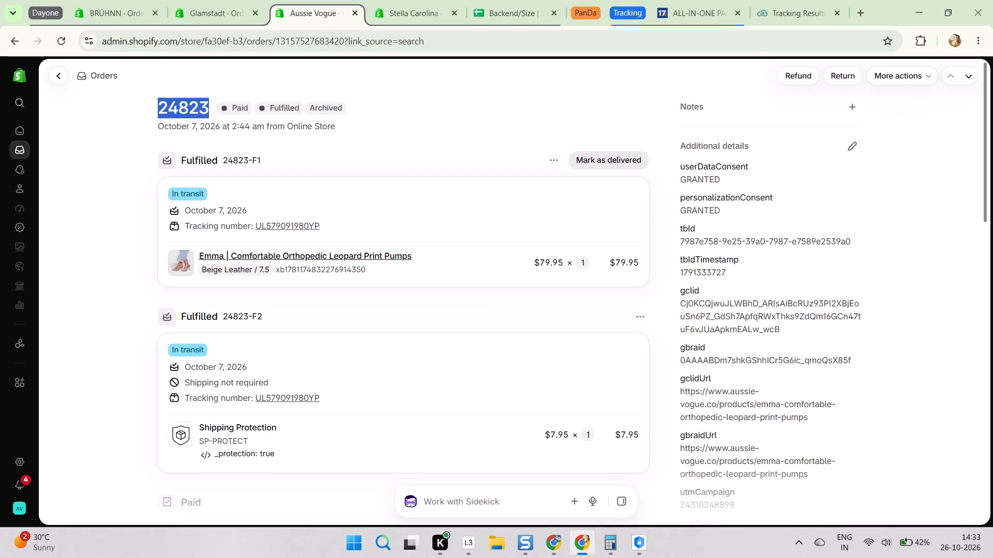
left_click_drag(272, 273, 189, 257)
key("ctrl+c")
key("ctrl+c")
key("alt+Tab")
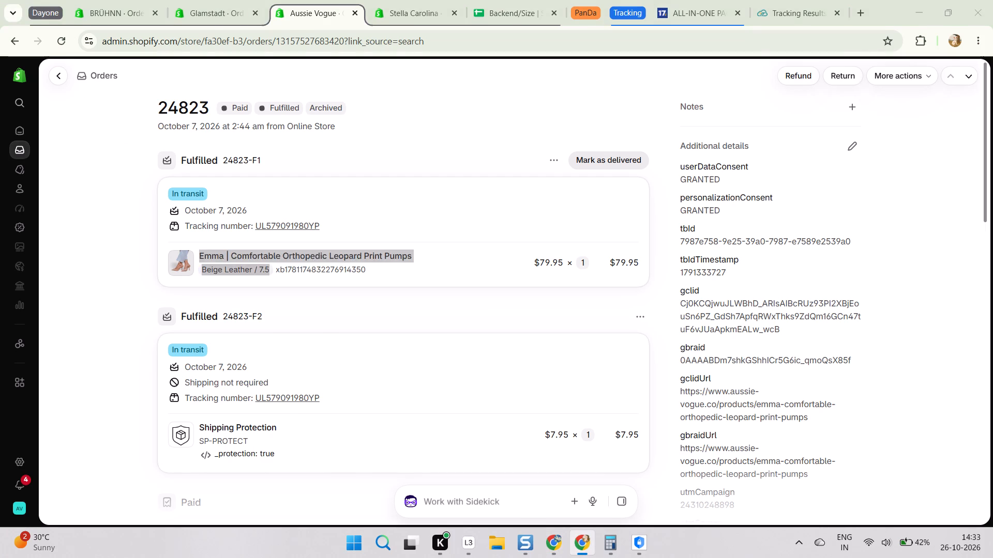
key("ctrl+v")
Copy the shipping address block from the Shopify order and add it to the draft below the product details.
key("Return")
key("Return")
key("alt+Tab")
scroll(314, 275, "down", 8)
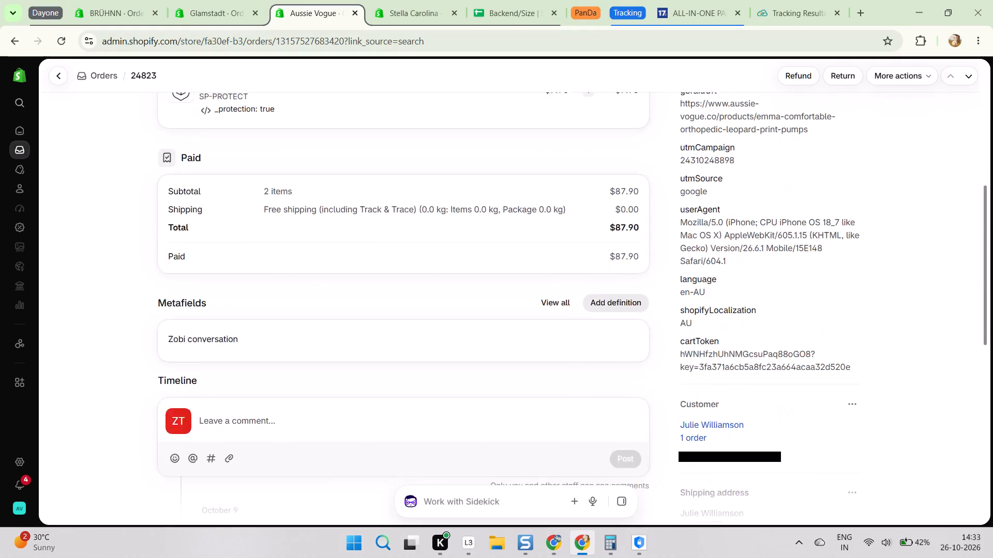
left_click_drag(669, 141, 761, 226)
key("ctrl+c")
key("ctrl+c")
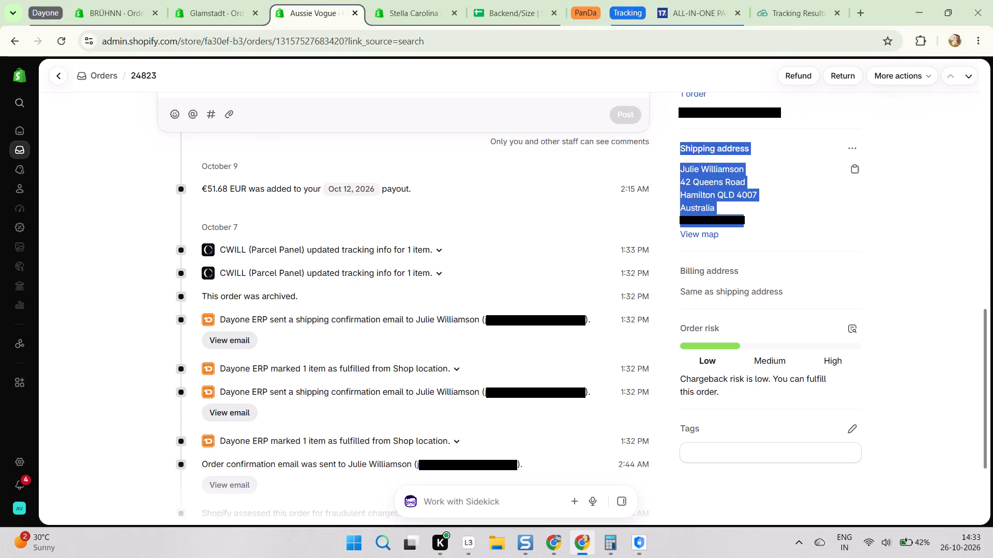
key("alt+Tab")
key("ctrl+v")
Remove the extra blank line above the product name and join the variant to the name with " - ".
left_click(157, 295)
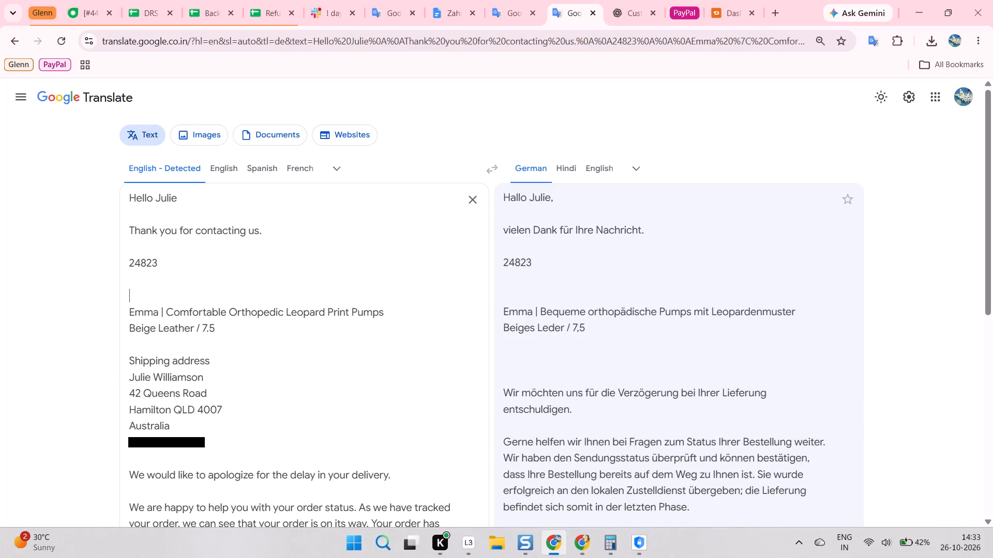
key("BackSpace")
left_click(130, 314)
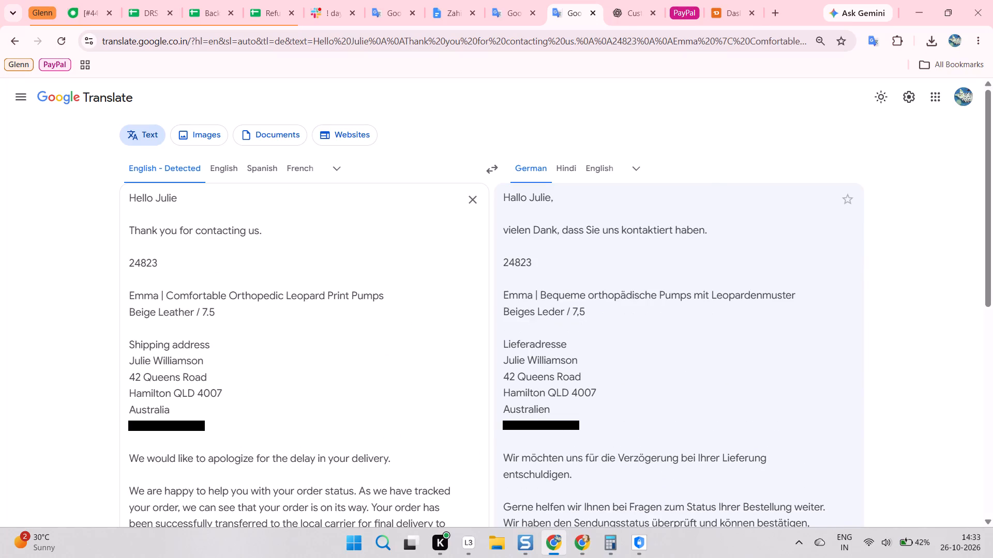
key("BackSpace")
key("space")
type("-")
key("space")
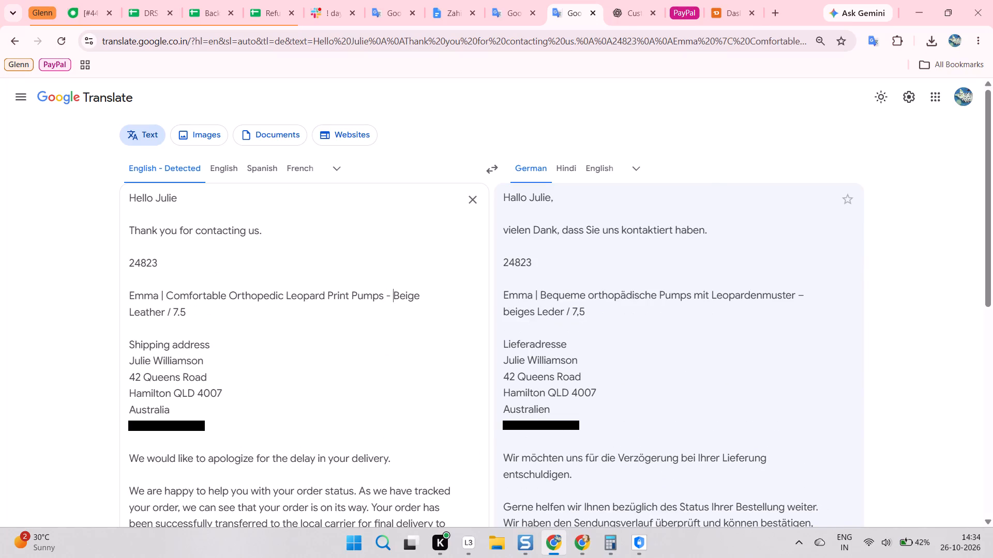
key("alt+Tab")
scroll(672, 220, "down", 4)
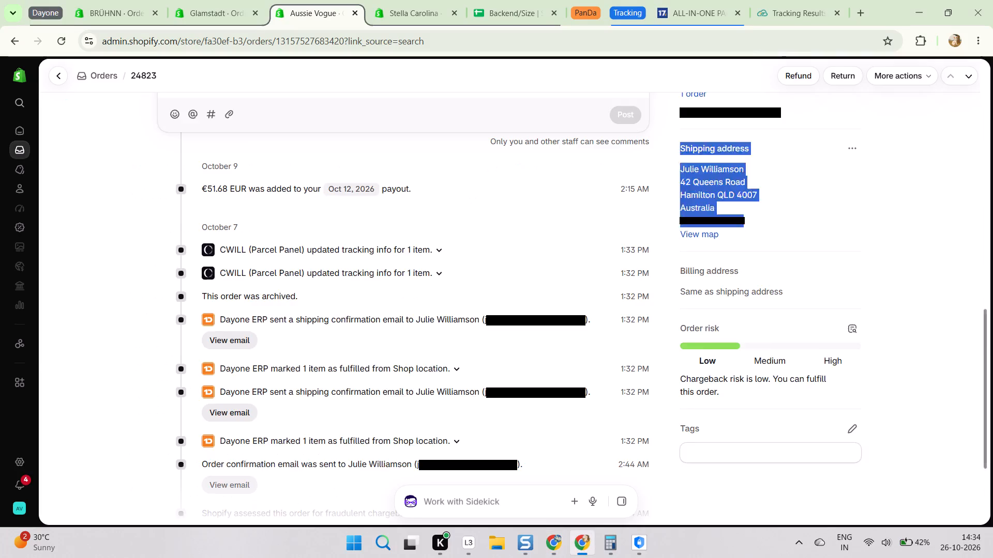
key("alt+Tab")
scroll(416, 276, "down", 2)
scroll(334, 288, "down", 1)
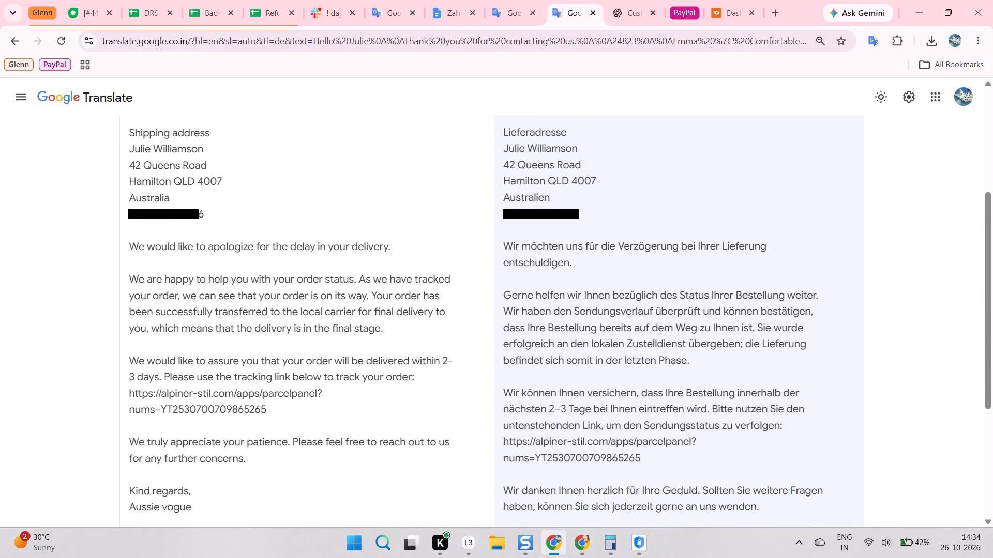
key("alt+Tab")
scroll(307, 151, "up", 13)
left_click(300, 230)
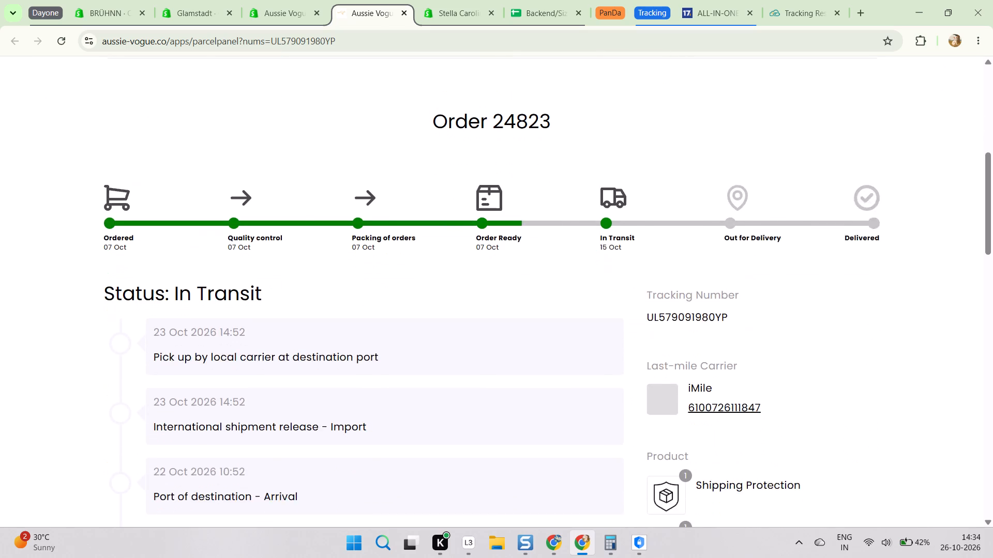
left_click(352, 37)
key("ctrl+c")
key("ctrl+c")
key("alt+Tab")
scroll(284, 291, "down", 2)
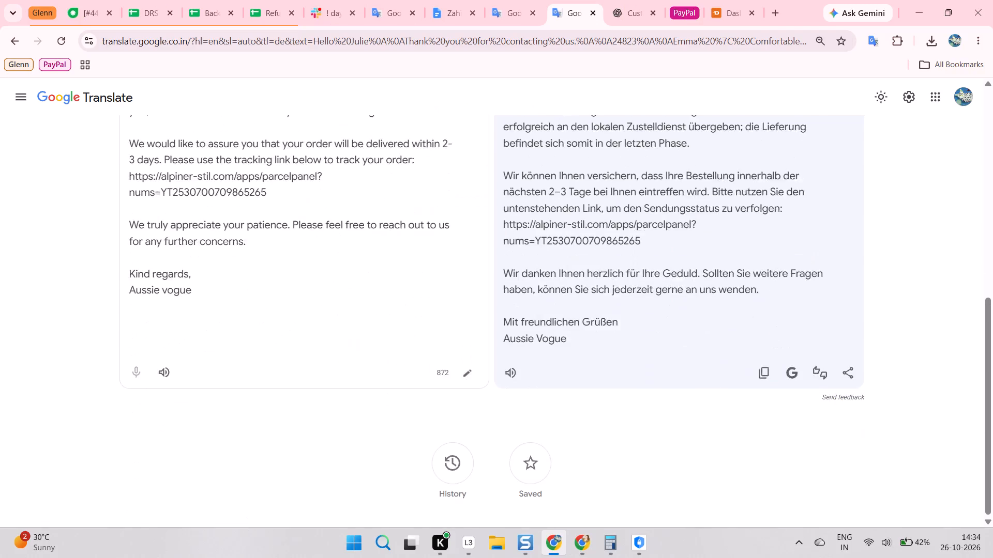
scroll(228, 253, "up", 2)
left_click_drag(269, 362, 122, 346)
key("ctrl+v")
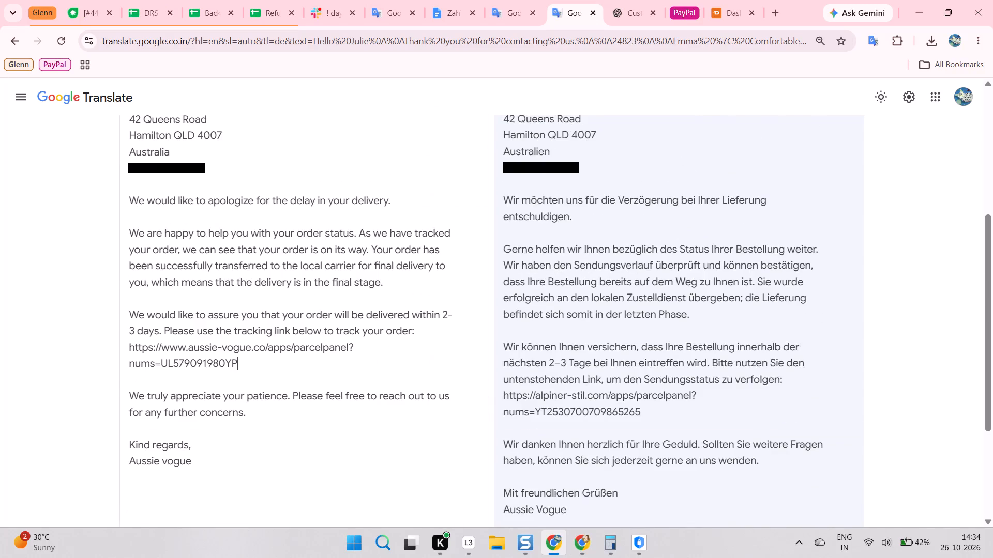
Add a blank line below the draft's tracking link and copy the last-mile carrier, IMILE, from the shipment's additional details on 17TRACK.
key("Return")
key("Return")
key("alt+Tab")
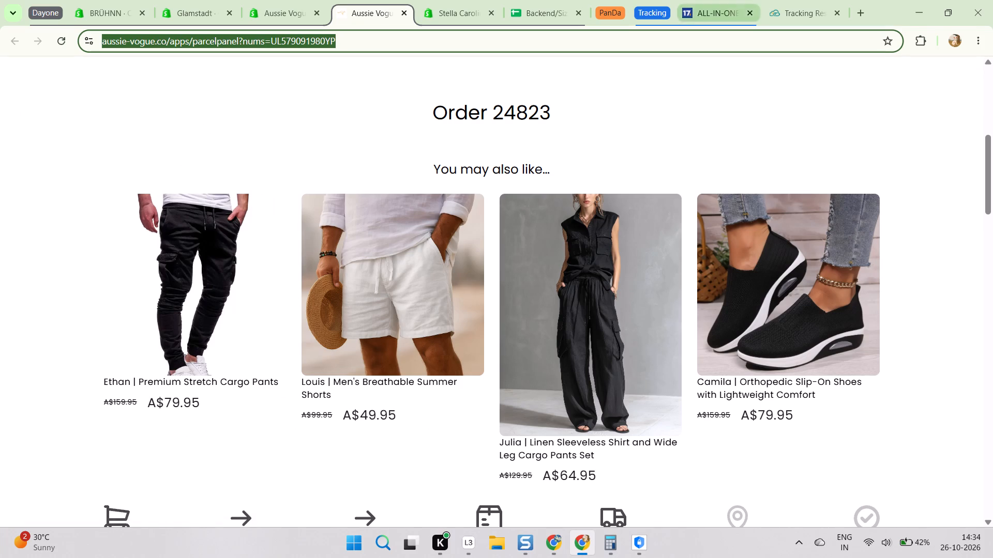
left_click(700, 0)
left_click(268, 283)
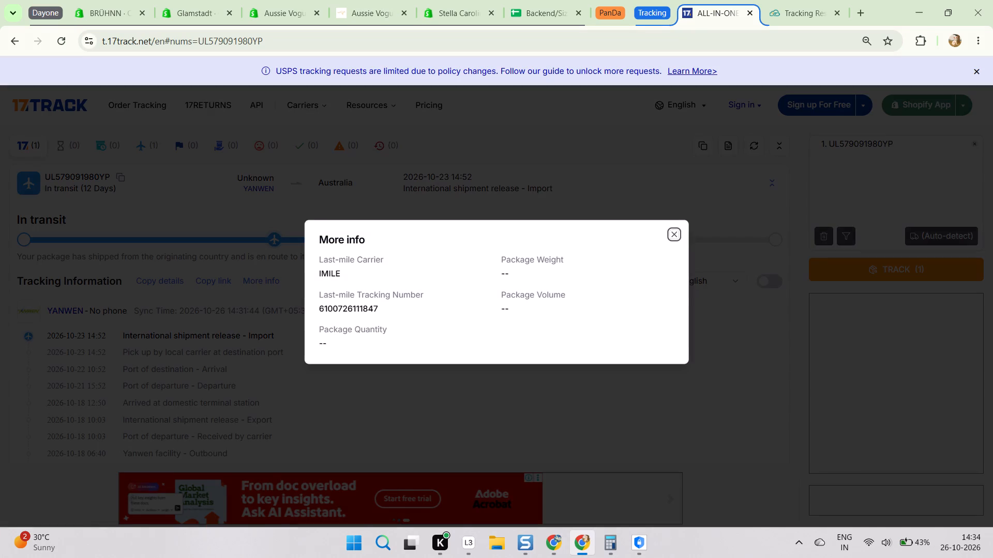
left_click_drag(344, 274, 310, 259)
key("ctrl+c")
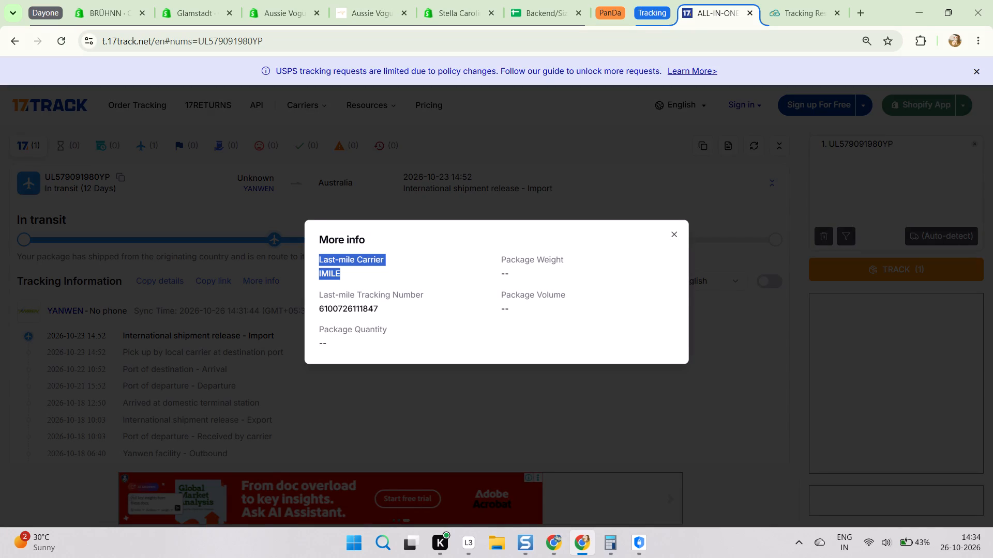